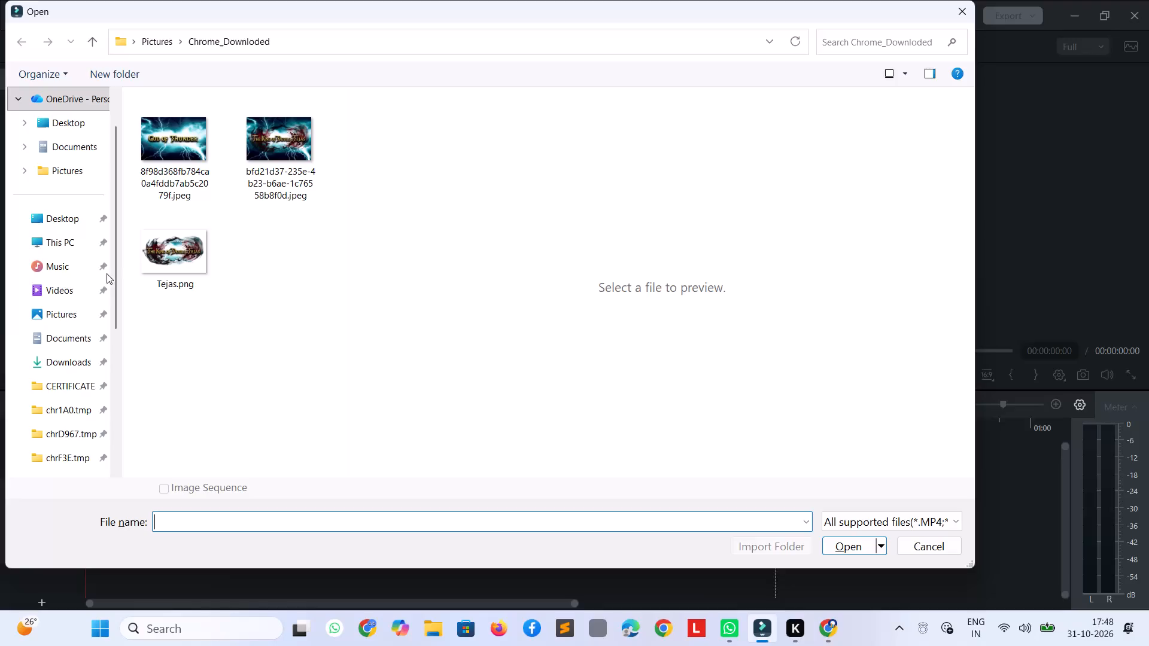
Look through the pinned and recent folders and the OPPO F27 5G phone for the match footage to import.
scroll(77, 422, down, 3)
click(77, 422)
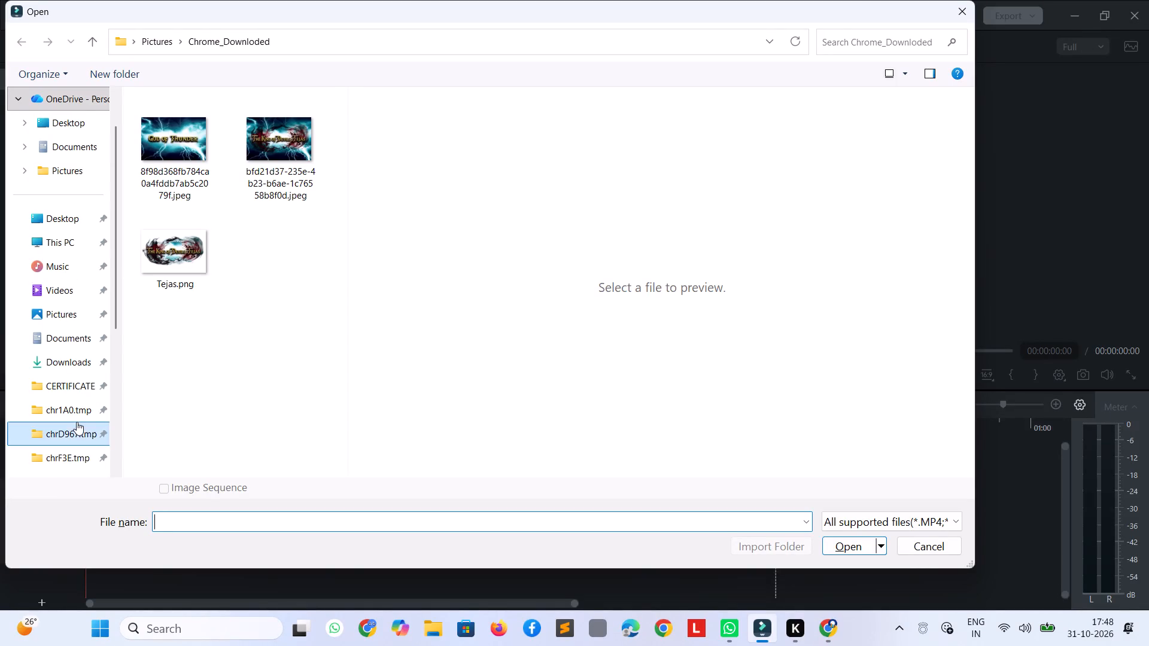
scroll(87, 252, down, 4)
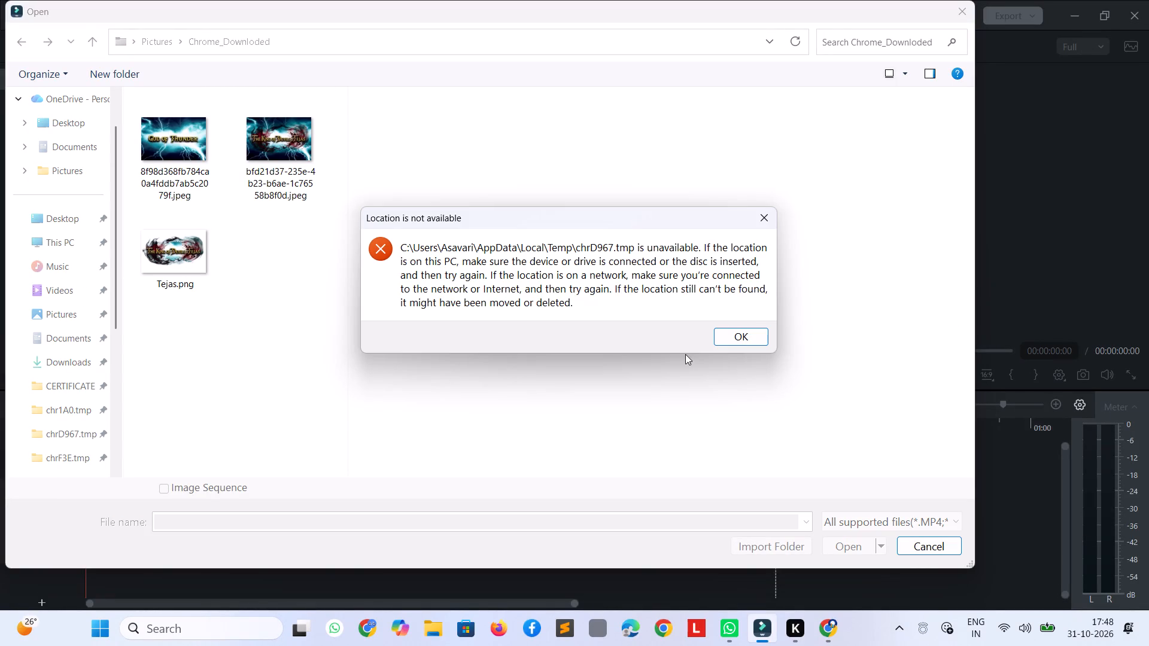
click(718, 330)
scroll(114, 298, down, 4)
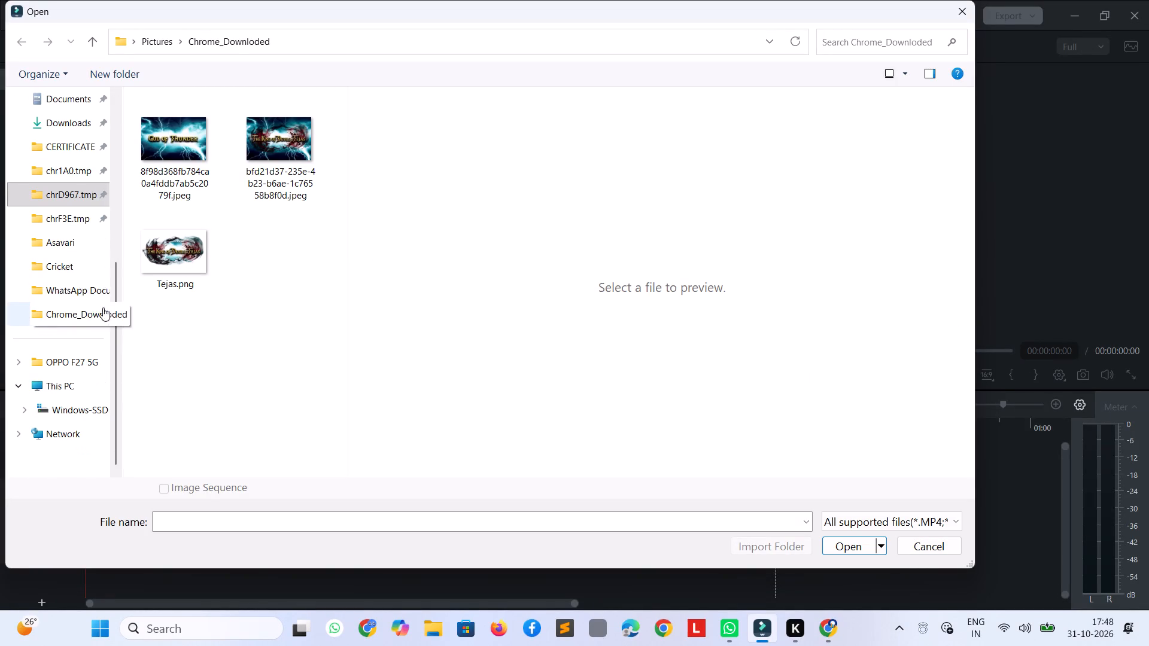
click(47, 366)
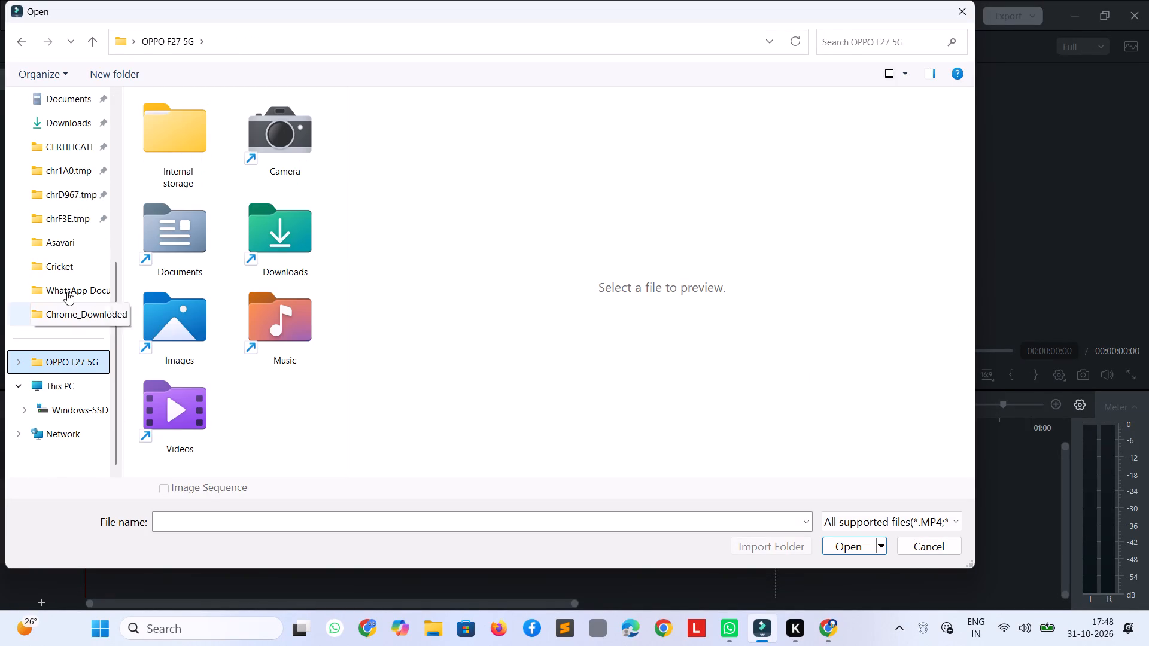
click(61, 303)
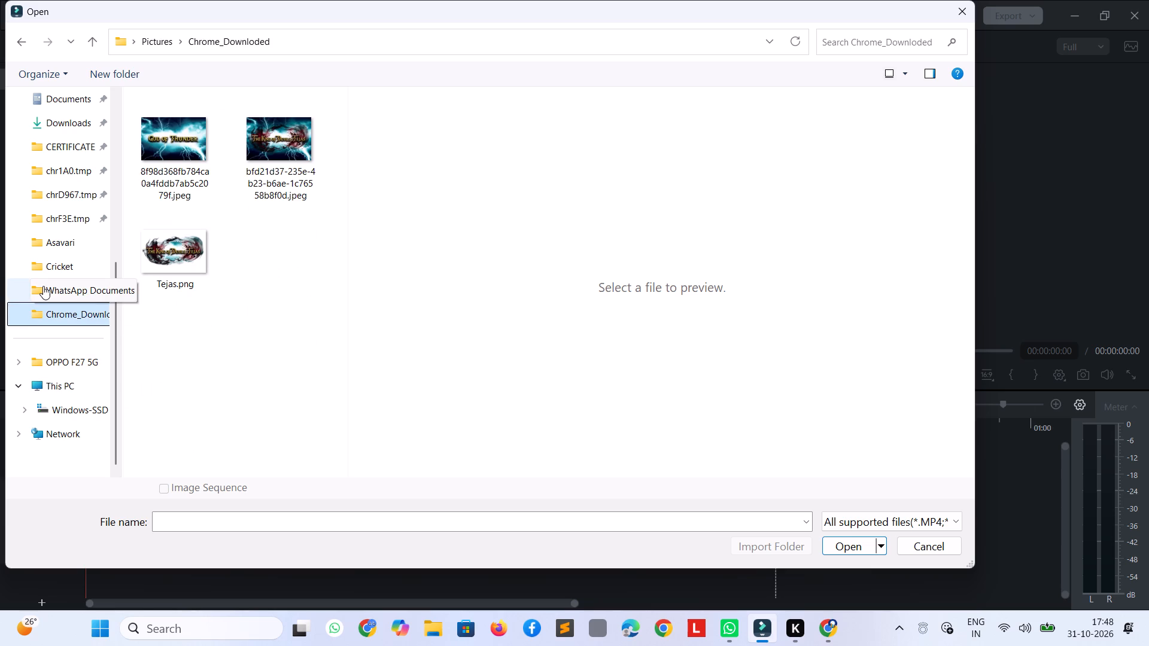
click(43, 286)
click(44, 257)
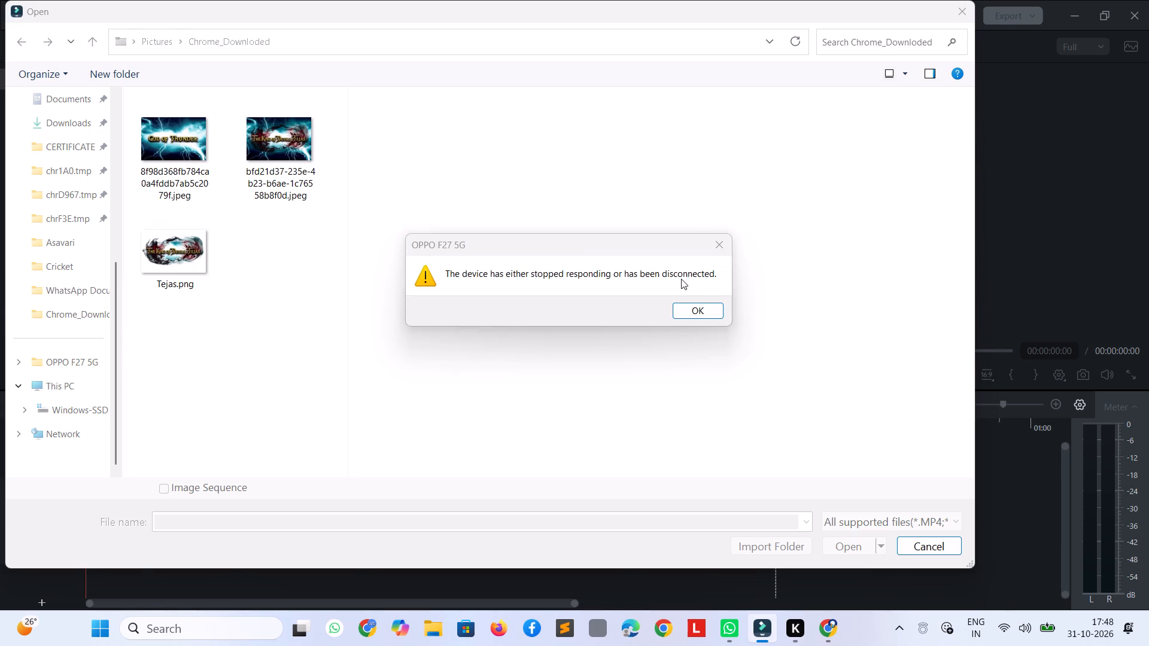
click(693, 319)
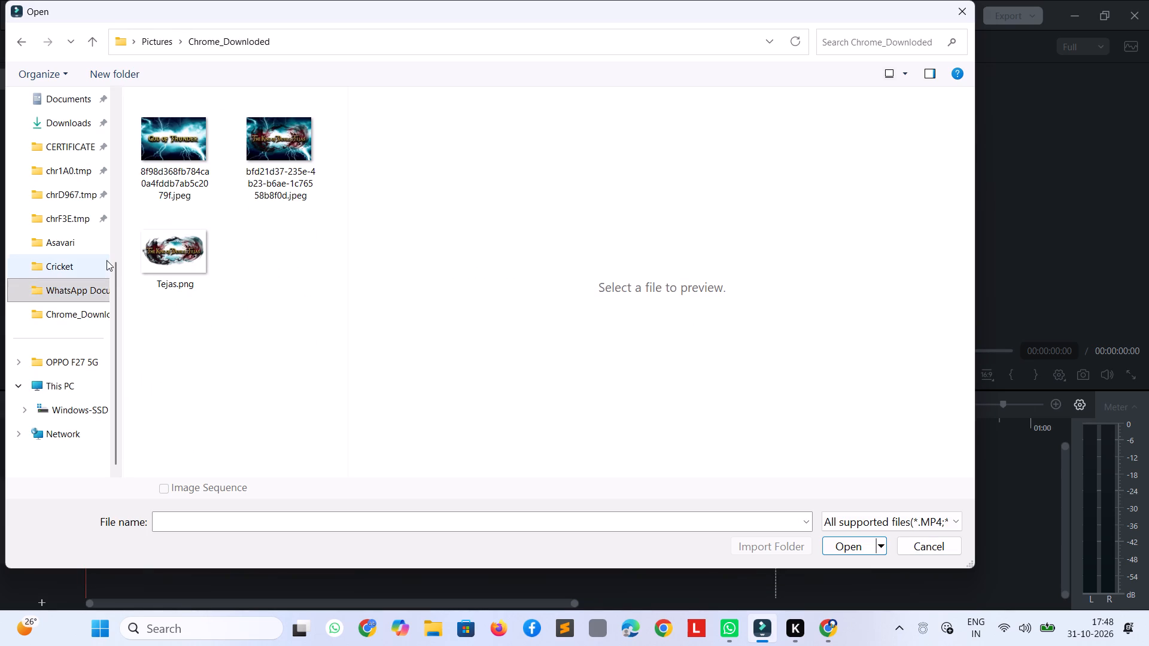
Import all the match videos from the Cricket folder into the project media folder.
click(97, 260)
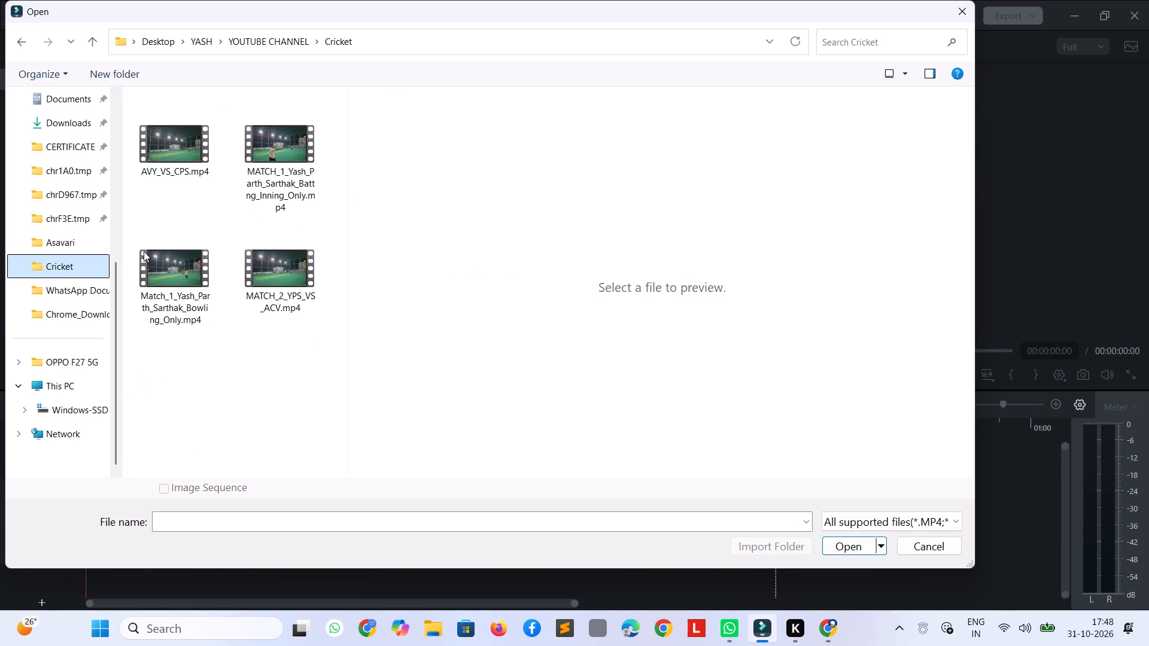
click(174, 152)
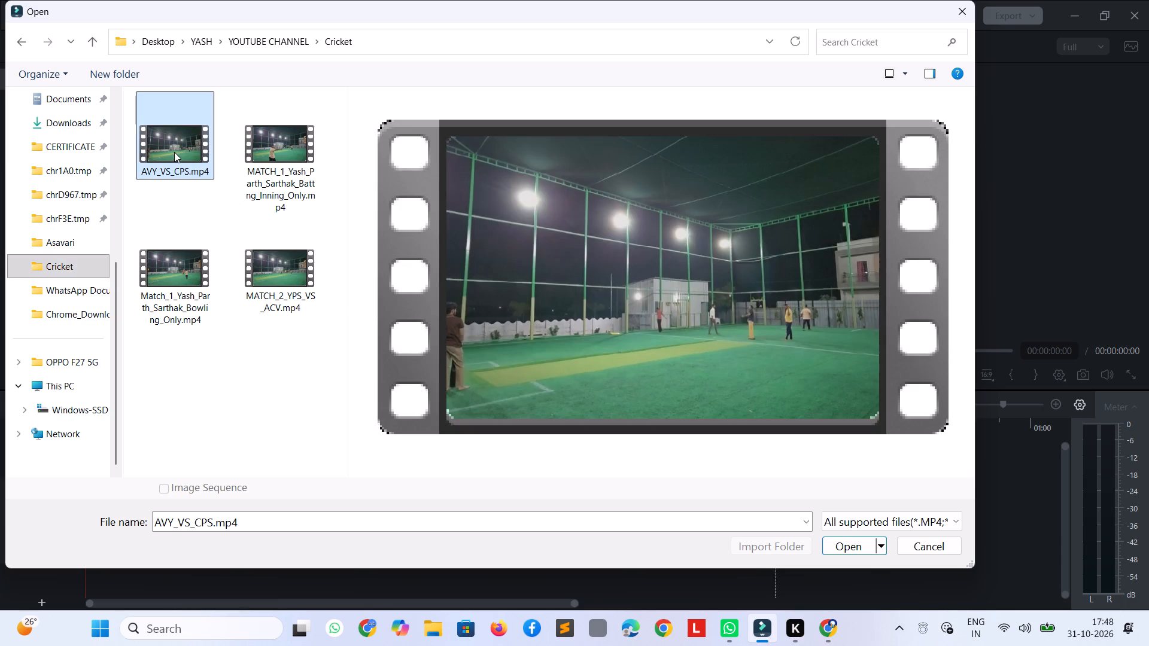
key(ctrl+a)
key(Return)
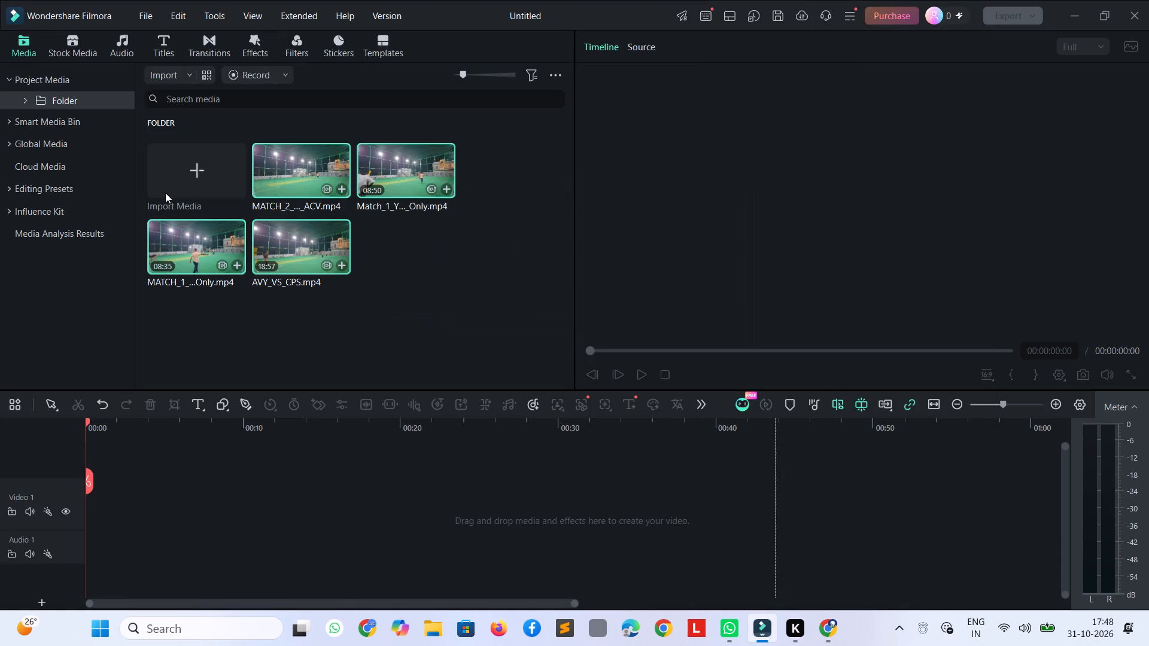
Place the MATCH_2_YPS_VS_ACV clip on the Video 1 track, starting at about 10 seconds.
click(449, 267)
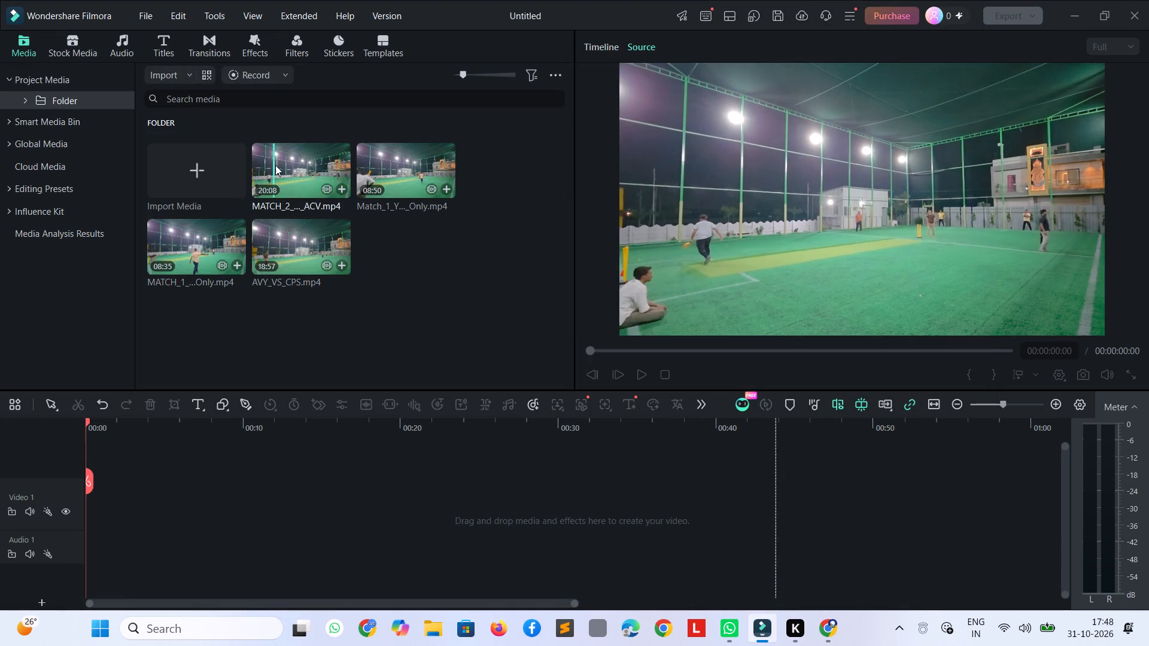
drag(342, 186, 114, 526)
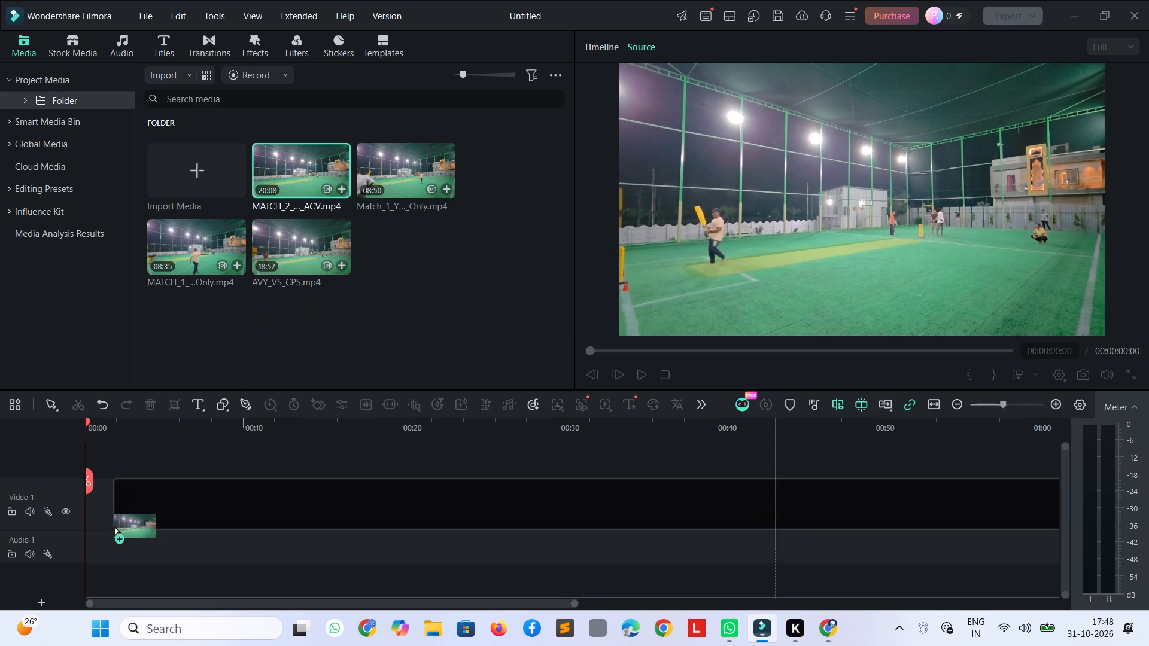
drag(114, 526, 149, 506)
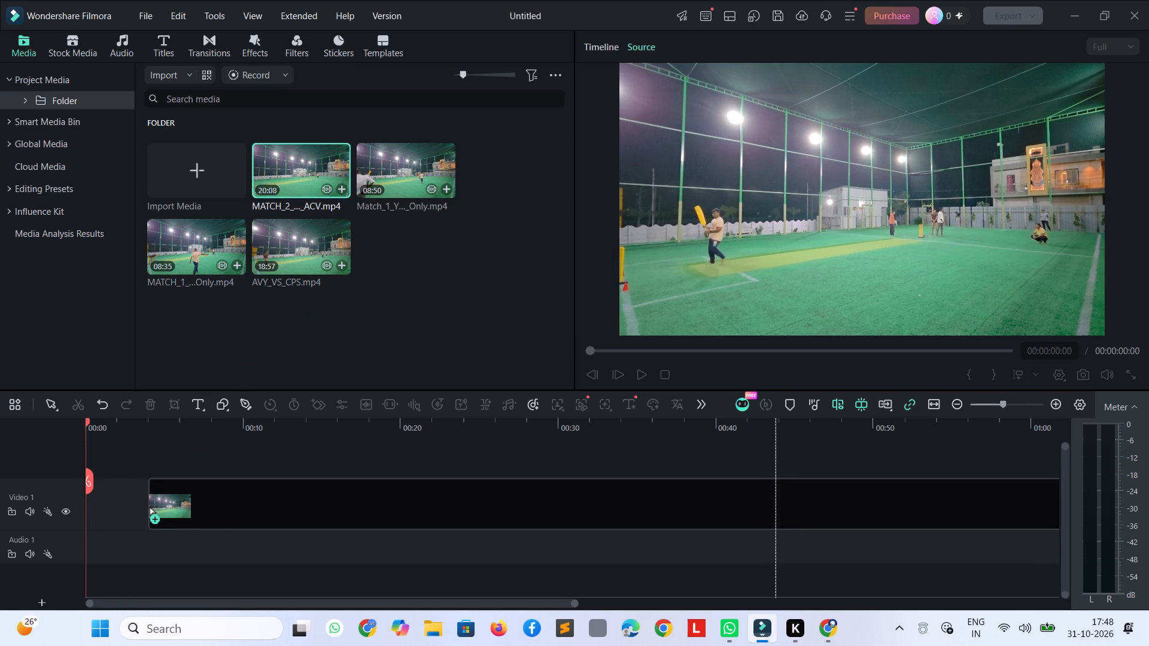
drag(149, 506, 238, 502)
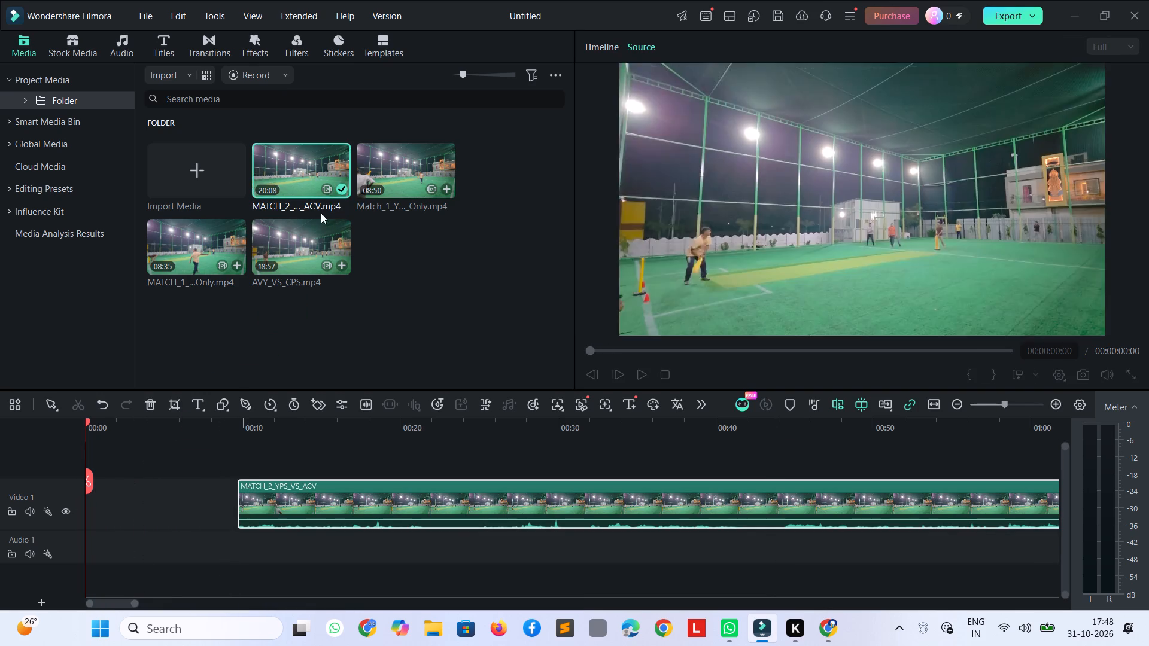
Look through the stock media, titles, audio and transitions libraries, including the AI Media video inspirations.
click(68, 45)
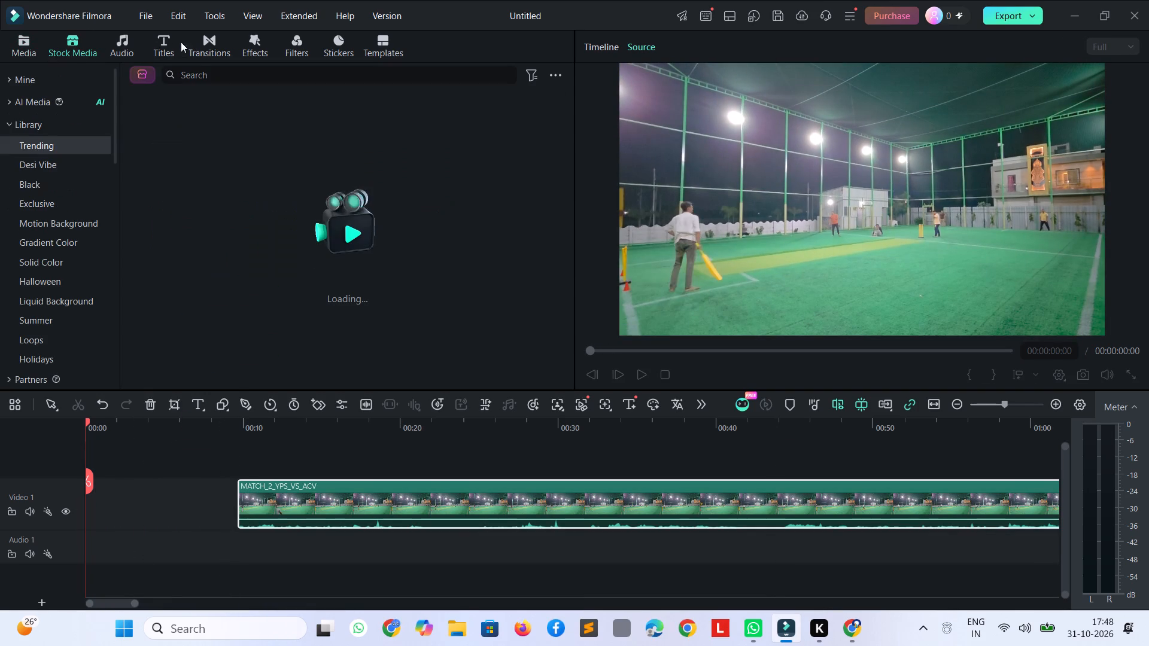
click(158, 46)
click(157, 111)
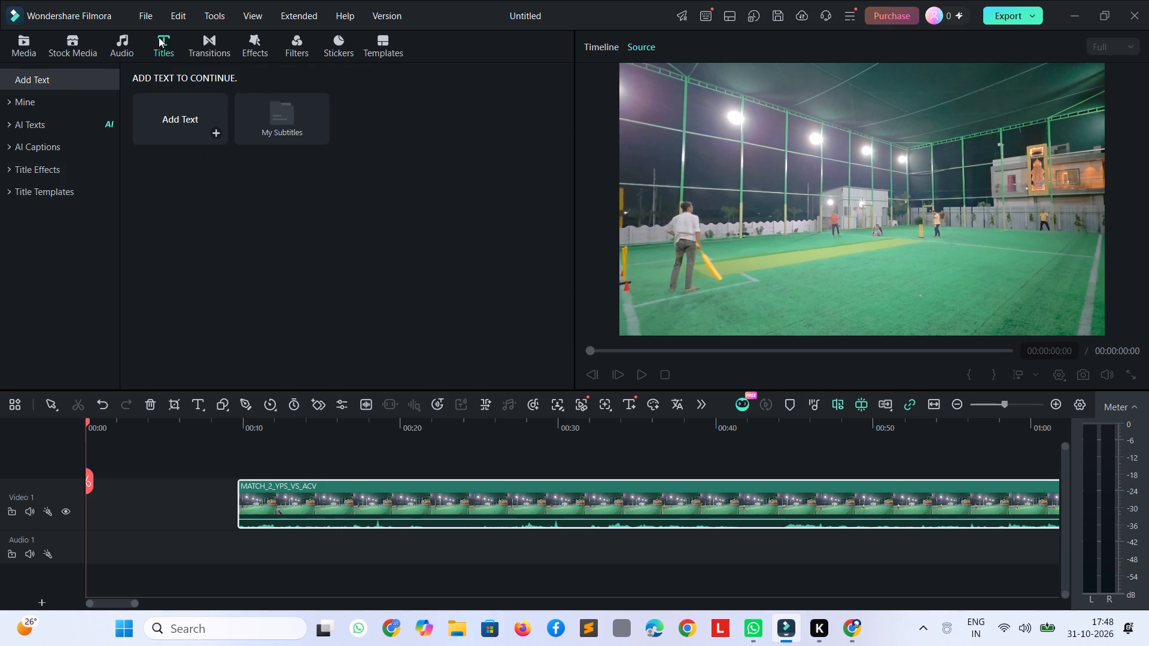
click(122, 42)
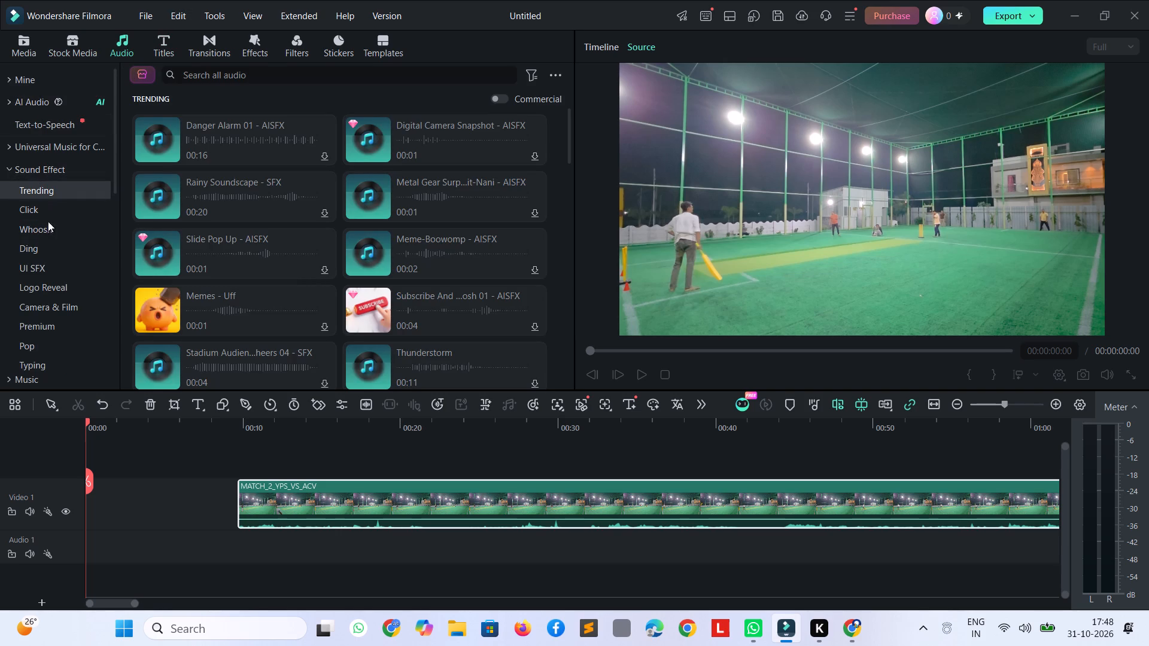
click(200, 41)
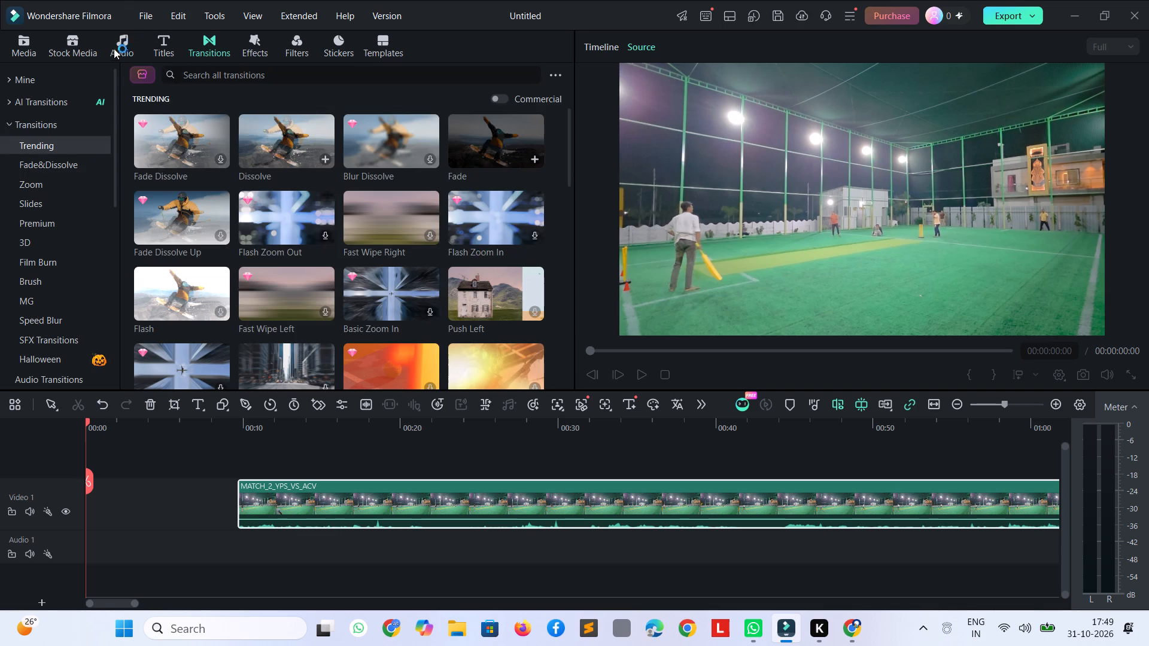
click(113, 50)
click(31, 44)
click(71, 50)
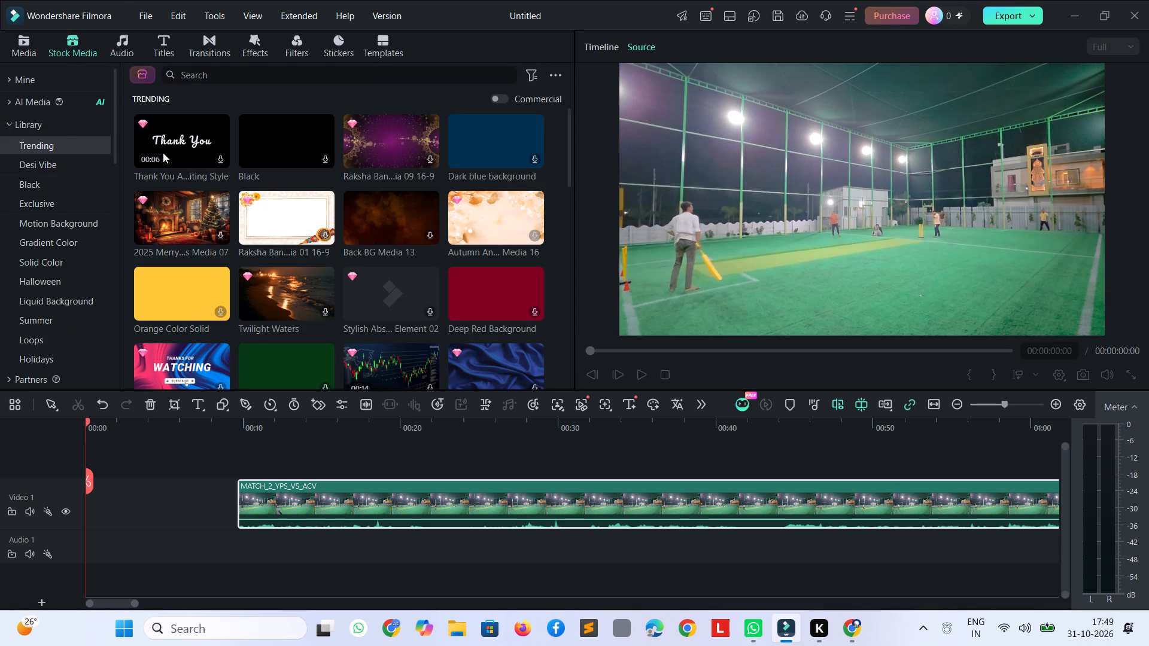
scroll(37, 234, down, 9)
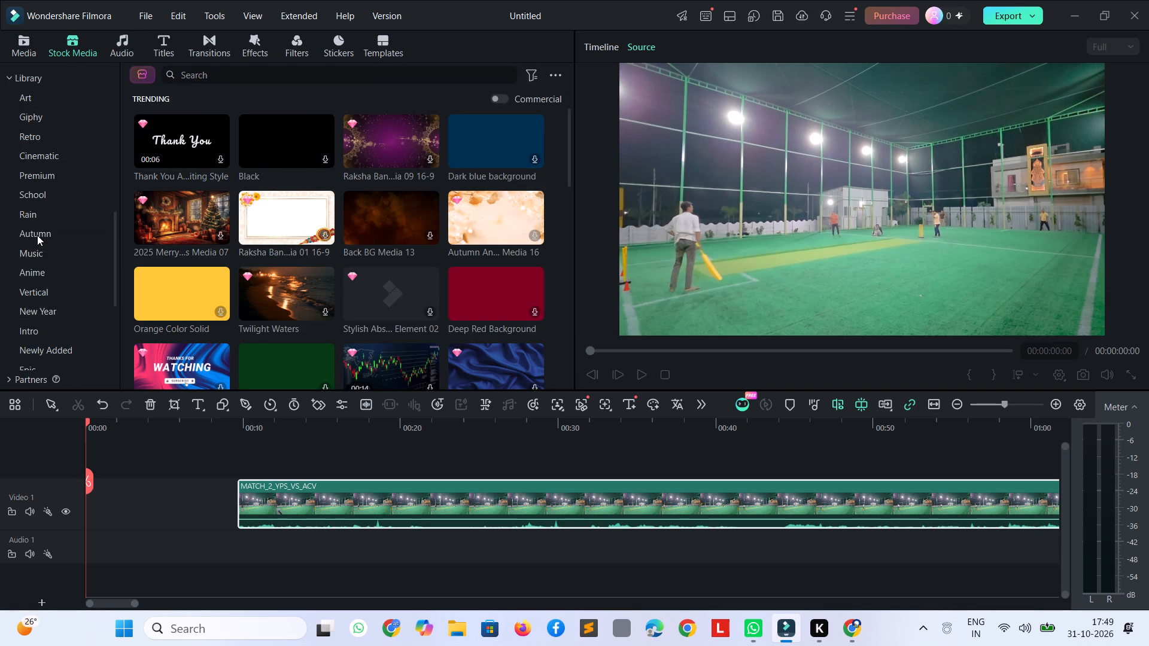
scroll(37, 235, up, 7)
scroll(34, 117, up, 2)
click(24, 130)
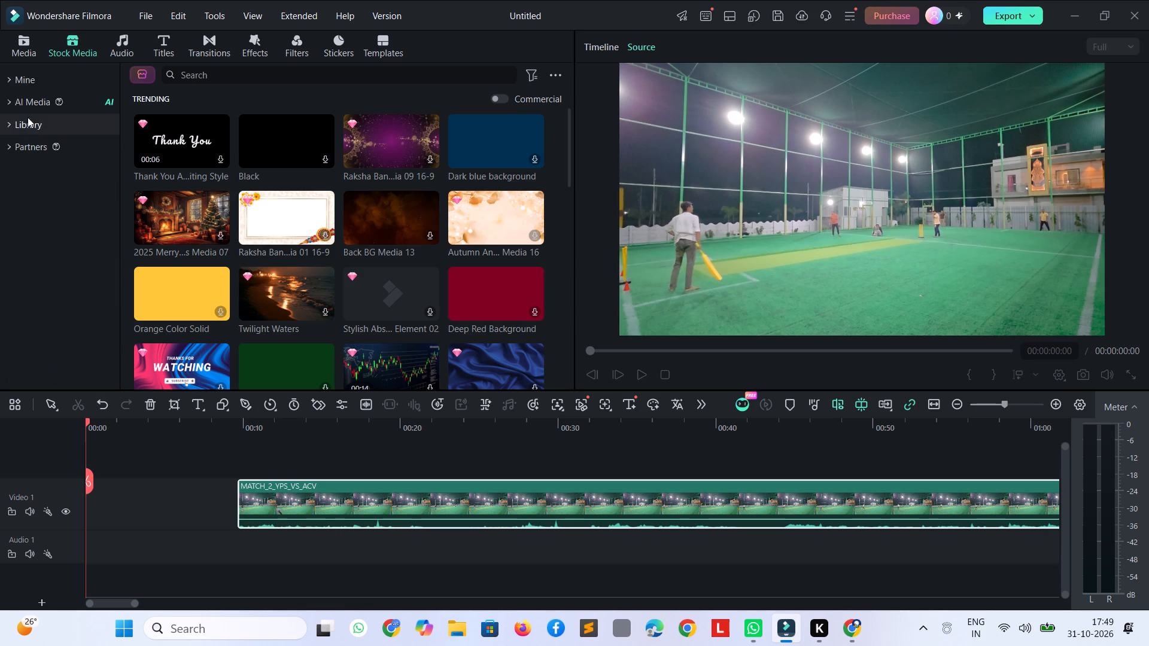
click(29, 105)
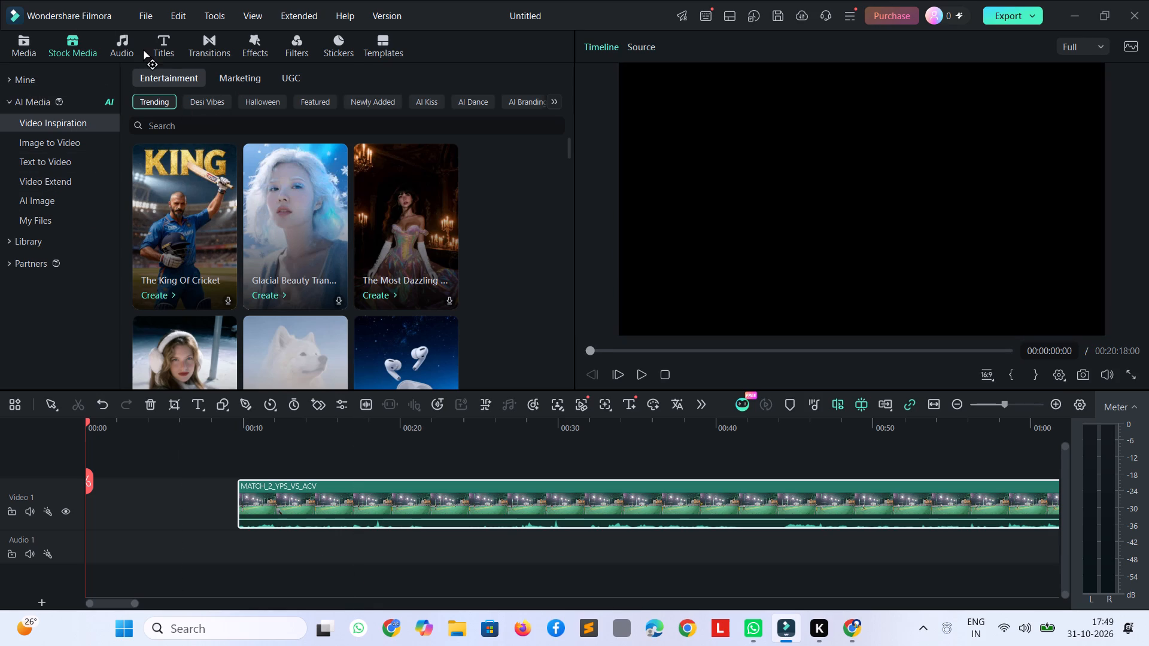
Examine the trending AI Texts title styles.
click(171, 46)
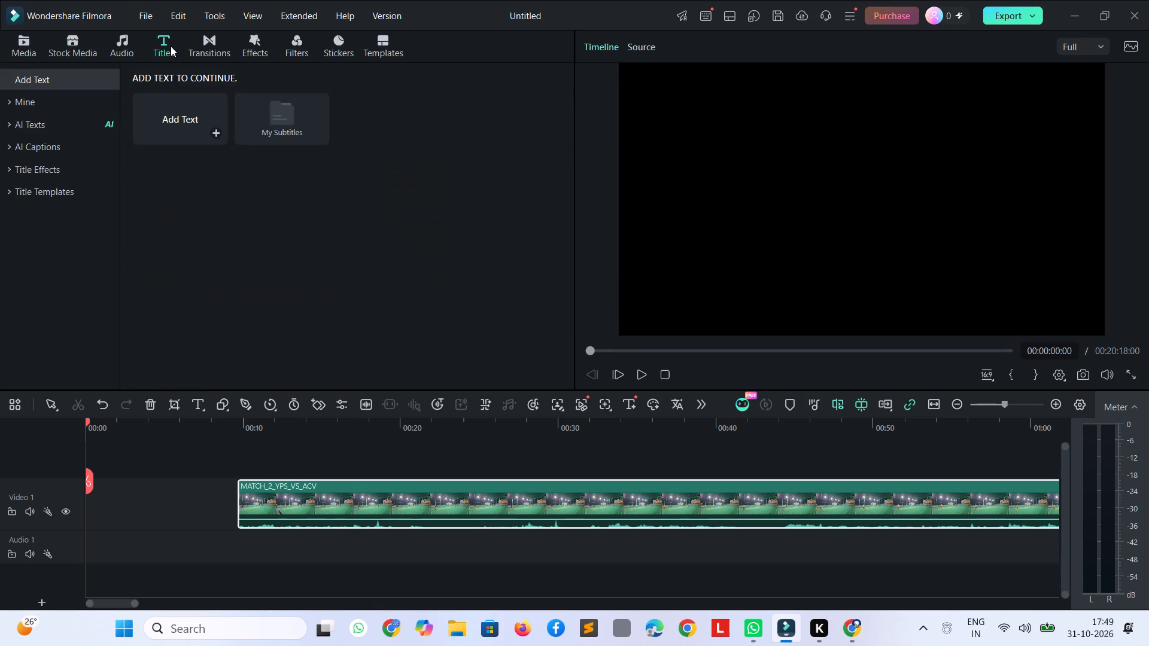
click(80, 127)
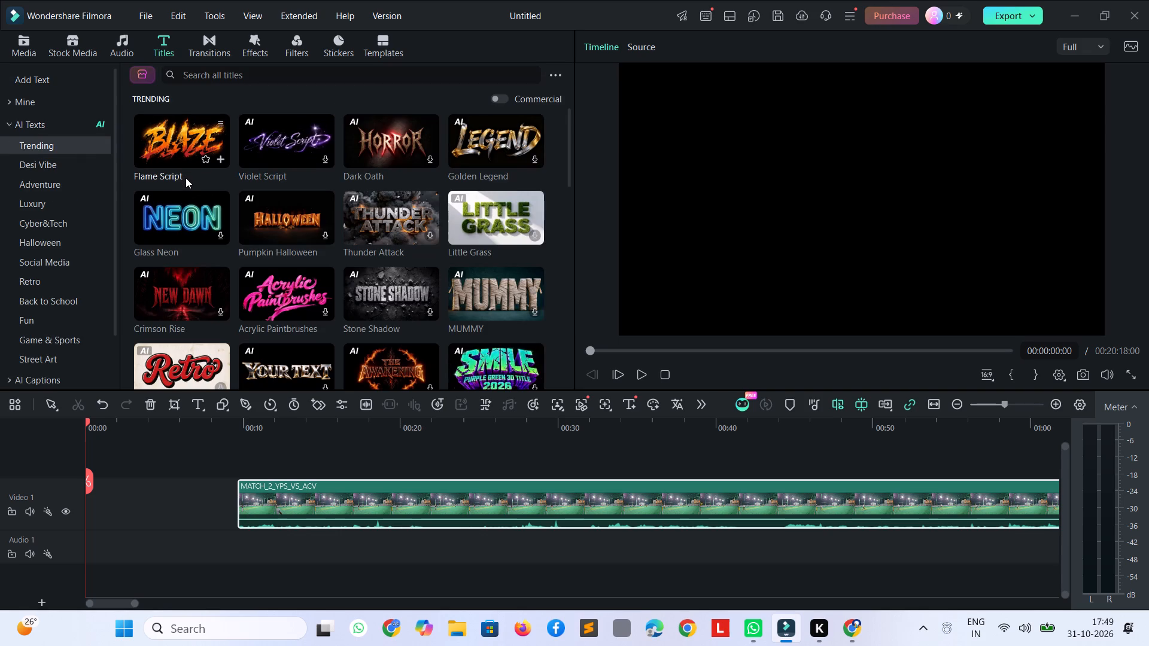
scroll(74, 188, down, 1)
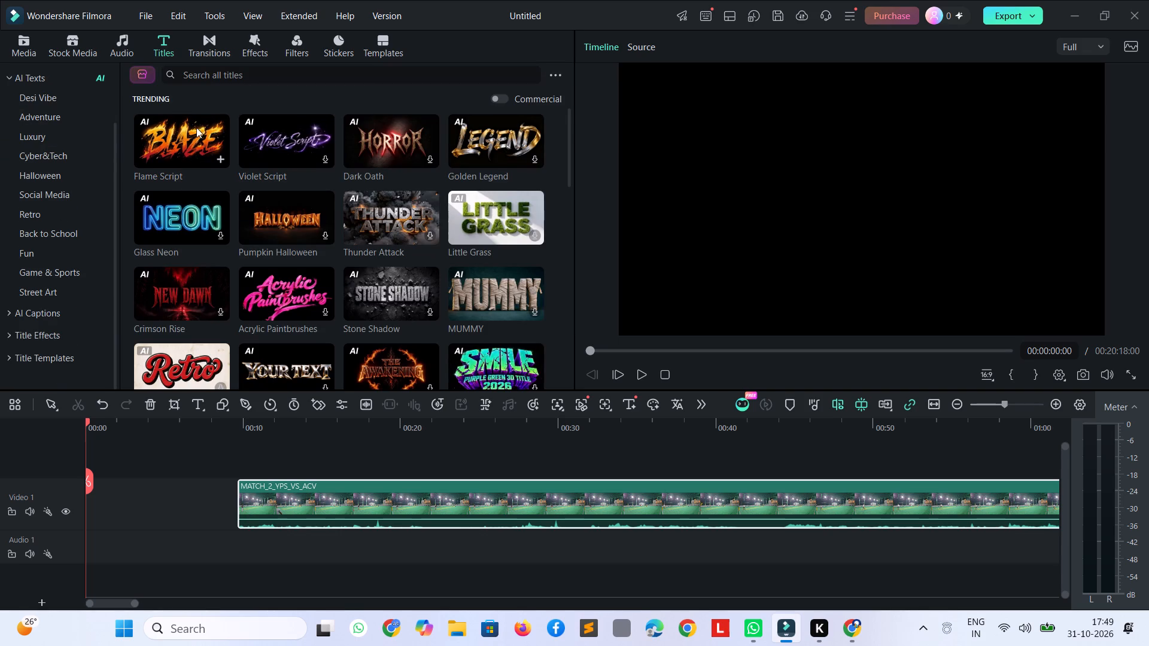
scroll(167, 186, down, 1)
scroll(166, 190, up, 7)
scroll(360, 228, down, 4)
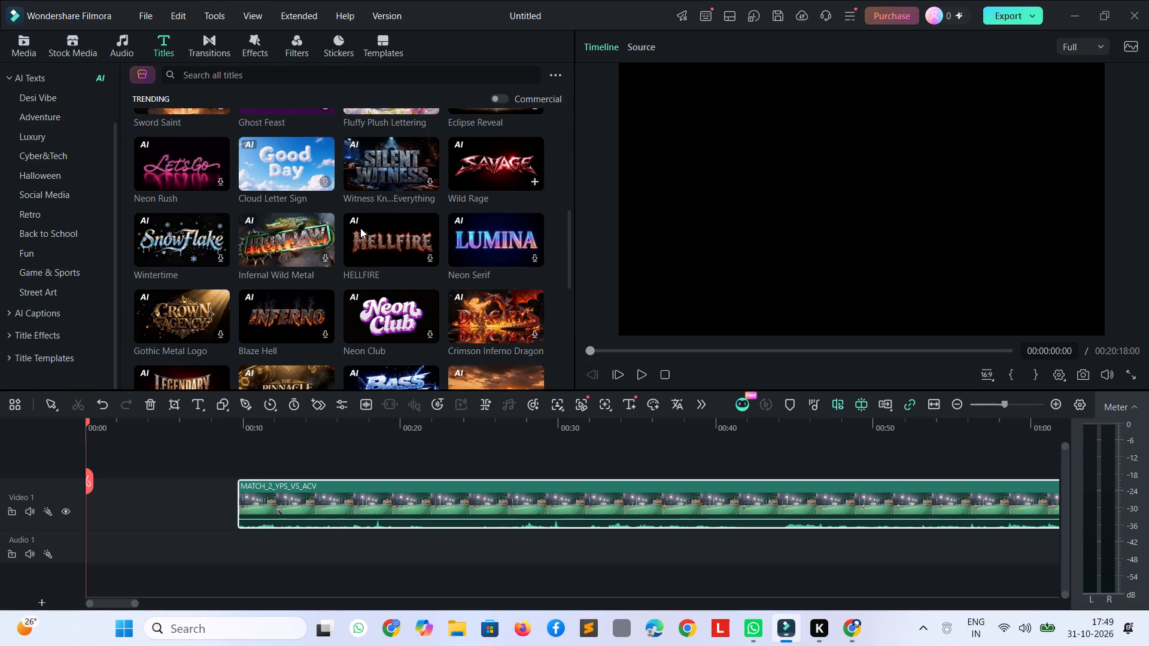
scroll(485, 187, up, 1)
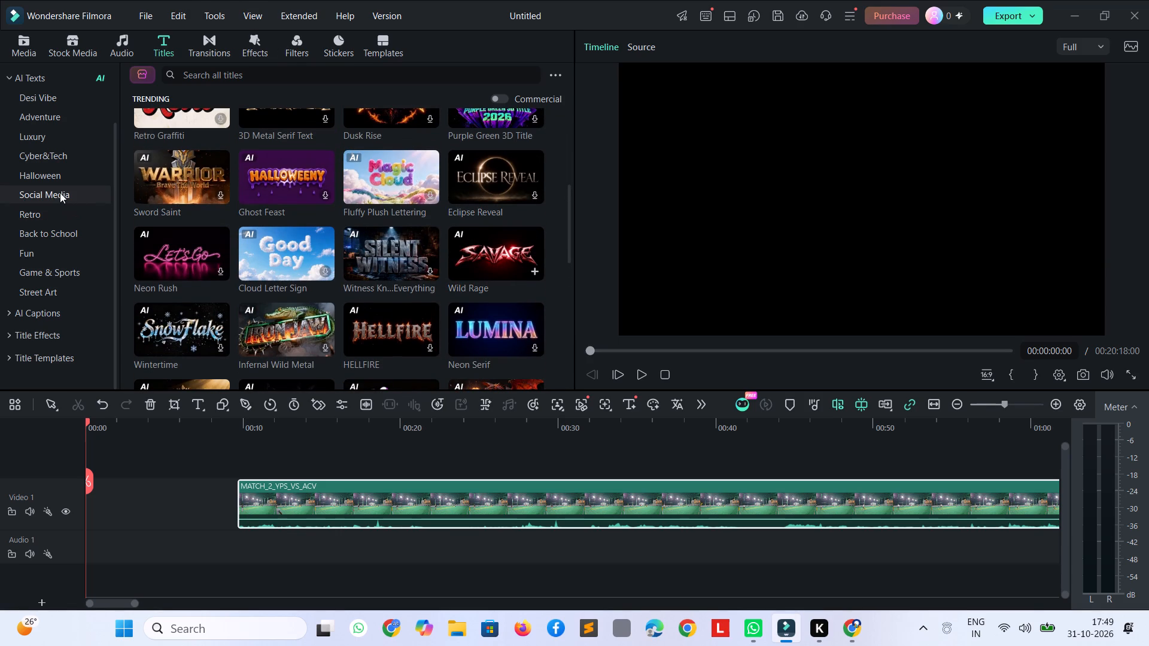
Browse the trending Title Effects and preview the Cinematic Title 08 and Cinematic Title 07 styles.
click(71, 327)
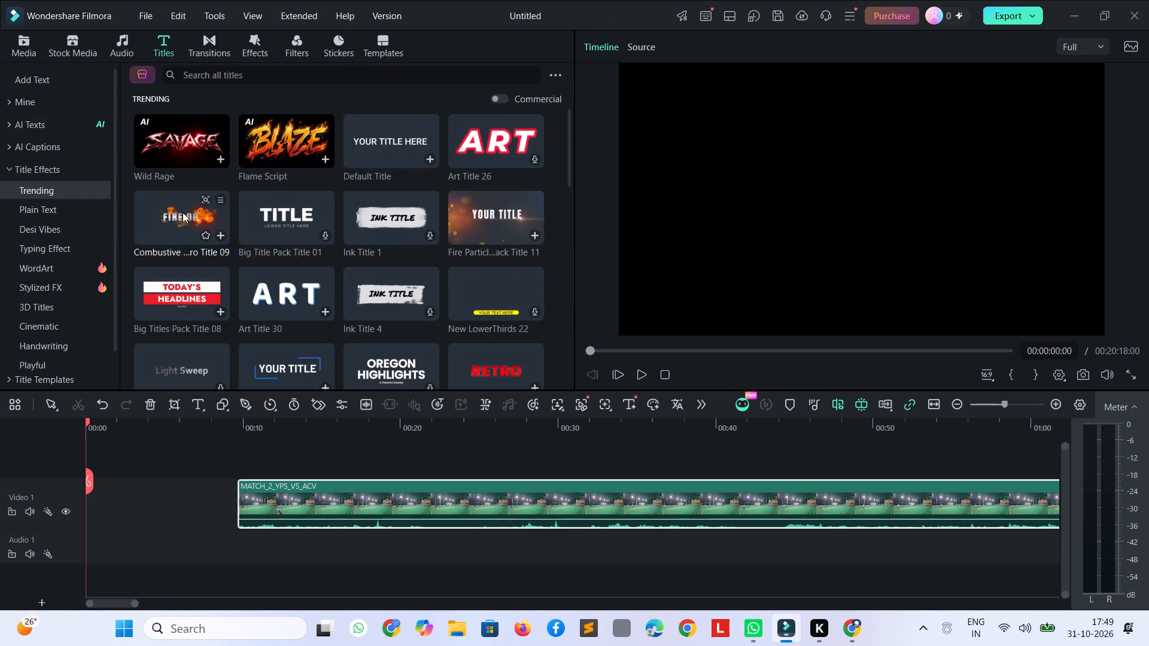
scroll(273, 234, down, 4)
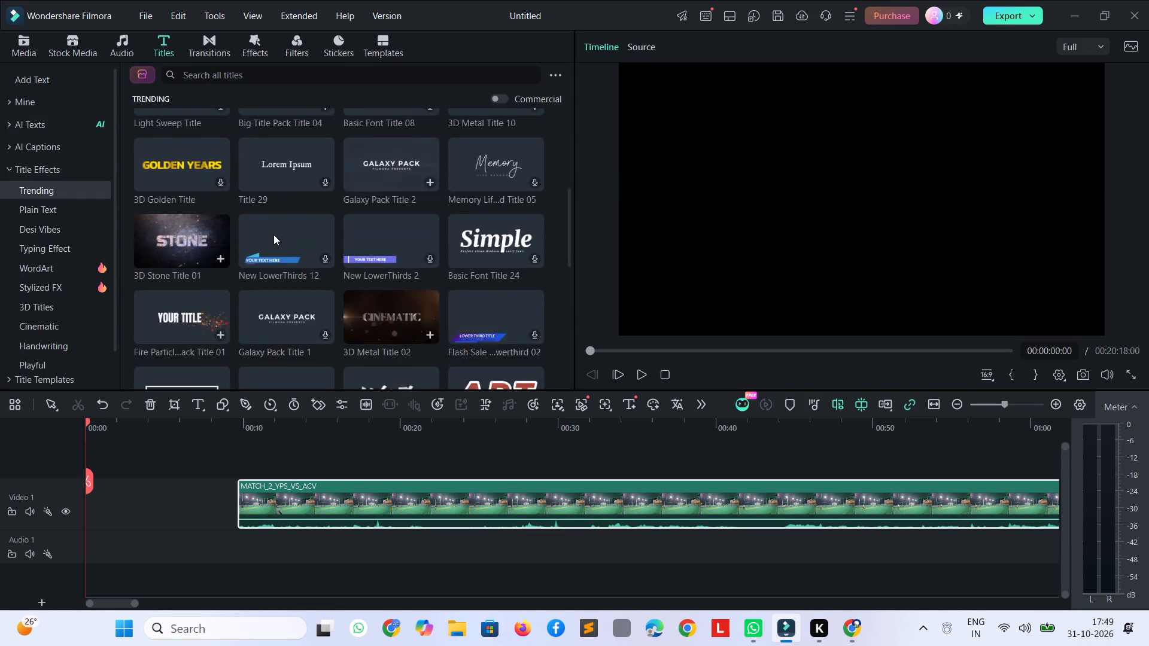
scroll(426, 278, down, 3)
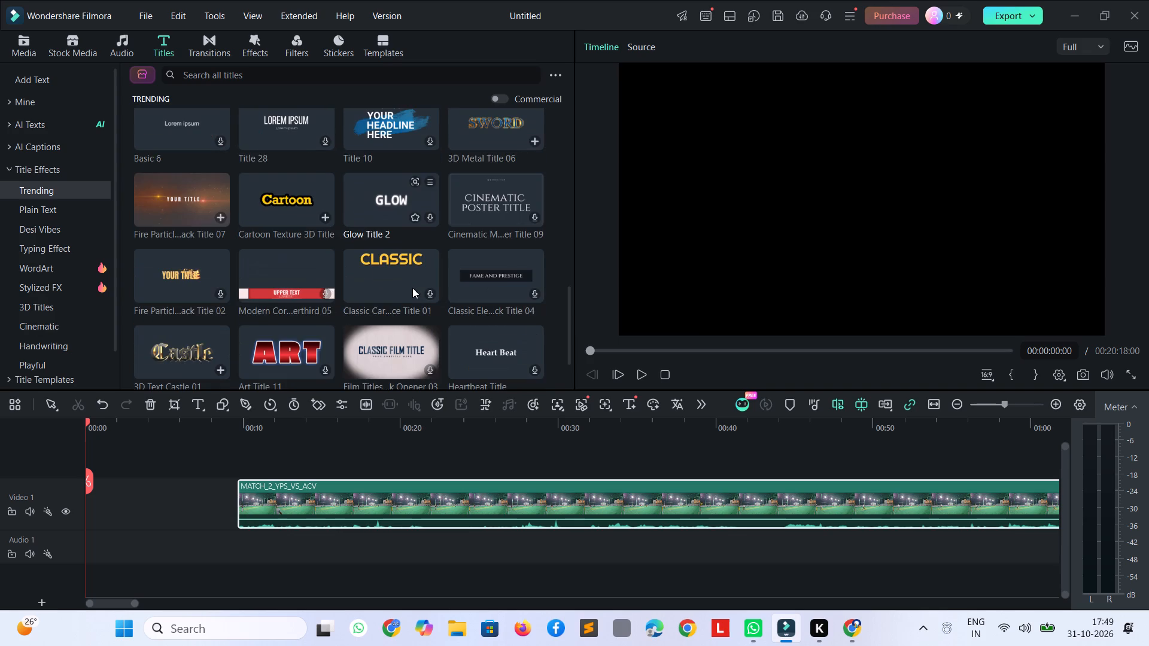
scroll(359, 304, down, 1)
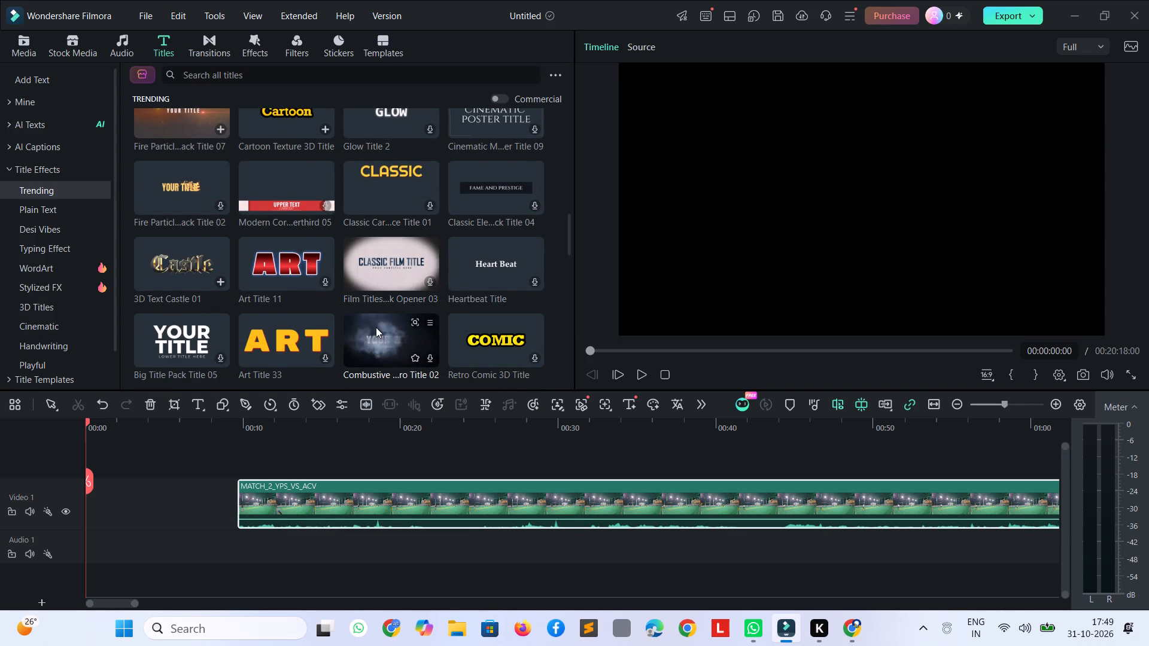
scroll(376, 327, down, 3)
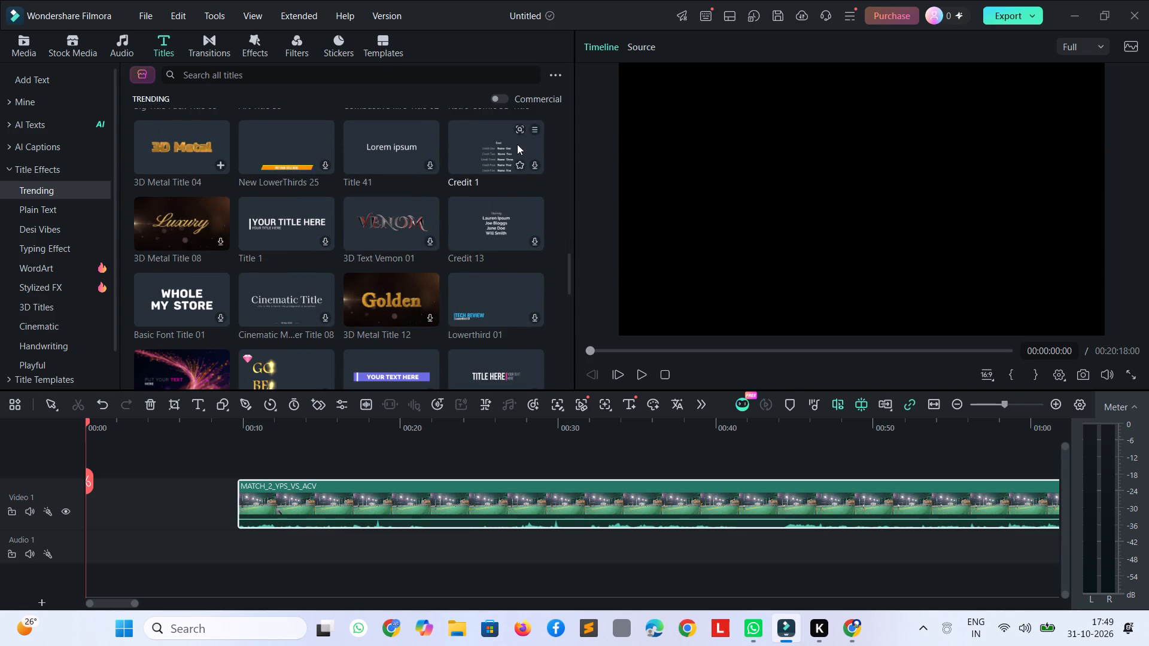
scroll(453, 224, up, 2)
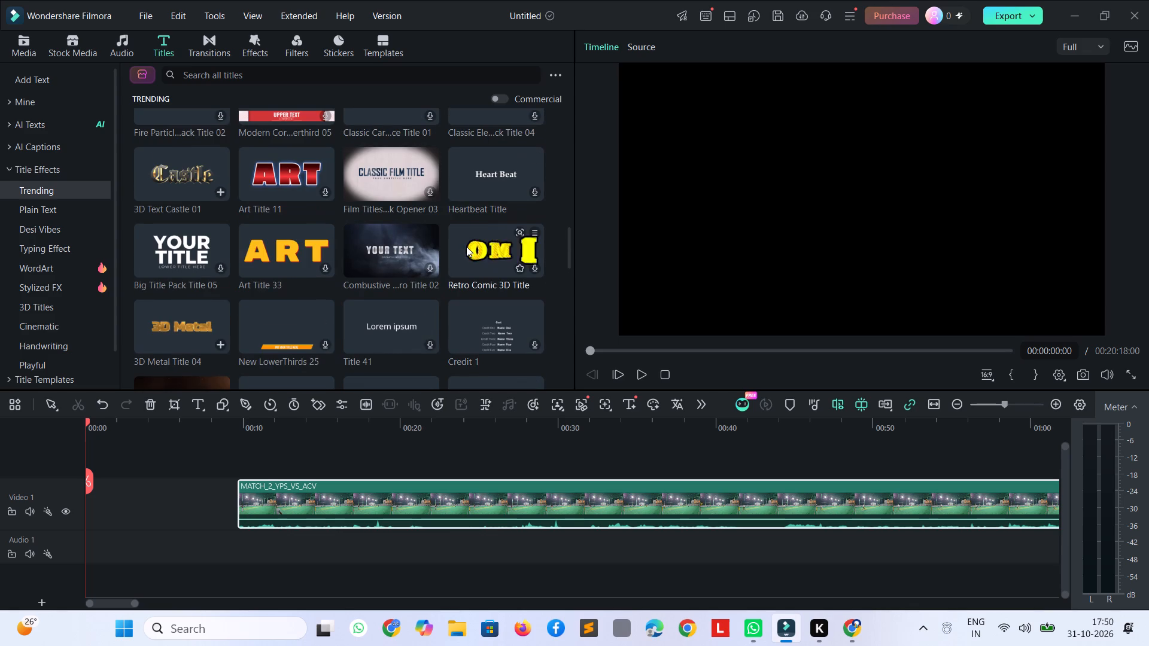
scroll(281, 313, down, 2)
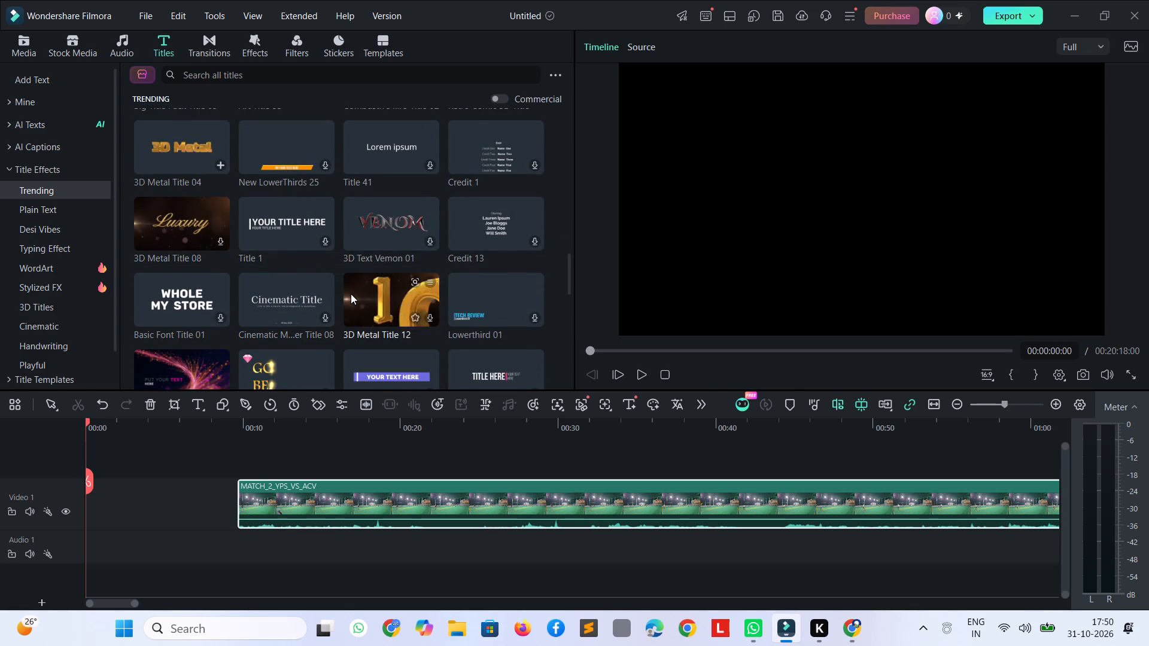
click(269, 290)
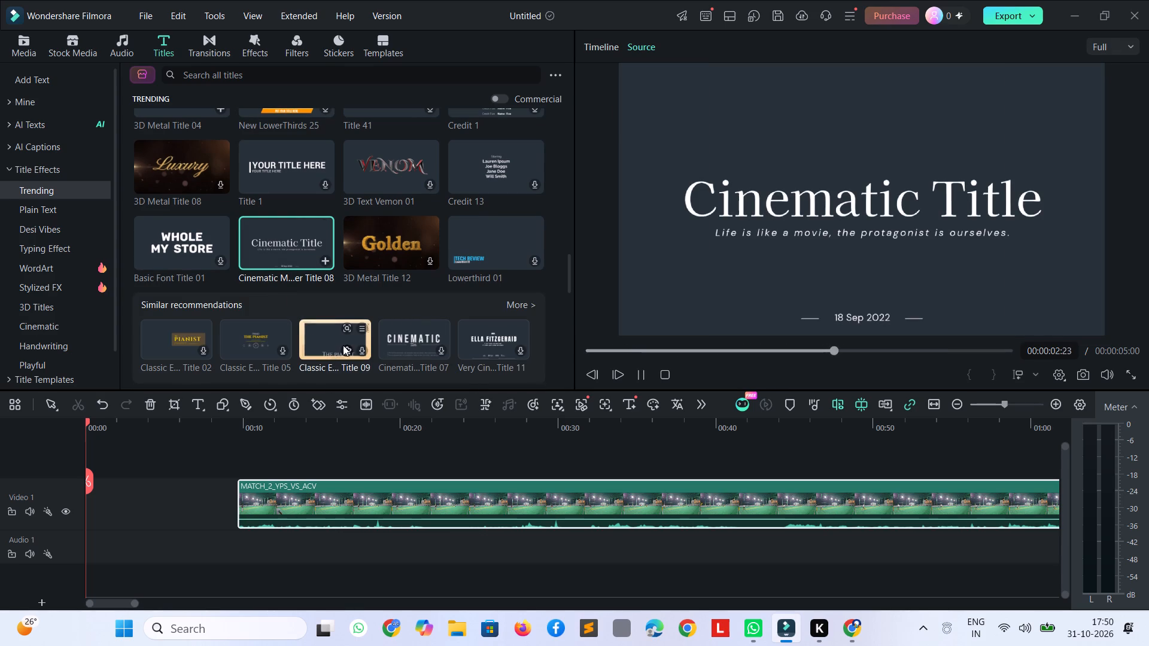
click(393, 333)
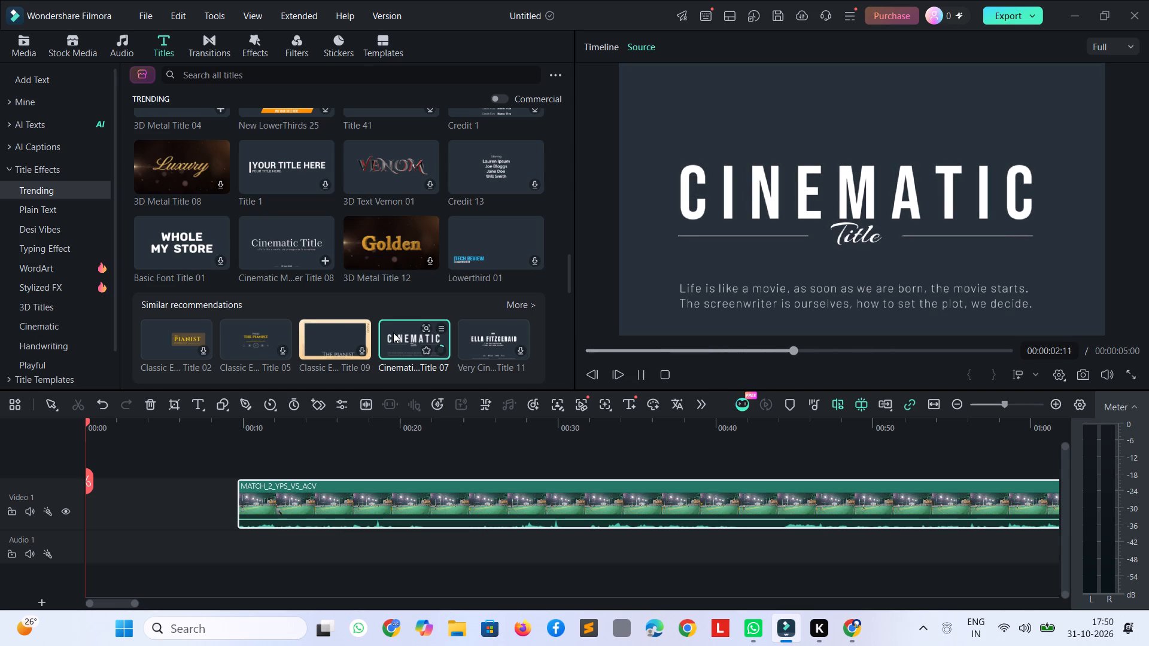
Preview the trending Liquid Title 05 and 02, Cinematic Title 06, Big Title Pack Title 03, Light Flash and Title 01 styles.
scroll(399, 308, down, 3)
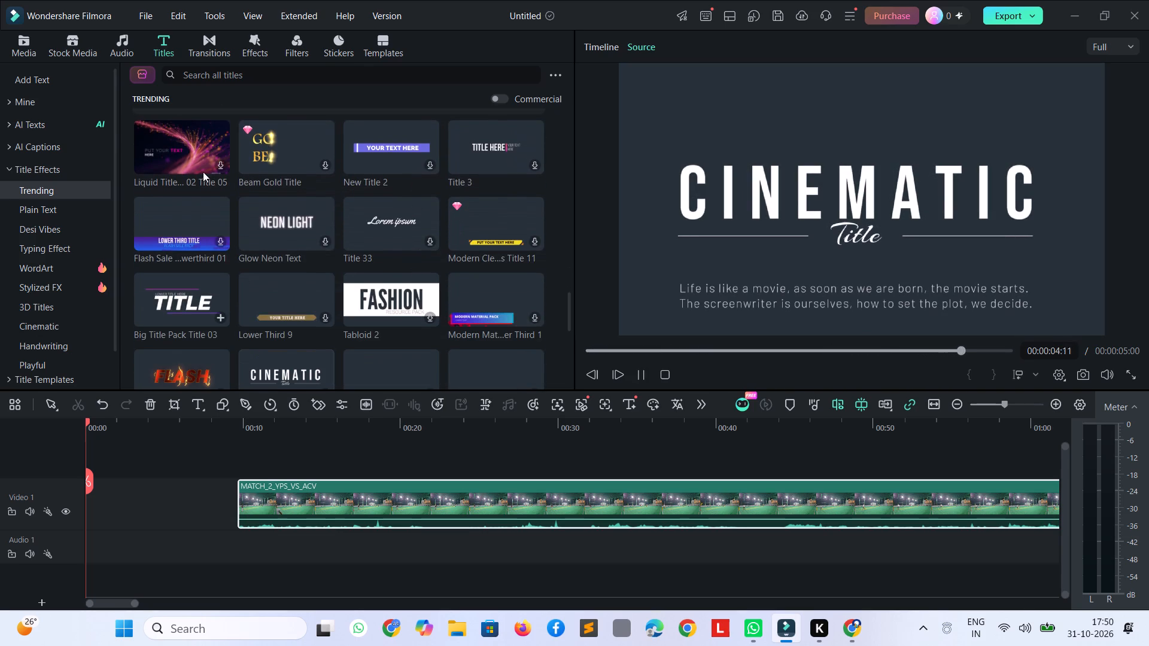
click(179, 144)
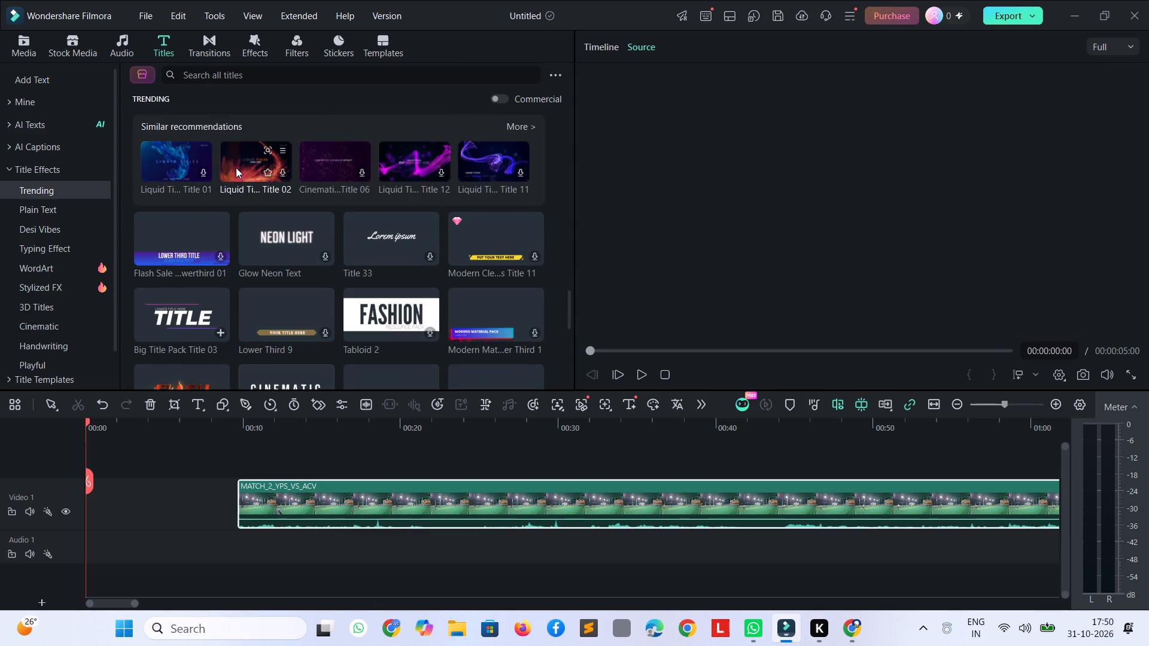
click(236, 167)
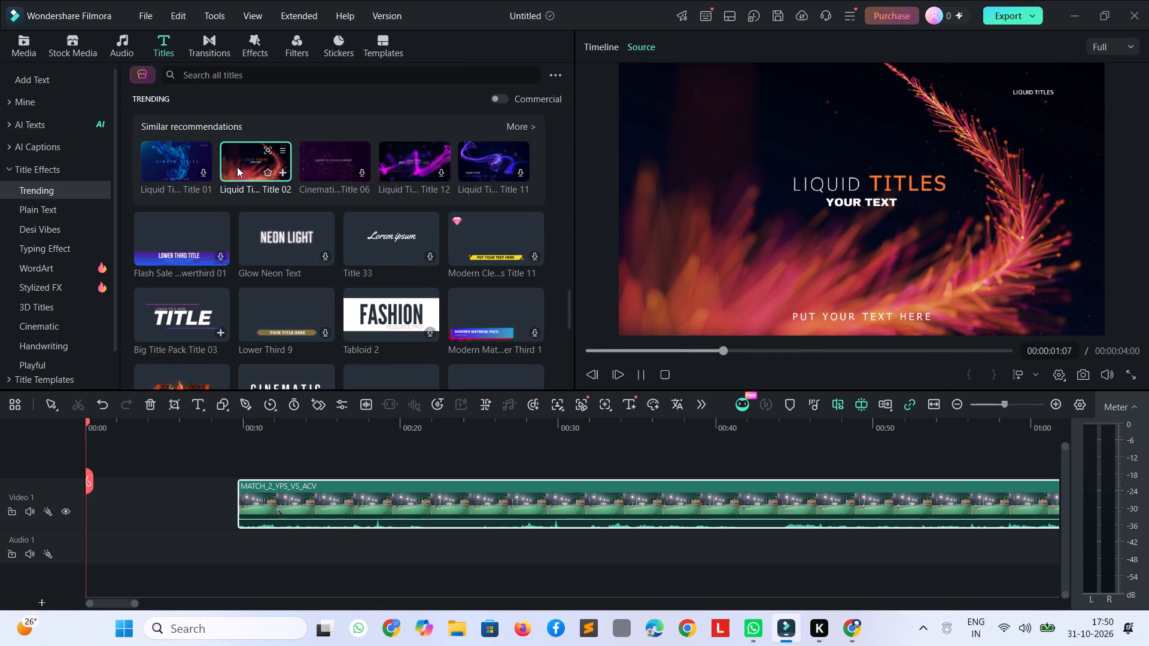
click(332, 156)
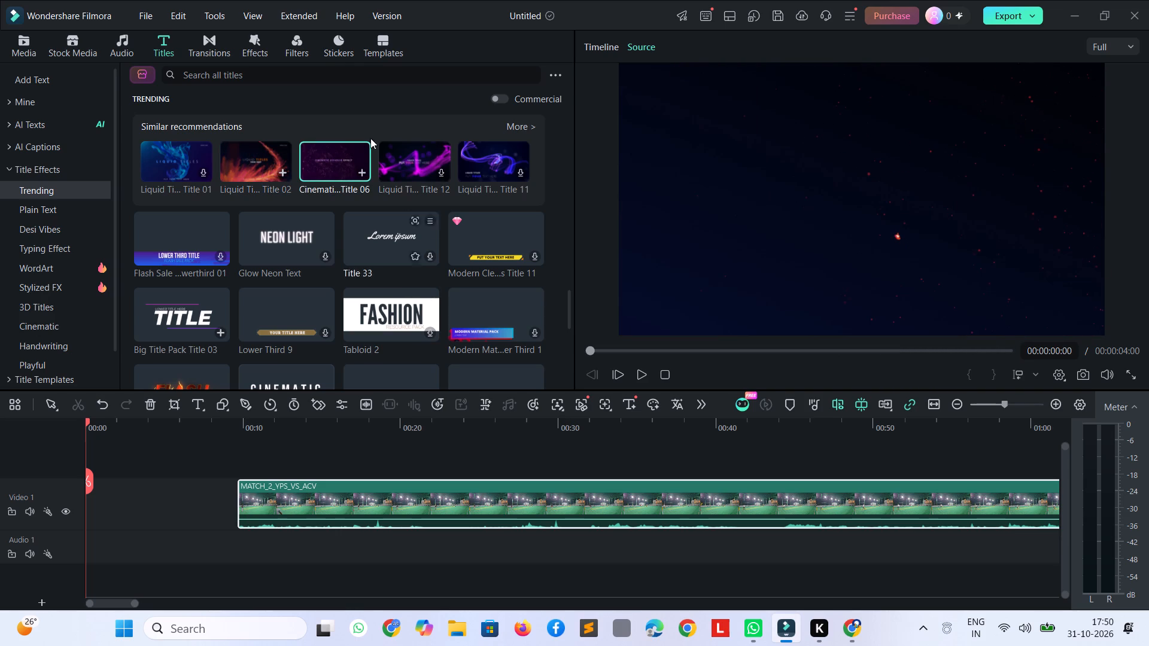
click(340, 153)
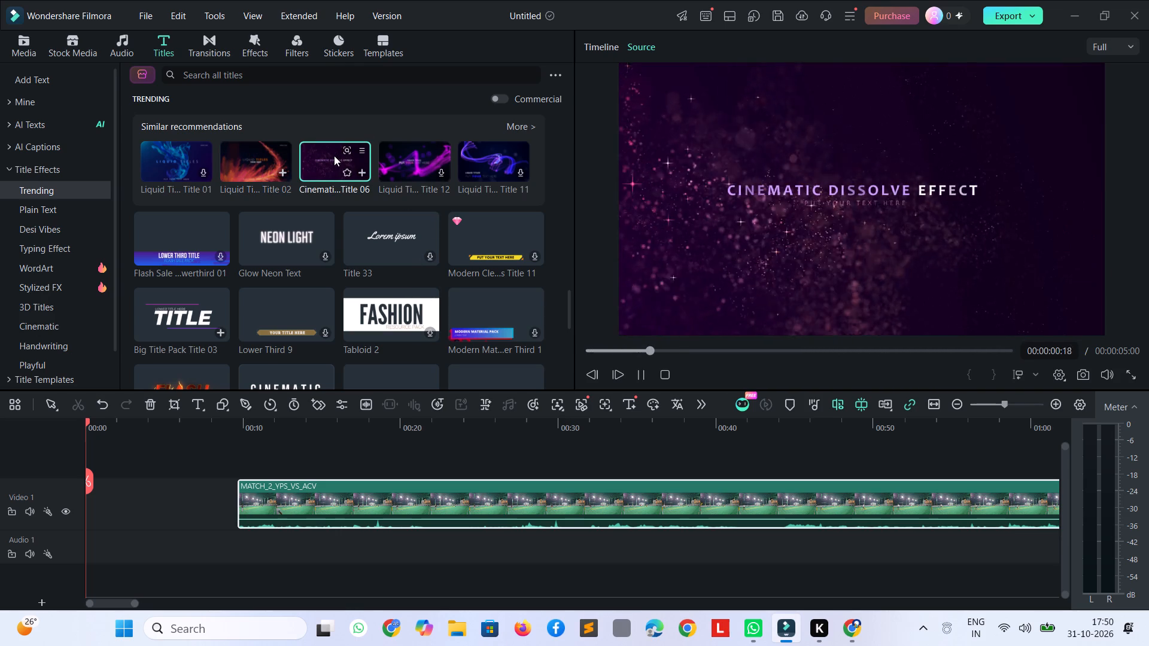
scroll(303, 269, down, 1)
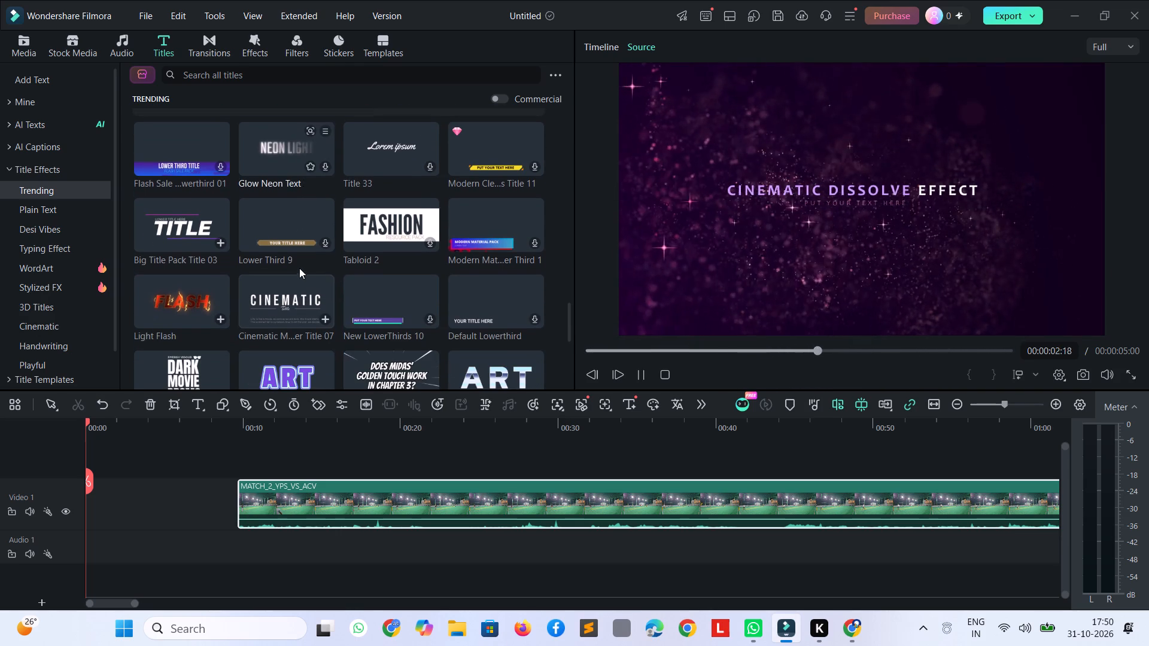
click(168, 222)
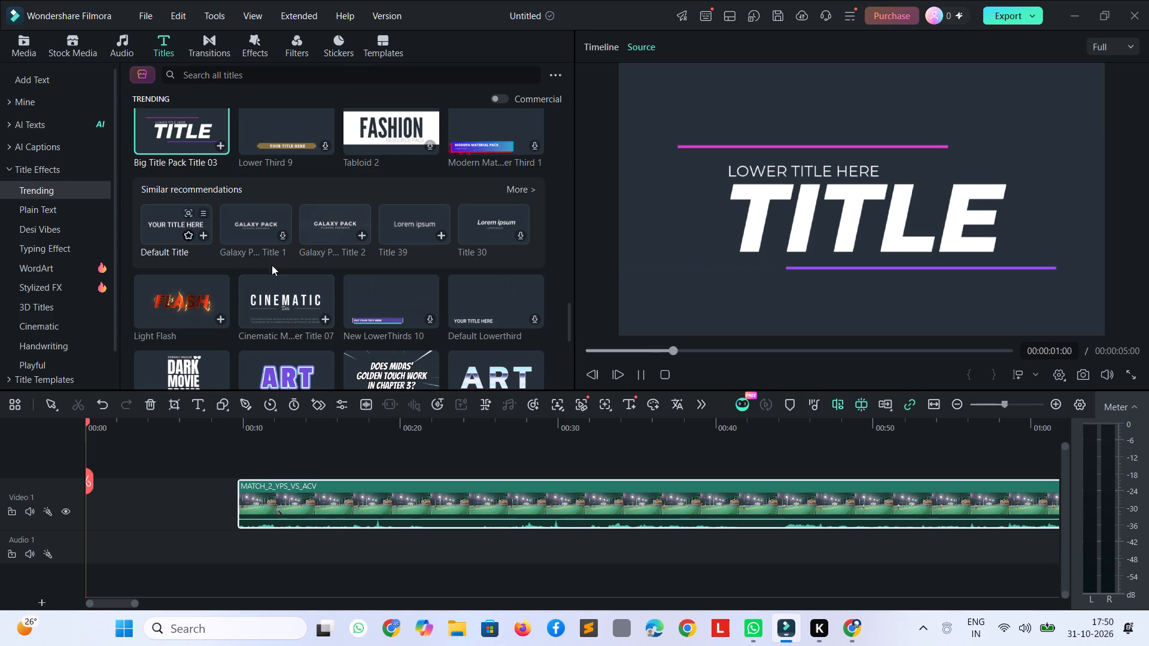
click(173, 295)
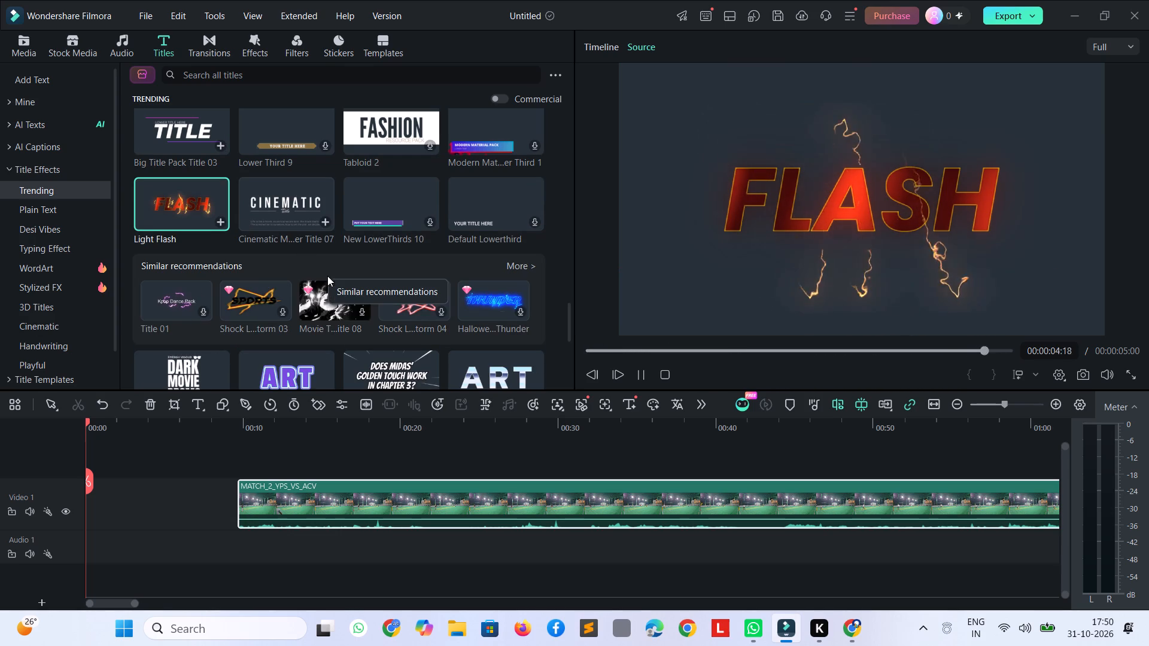
click(169, 281)
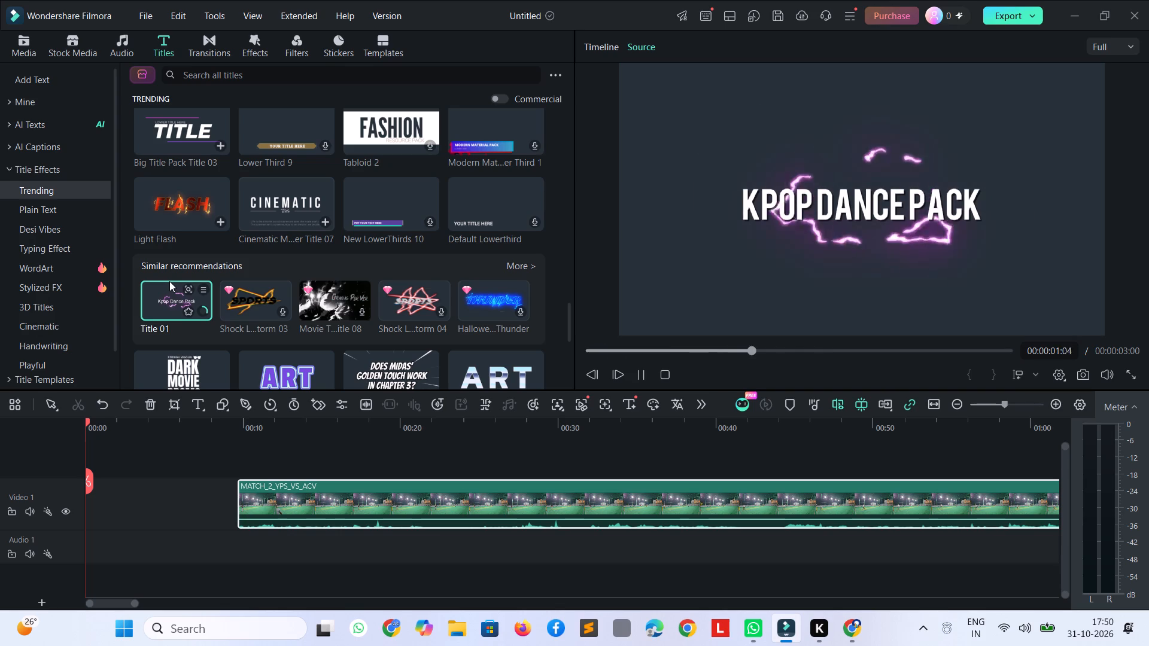
Preview the Game UI Title 02, Glow Title 1 and Jitter Neon Text styles among the trending titles.
scroll(268, 282, down, 3)
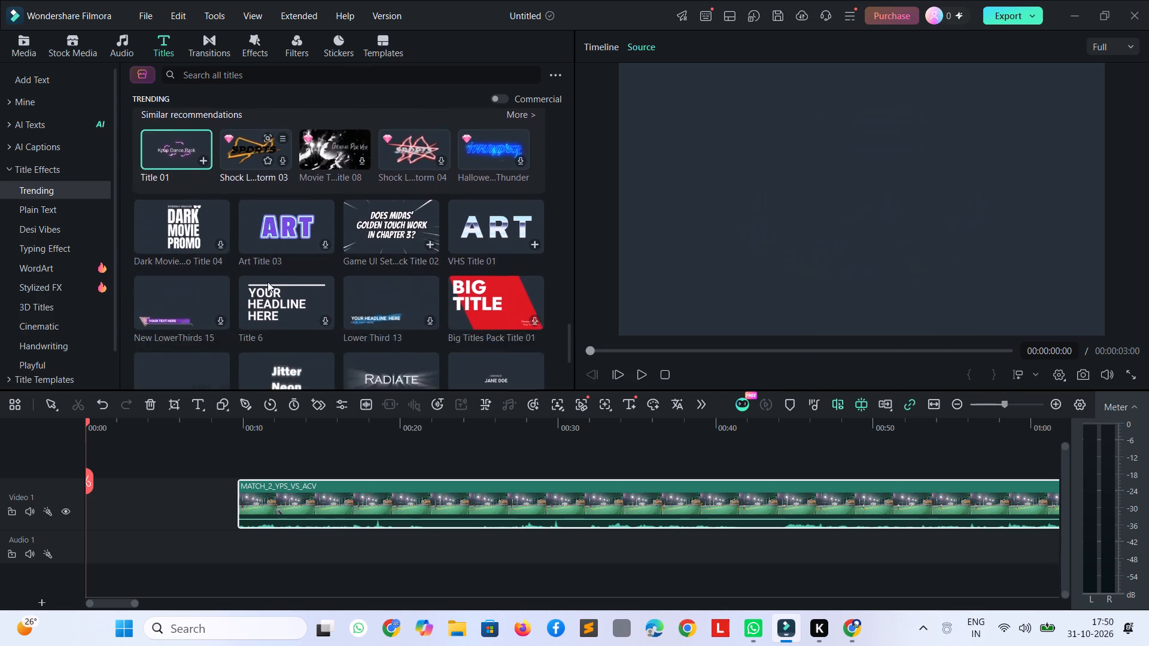
click(396, 124)
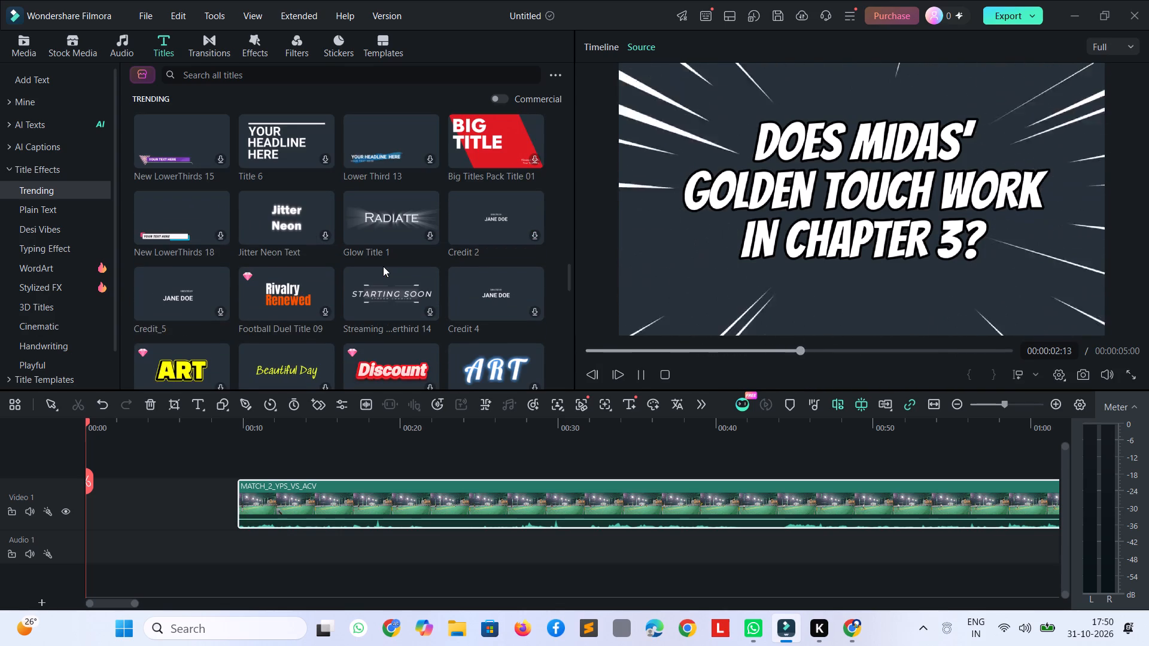
click(865, 159)
right_click(843, 239)
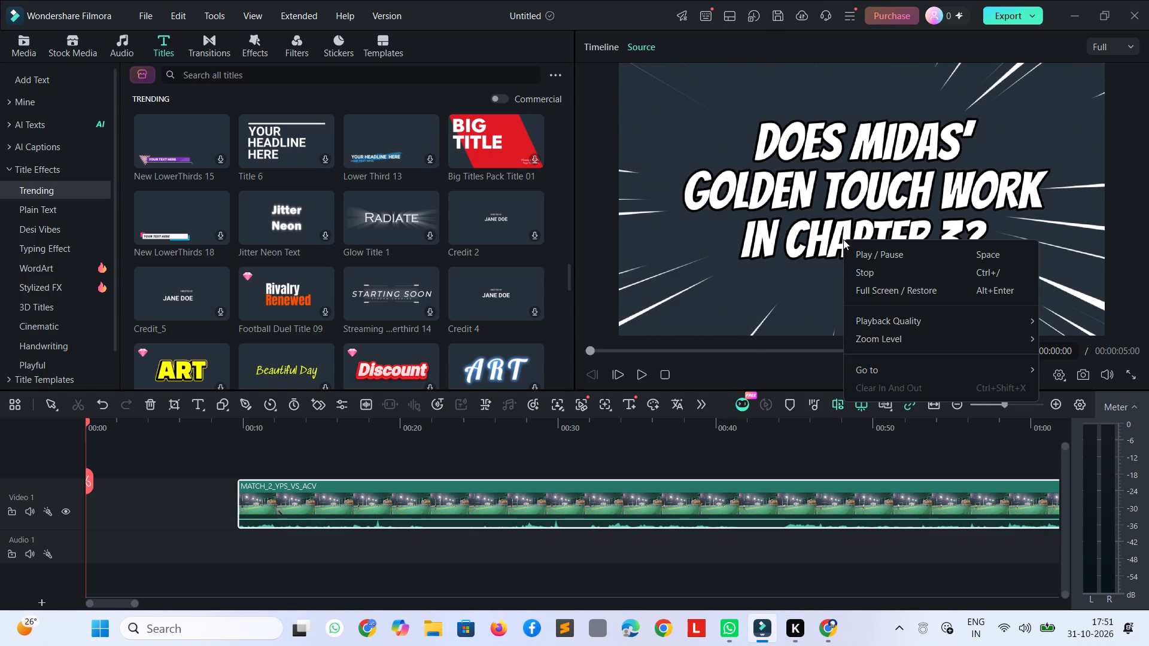
click(387, 215)
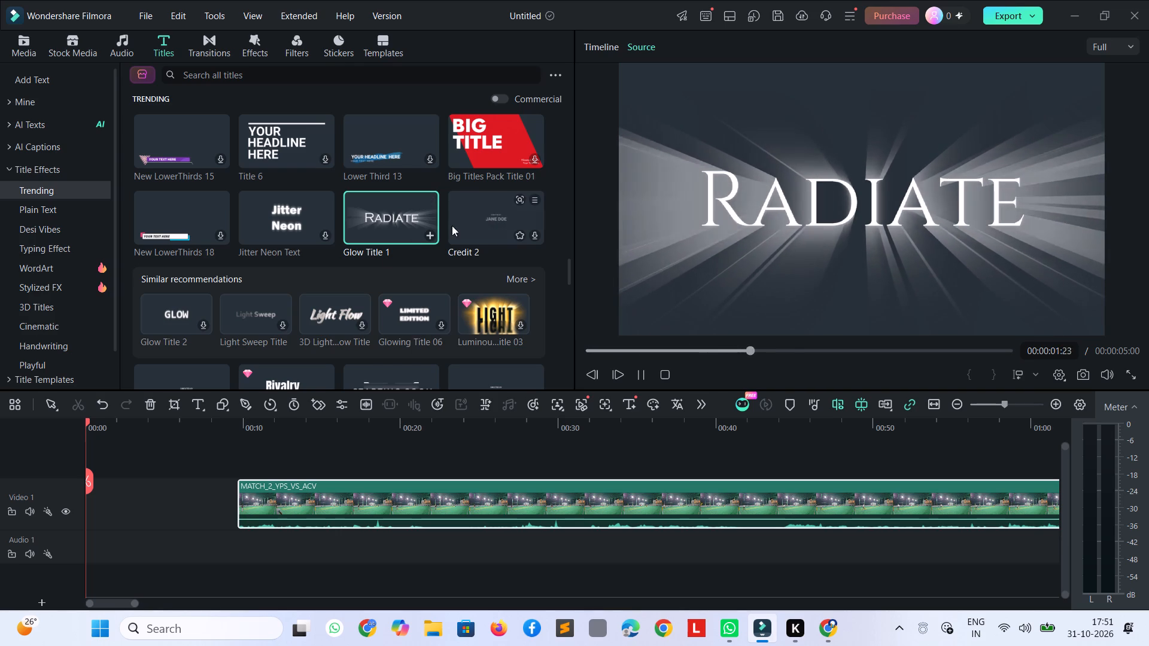
click(245, 227)
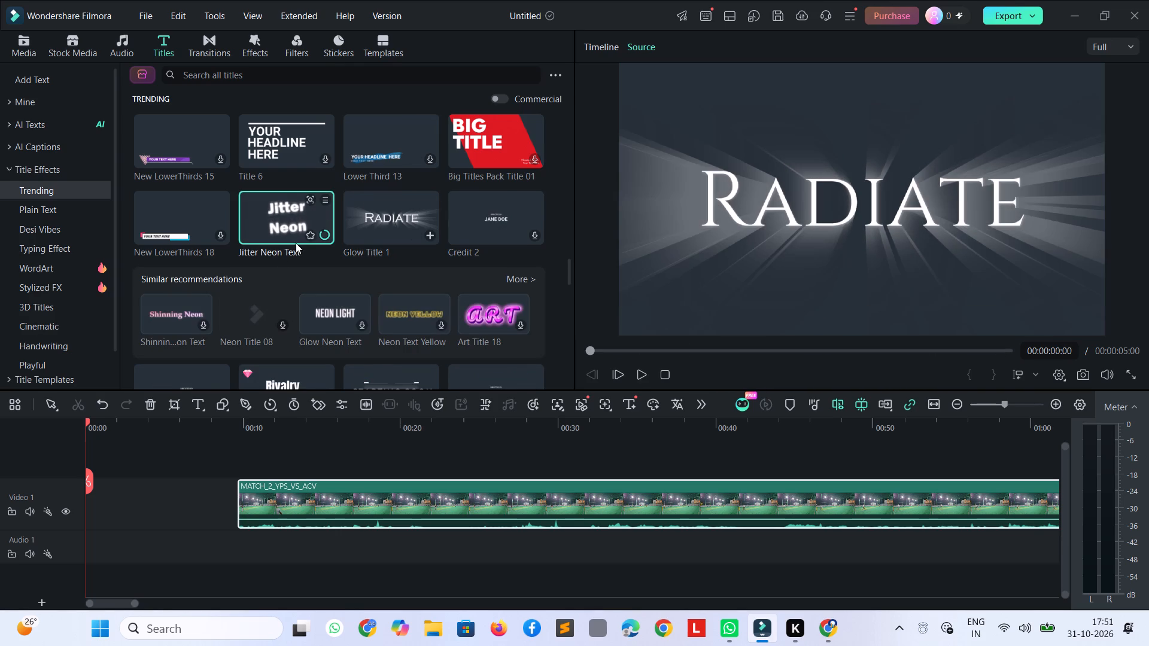
Preview the Combustive Title 03, its similar 3D planet titles 09 and 22, and the Shinning Neon Text style.
scroll(235, 269, down, 1)
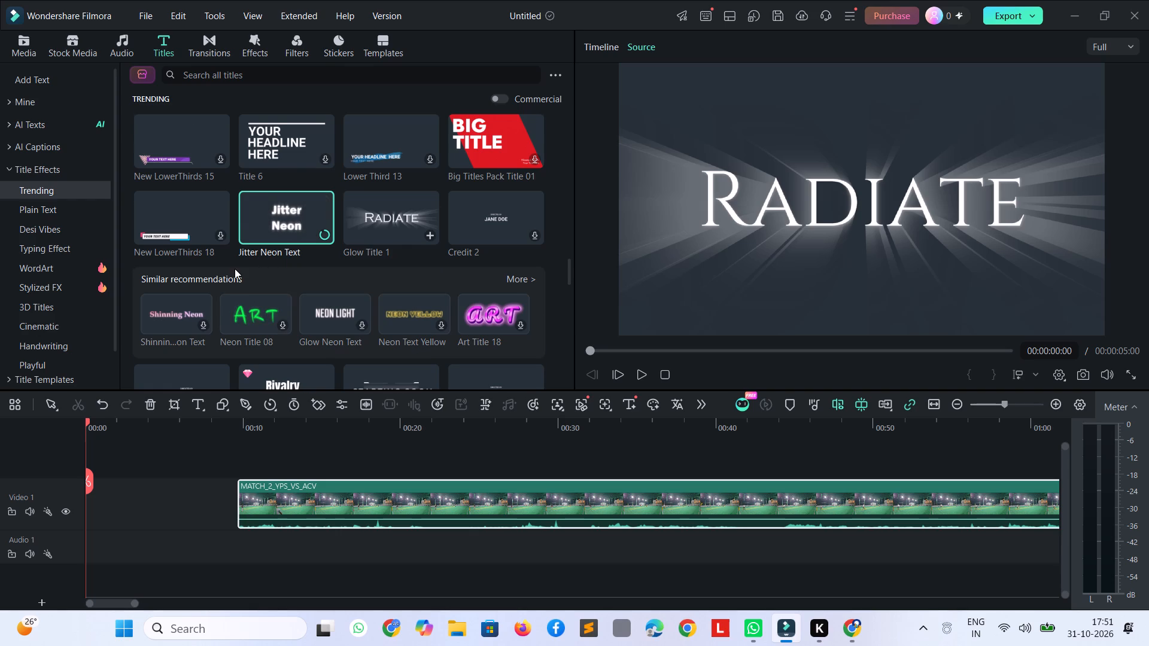
scroll(235, 269, down, 1)
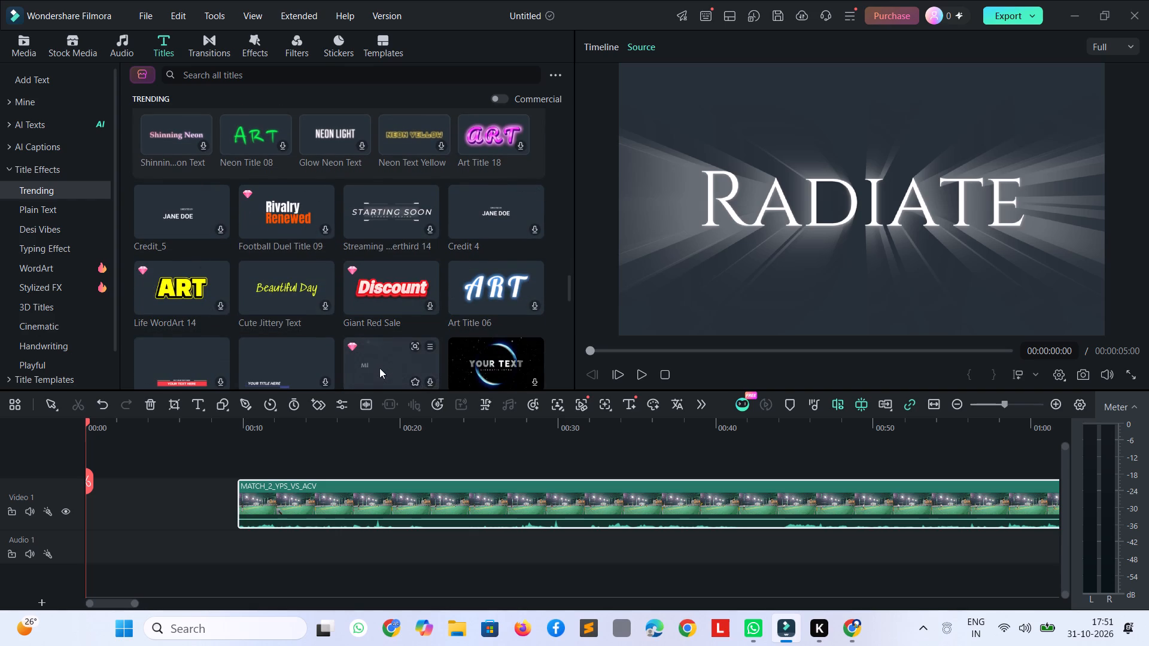
click(494, 366)
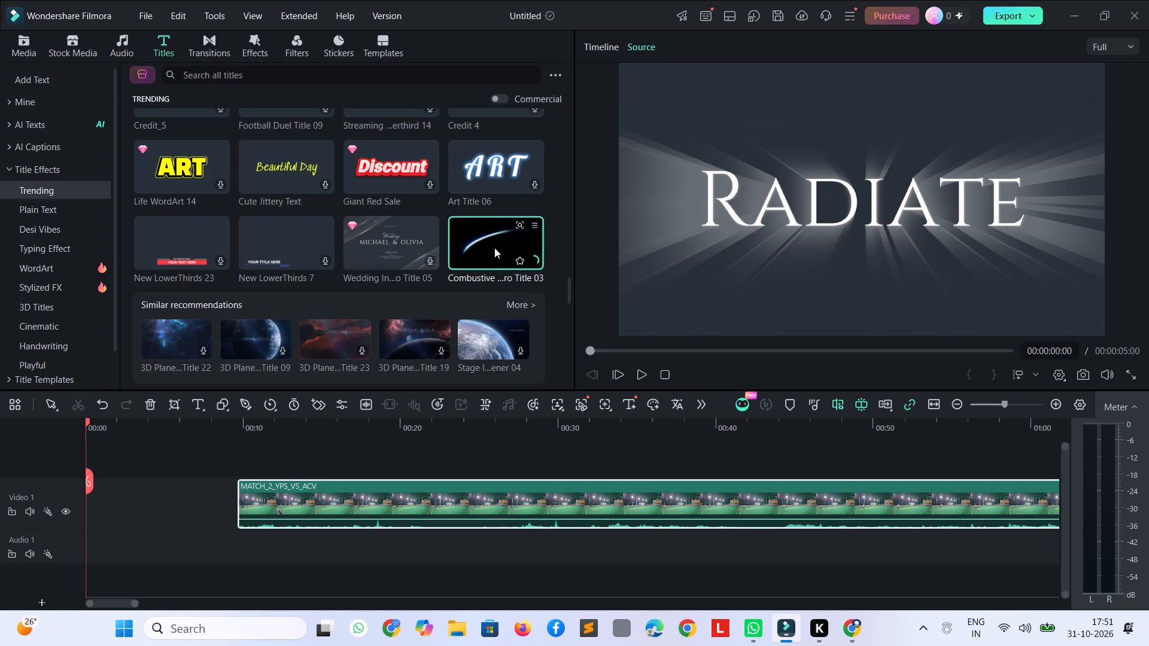
click(494, 248)
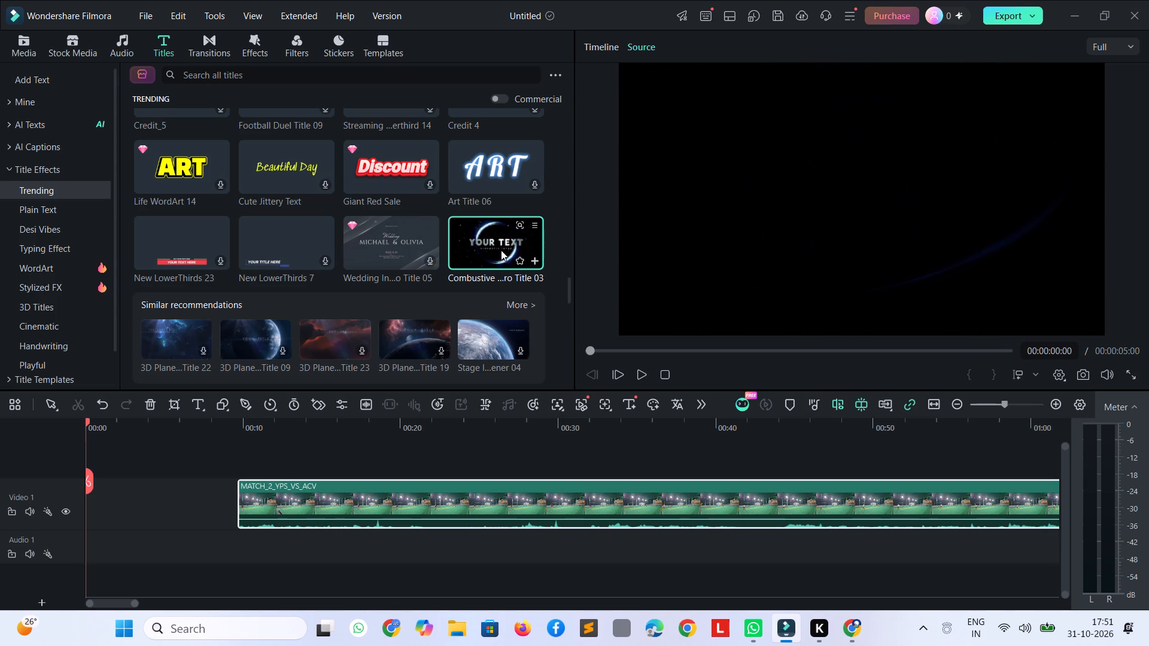
scroll(216, 290, down, 1)
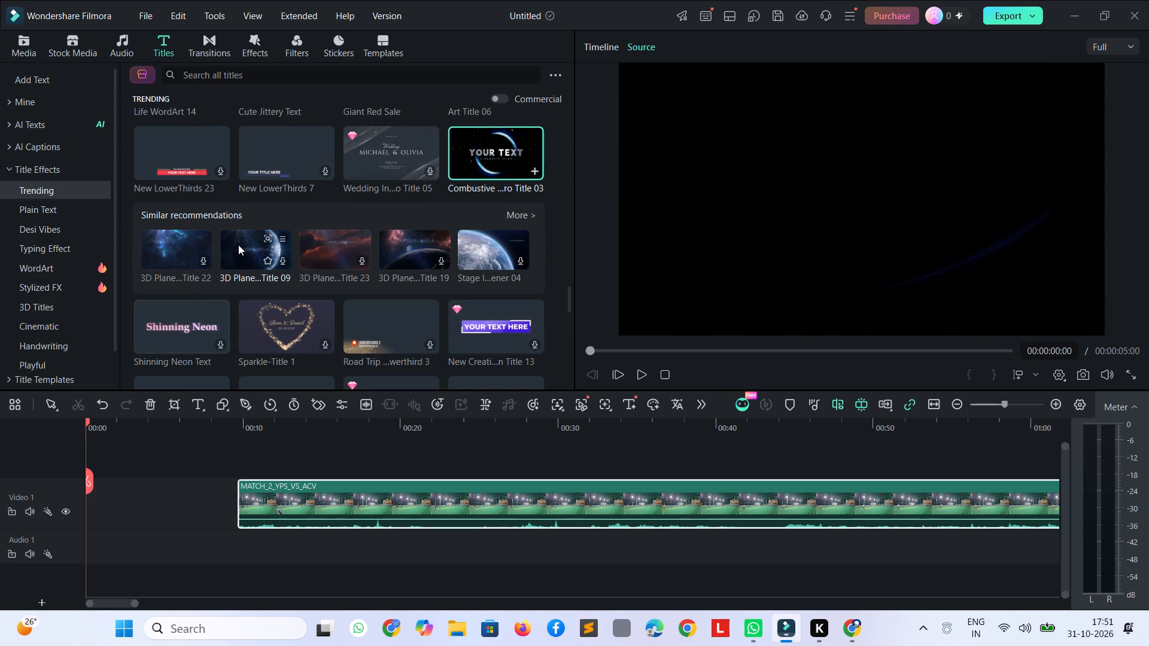
click(239, 243)
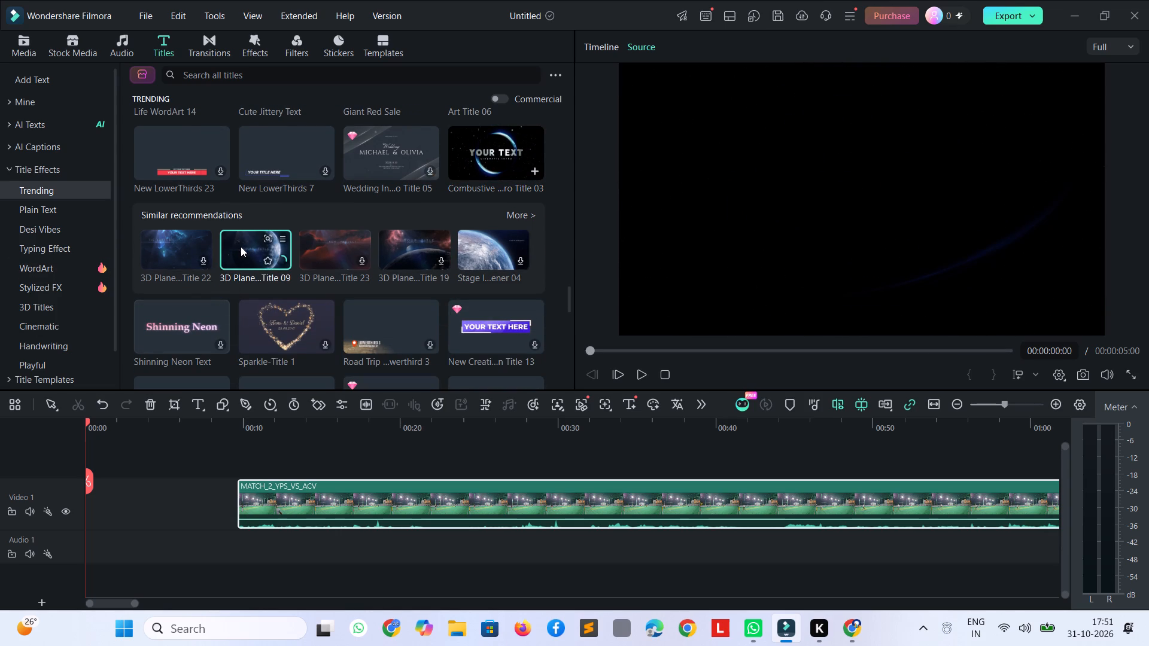
click(169, 248)
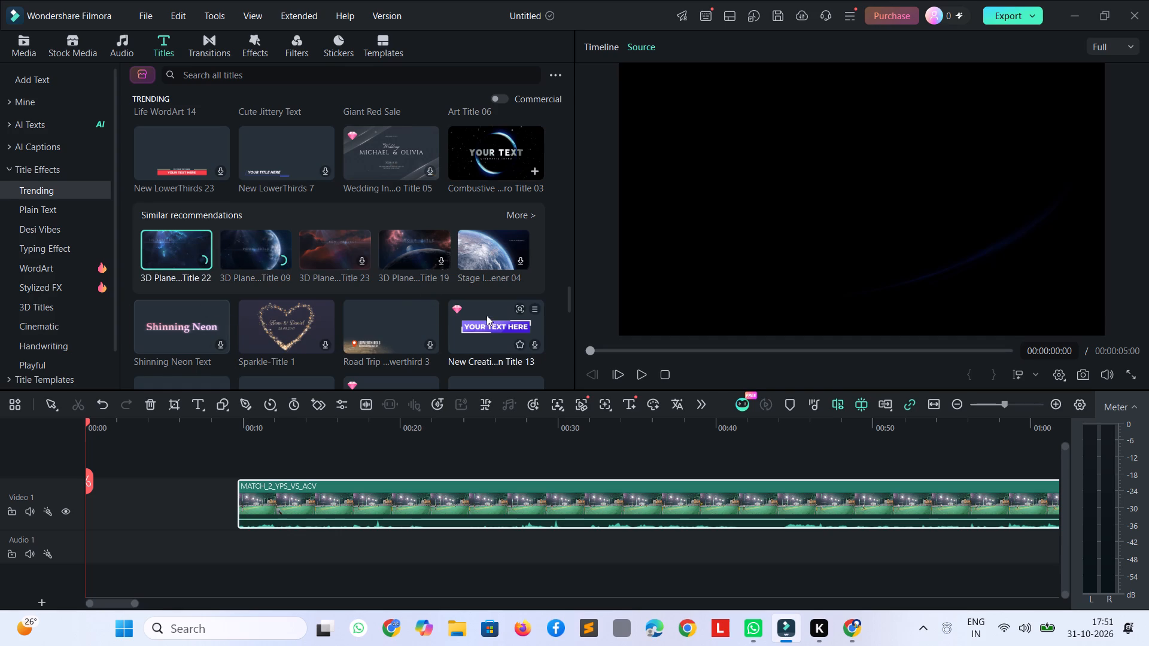
scroll(358, 278, down, 2)
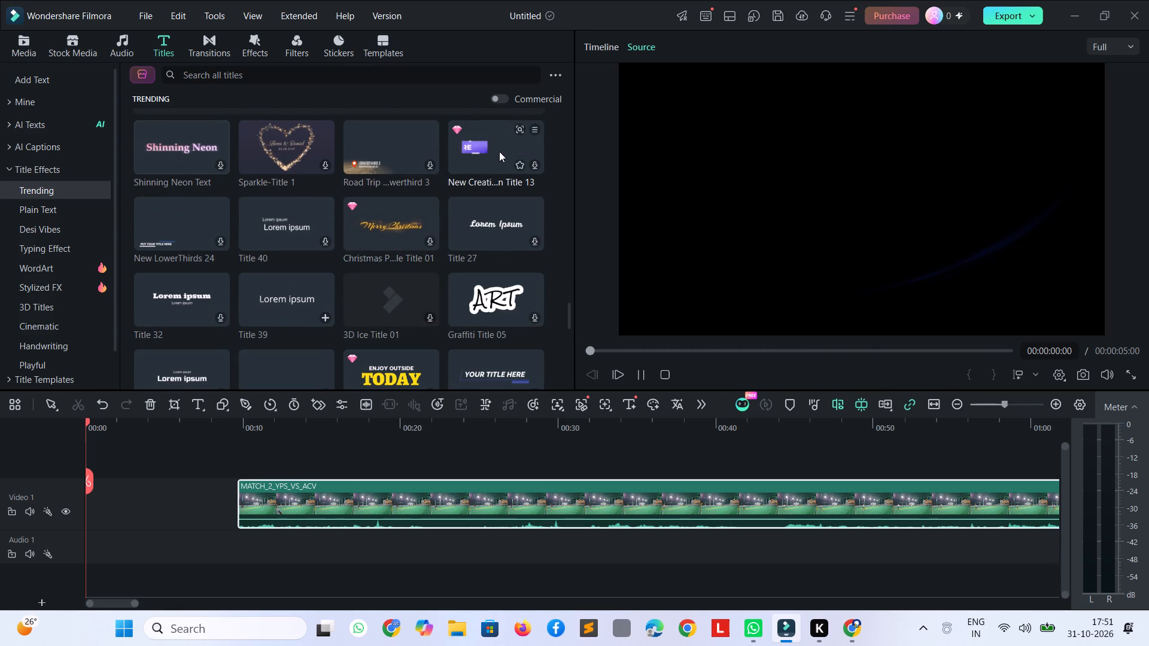
scroll(491, 160, up, 1)
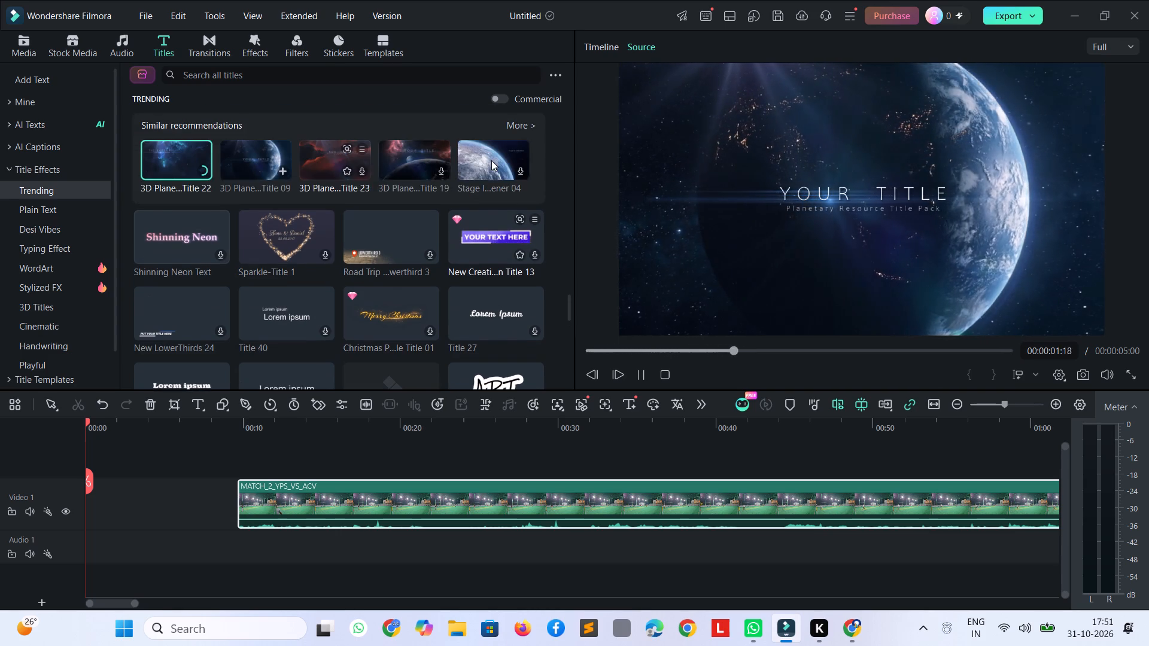
scroll(491, 160, up, 1)
click(229, 246)
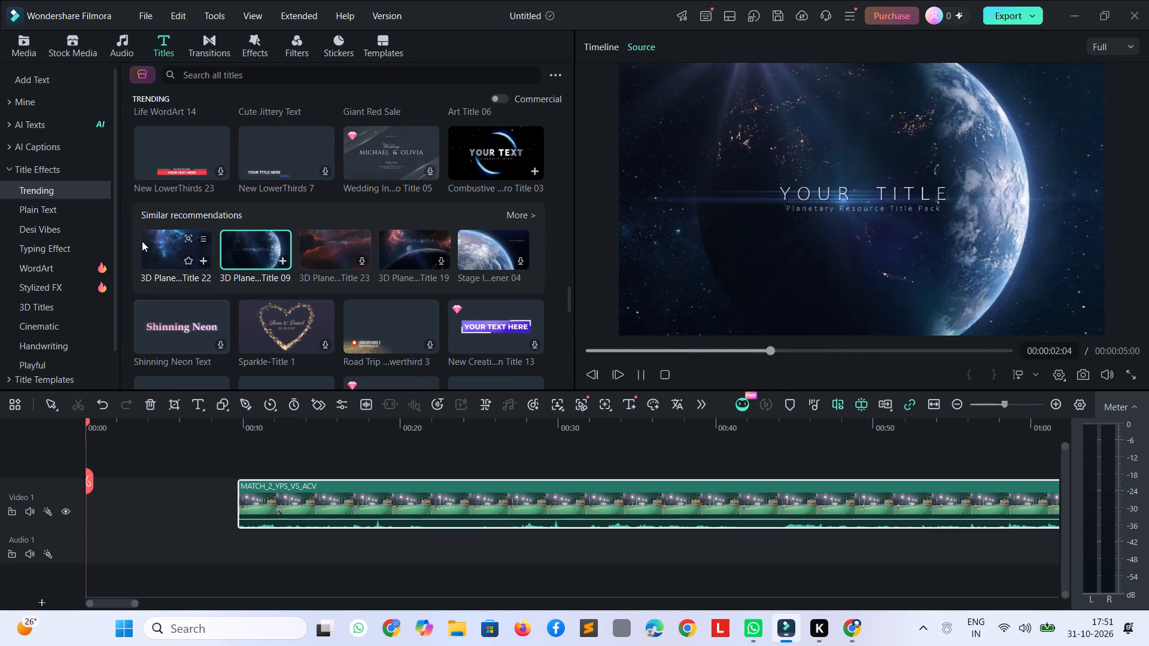
click(171, 246)
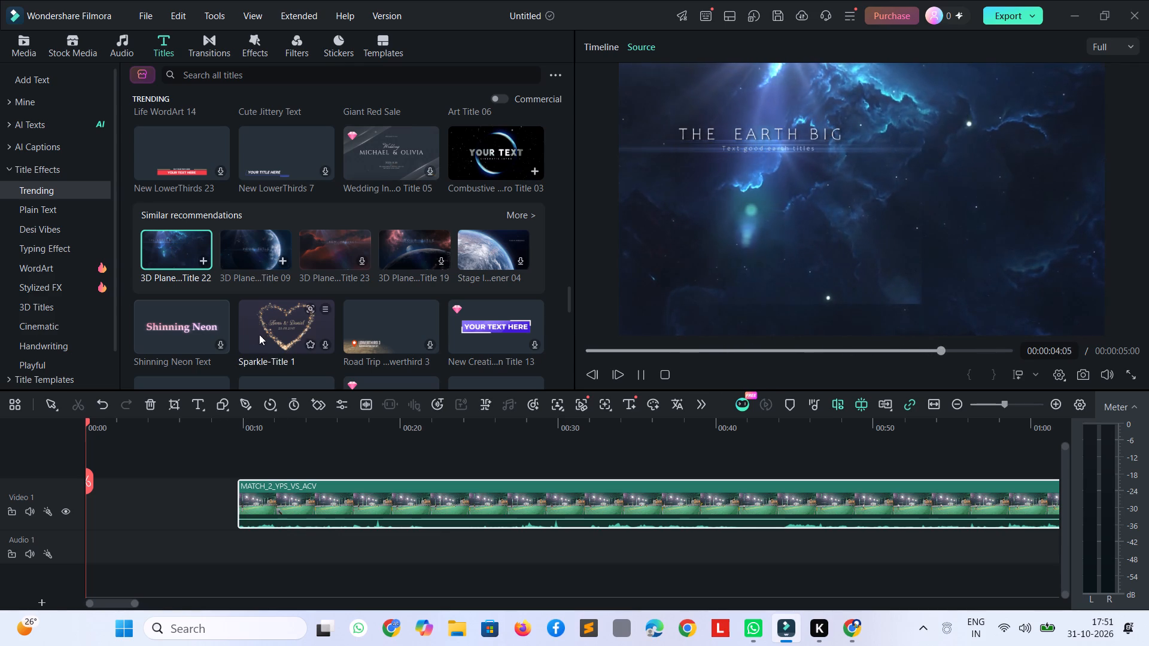
click(173, 321)
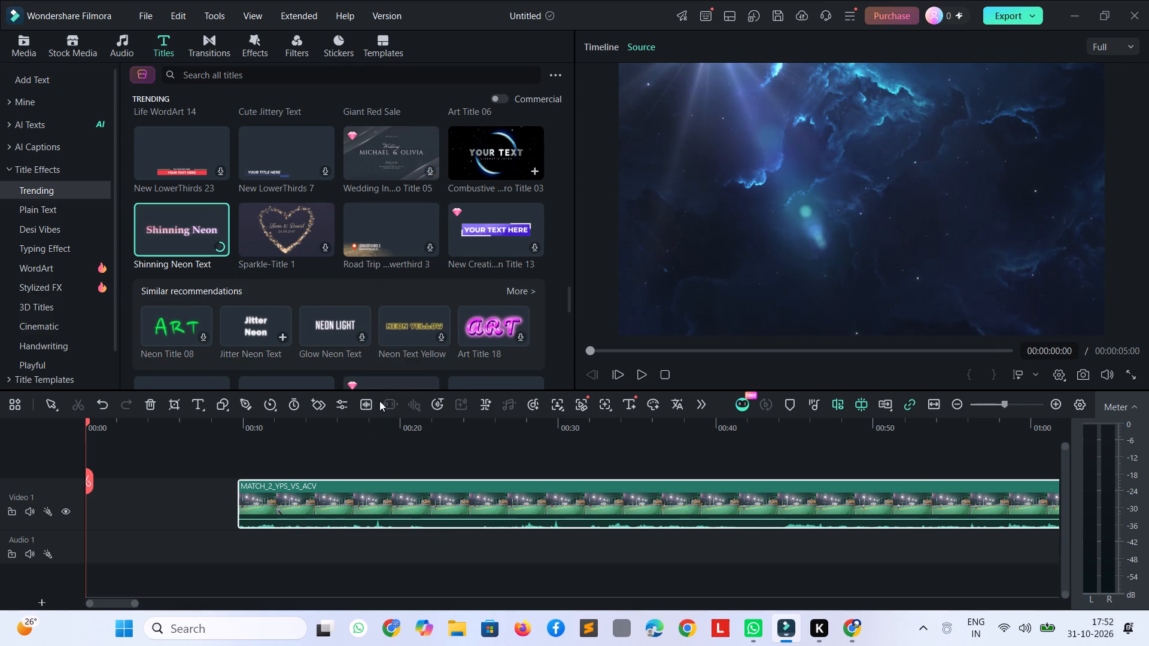
Preview the Title 27, Title Mask 02, Opener 02 and 3D Halloween Title 02 styles among the trending titles.
scroll(402, 303, down, 1)
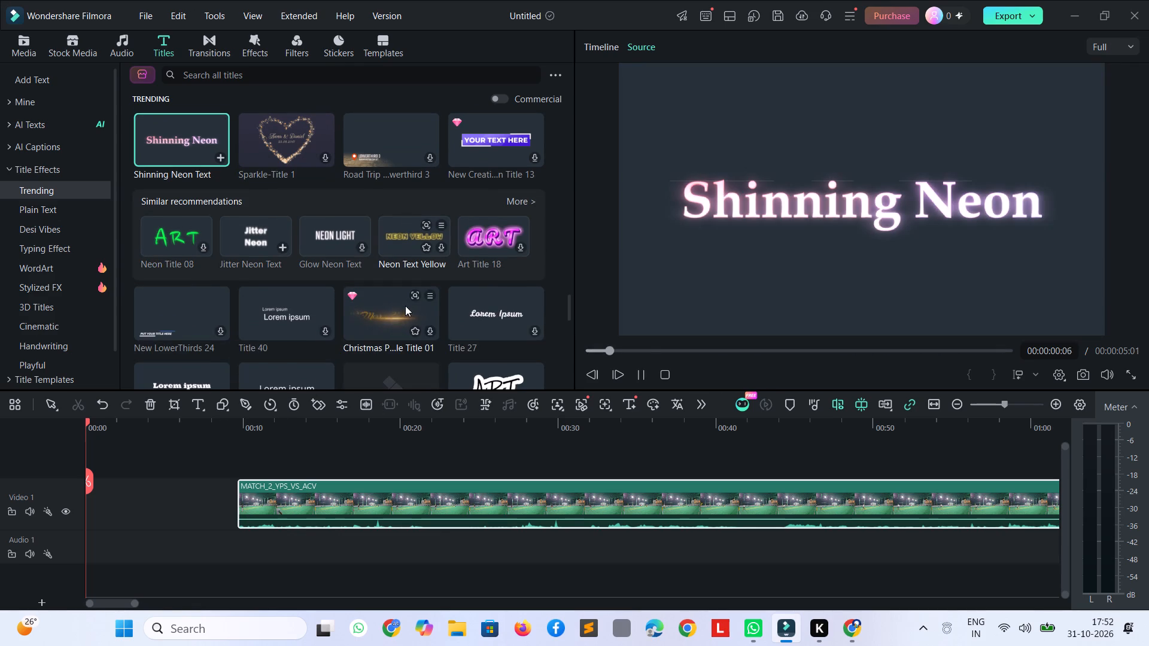
click(469, 319)
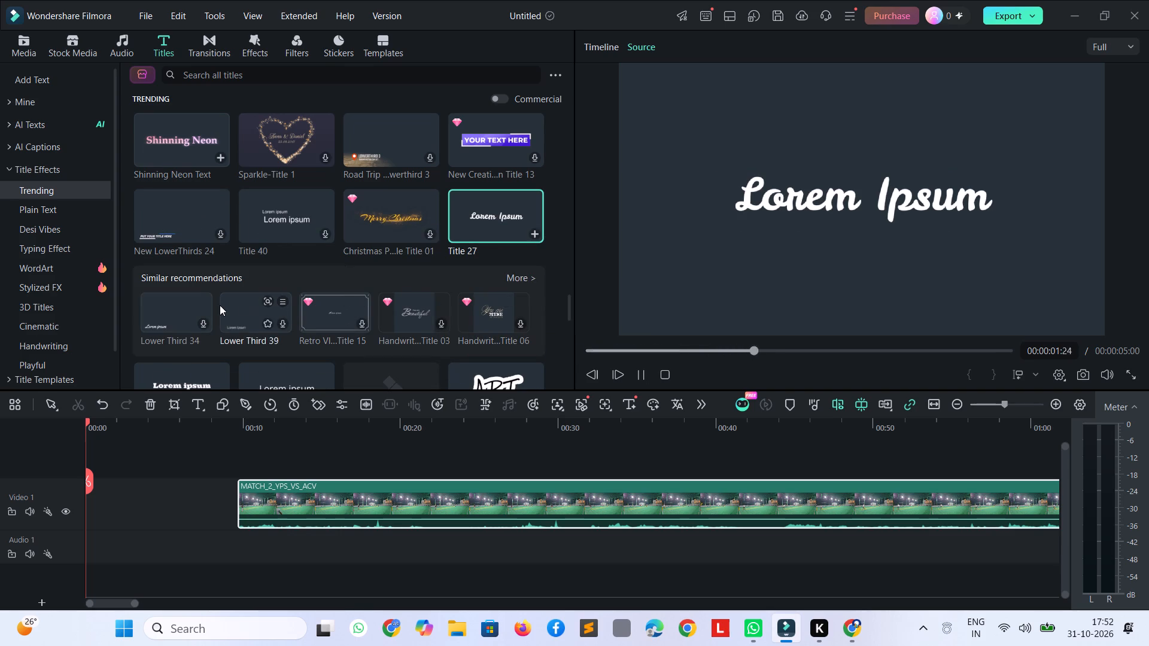
scroll(205, 312, down, 2)
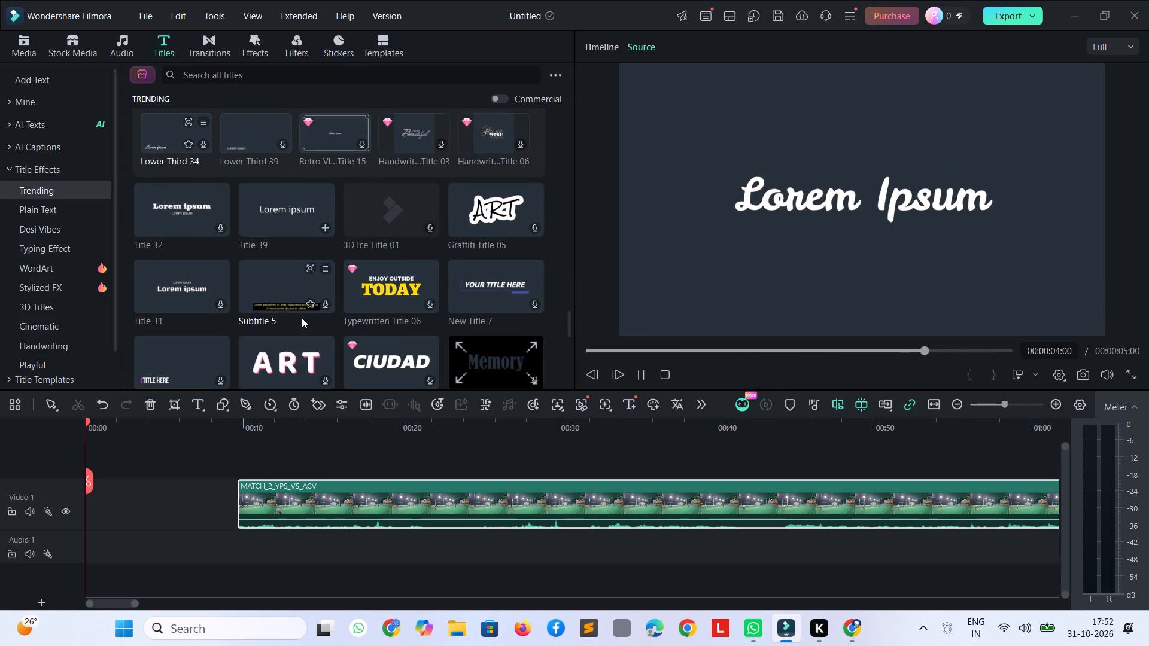
scroll(436, 204, down, 2)
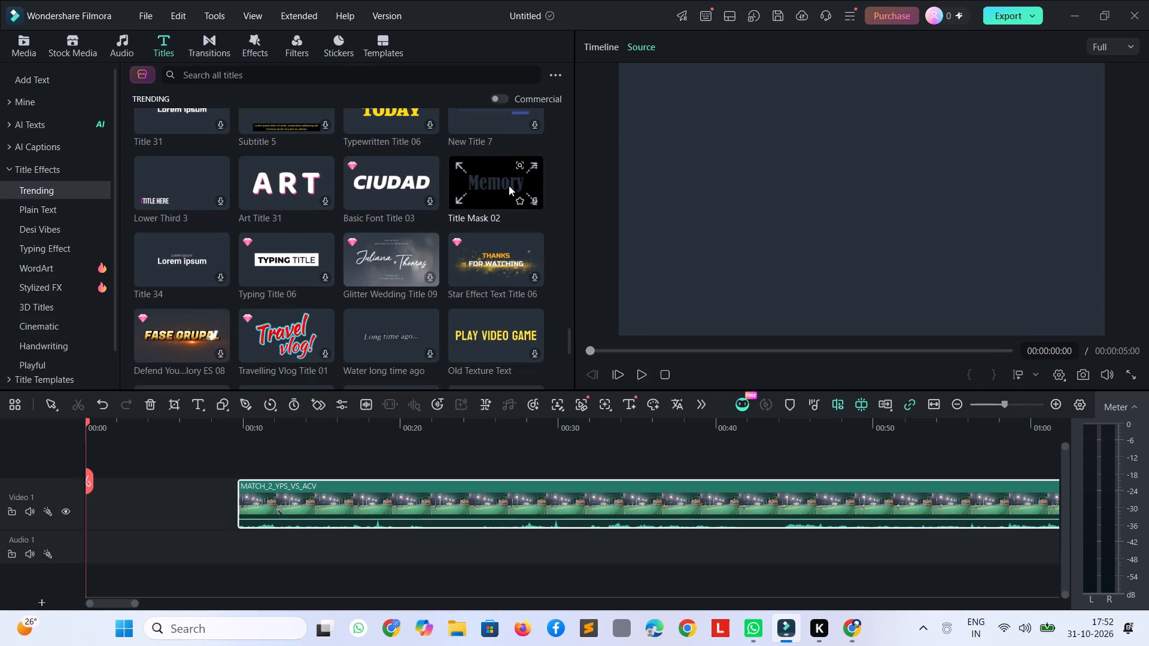
click(509, 185)
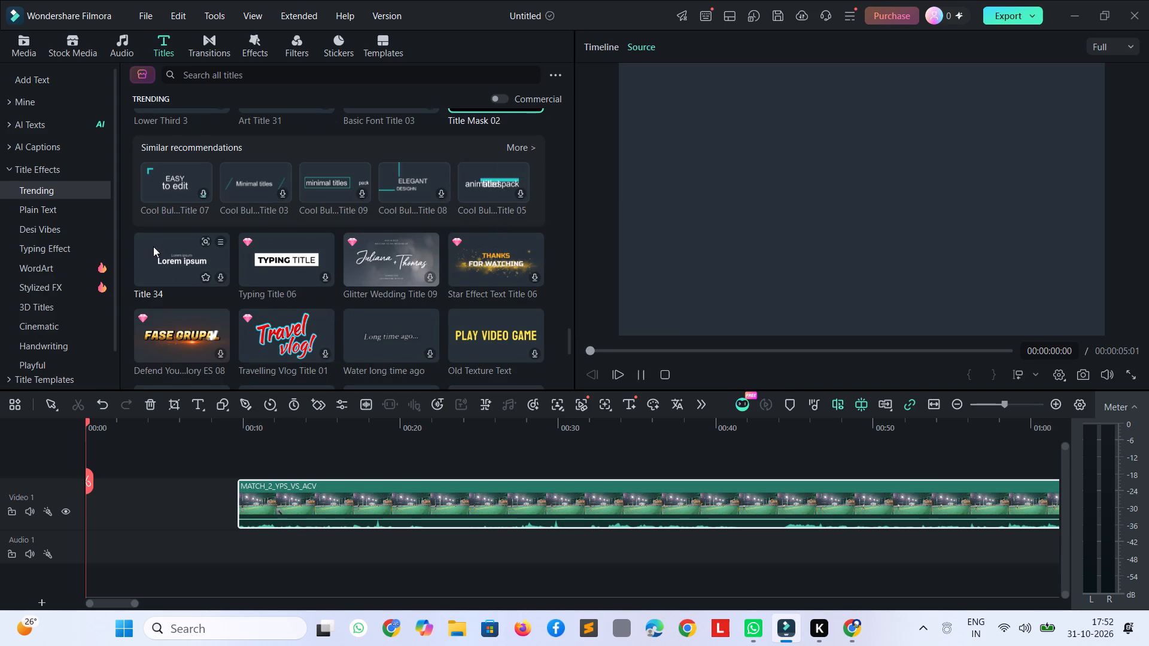
scroll(177, 226, down, 3)
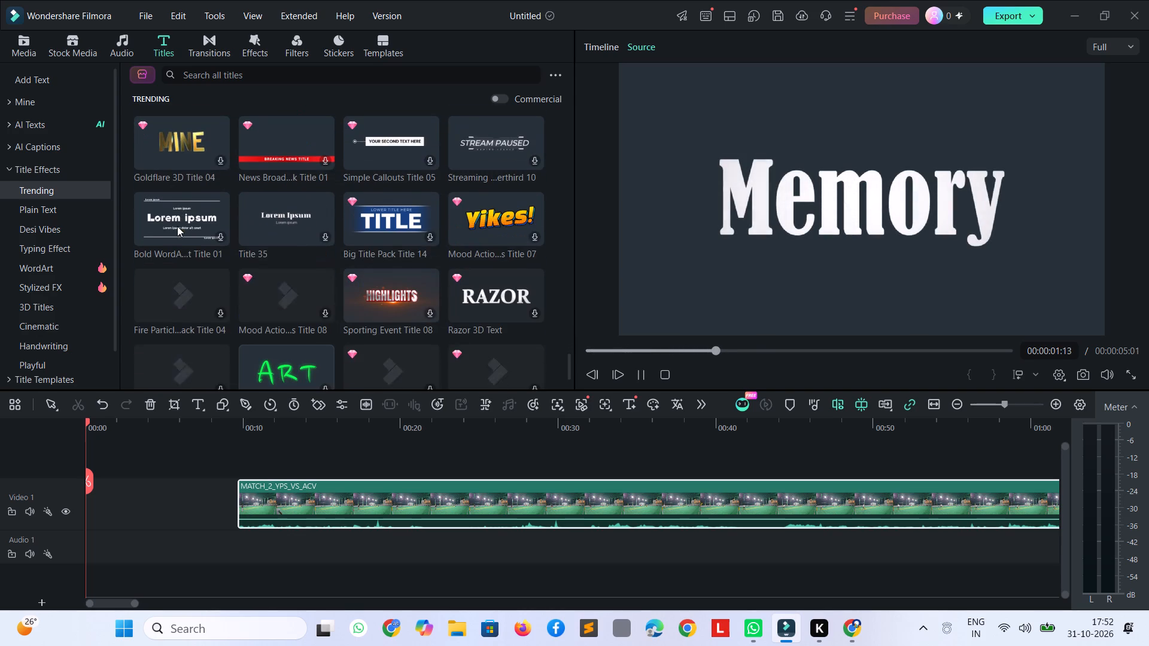
scroll(396, 282, down, 3)
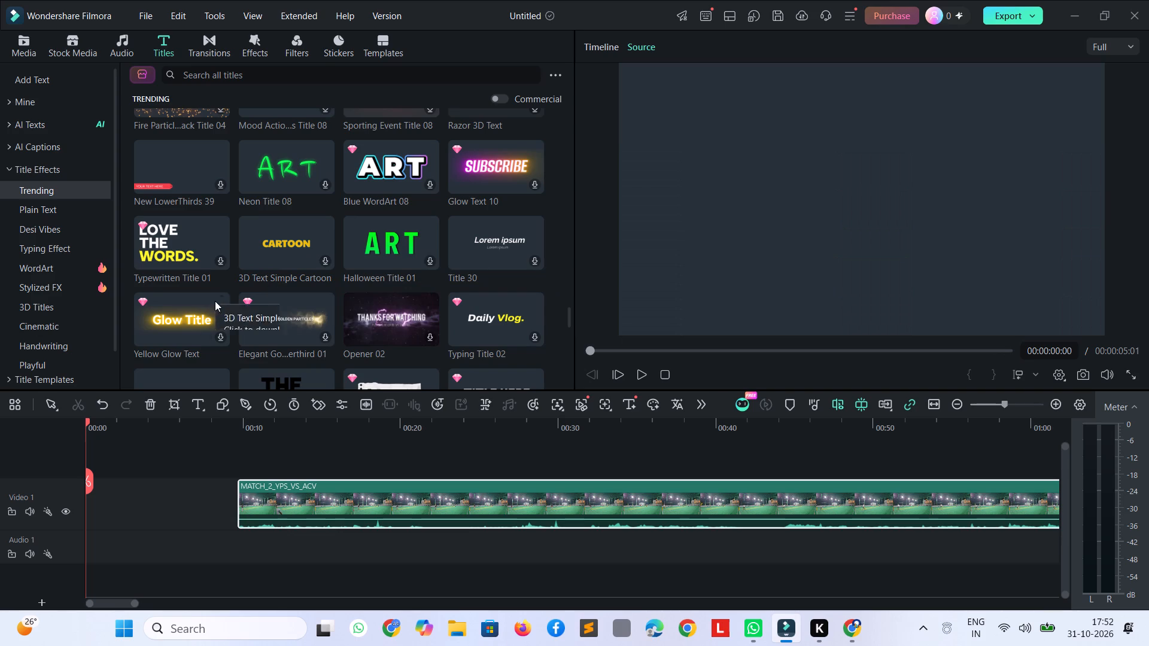
scroll(273, 317, down, 1)
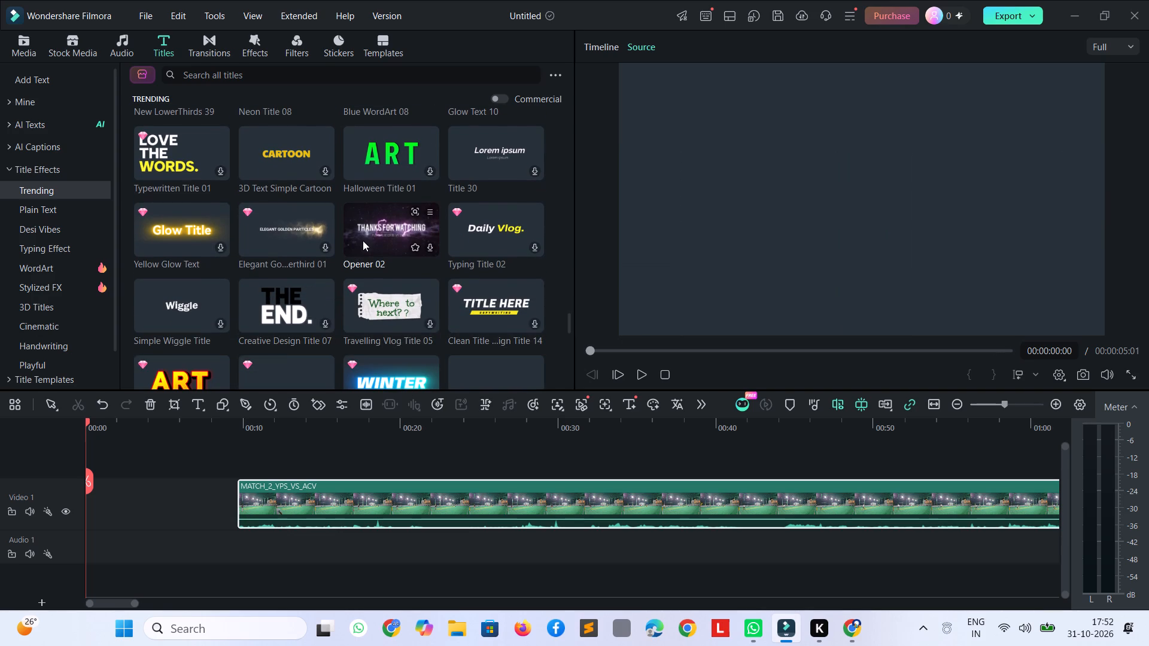
click(363, 241)
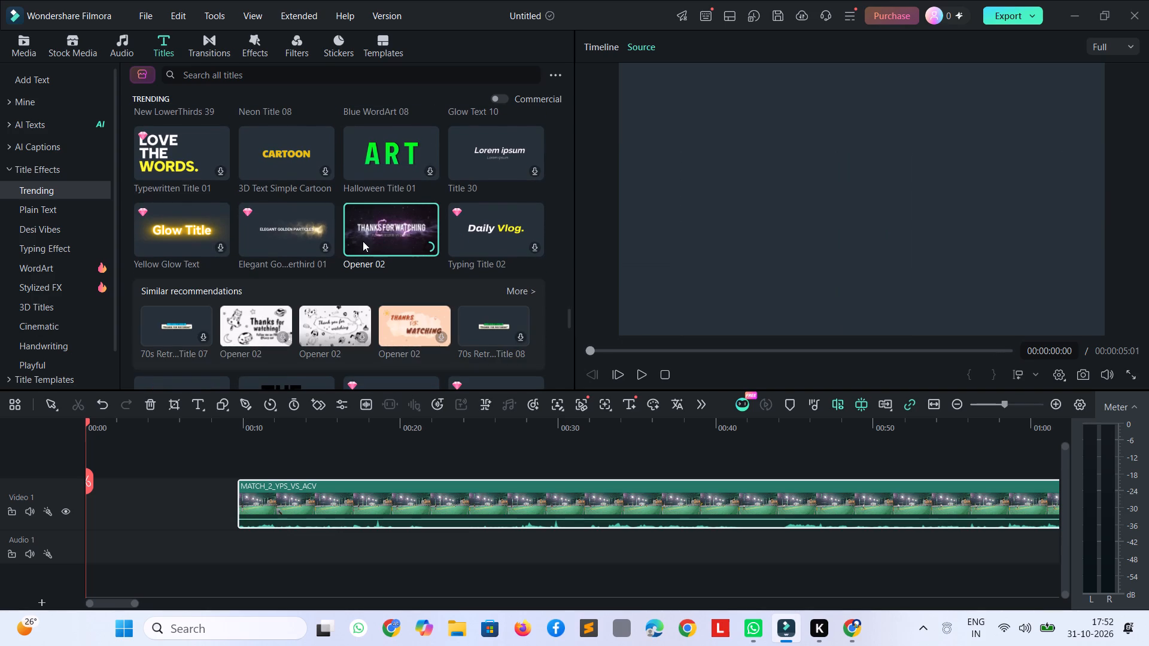
scroll(299, 246, down, 3)
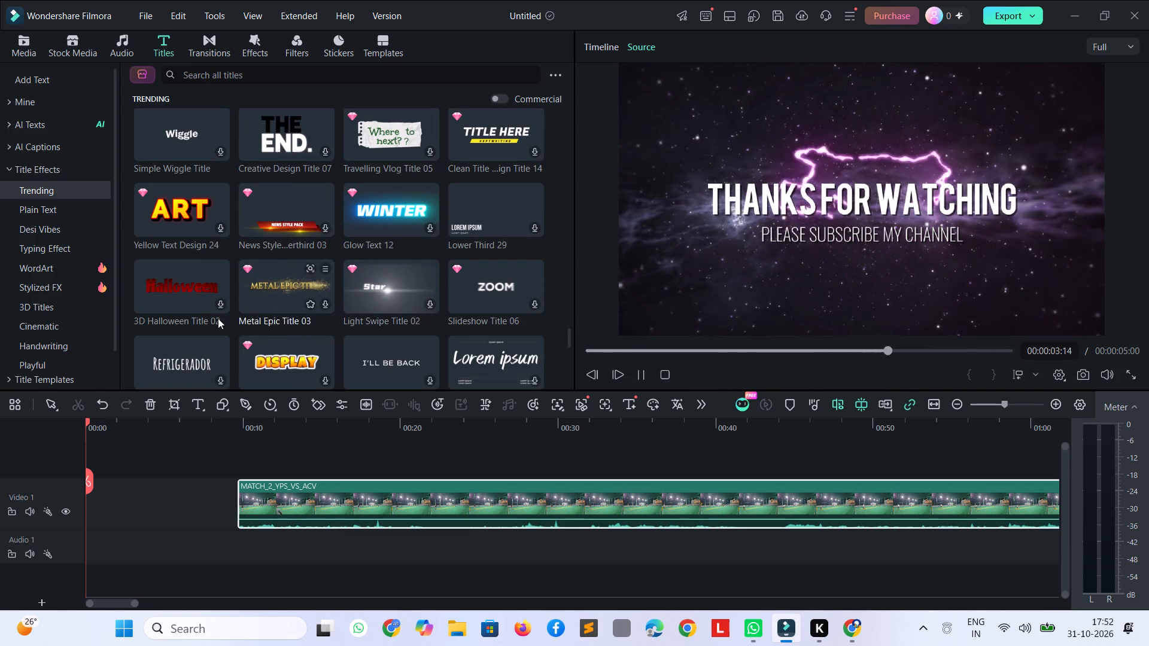
click(190, 289)
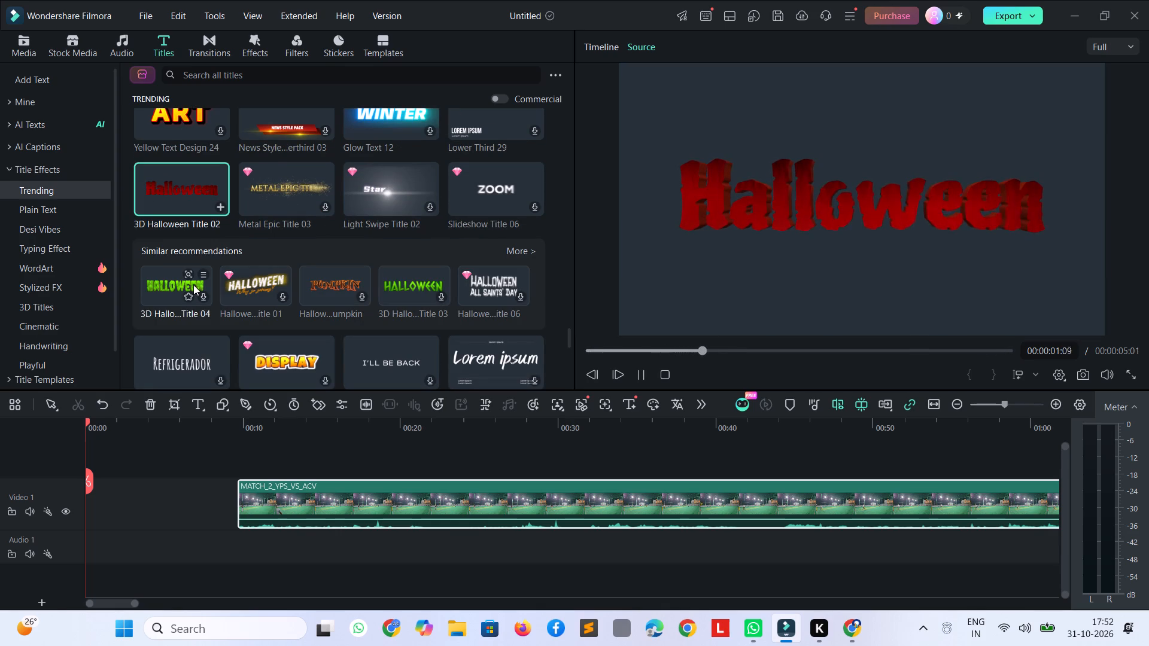
Preview the Basic 1 and Basic Font Title 20 styles and browse the rest of the trending titles.
scroll(186, 282, down, 1)
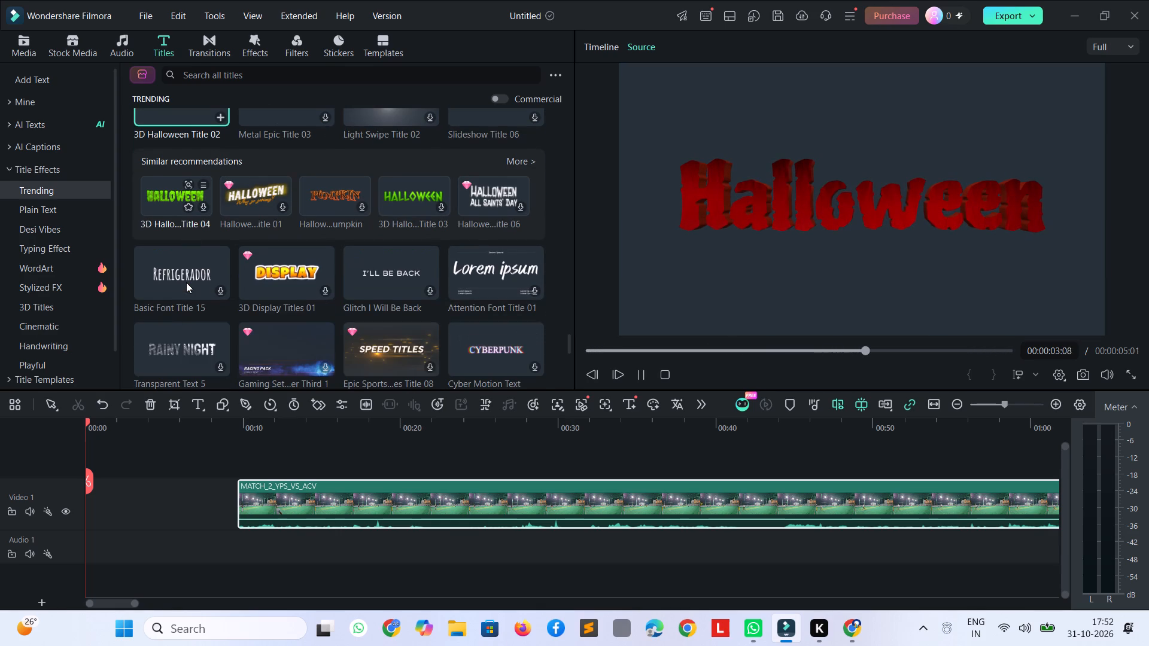
scroll(235, 279, down, 3)
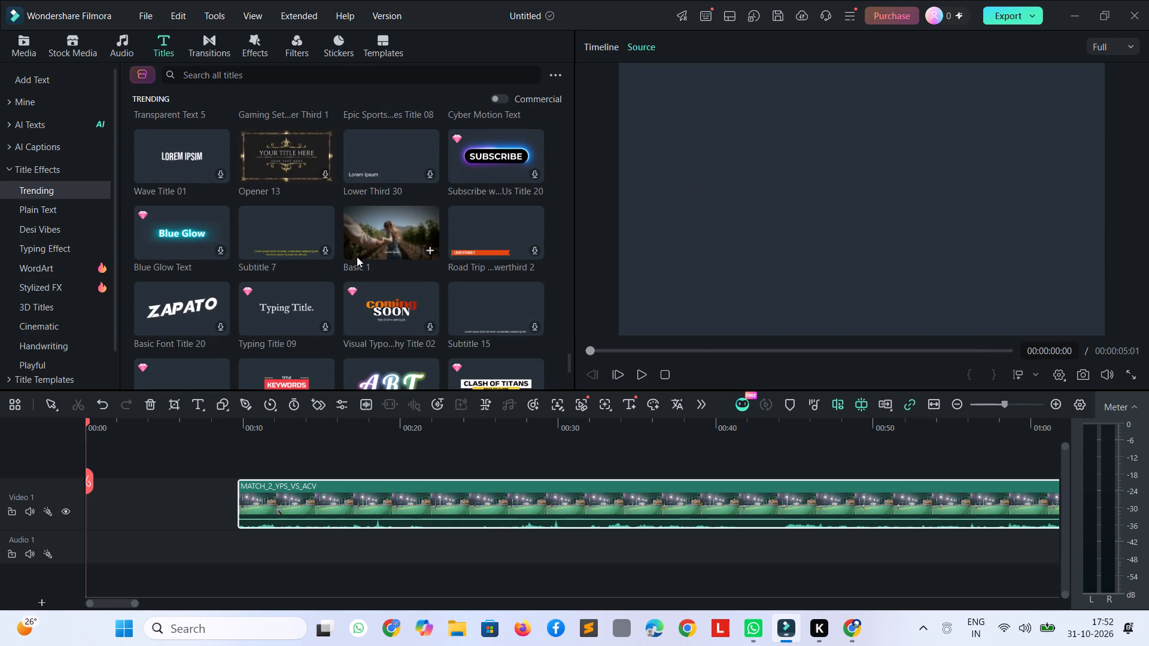
click(402, 224)
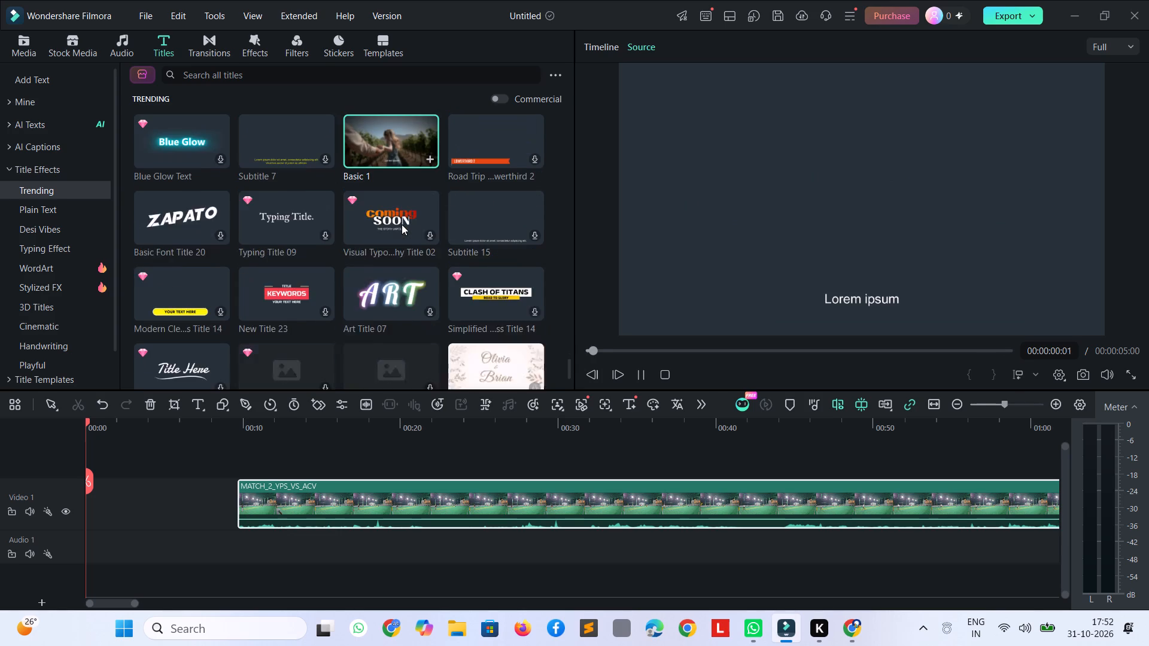
click(386, 124)
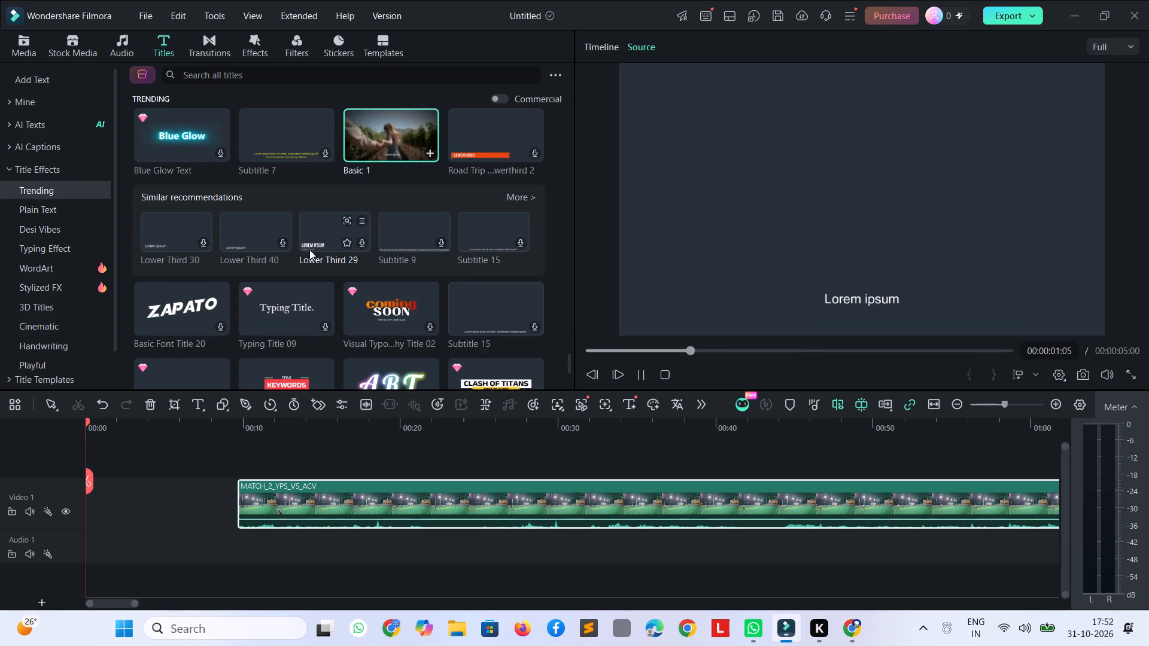
click(174, 304)
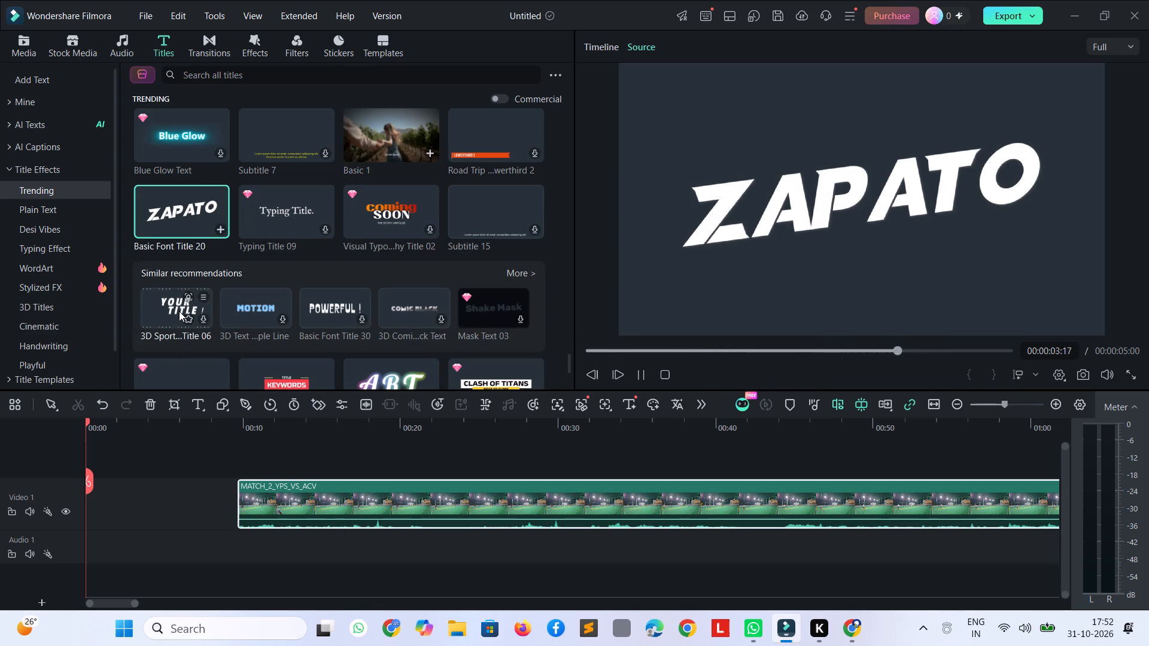
scroll(179, 310, down, 5)
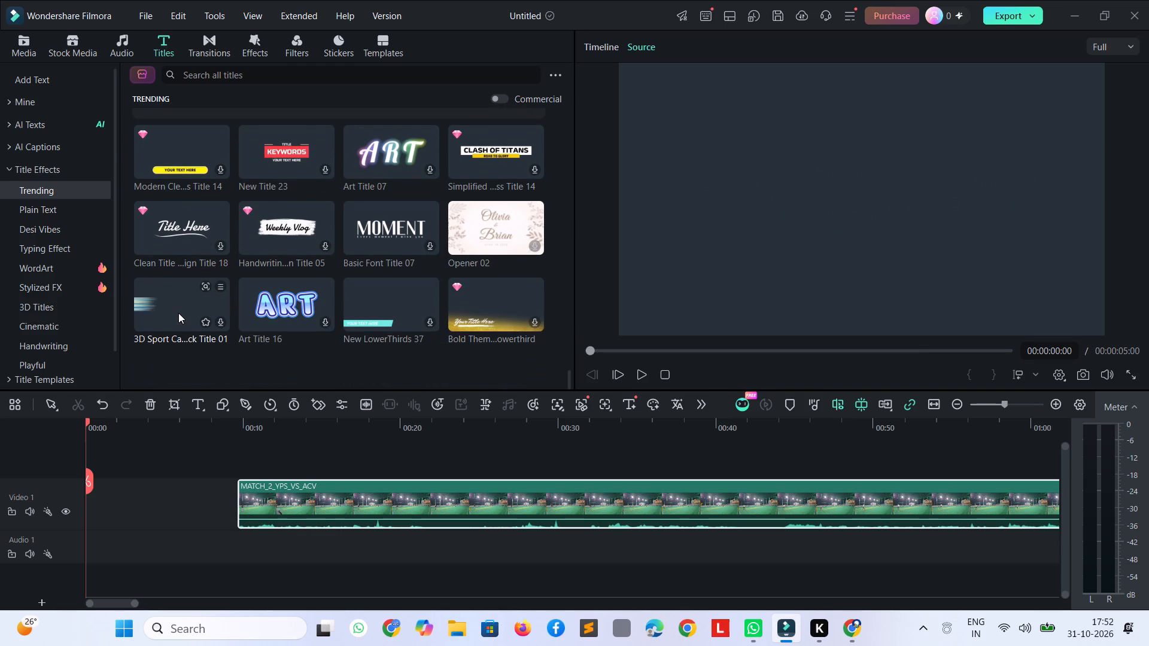
scroll(178, 312, down, 3)
scroll(178, 312, up, 9)
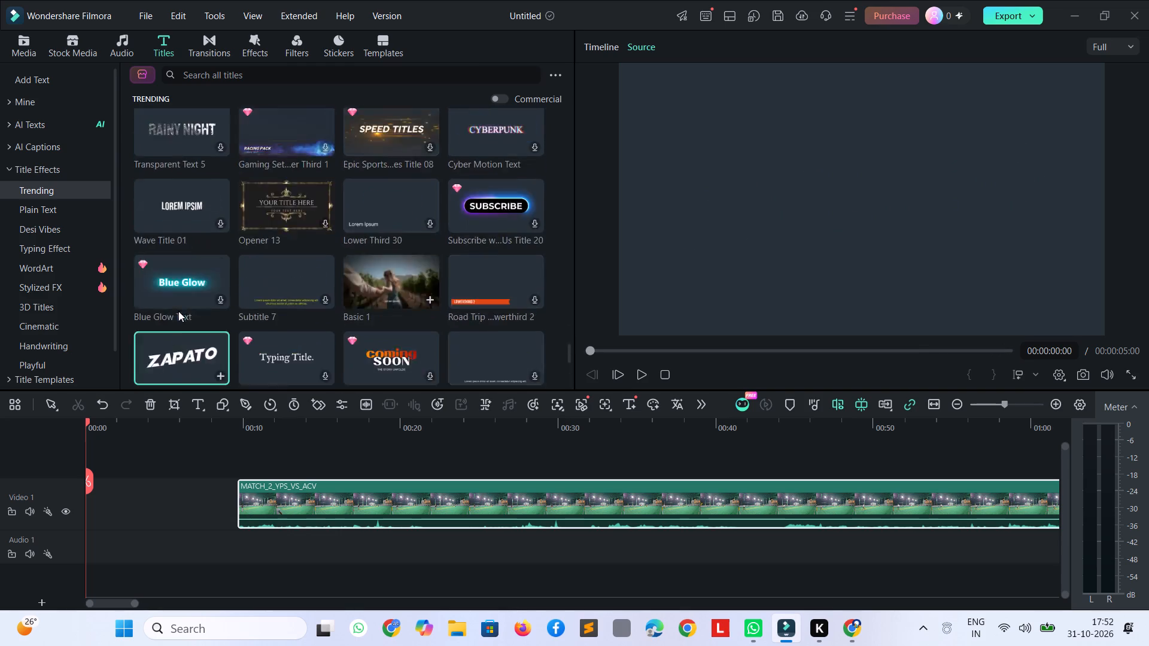
scroll(178, 311, up, 20)
scroll(178, 311, up, 12)
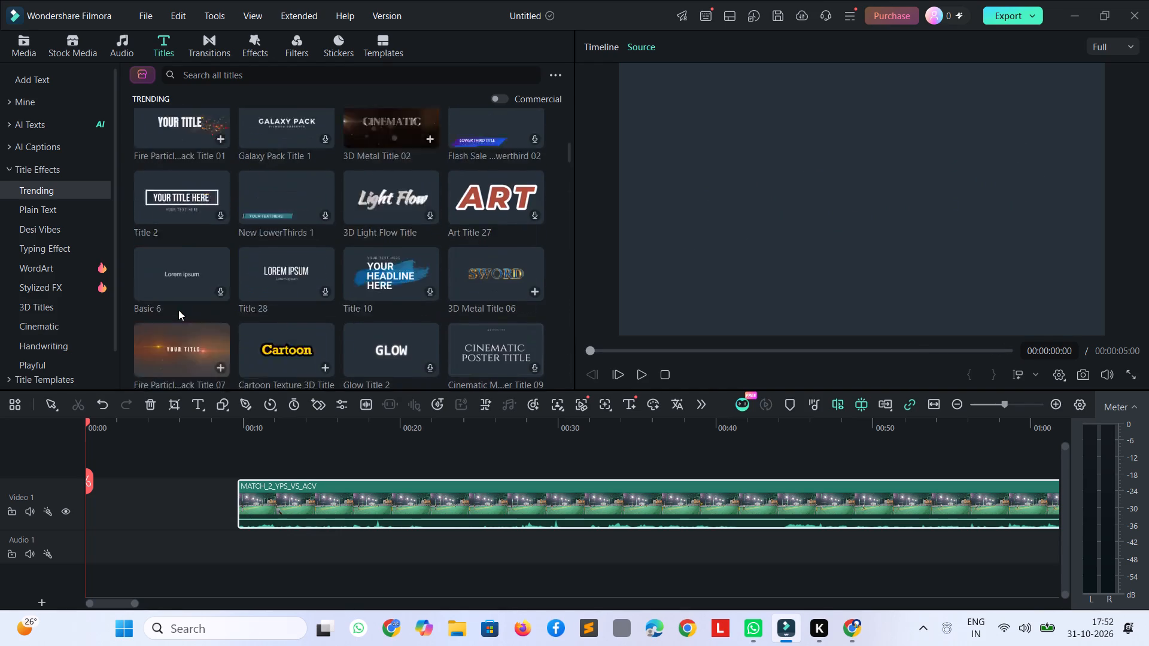
scroll(178, 310, up, 11)
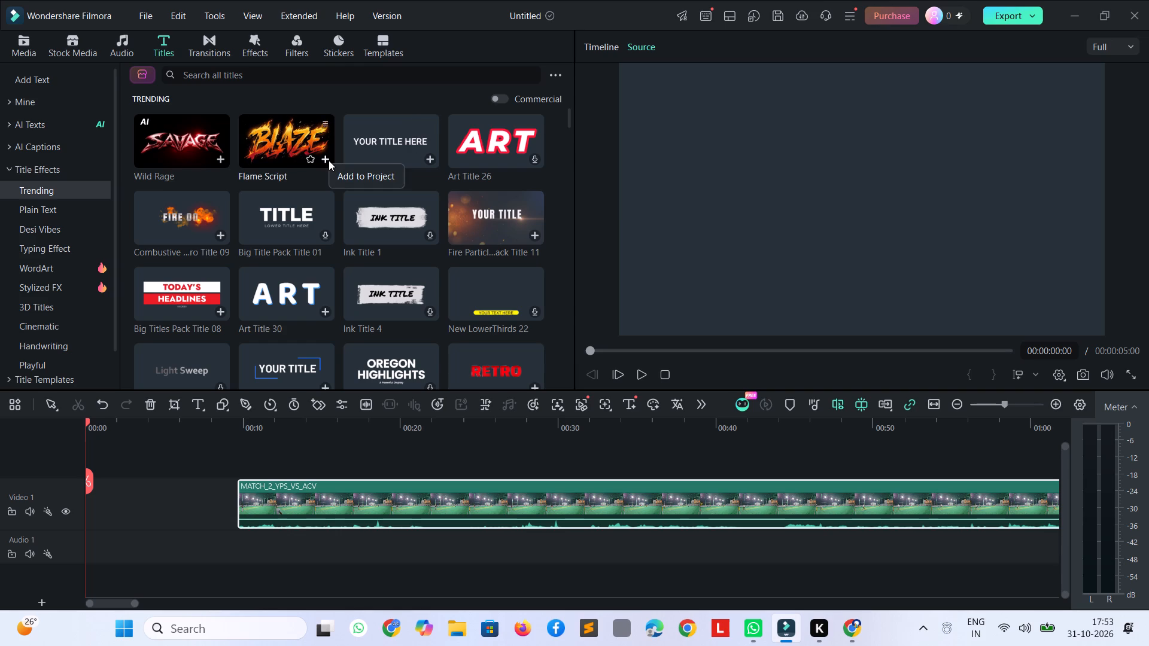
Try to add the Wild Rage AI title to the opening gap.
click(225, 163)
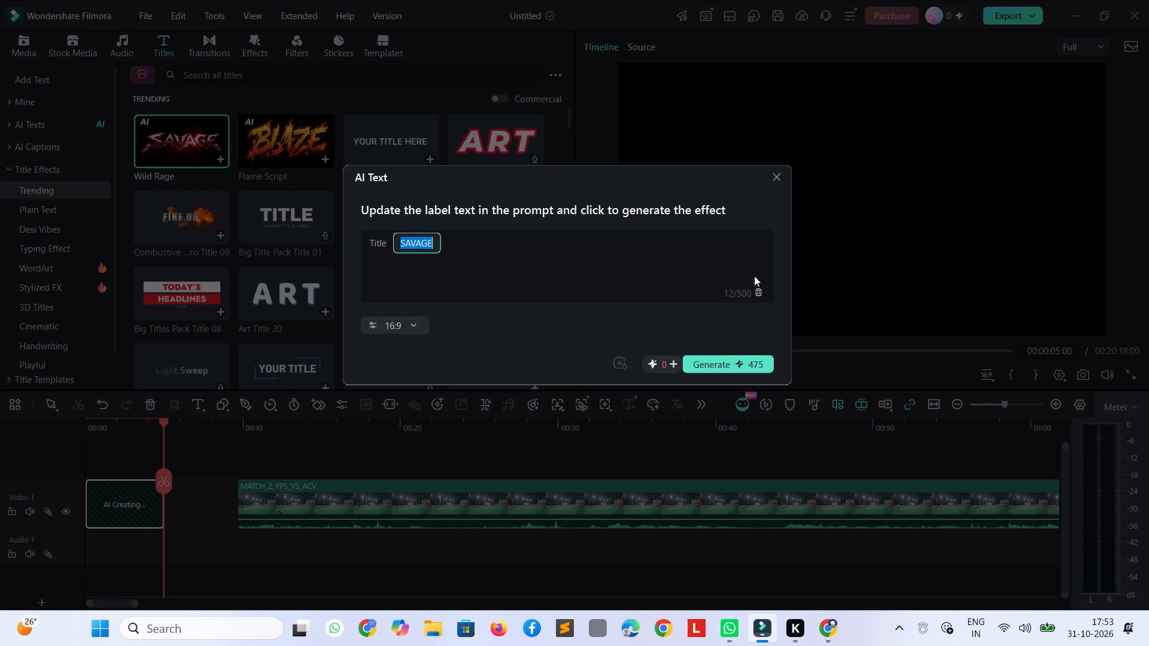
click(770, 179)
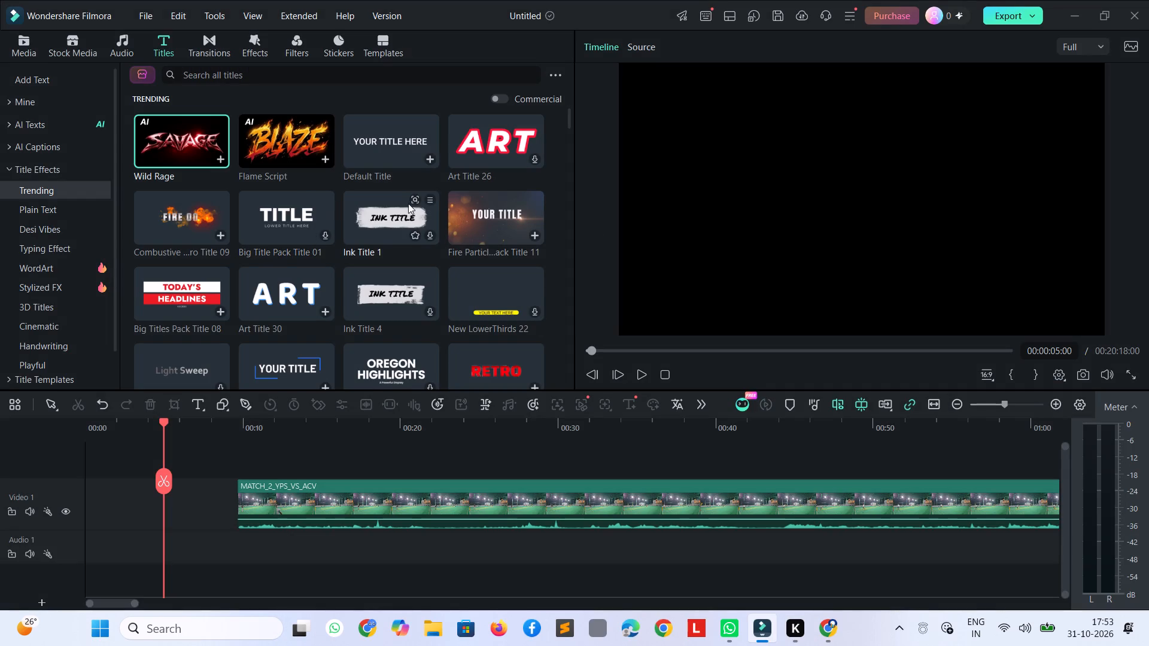
Shorten the opening gap on Video 1 so the Match 2 clip starts at about 6 seconds.
click(196, 487)
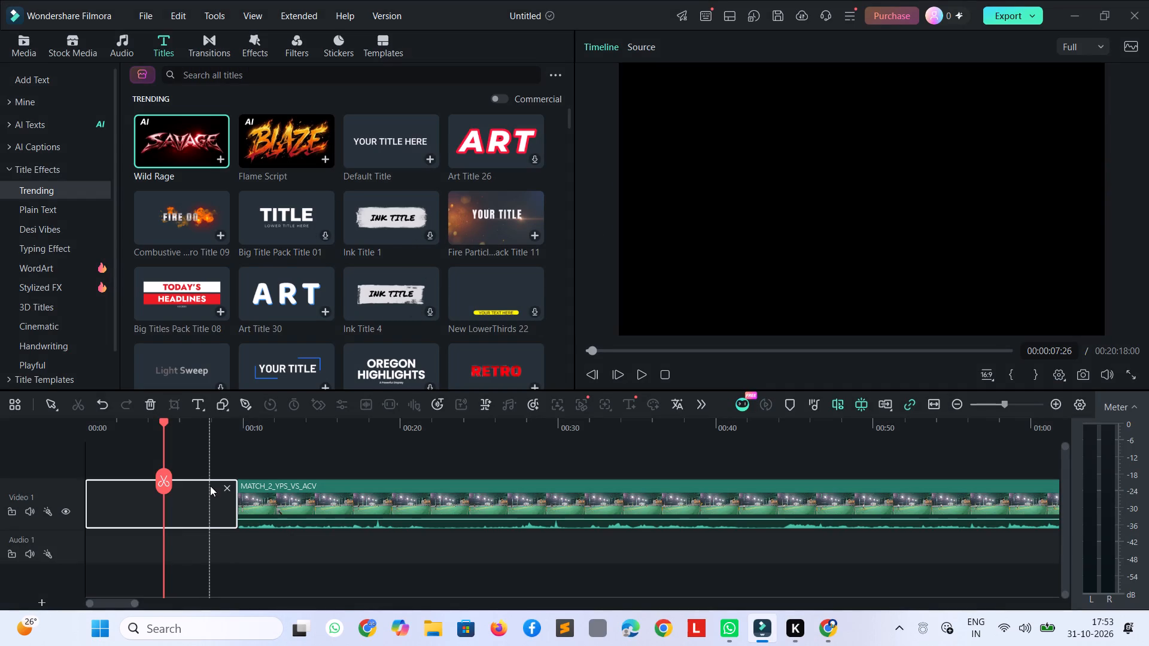
click(227, 483)
drag(108, 503, 108, 502)
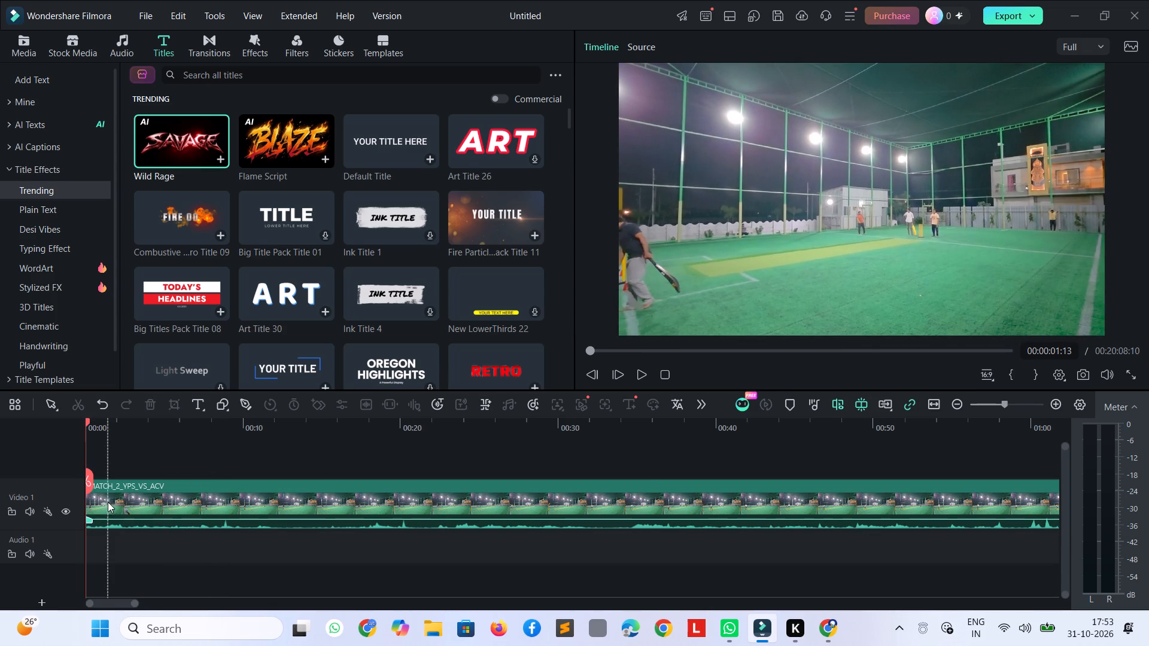
drag(108, 502, 203, 510)
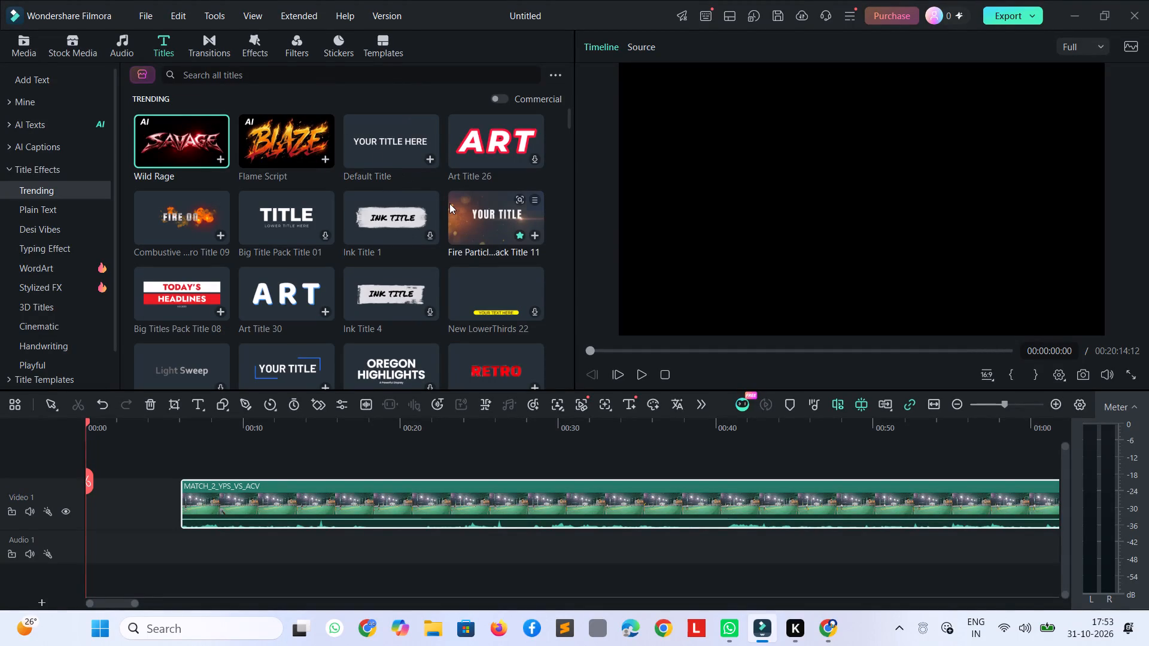
Preview the Art Title 26 and Combustive Title 09 styles, plus the similar Combustive Title 05.
click(475, 160)
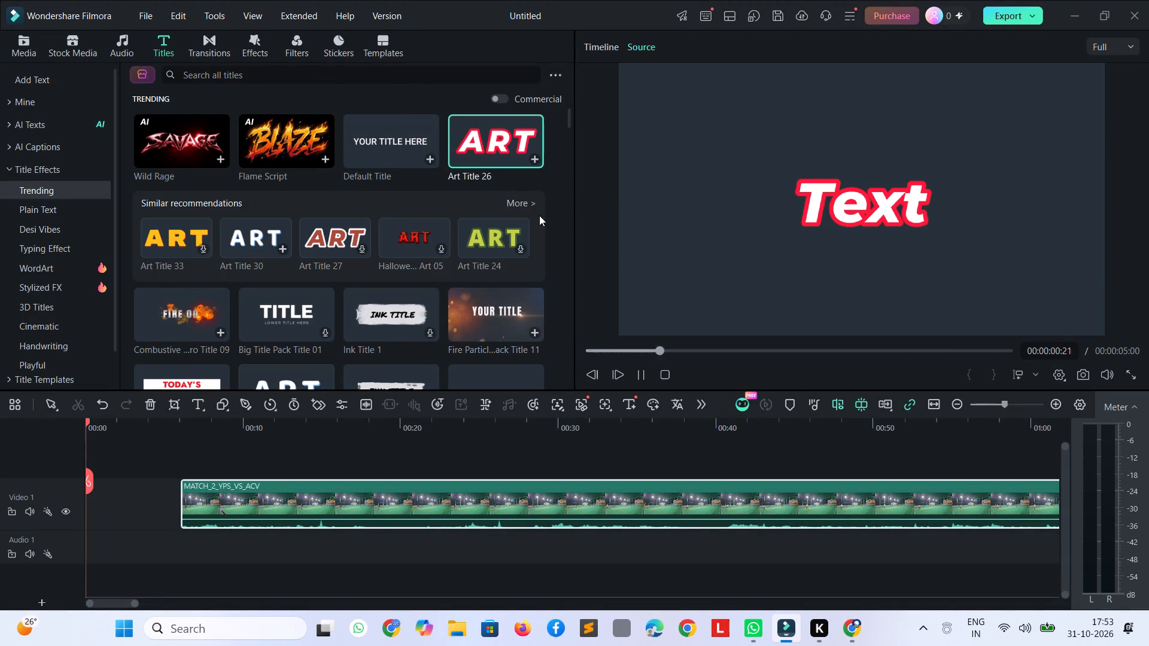
click(202, 321)
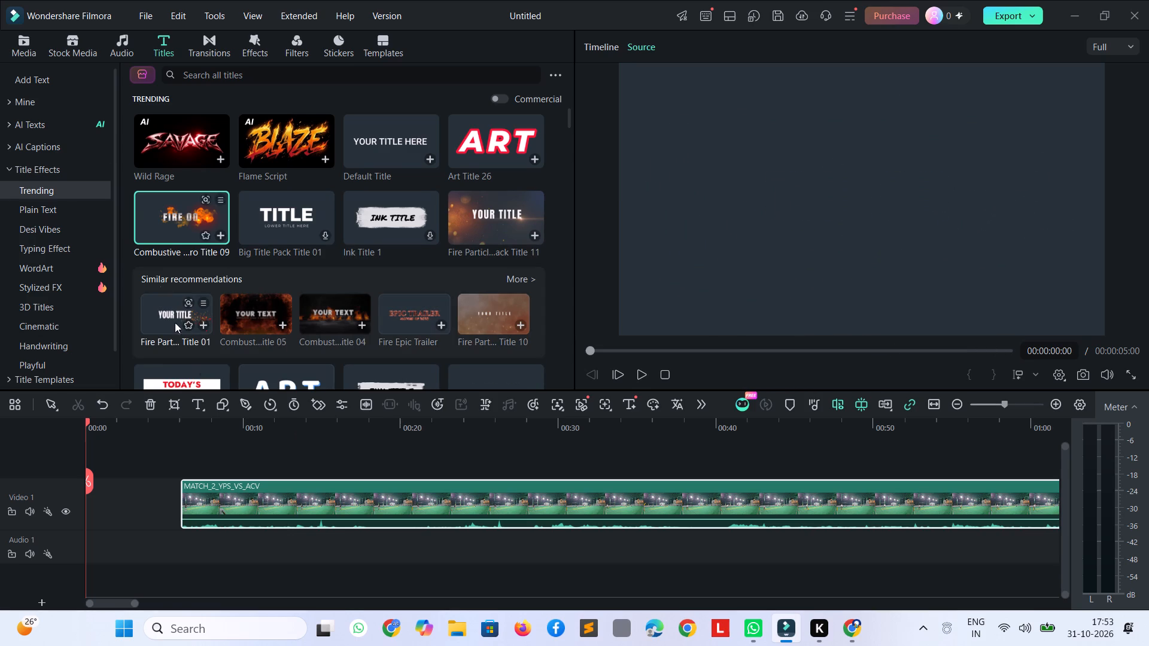
click(245, 316)
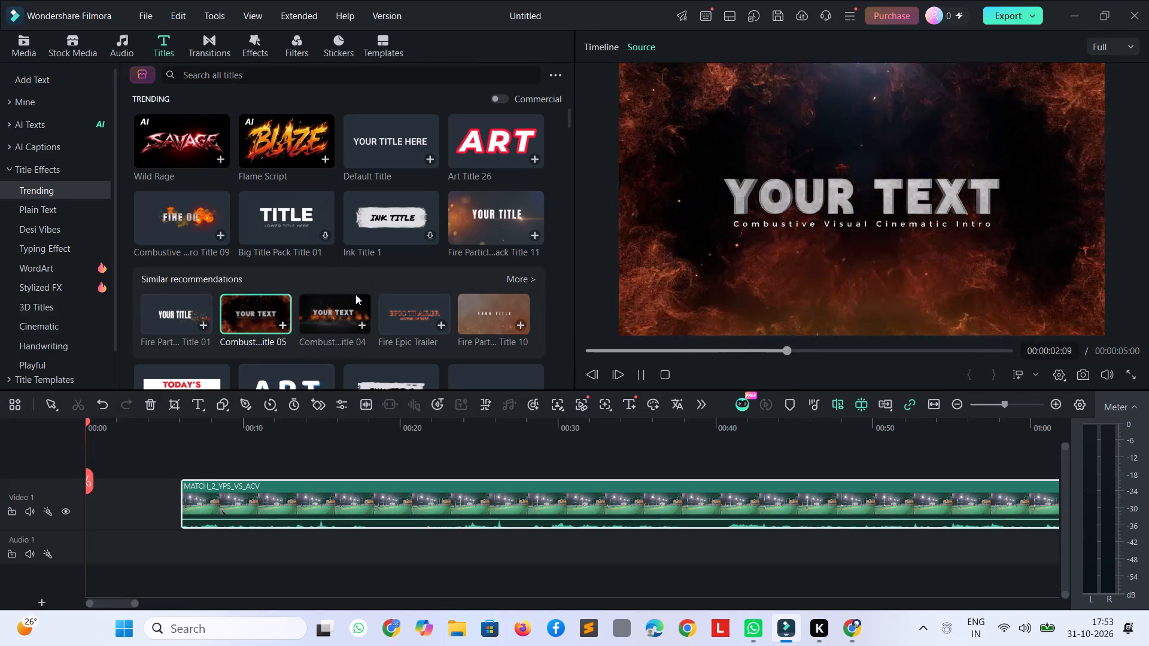
Place the Combustive Title 05 effect at the very start of Video 1, in the gap before the Match 2 clip.
drag(245, 310, 97, 513)
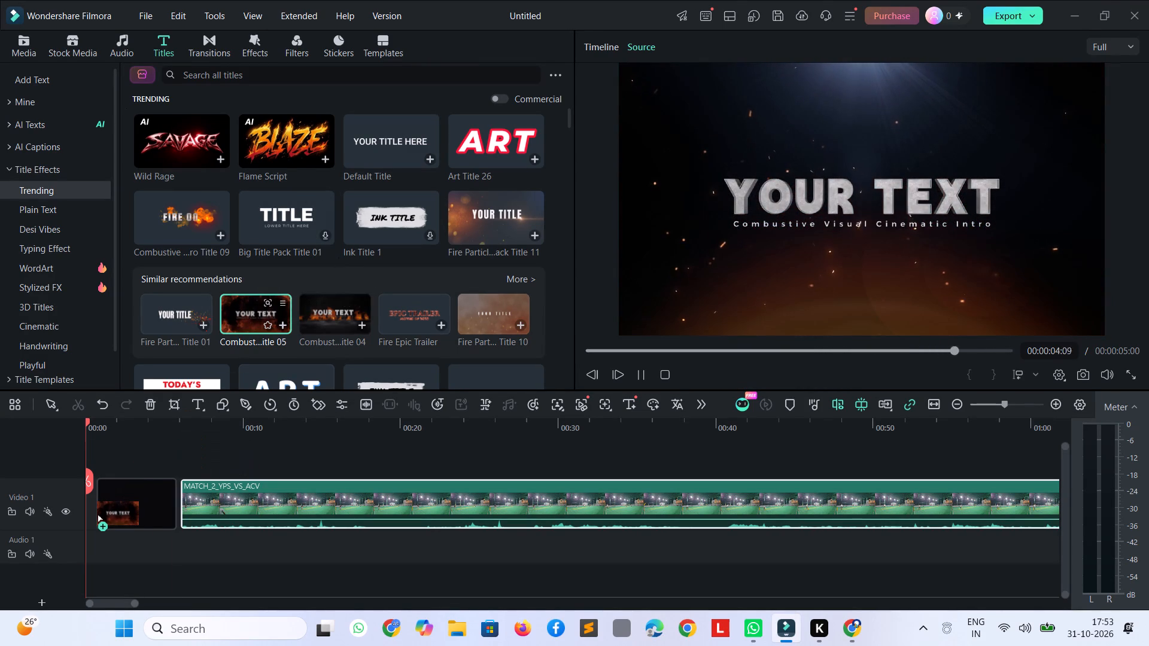
drag(97, 513, 83, 515)
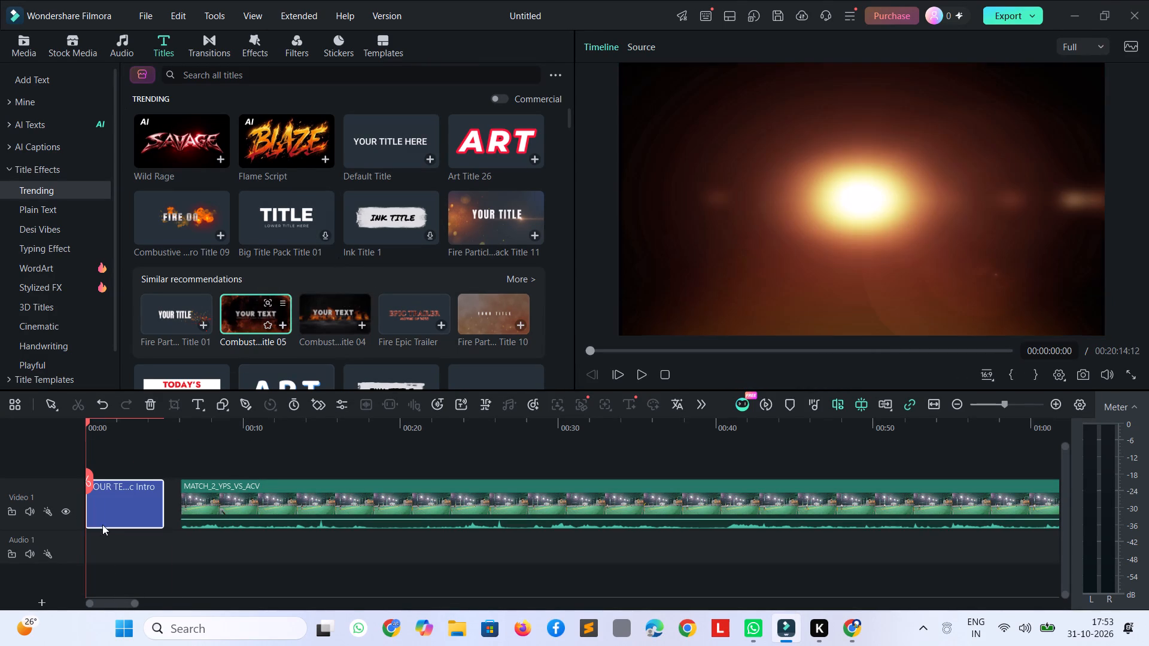
Play back the intro title on the timeline and replay it from the start to check its animation.
key(space)
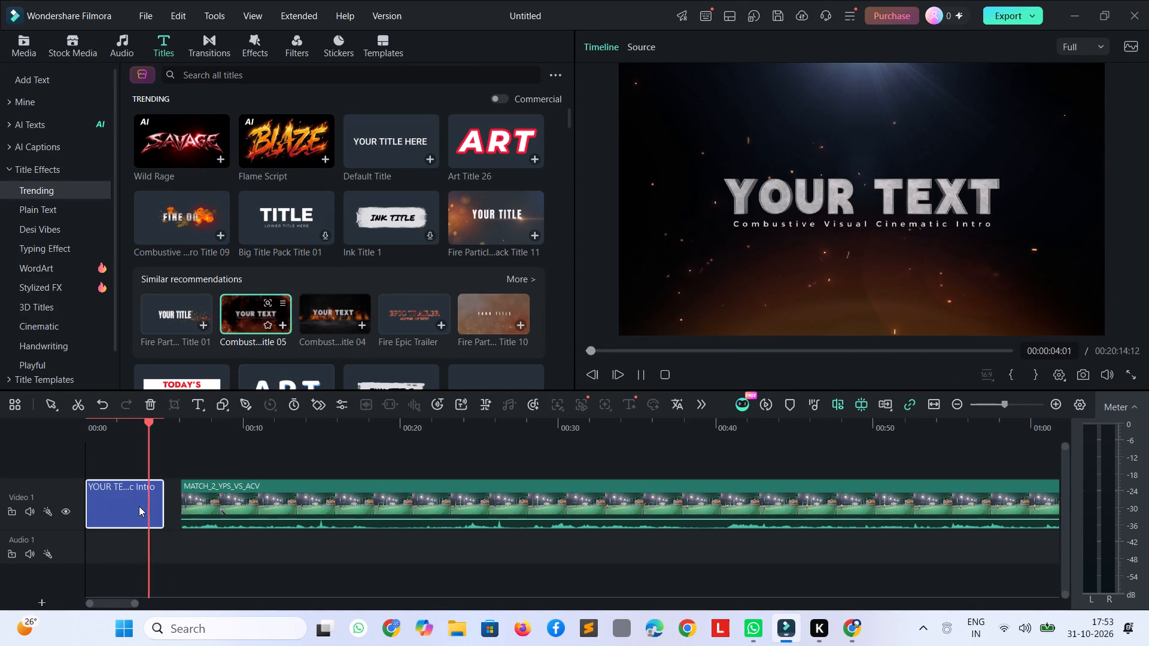
key(space)
drag(148, 422, 147, 422)
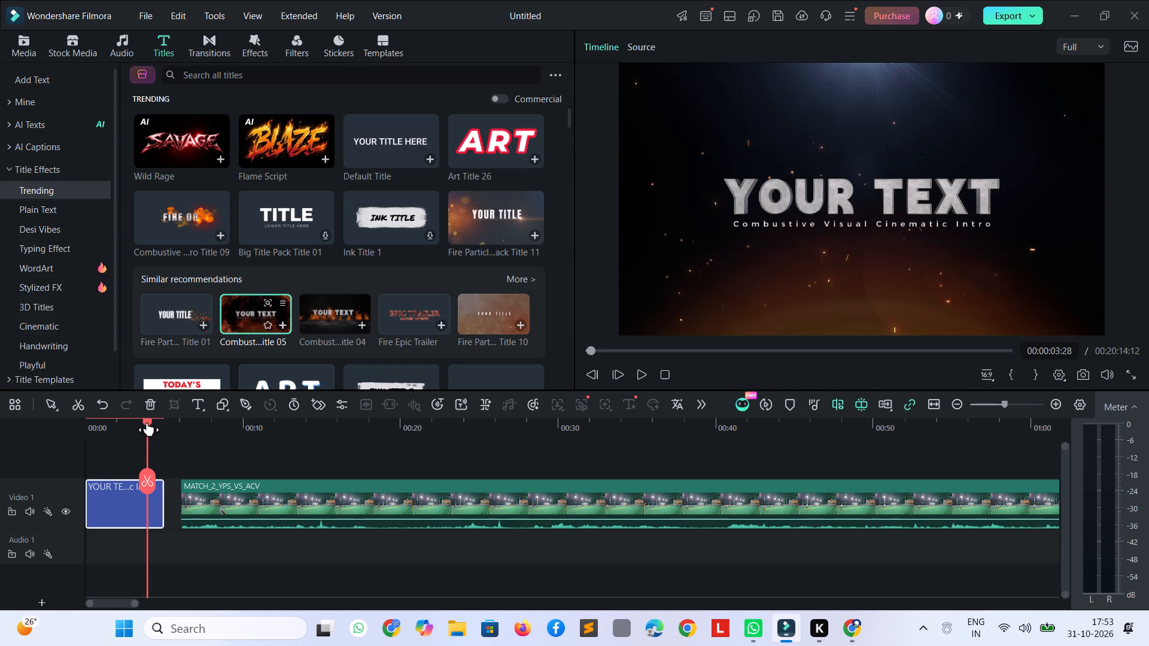
drag(147, 422, 114, 421)
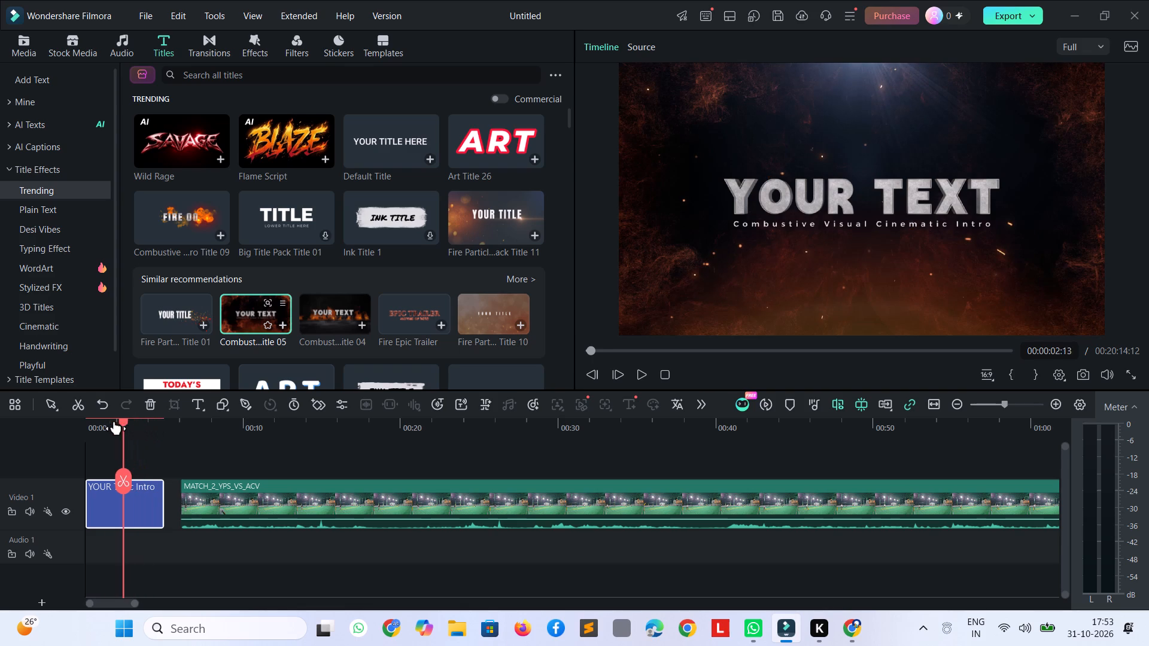
drag(114, 421, 89, 423)
key(space)
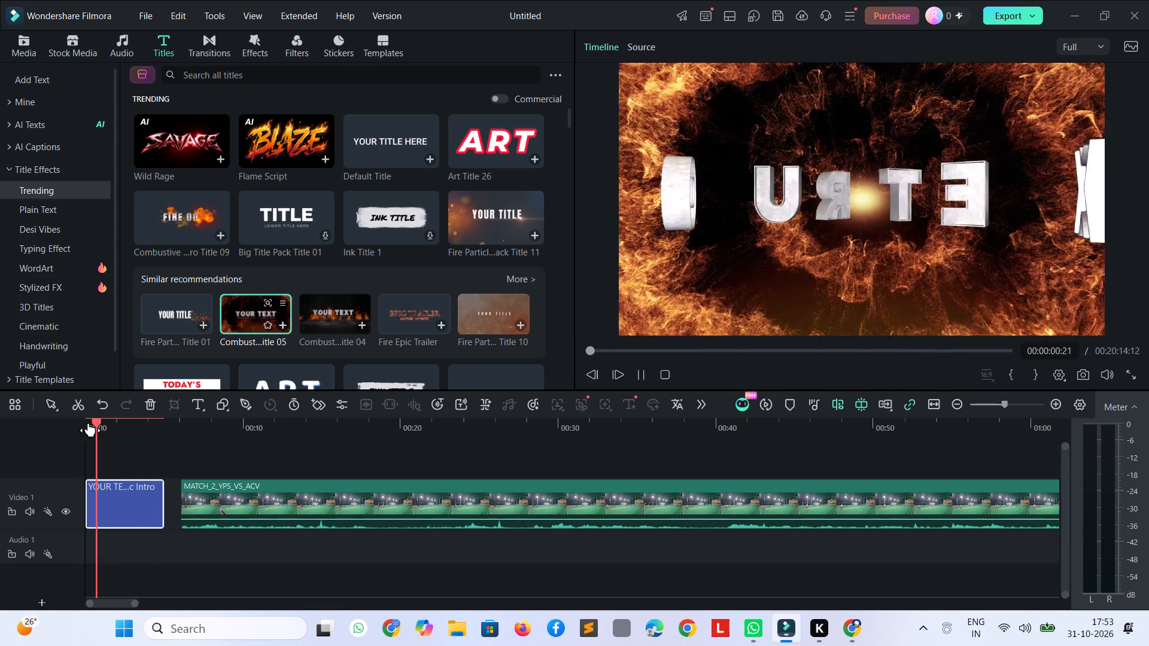
key(space)
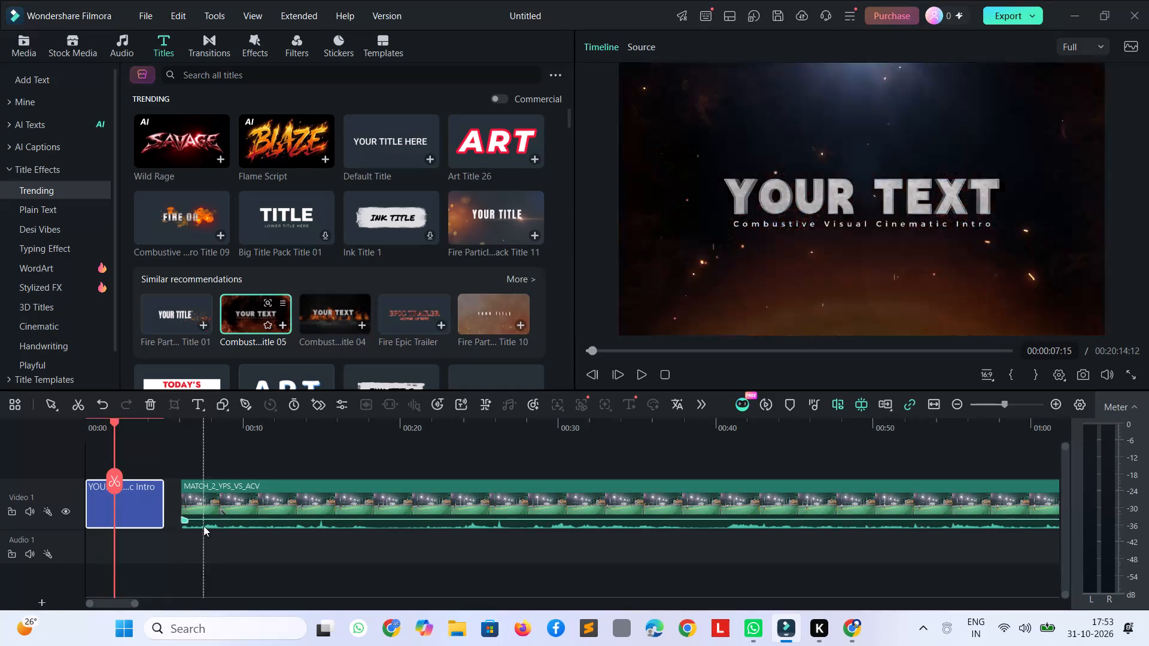
Open the intro title clip's text properties and examine its layers to find which ones hold the editable text.
double_click(128, 488)
click(128, 488)
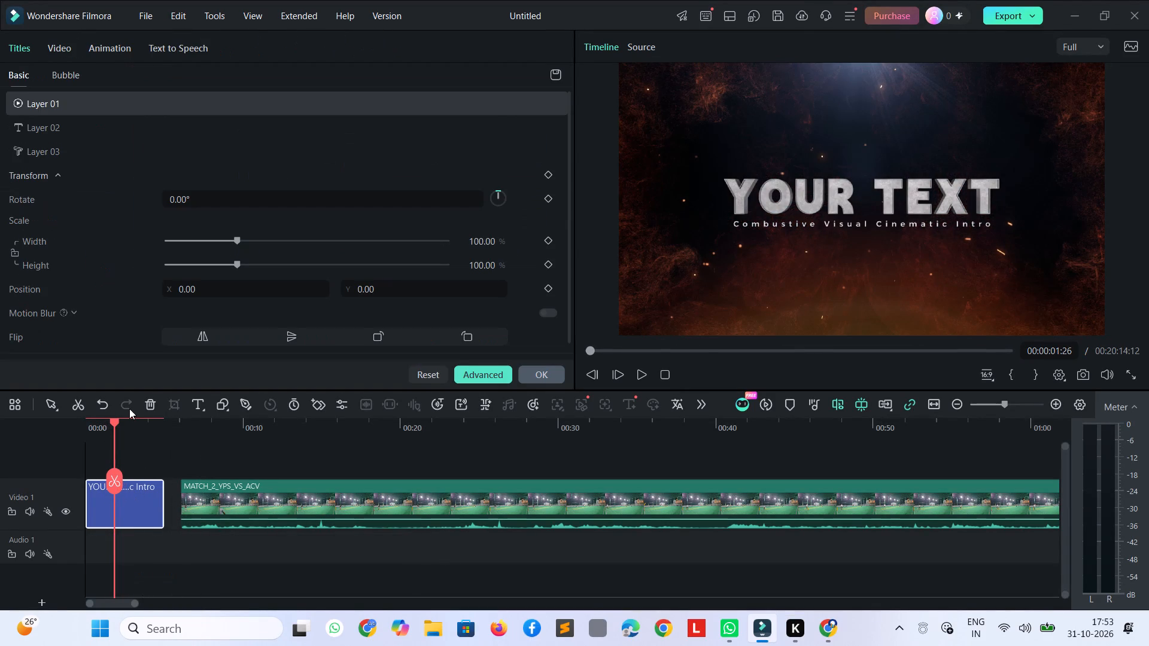
scroll(129, 409, up, 2)
scroll(73, 193, up, 7)
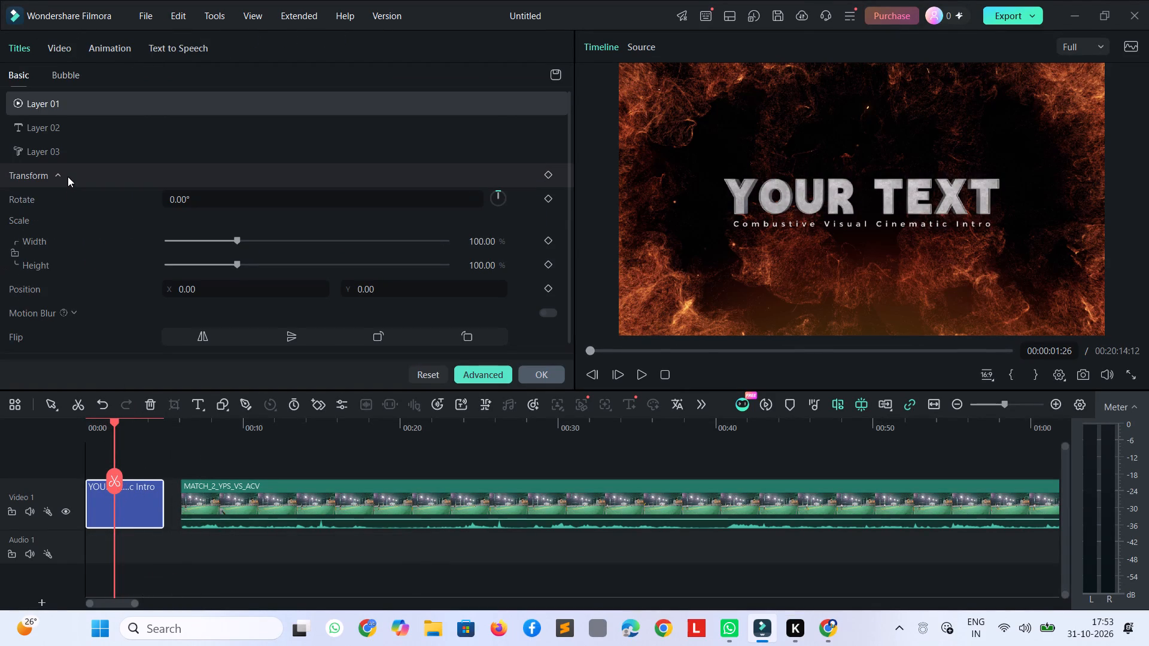
scroll(68, 176, down, 2)
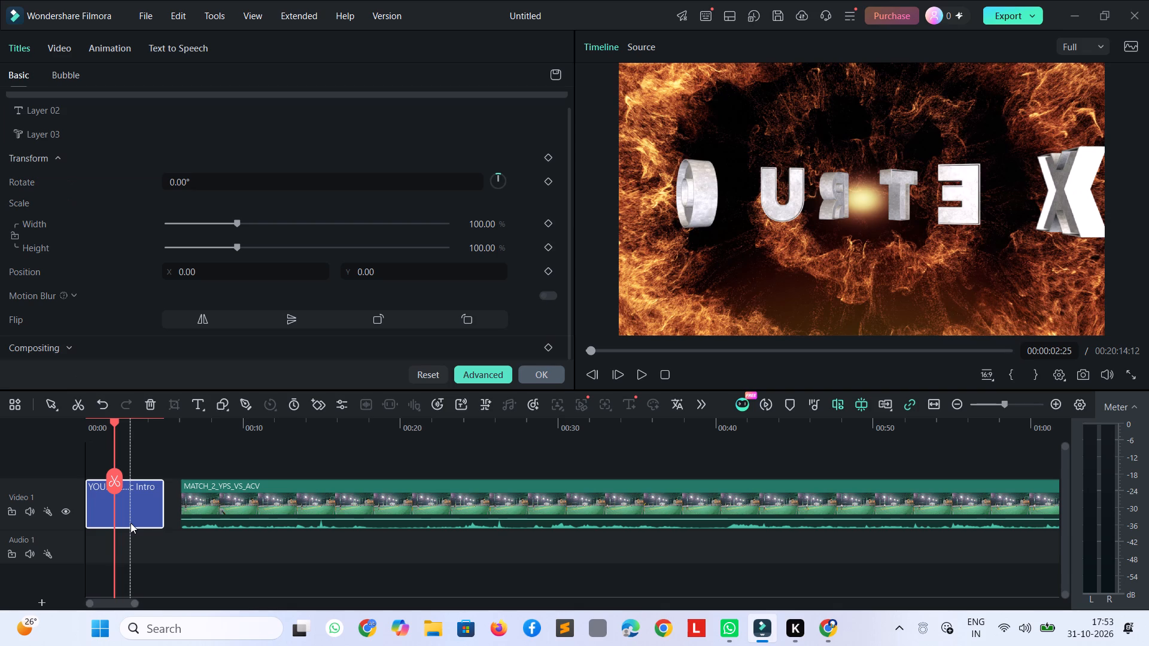
click(130, 523)
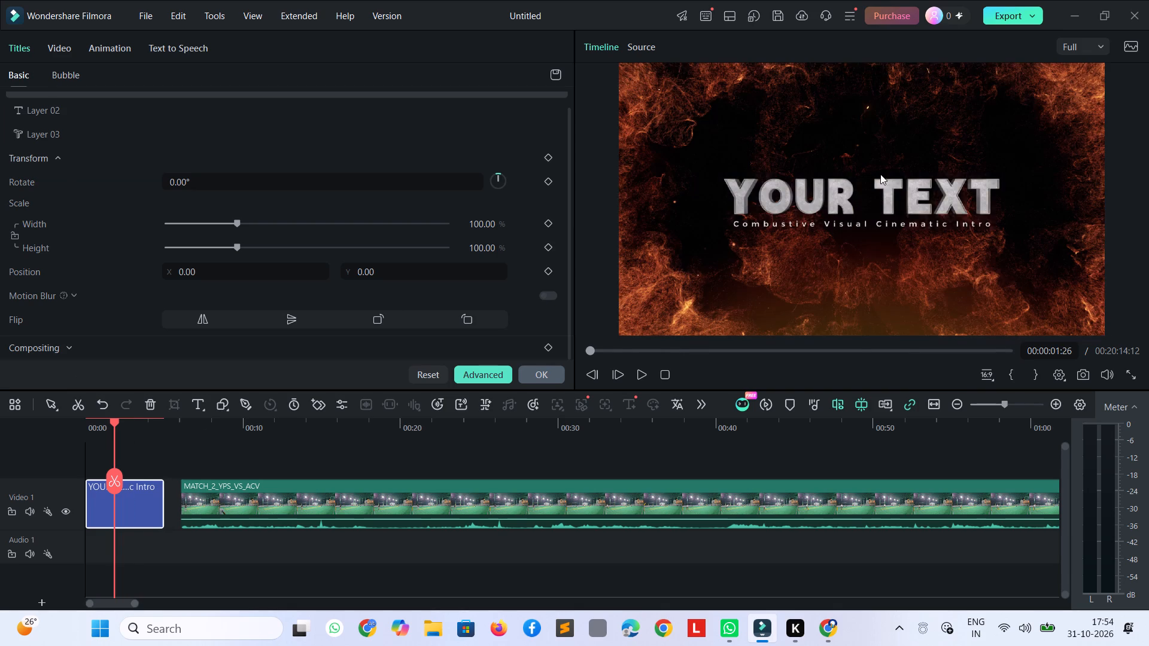
click(881, 178)
click(884, 193)
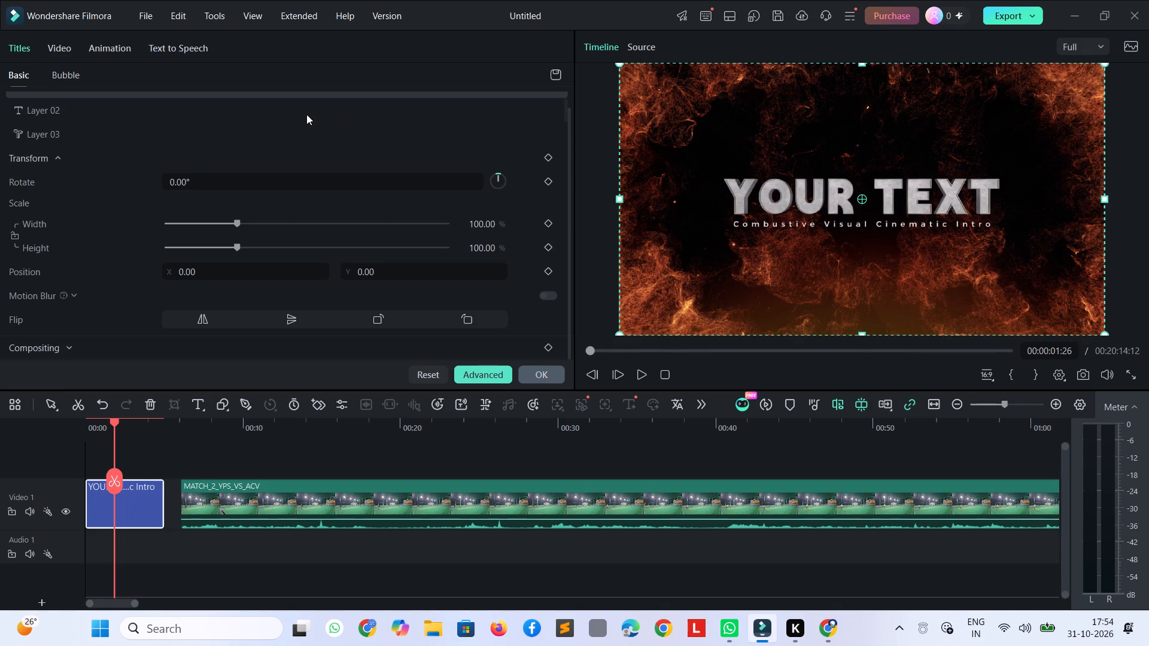
scroll(306, 114, up, 2)
scroll(217, 140, up, 3)
scroll(155, 217, down, 11)
scroll(158, 245, up, 10)
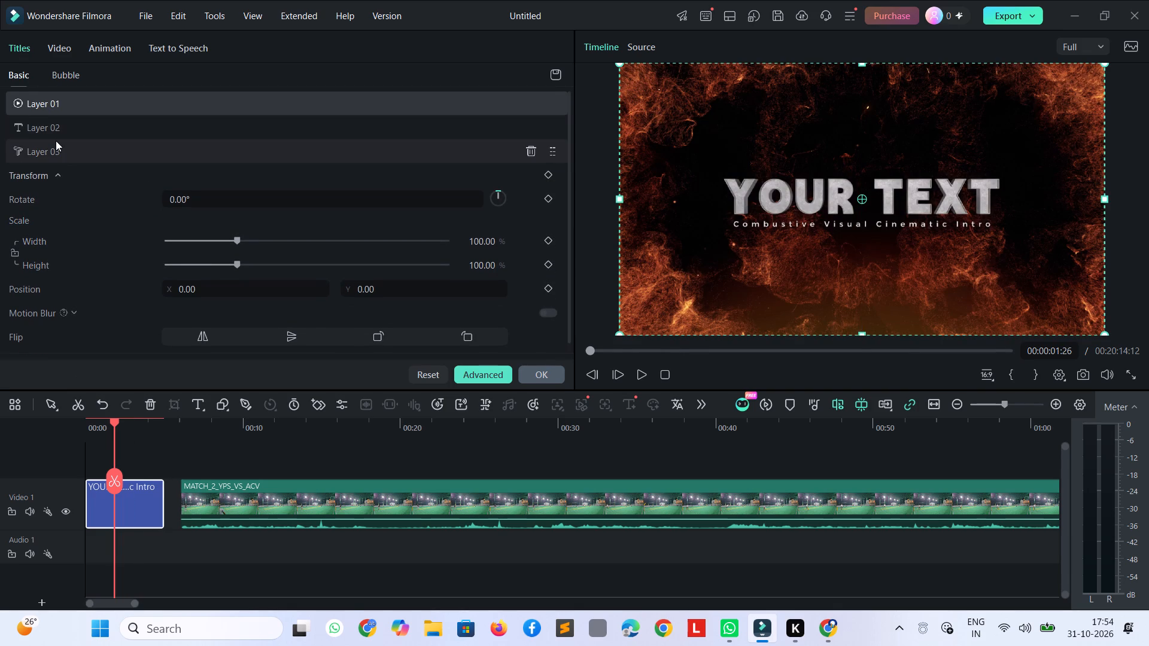
click(56, 141)
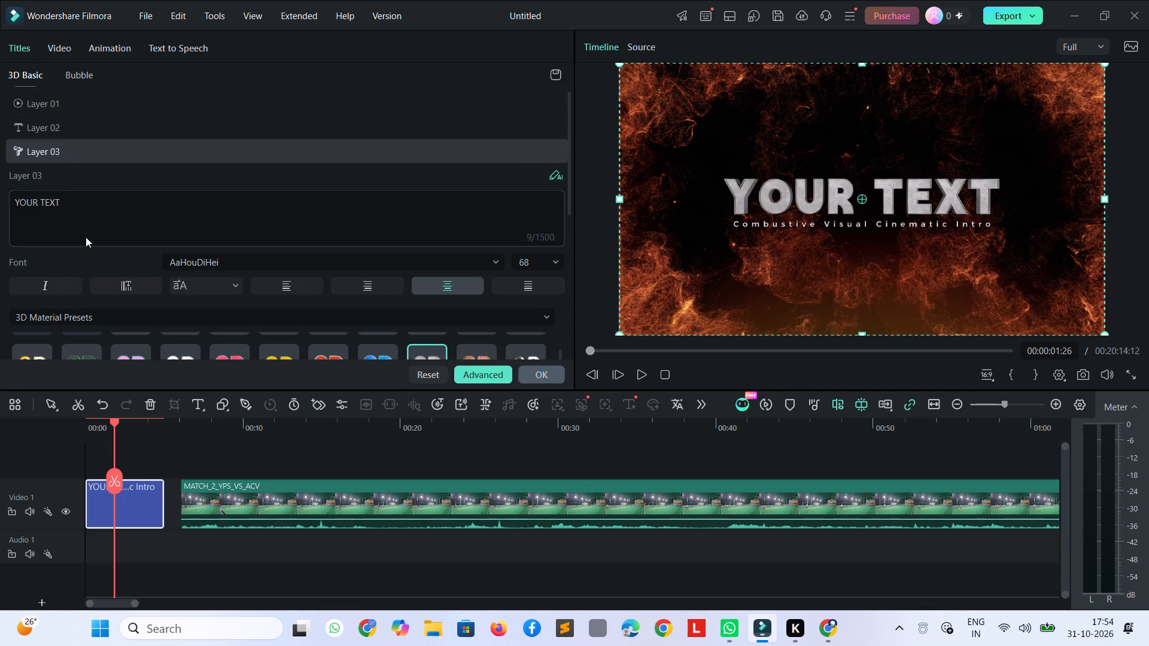
click(86, 237)
Replace the subtitle "Combustive Visual Cinematic Intro" on Layer 02 of the intro title with "The Cosmic Devil".
click(60, 133)
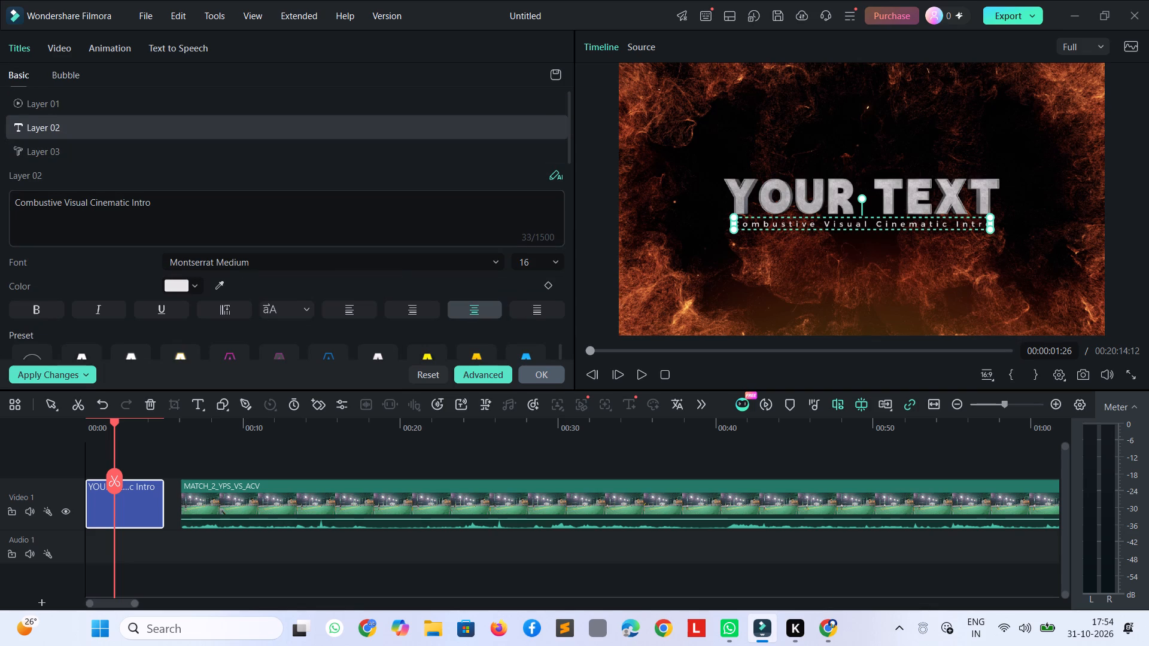
drag(170, 219, 0, 173)
key(BackSpace)
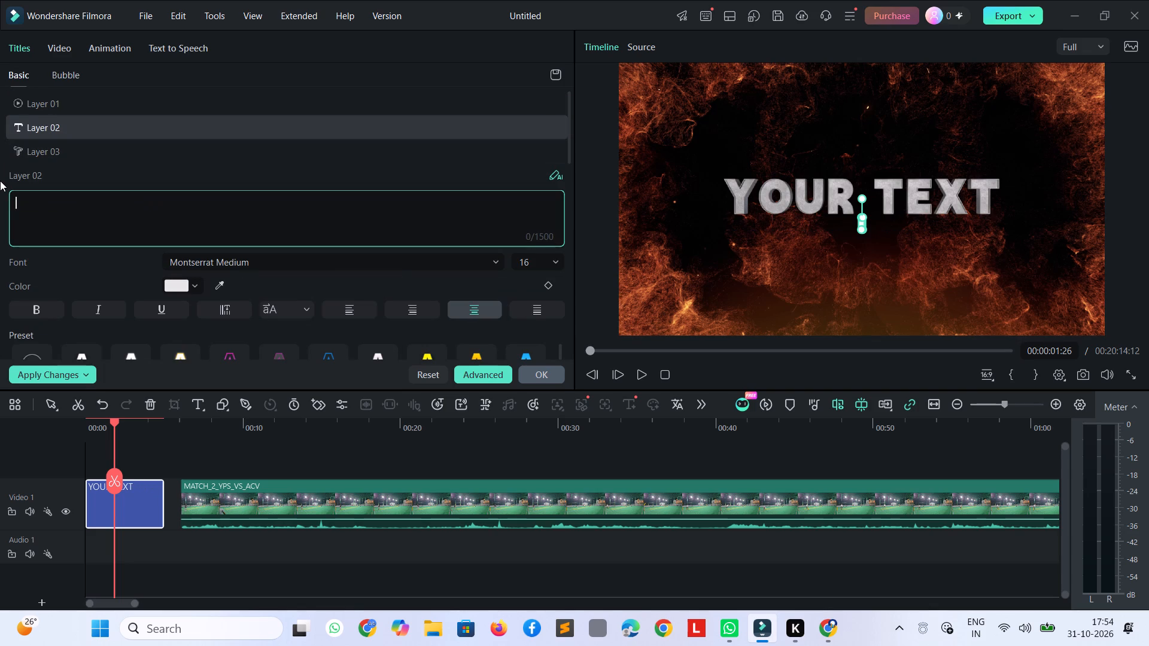
text(The poi)
key(BackSpace)
key(BackSpace)
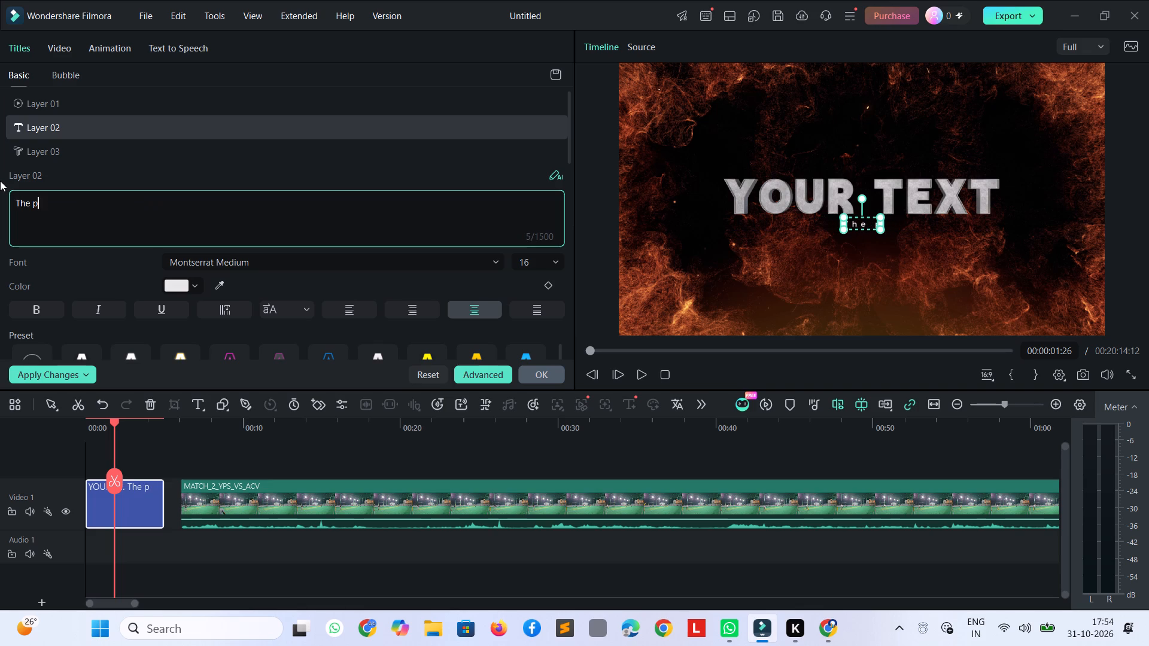
key(BackSpace)
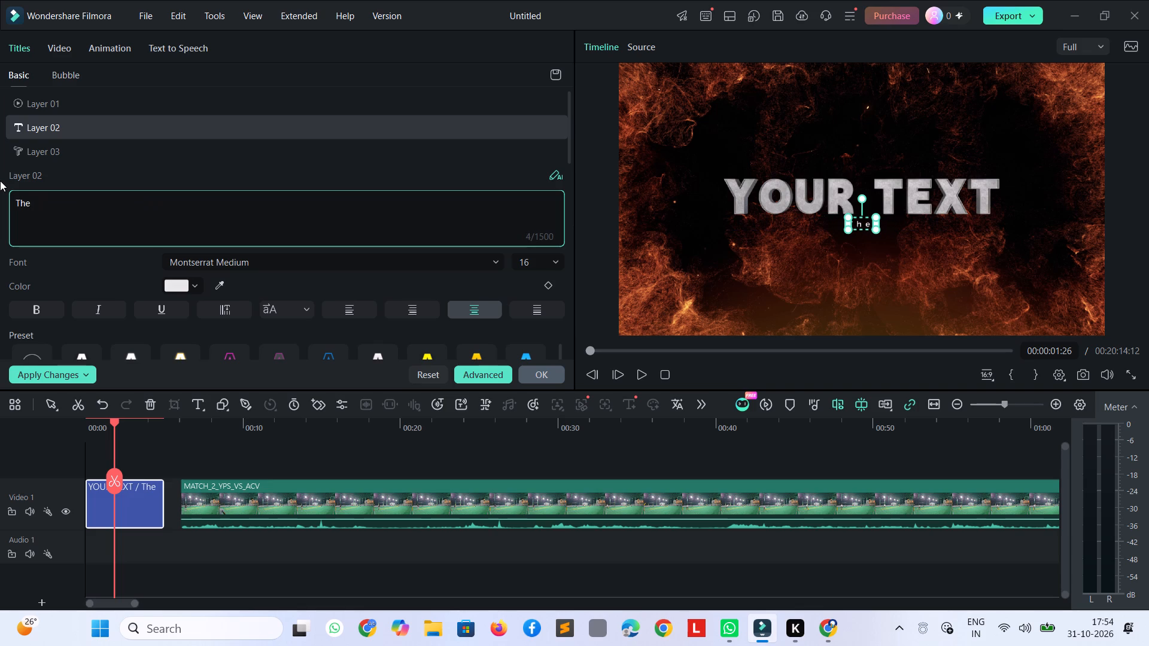
key(BackSpace)
key(BackSpace)
text(The Cosmic Dev)
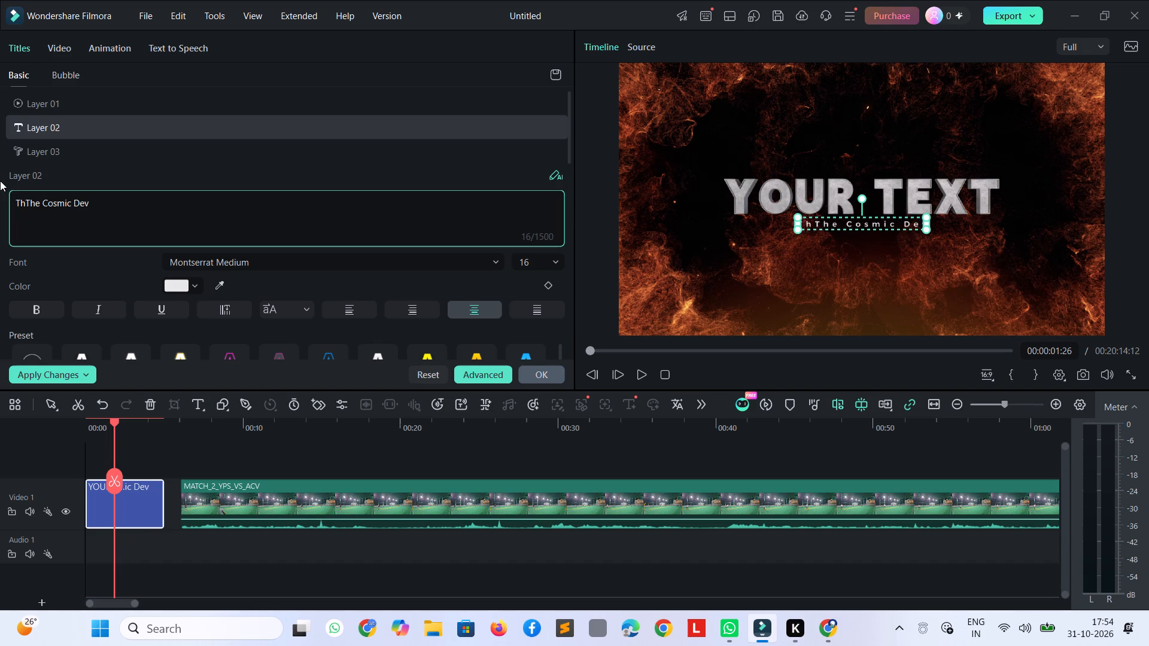
text(il)
key(space)
key(space)
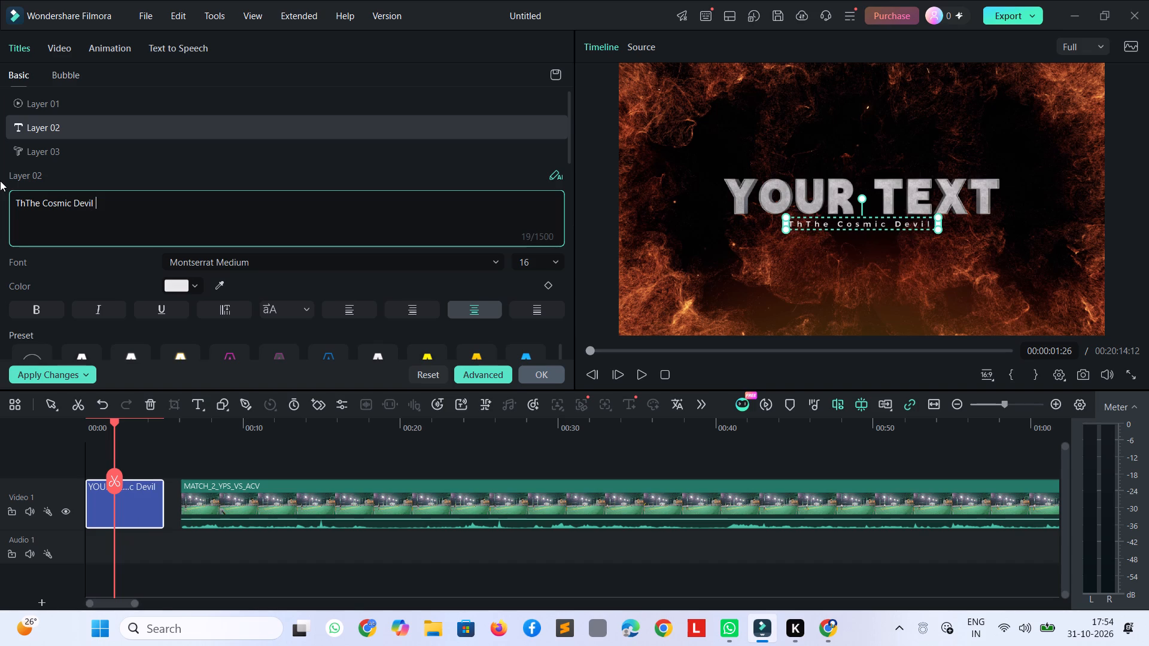
click(151, 174)
Clear the placeholder heading "YOUR TEXT" from Layer 03 of the intro title.
click(63, 145)
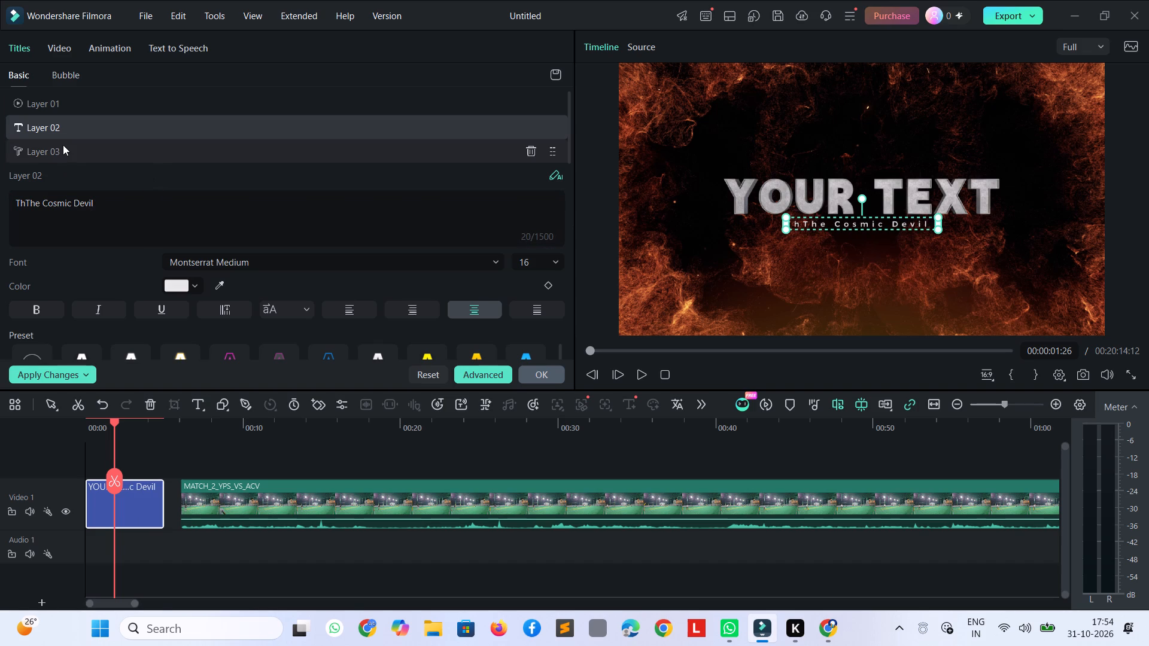
drag(128, 203, 0, 218)
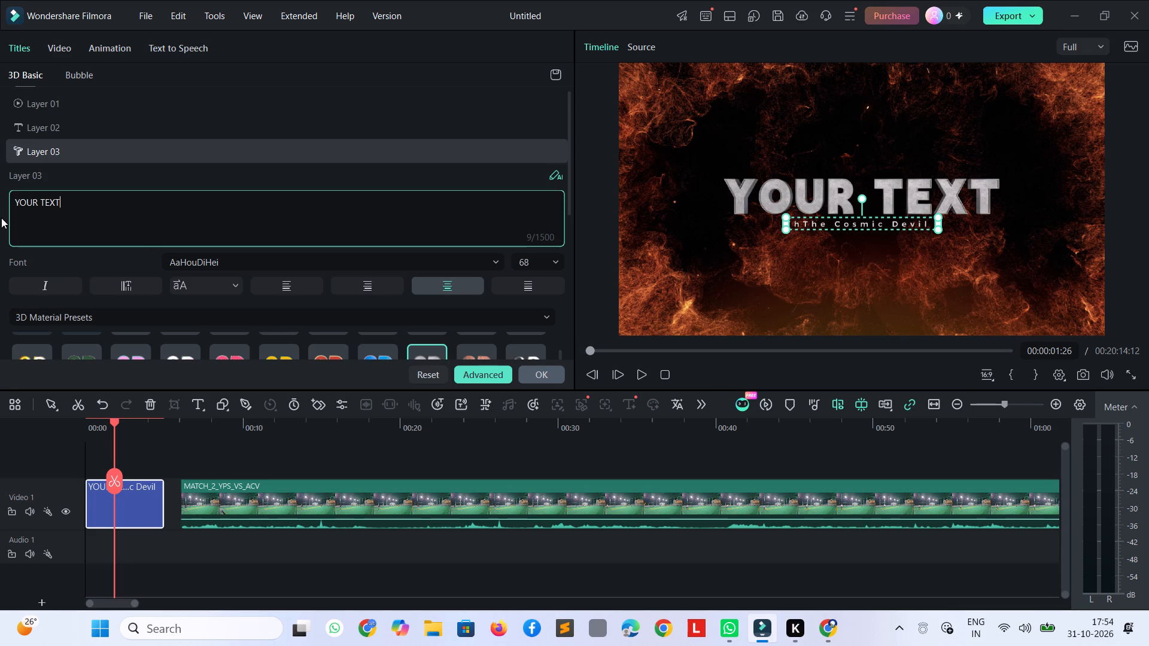
drag(78, 196, 23, 208)
drag(23, 208, 4, 214)
key(BackSpace)
key(BackSpace)
key(BackSpace)
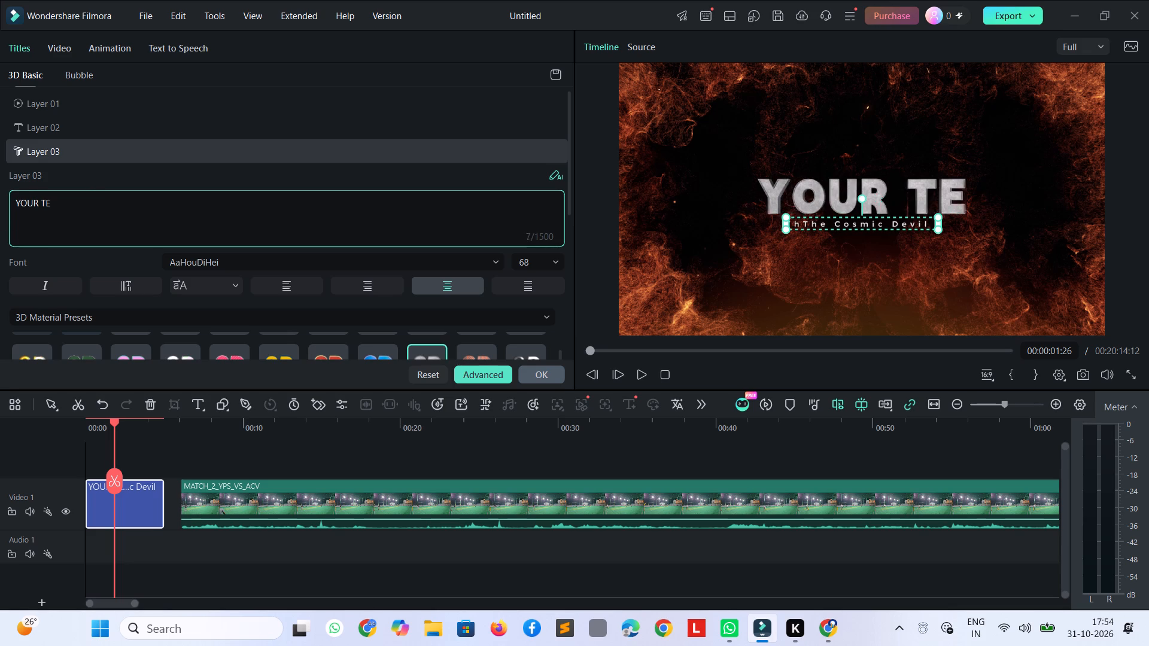
key(BackSpace)
key(ctrl+a)
key(BackSpace)
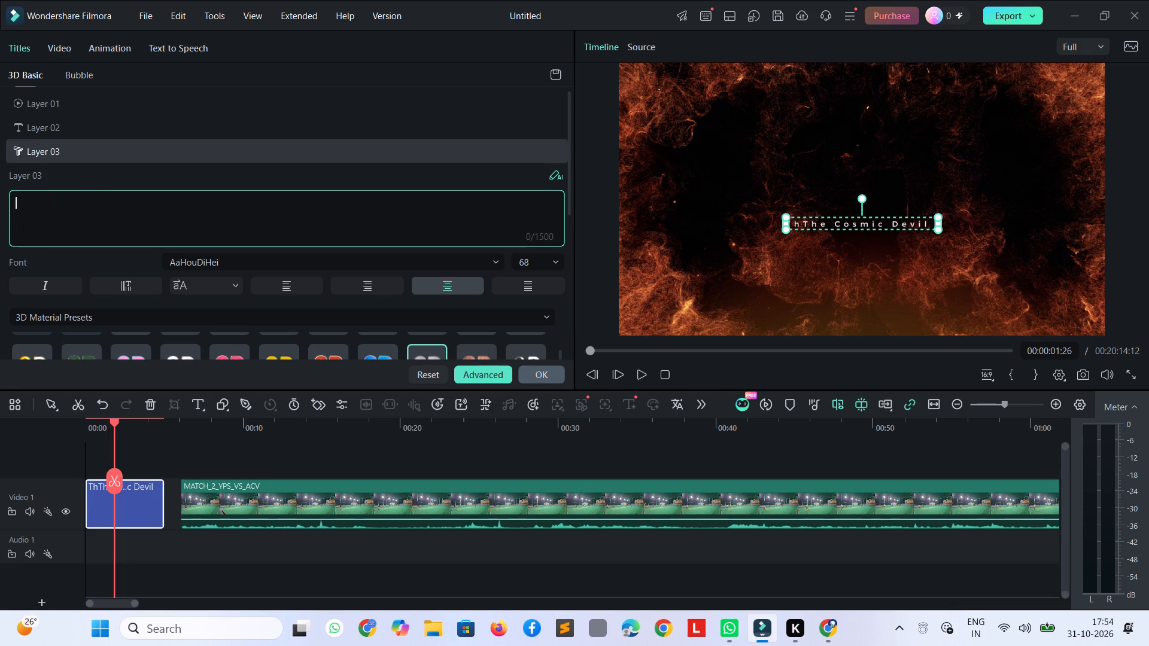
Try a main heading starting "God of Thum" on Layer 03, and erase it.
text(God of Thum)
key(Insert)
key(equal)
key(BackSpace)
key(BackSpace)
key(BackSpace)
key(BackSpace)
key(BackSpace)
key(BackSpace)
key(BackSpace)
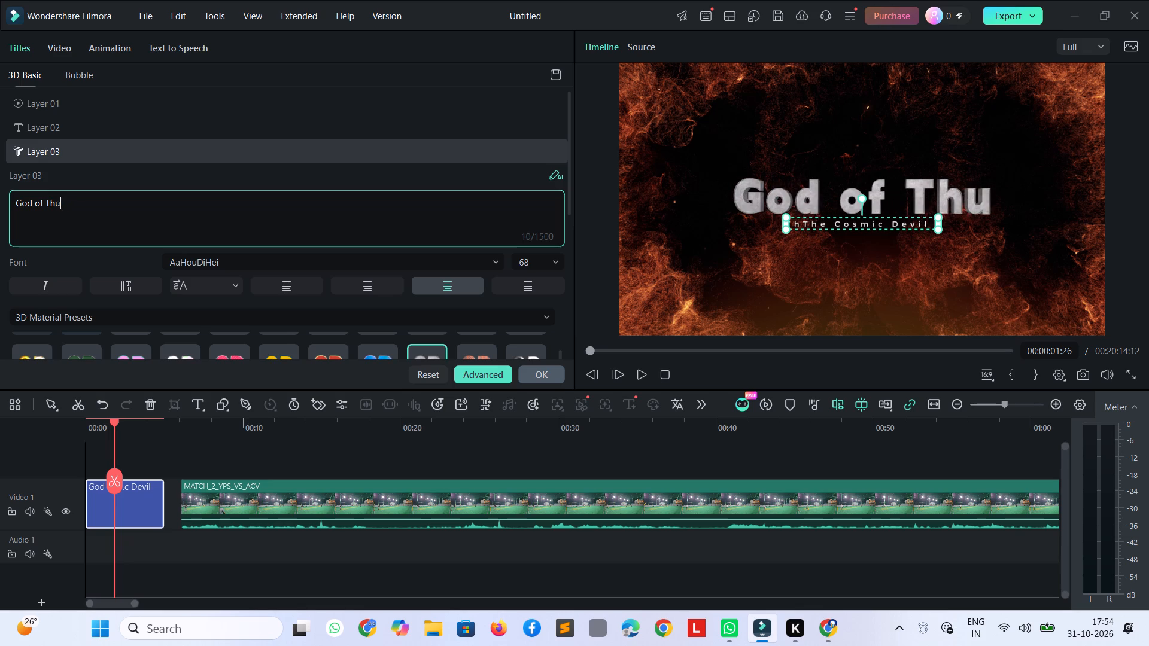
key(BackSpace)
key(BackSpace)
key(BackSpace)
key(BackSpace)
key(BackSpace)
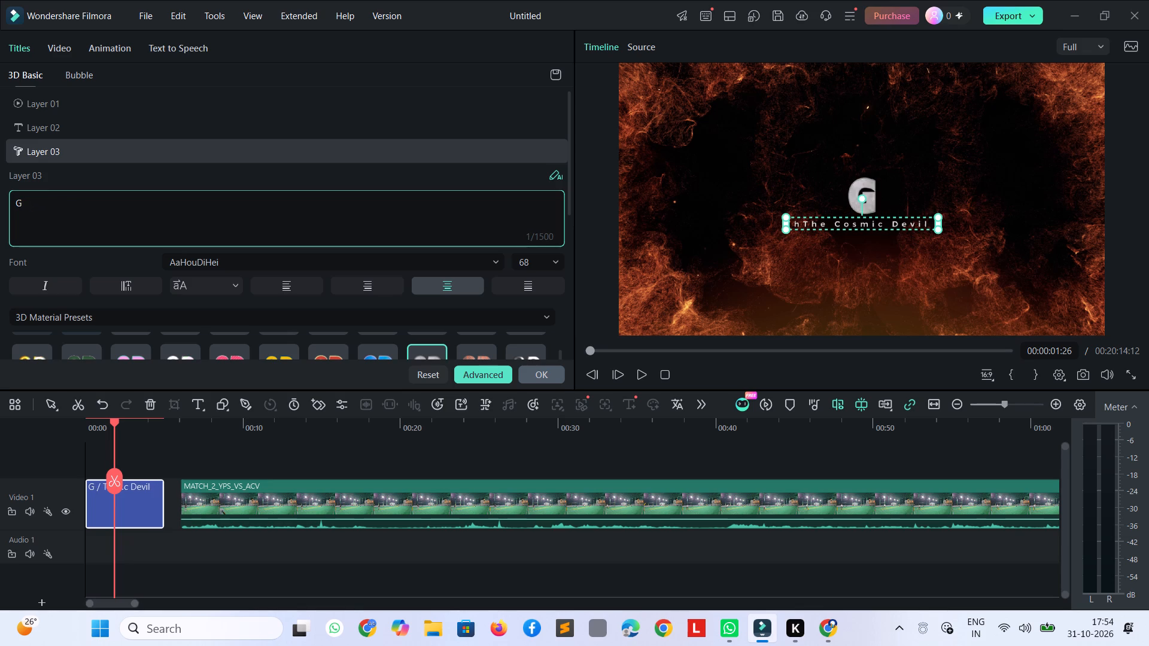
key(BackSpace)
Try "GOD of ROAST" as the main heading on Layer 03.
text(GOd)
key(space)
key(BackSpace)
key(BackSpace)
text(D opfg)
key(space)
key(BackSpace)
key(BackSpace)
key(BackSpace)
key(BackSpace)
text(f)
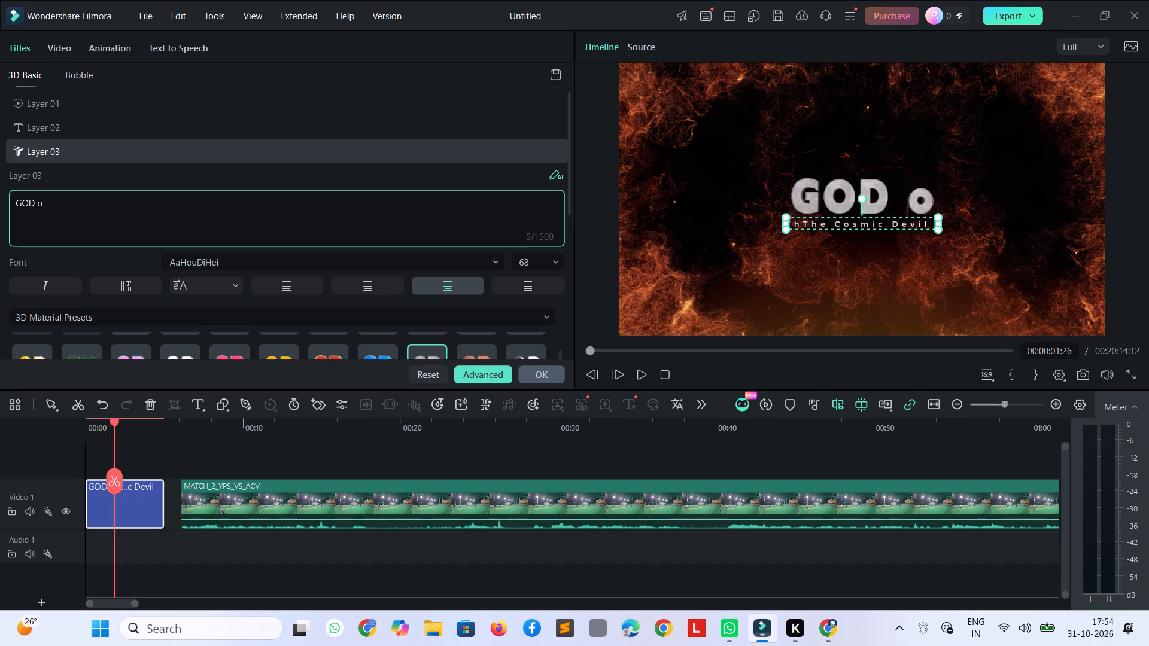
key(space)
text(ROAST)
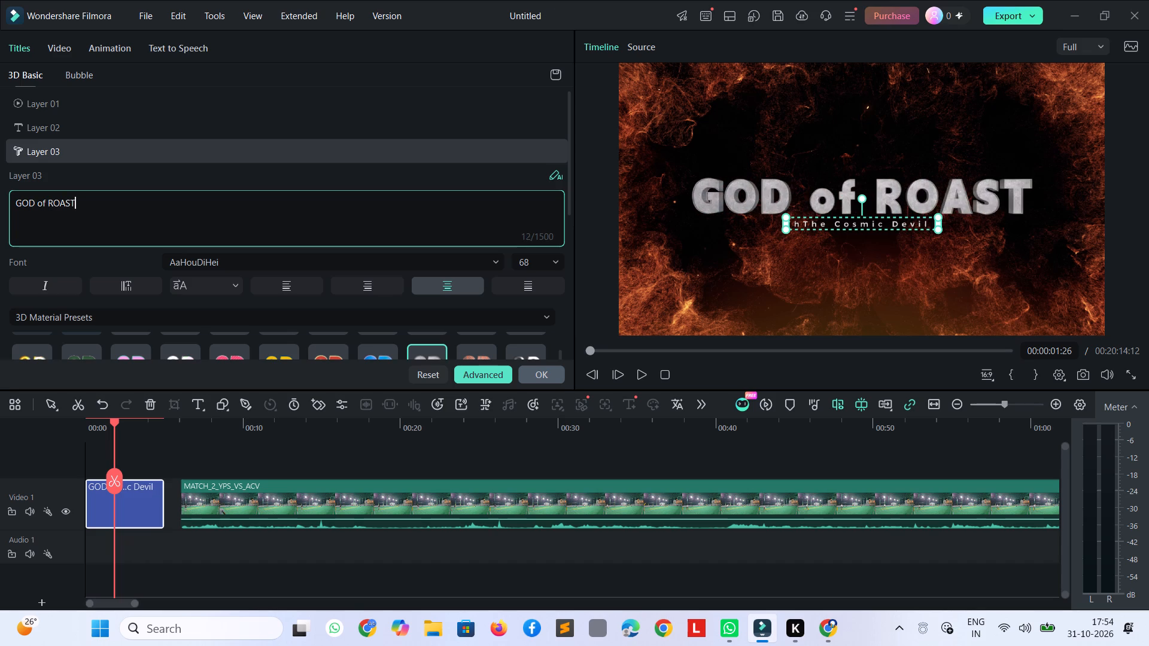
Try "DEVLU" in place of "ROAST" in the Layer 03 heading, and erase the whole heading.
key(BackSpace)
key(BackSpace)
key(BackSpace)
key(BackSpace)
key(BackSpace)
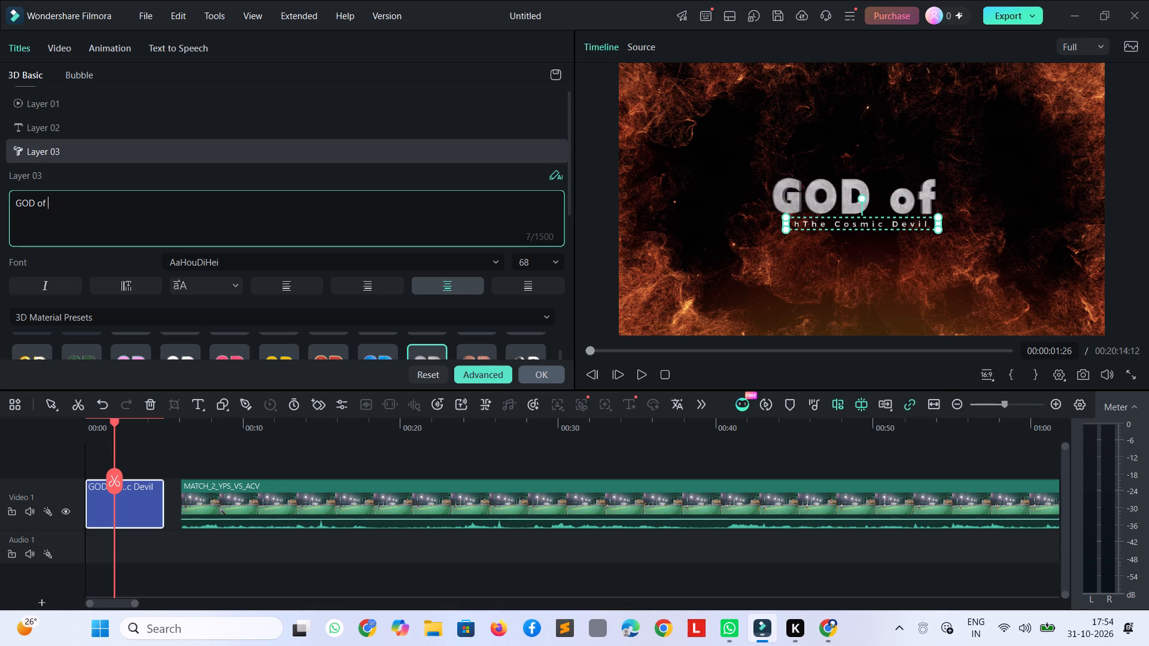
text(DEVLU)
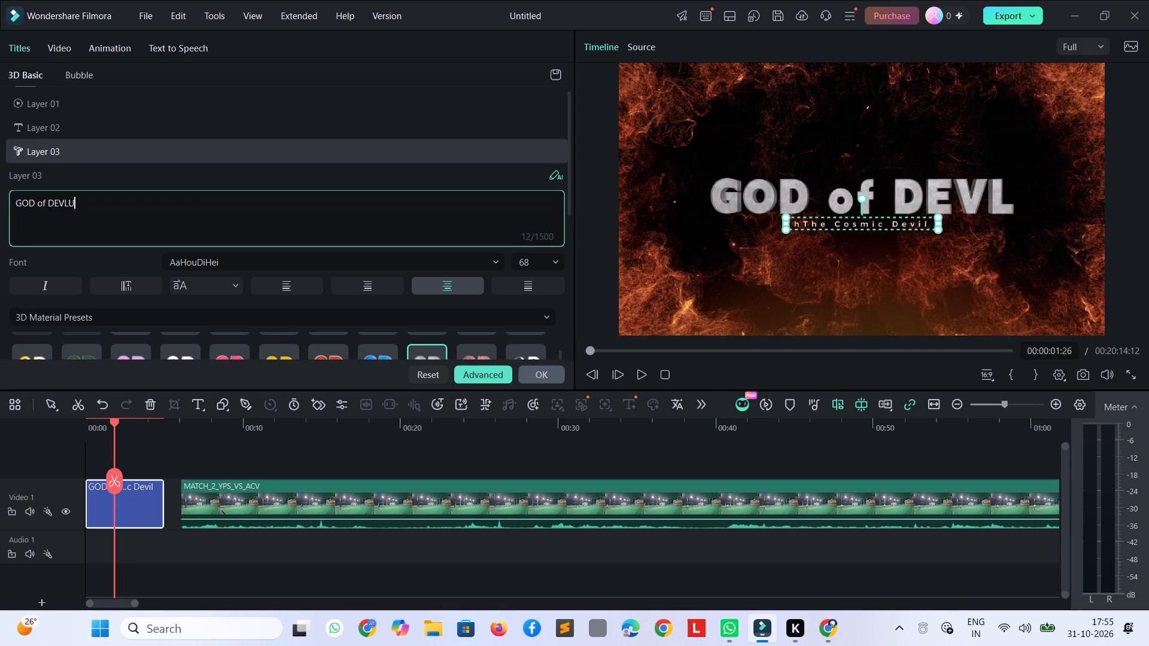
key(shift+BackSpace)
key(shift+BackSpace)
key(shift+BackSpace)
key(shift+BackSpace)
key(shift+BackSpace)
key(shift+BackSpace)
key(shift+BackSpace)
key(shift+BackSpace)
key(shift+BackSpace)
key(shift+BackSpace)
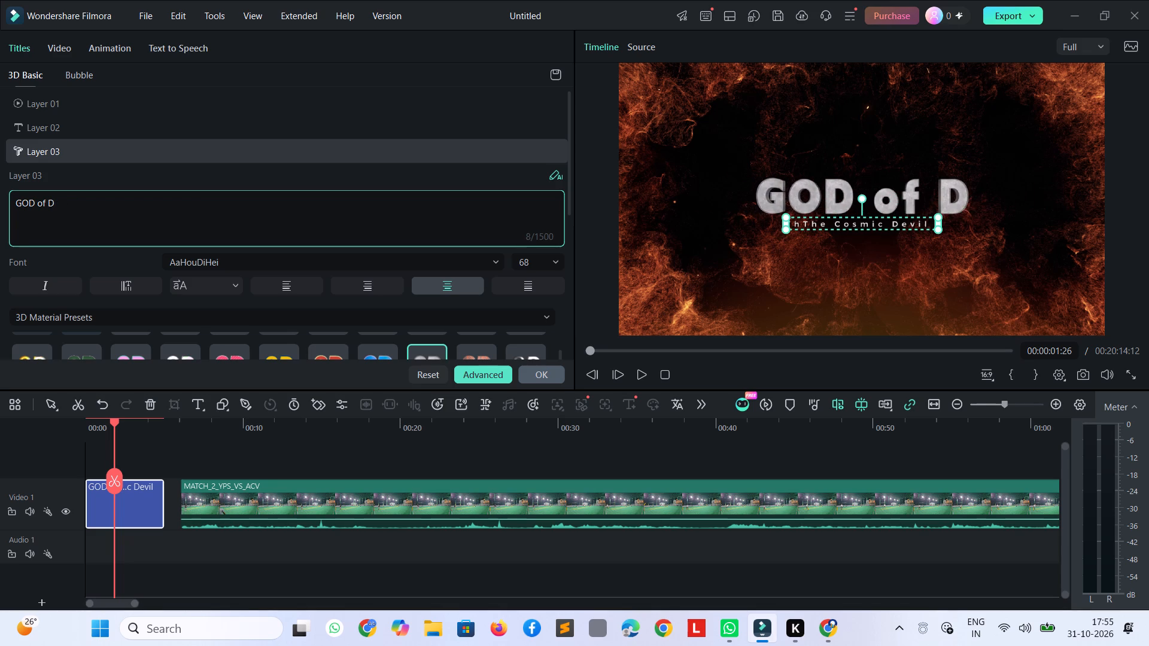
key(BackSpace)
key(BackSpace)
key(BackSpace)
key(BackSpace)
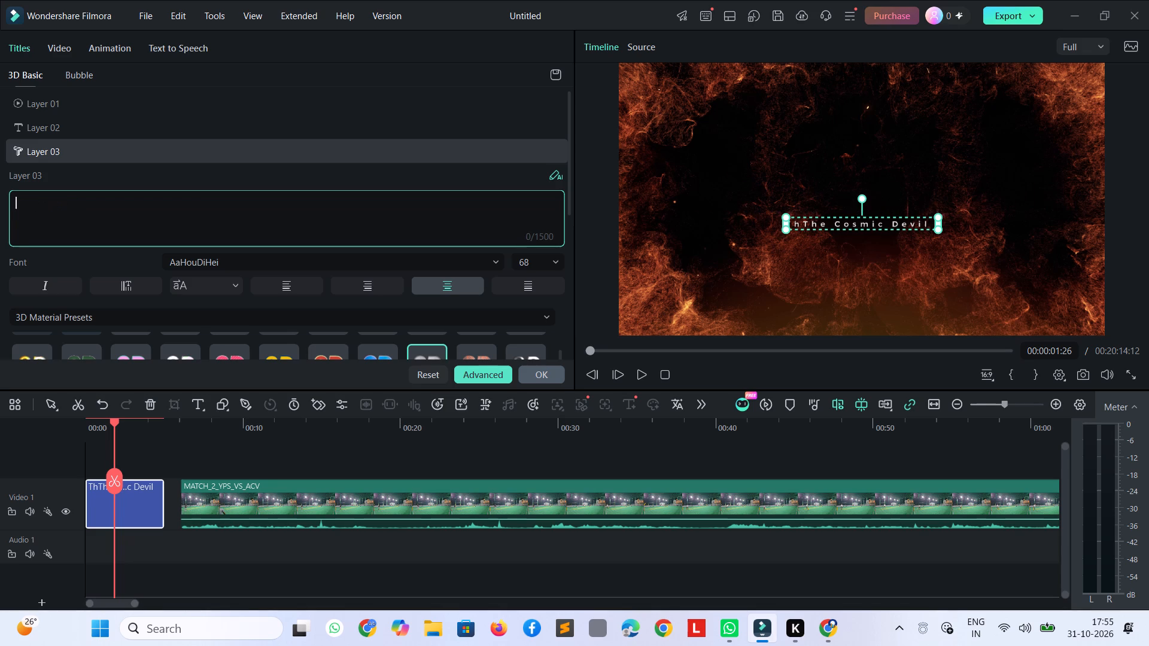
Enter "POWER OF A DEMON" as the main heading on Layer 03.
text(POWER OF A DEMON)
key(space)
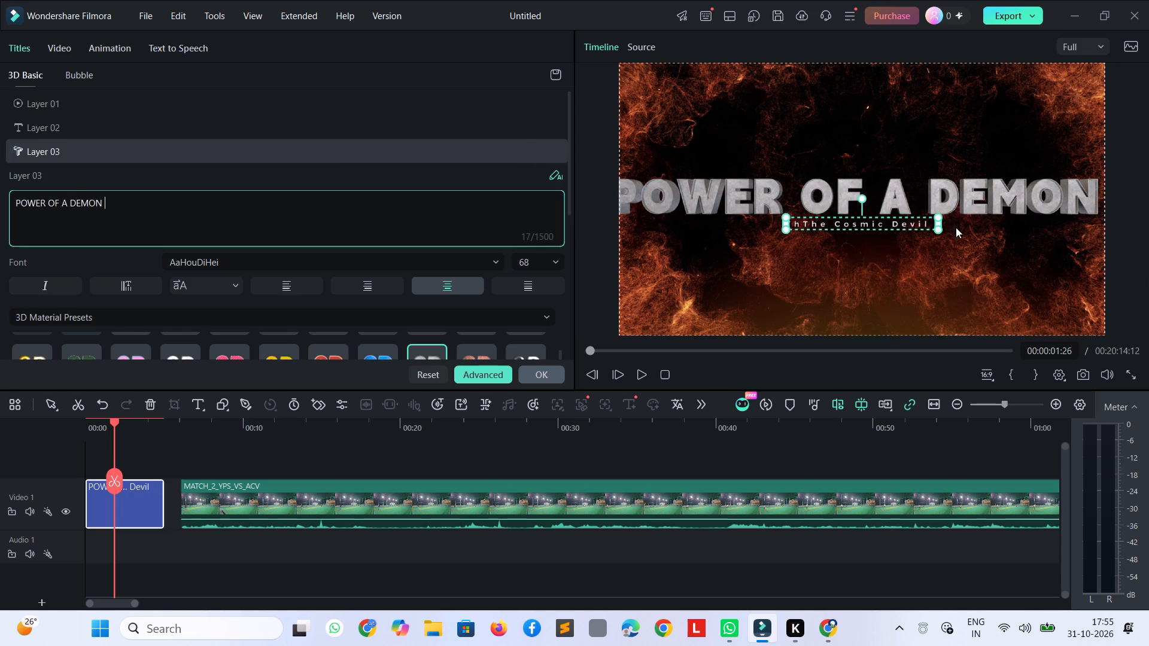
click(317, 209)
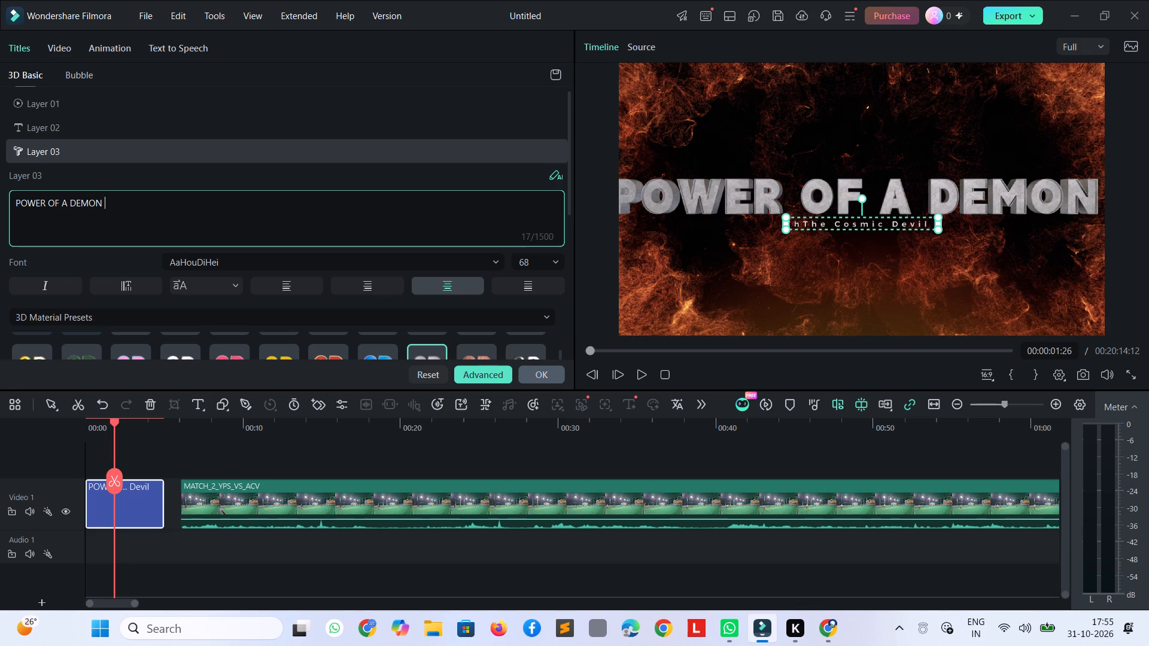
Change the last word of the Layer 02 subtitle to "Shooter".
click(147, 121)
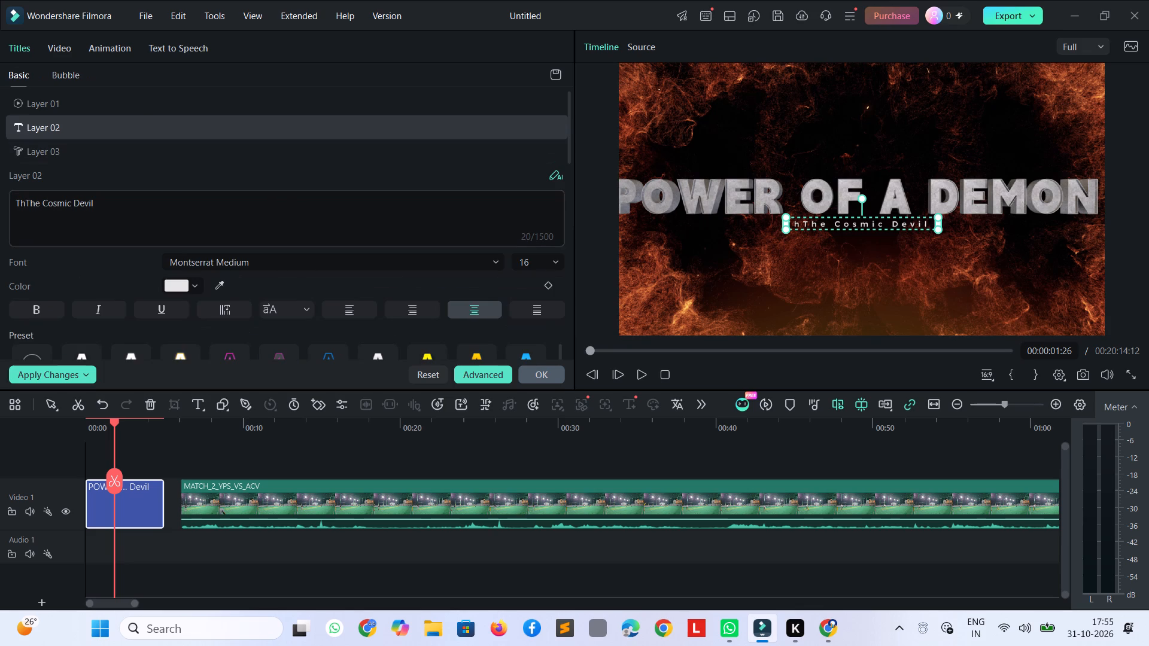
click(174, 215)
key(ctrl+BackSpace)
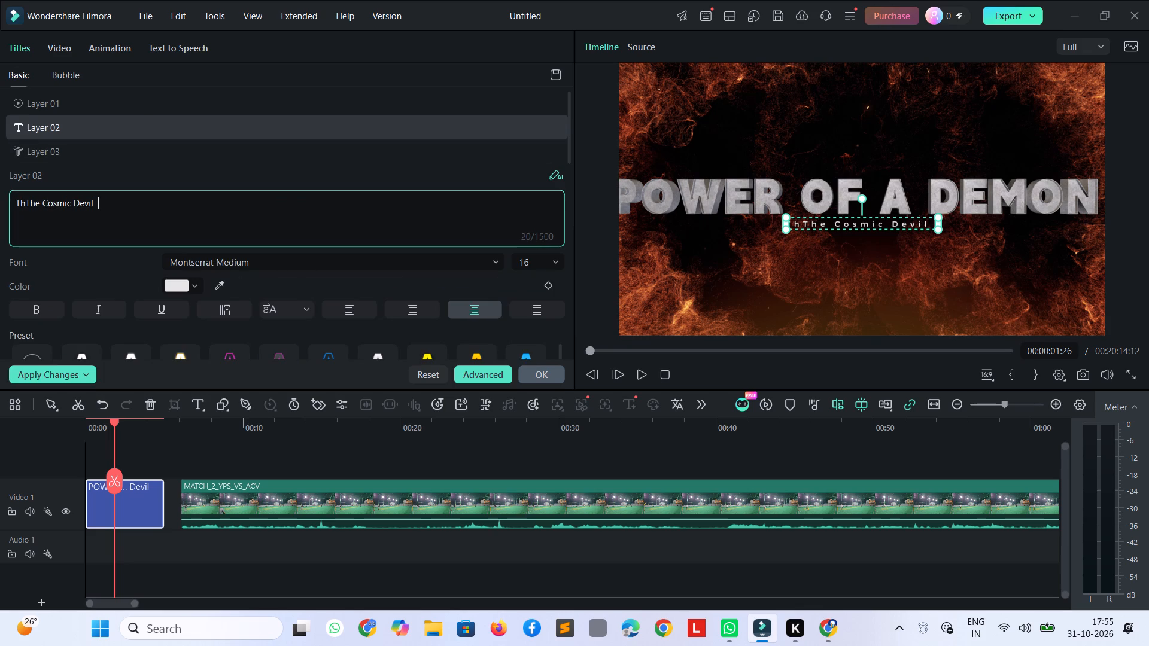
key(shift+s)
text(hooter)
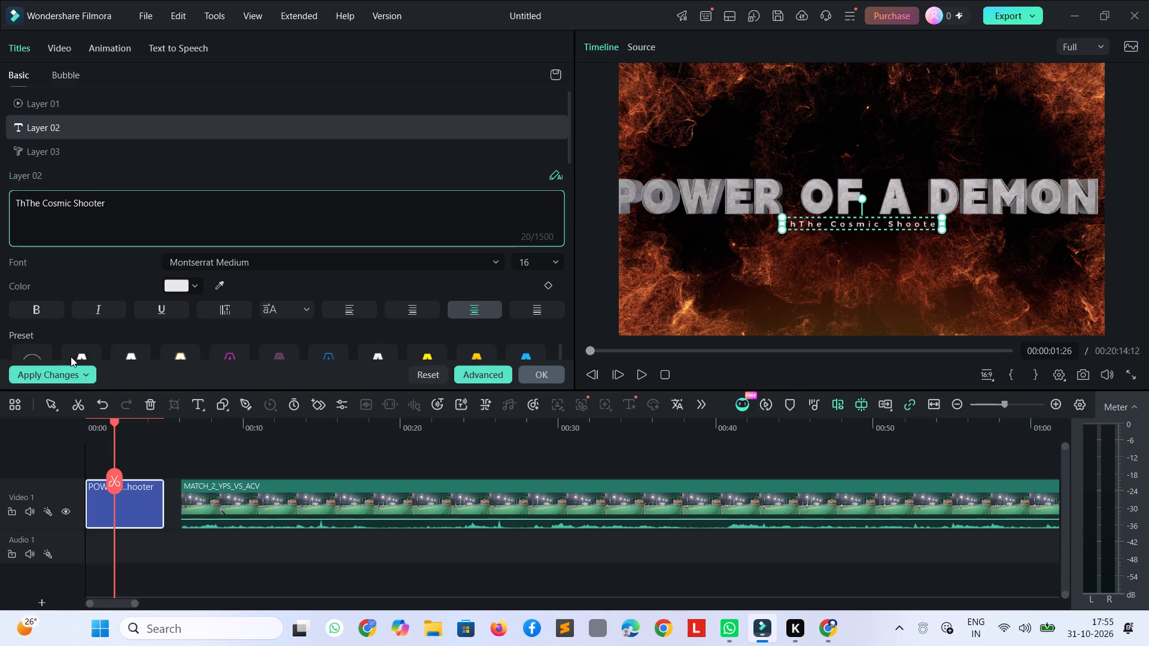
Make the Layer 02 subtitle bold and enlarge it to font size 29 in the preview.
click(51, 302)
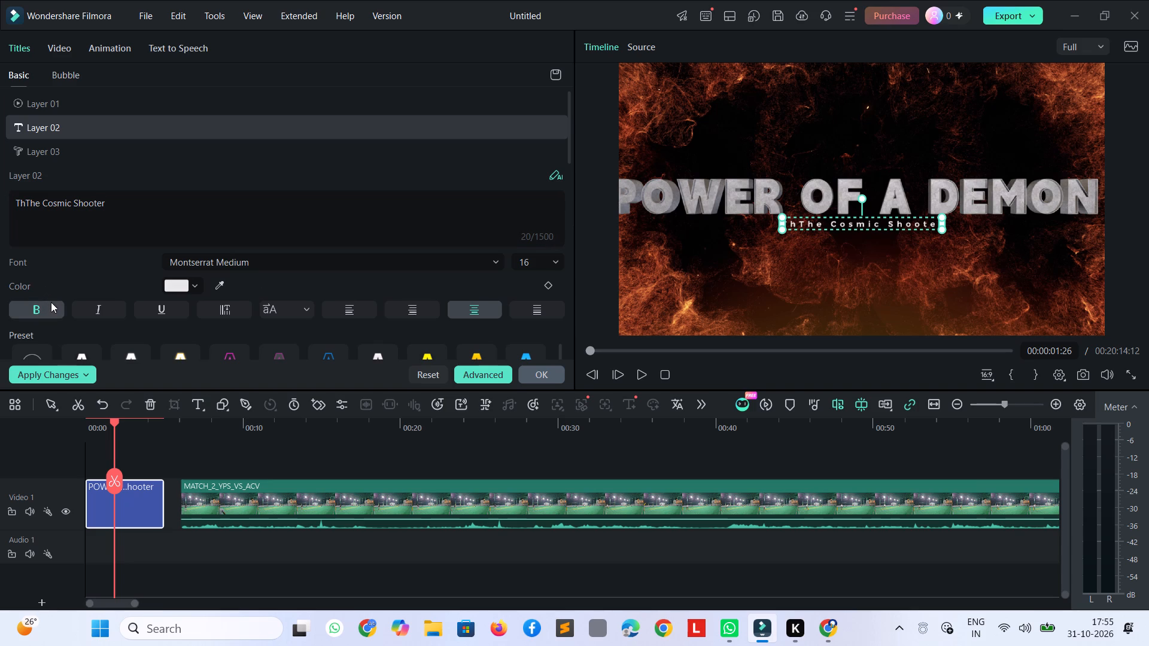
drag(944, 231, 963, 237)
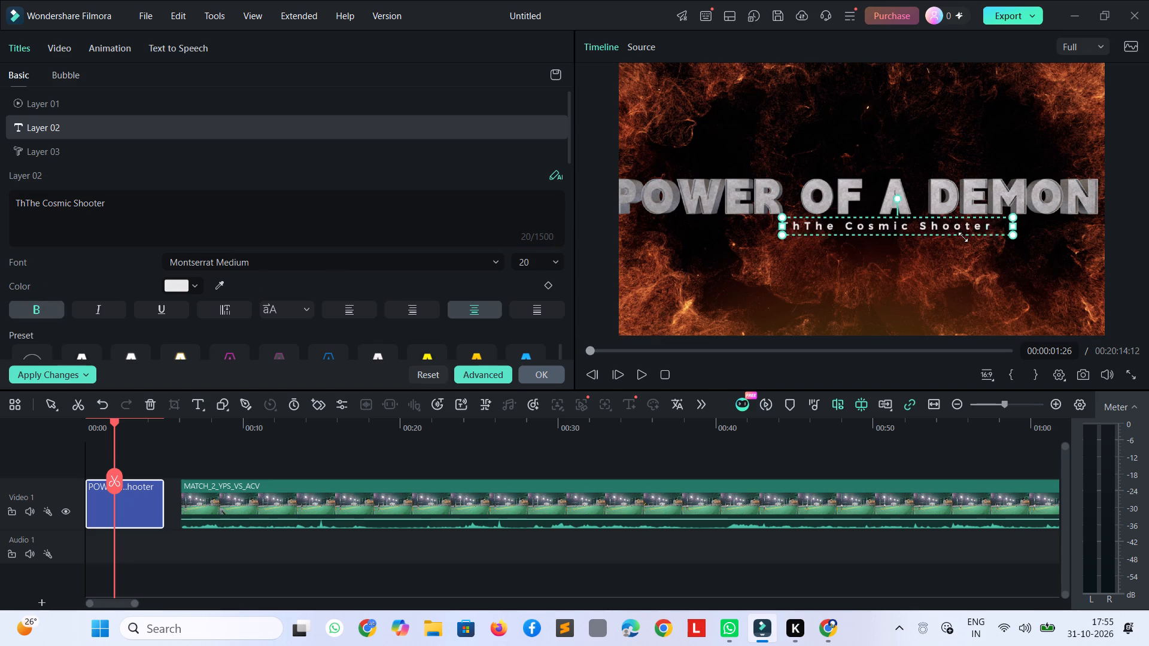
drag(963, 237, 968, 242)
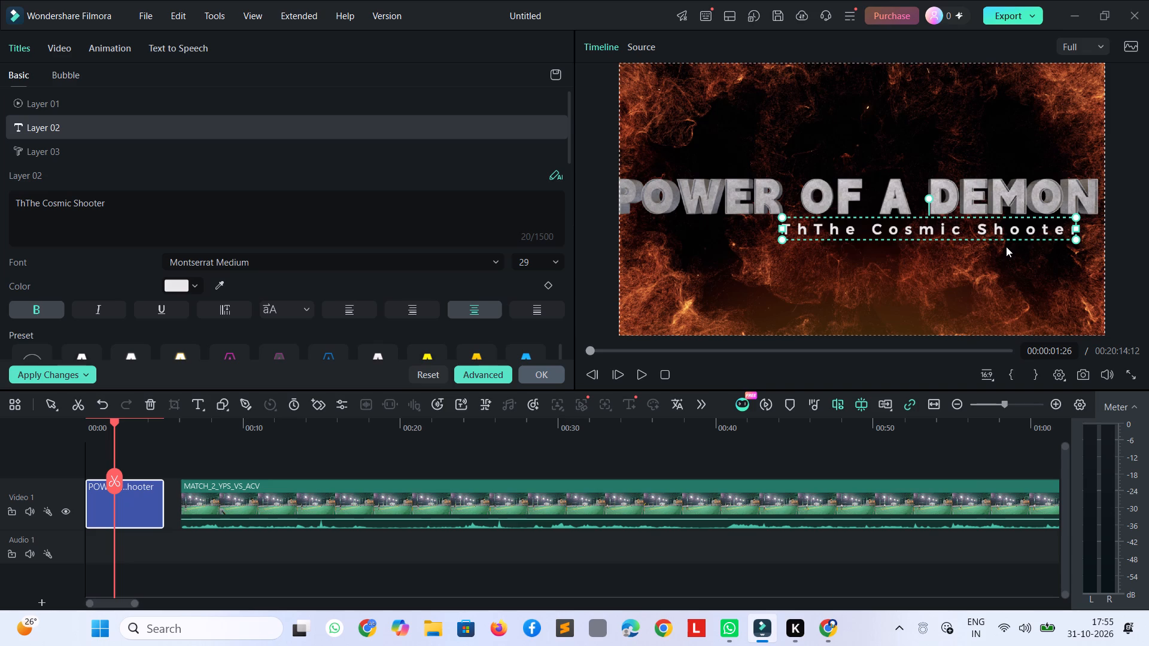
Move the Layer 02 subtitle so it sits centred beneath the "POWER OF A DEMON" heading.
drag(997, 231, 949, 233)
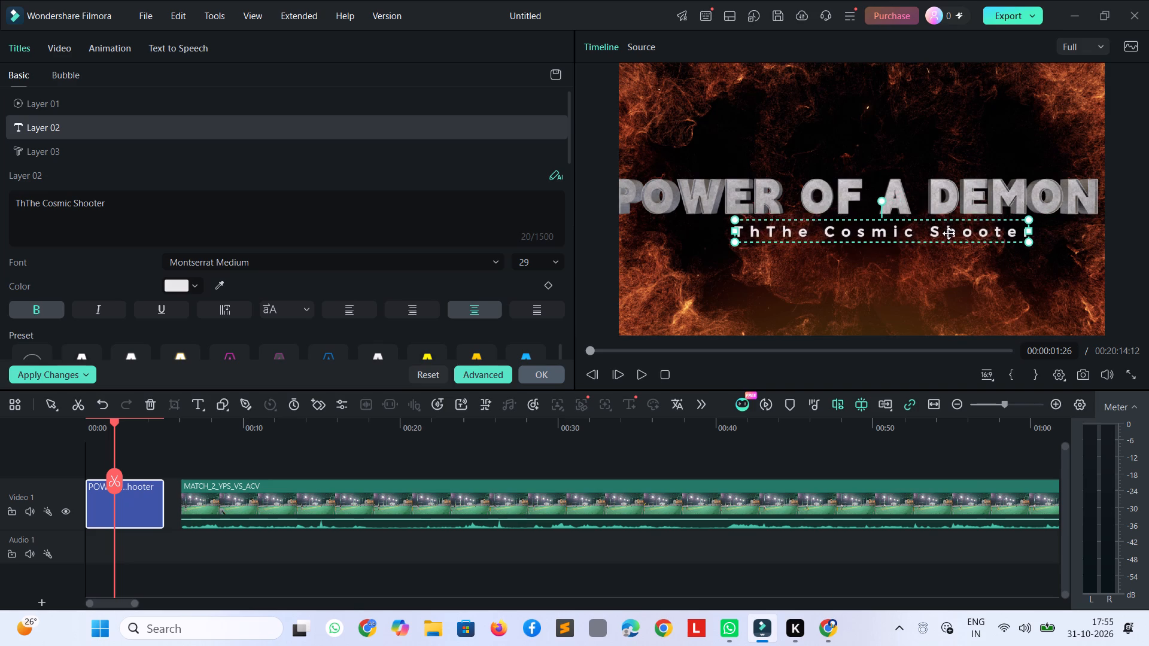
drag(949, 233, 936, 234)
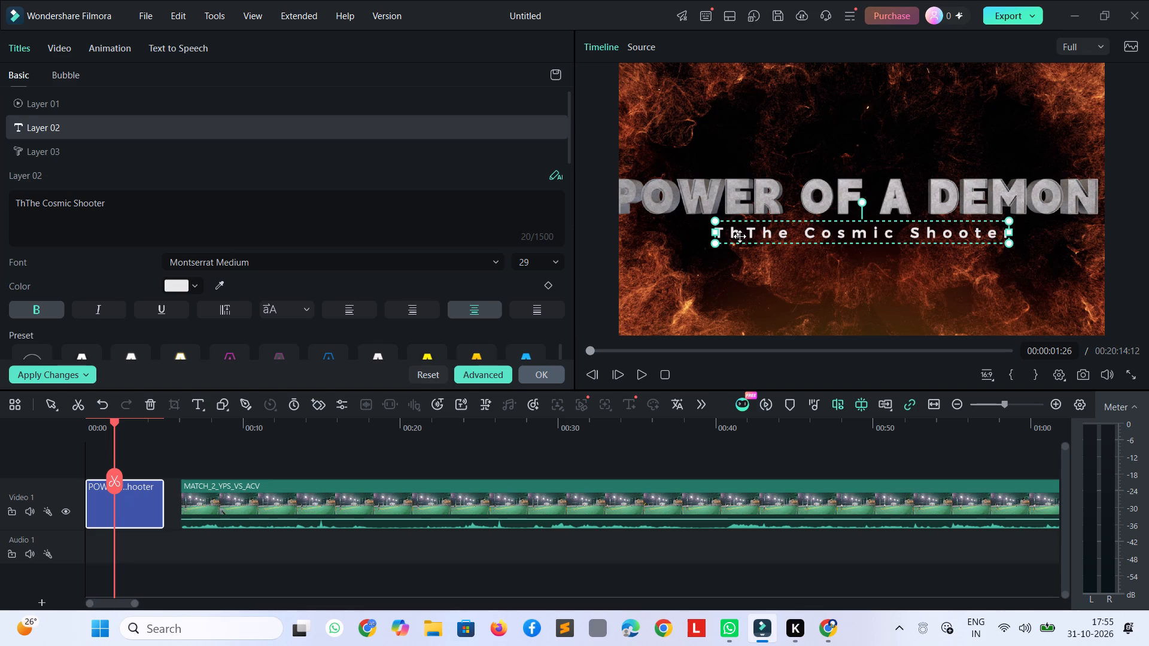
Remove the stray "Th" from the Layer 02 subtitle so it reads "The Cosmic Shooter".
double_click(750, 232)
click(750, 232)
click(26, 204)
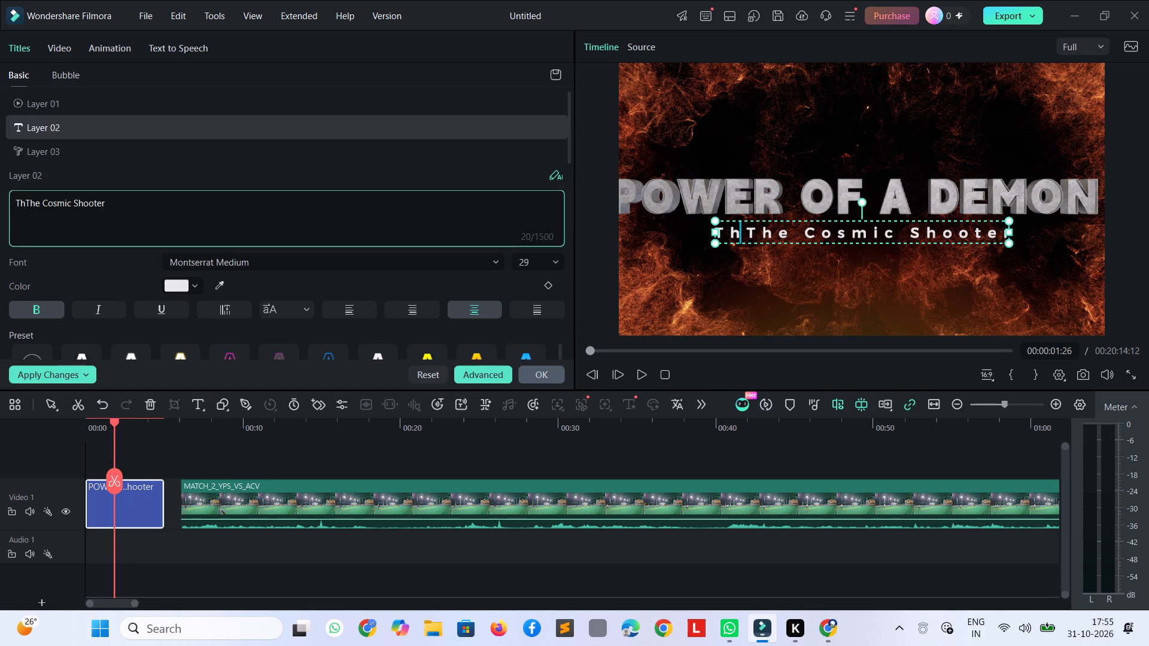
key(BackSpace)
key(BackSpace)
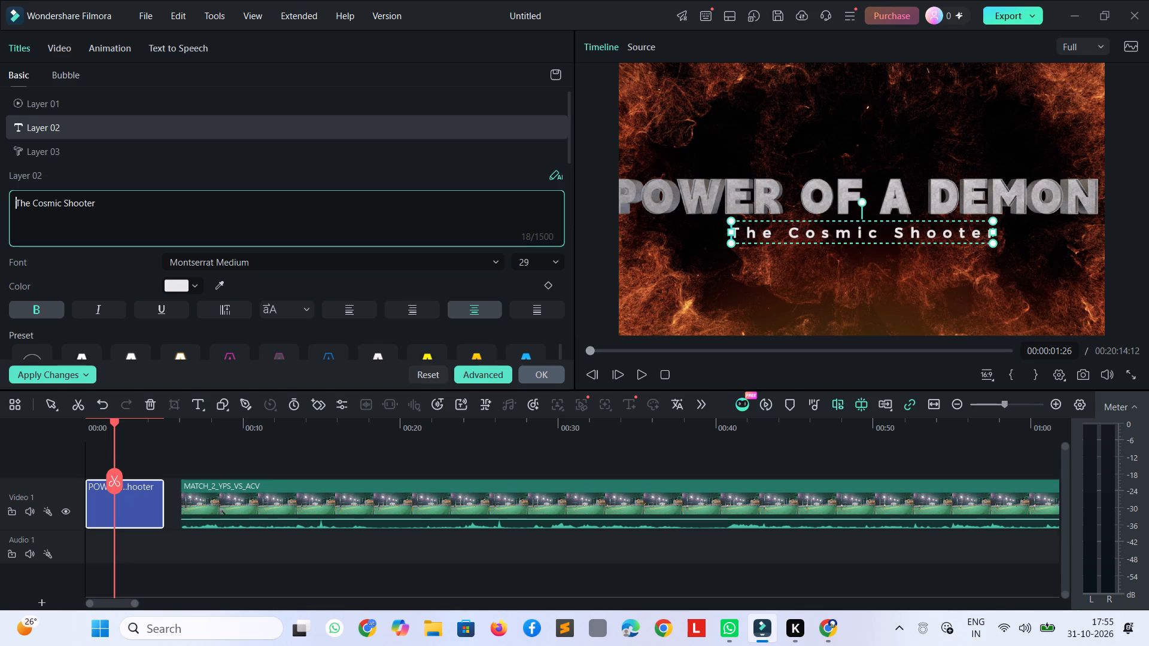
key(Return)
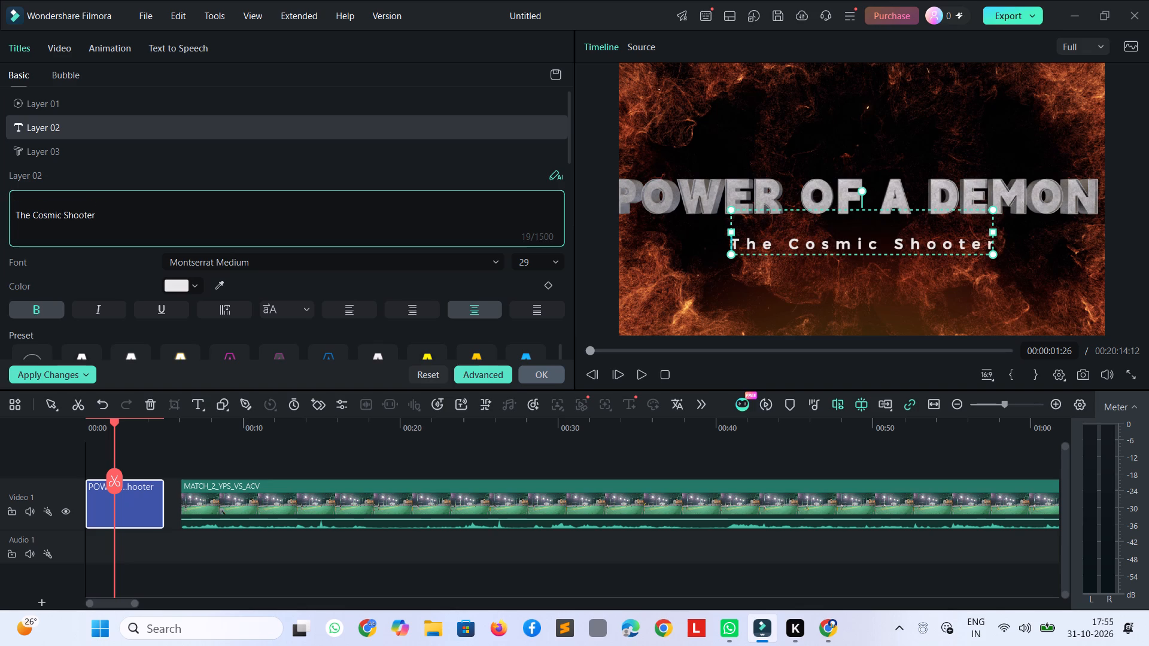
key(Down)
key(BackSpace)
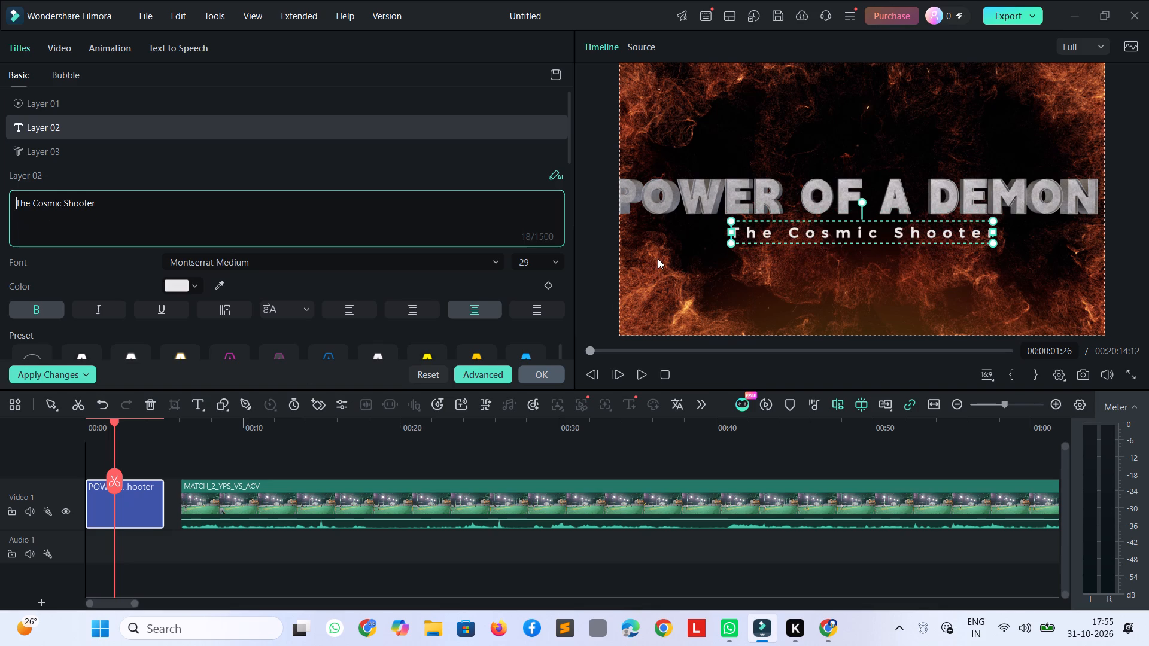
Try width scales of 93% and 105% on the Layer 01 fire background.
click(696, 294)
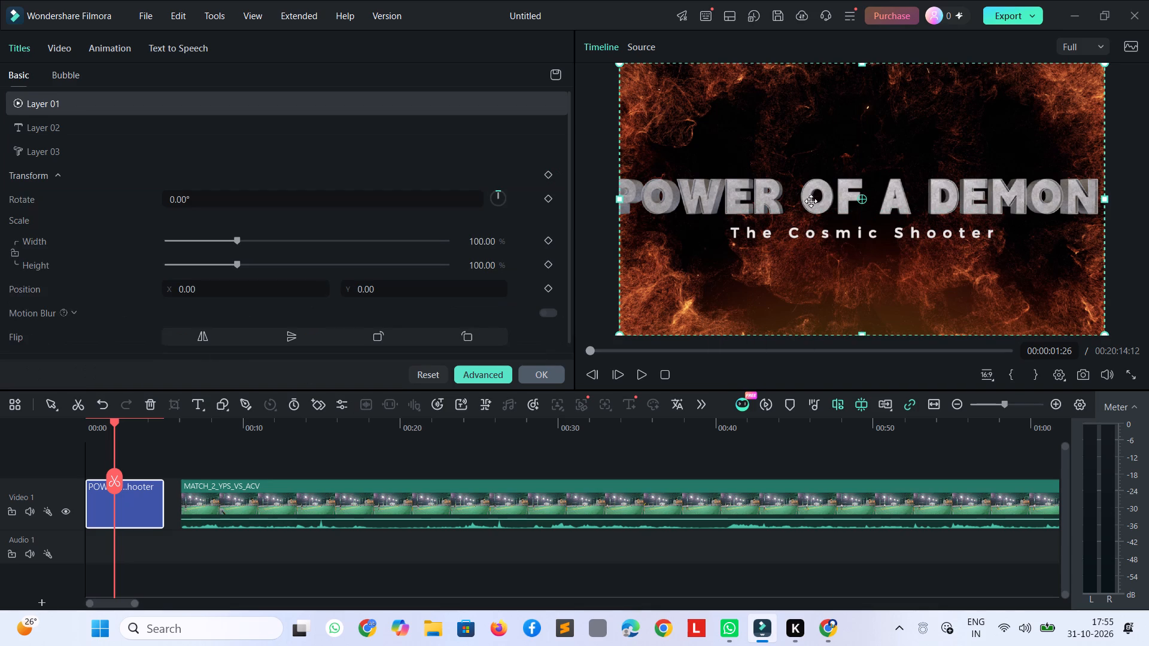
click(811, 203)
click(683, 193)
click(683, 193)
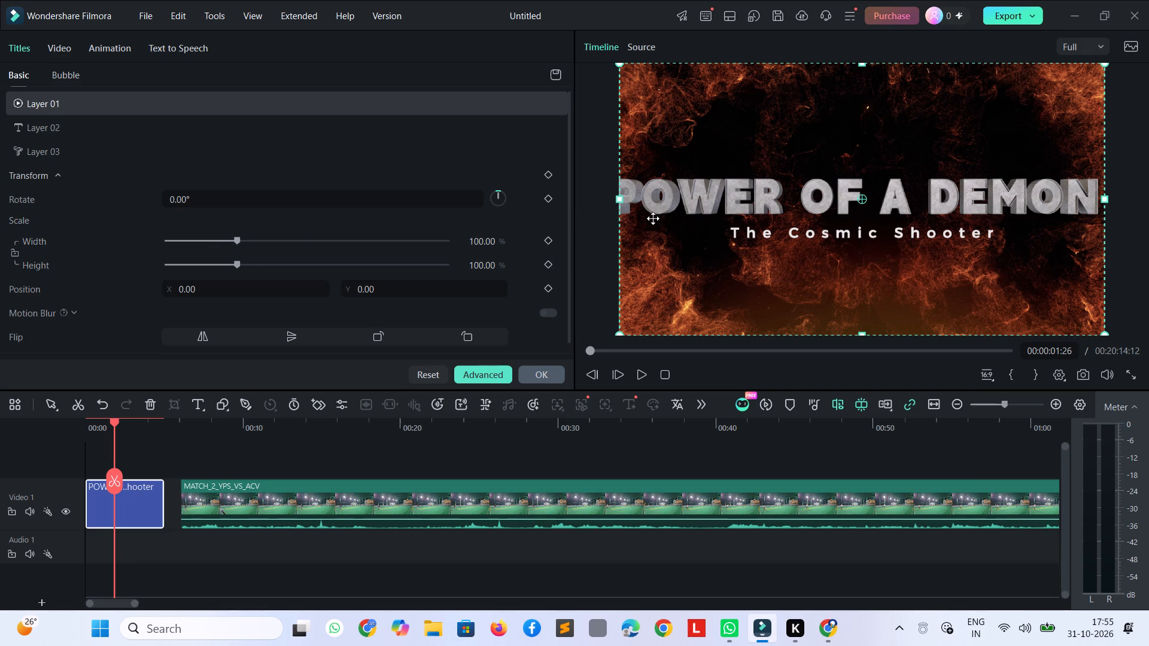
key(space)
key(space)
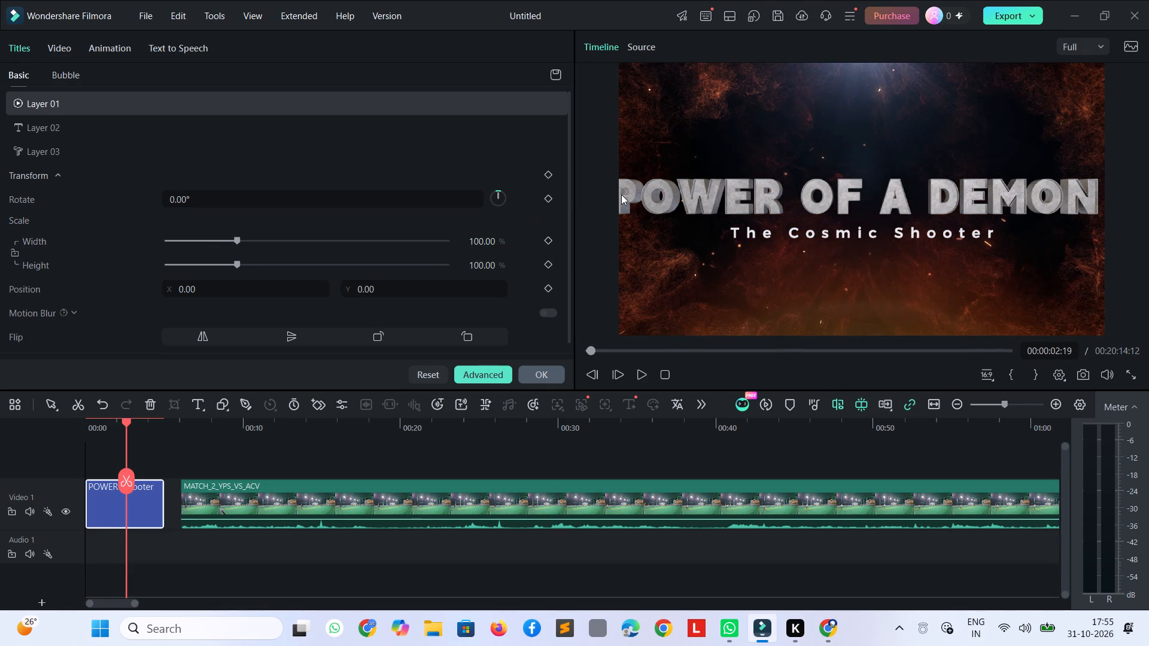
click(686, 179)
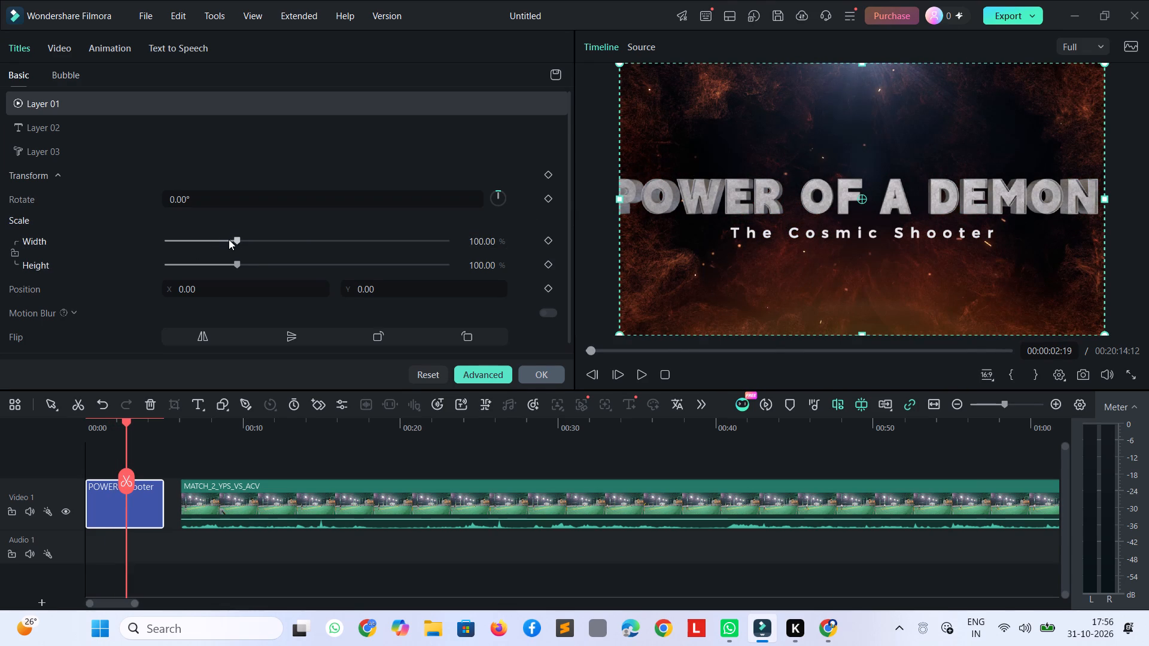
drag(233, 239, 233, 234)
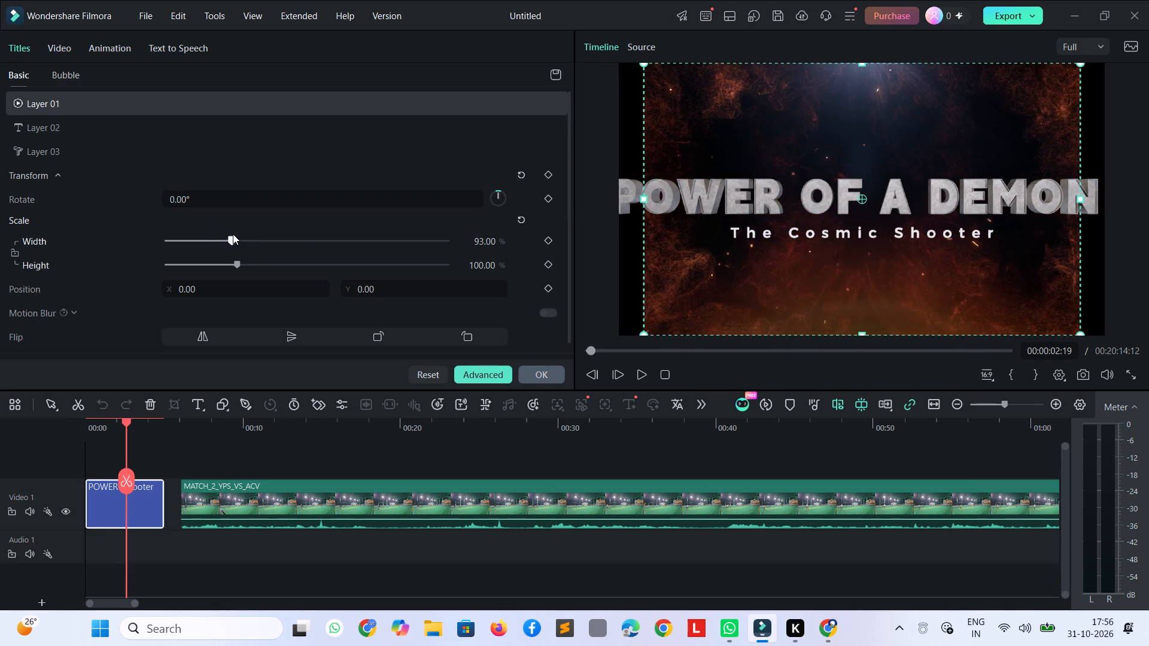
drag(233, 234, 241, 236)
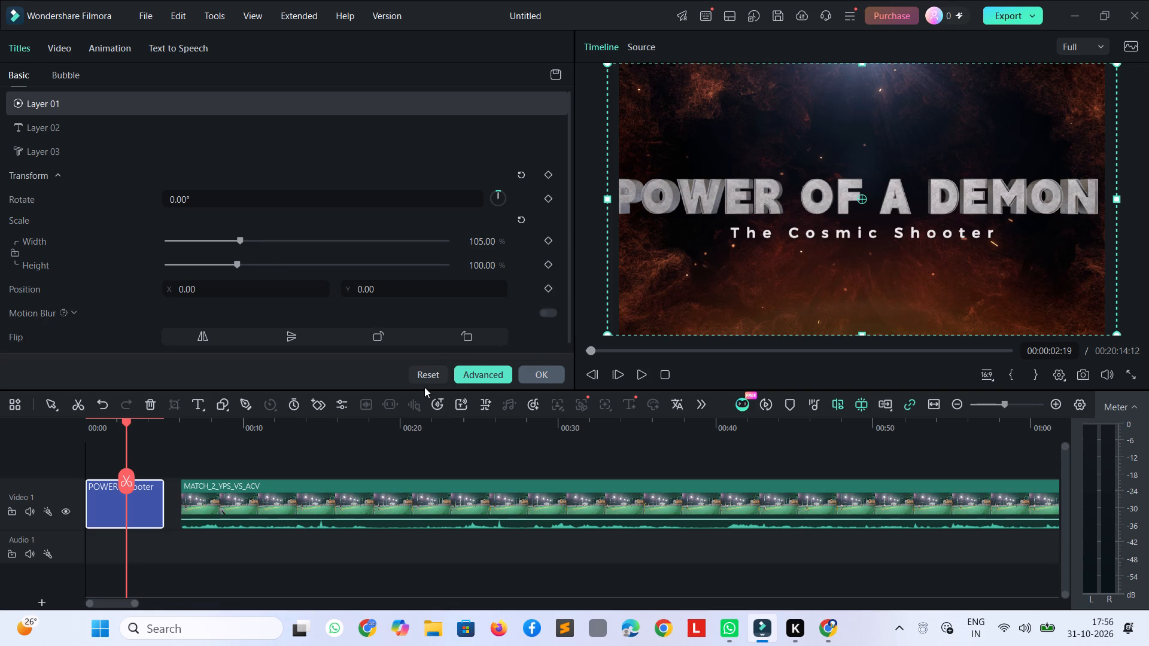
Reset the whole intro title to its template defaults.
click(422, 382)
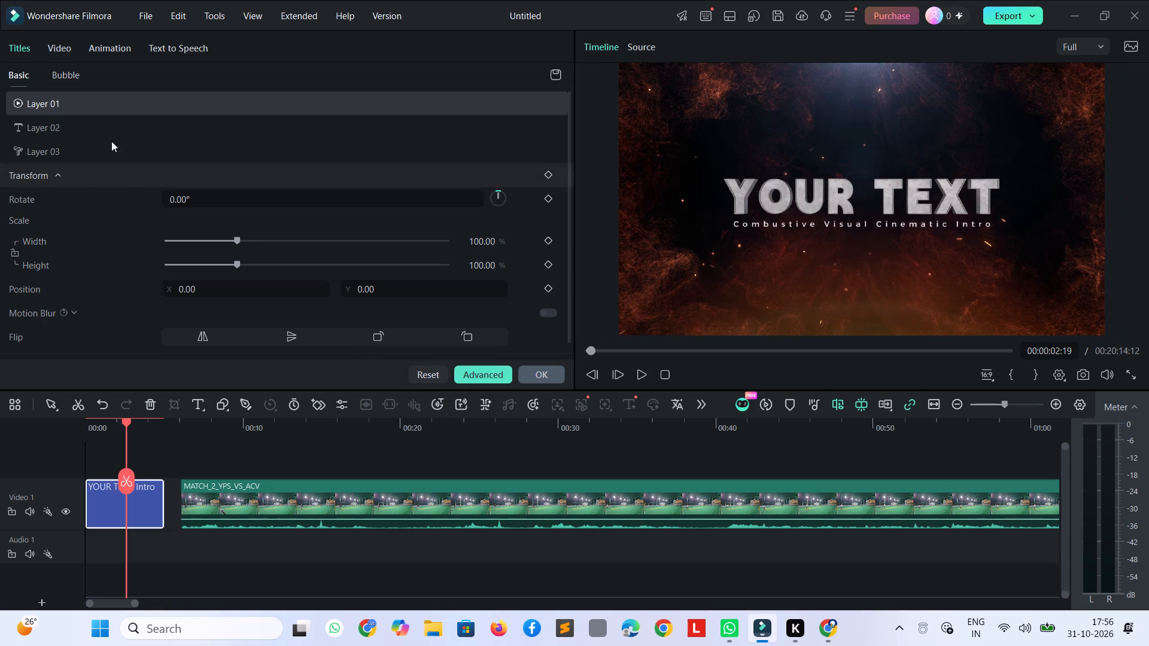
Reduce the Layer 03 heading's scale to 49.34.
click(114, 147)
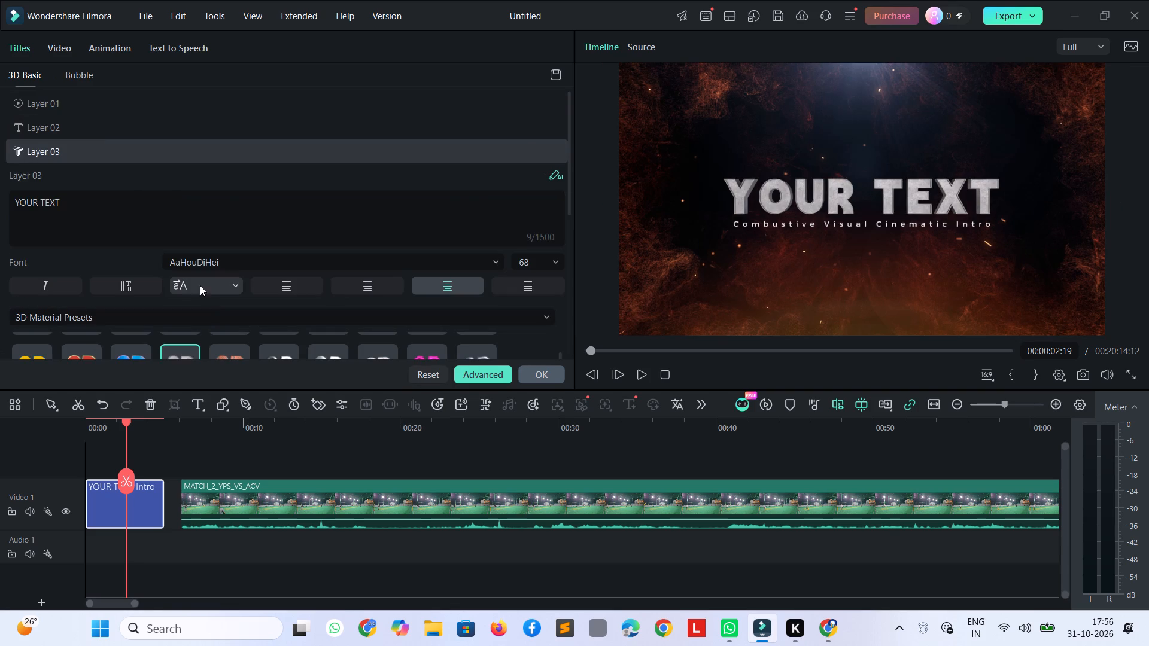
scroll(169, 209, down, 4)
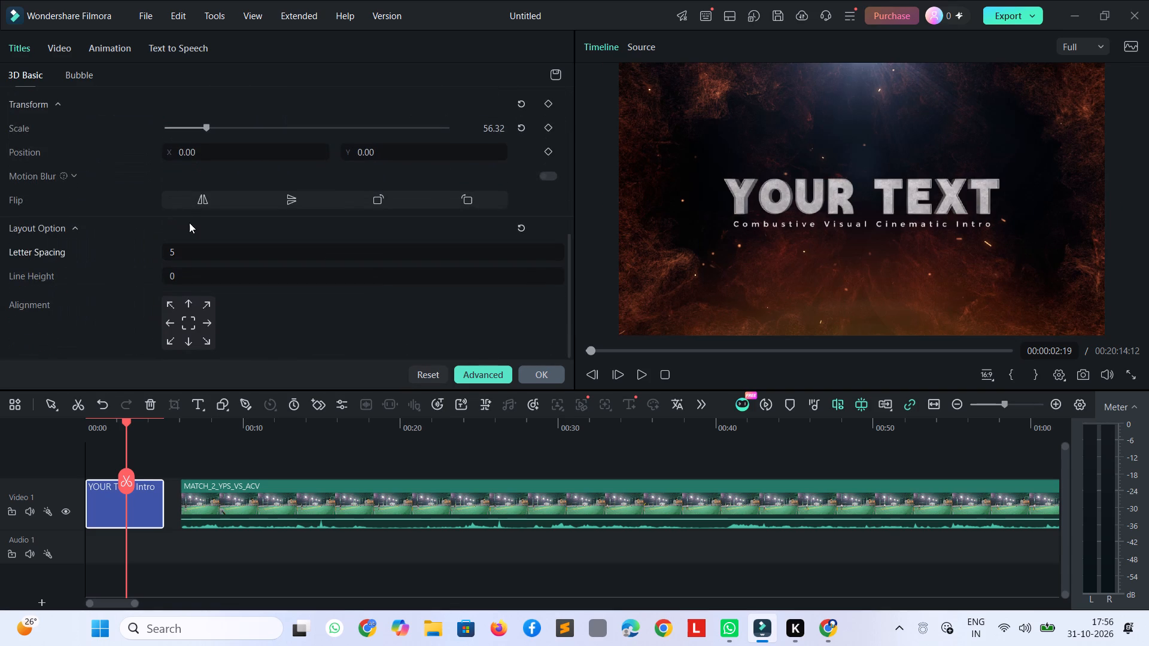
scroll(189, 208, down, 3)
scroll(189, 209, up, 1)
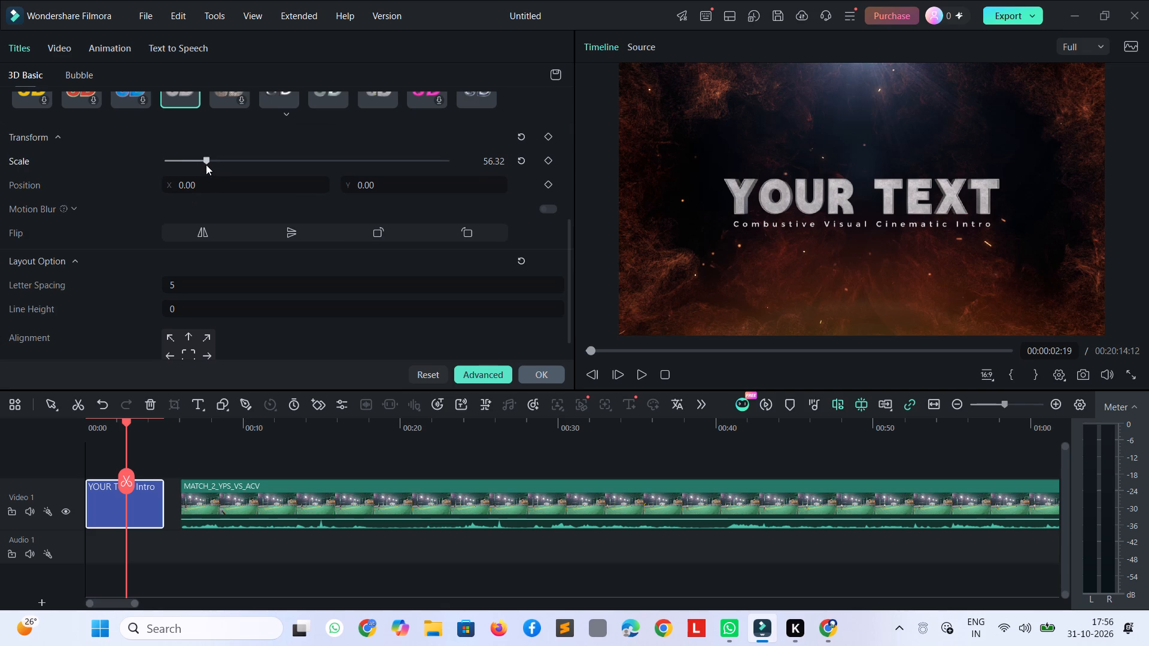
click(206, 164)
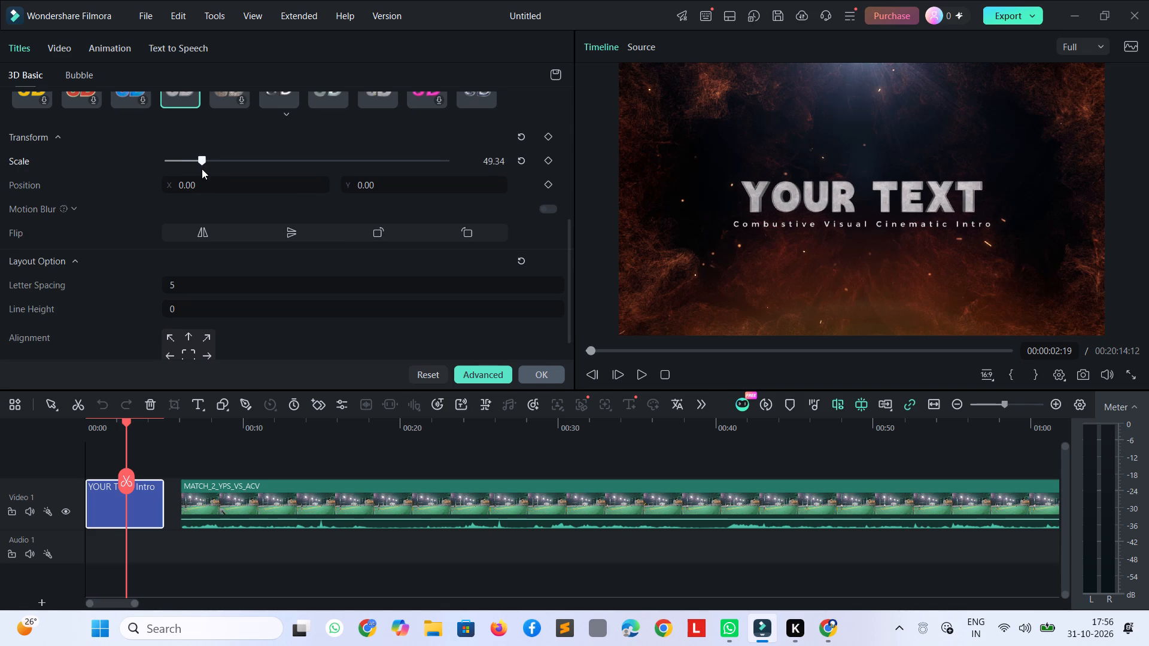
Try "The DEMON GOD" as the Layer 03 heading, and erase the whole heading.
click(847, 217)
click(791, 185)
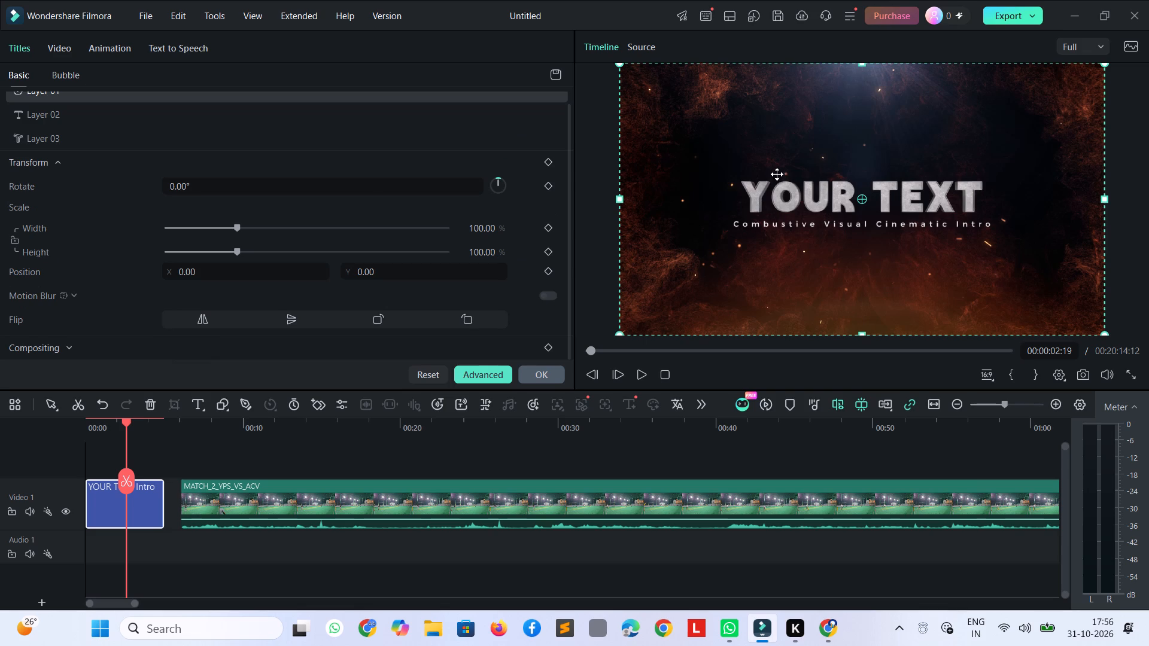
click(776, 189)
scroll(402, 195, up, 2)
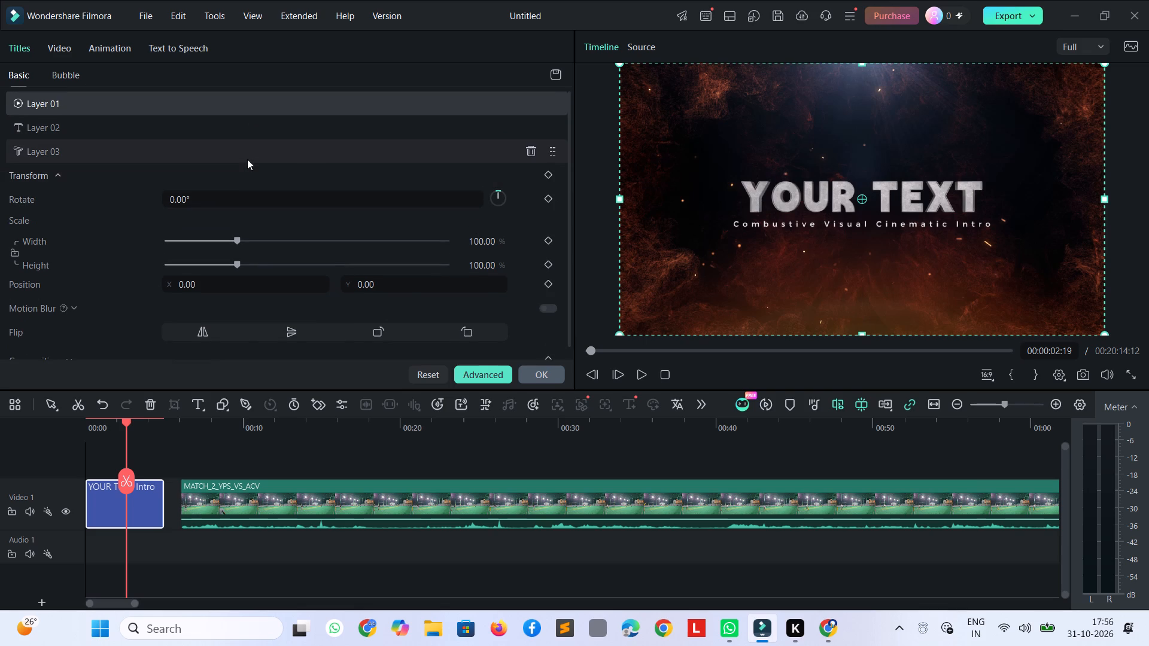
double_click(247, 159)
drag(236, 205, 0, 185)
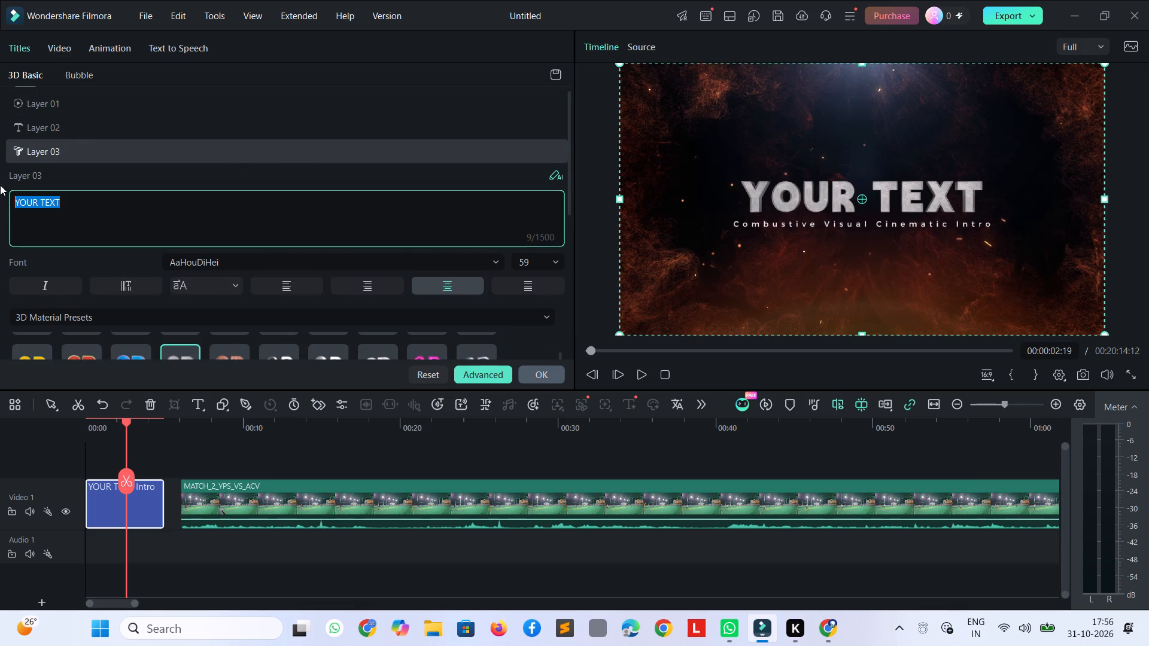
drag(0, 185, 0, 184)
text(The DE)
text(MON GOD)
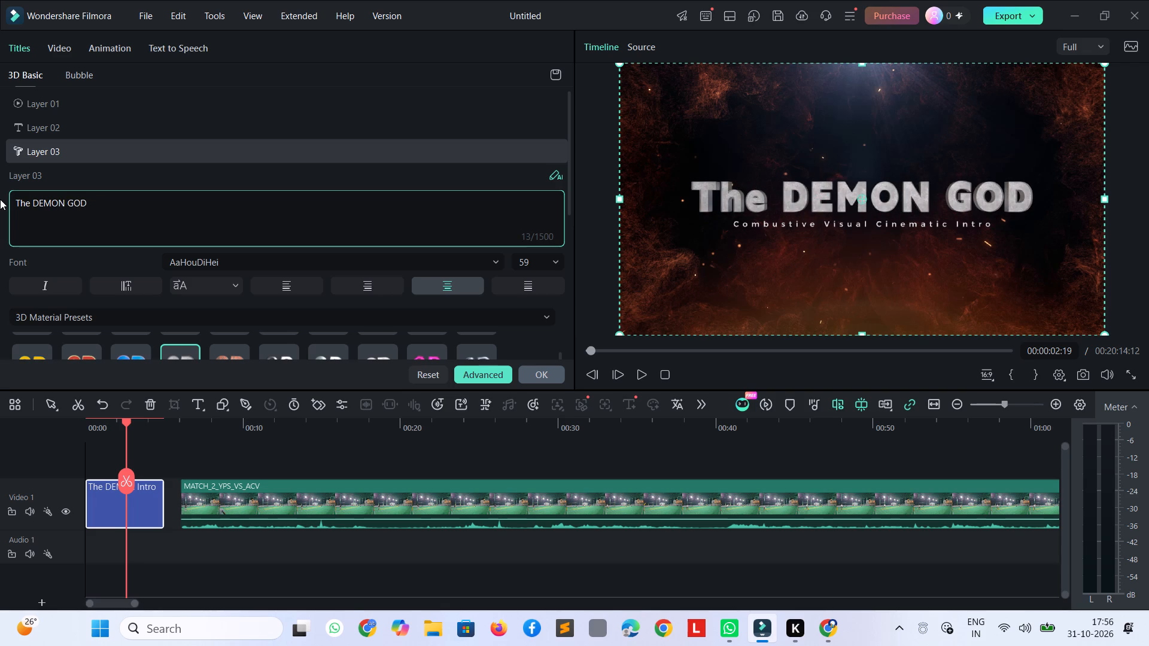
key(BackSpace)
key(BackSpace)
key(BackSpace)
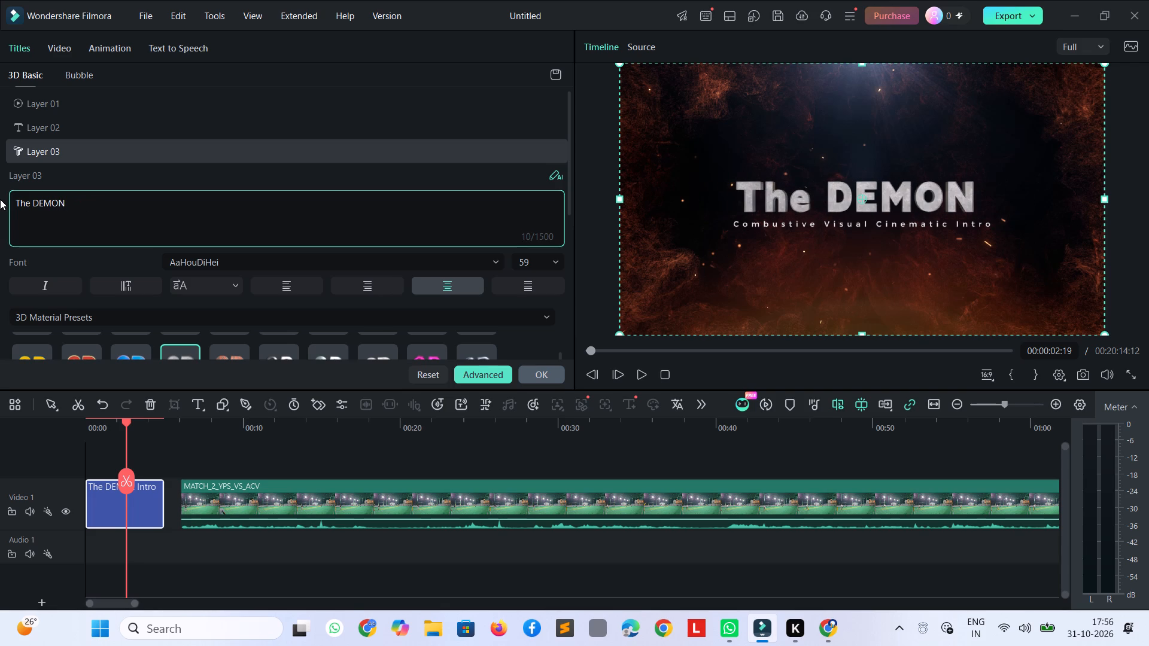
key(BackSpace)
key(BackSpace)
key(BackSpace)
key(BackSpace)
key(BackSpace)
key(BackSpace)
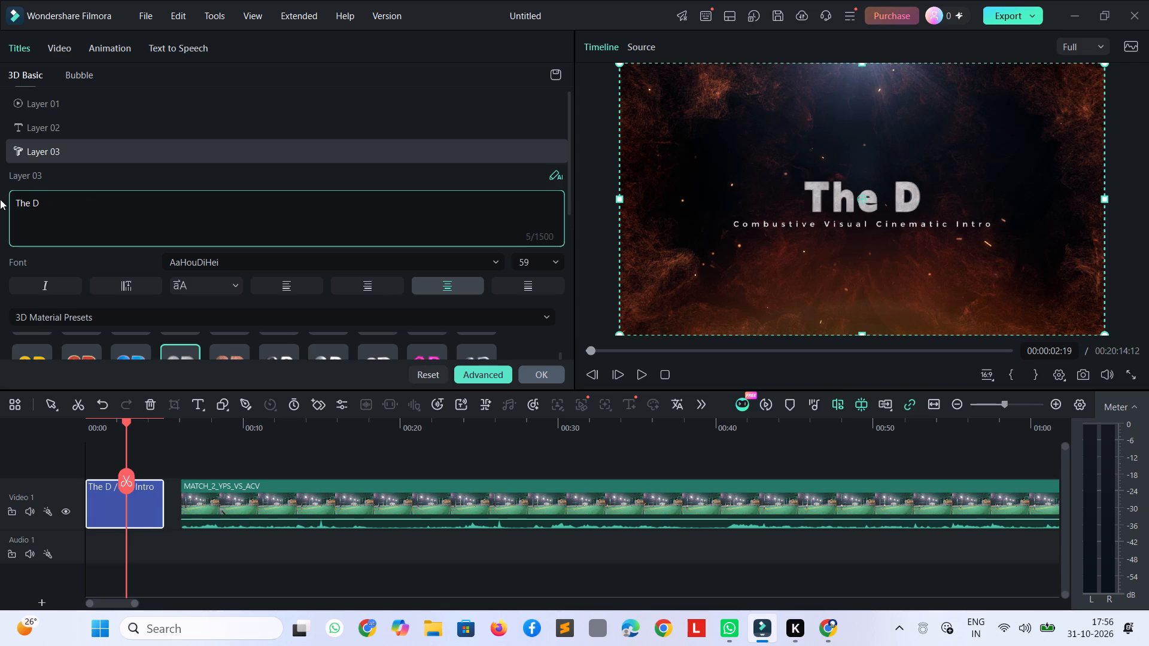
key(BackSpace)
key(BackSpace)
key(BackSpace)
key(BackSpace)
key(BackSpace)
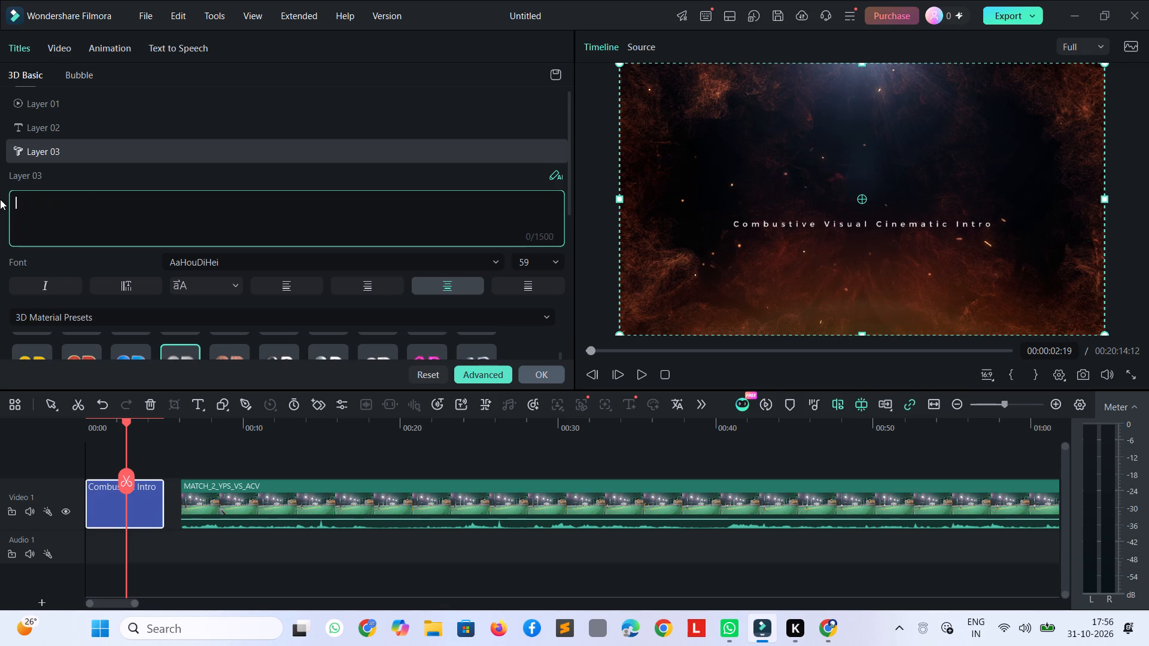
Enter "TEJAS" as the main heading on Layer 03.
text(TE)
text(JAS)
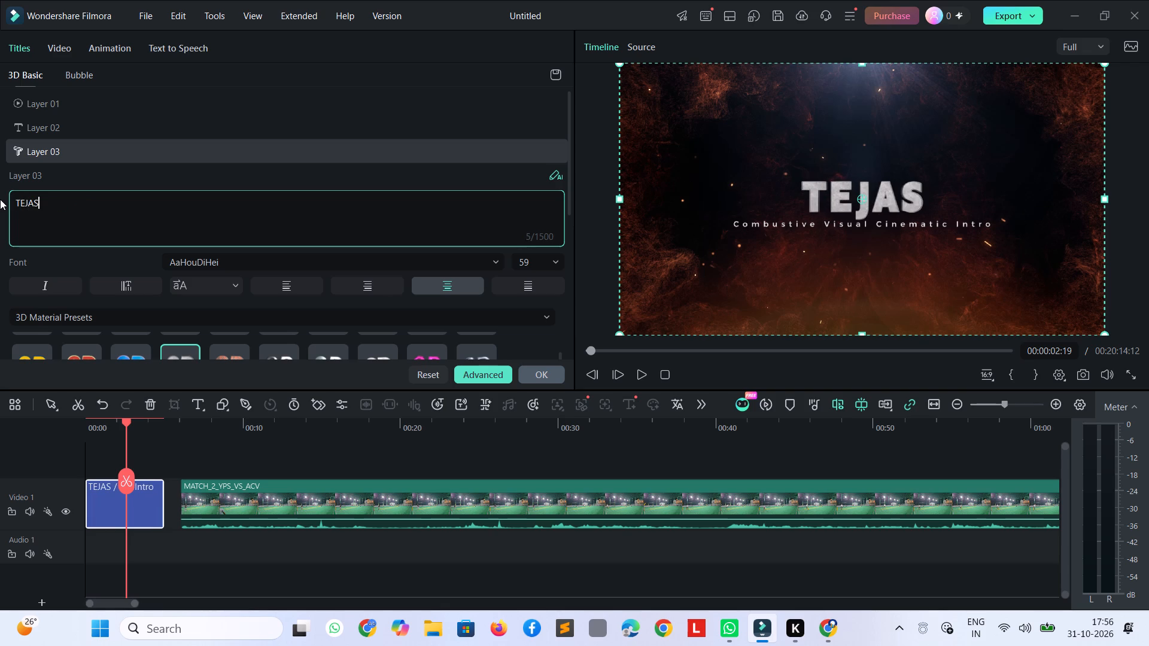
key(space)
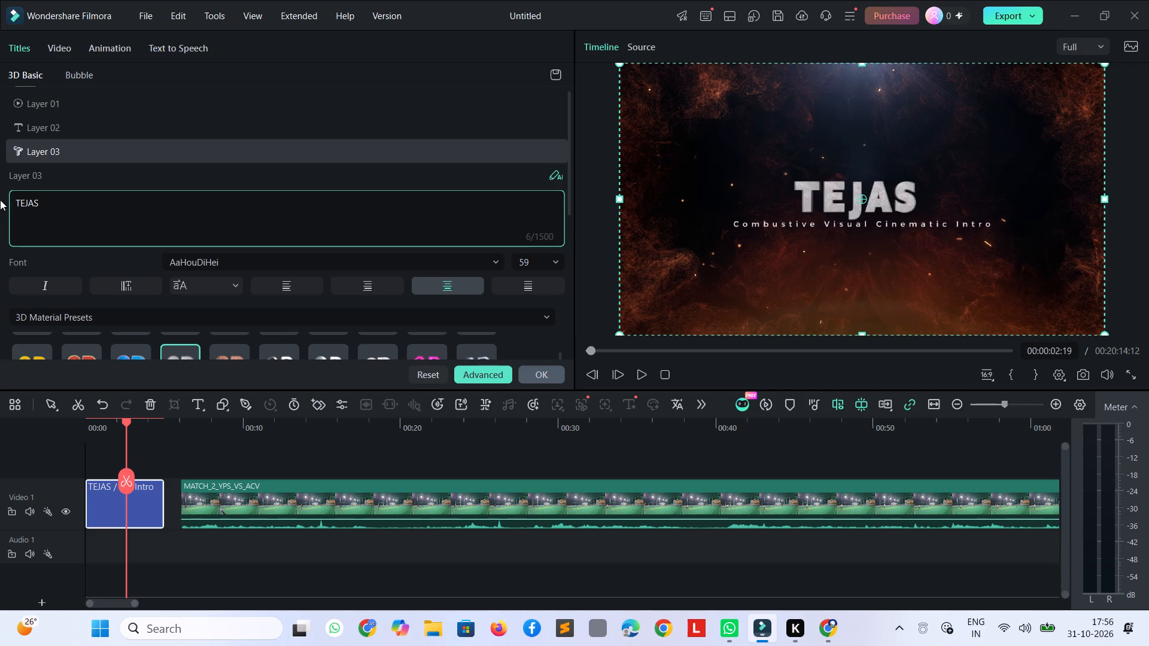
Replace the Layer 02 subtitle with "Cosmic God of DIstruction".
click(762, 221)
drag(336, 205, 0, 155)
text(Cosmic C)
key(shift+BackSpace)
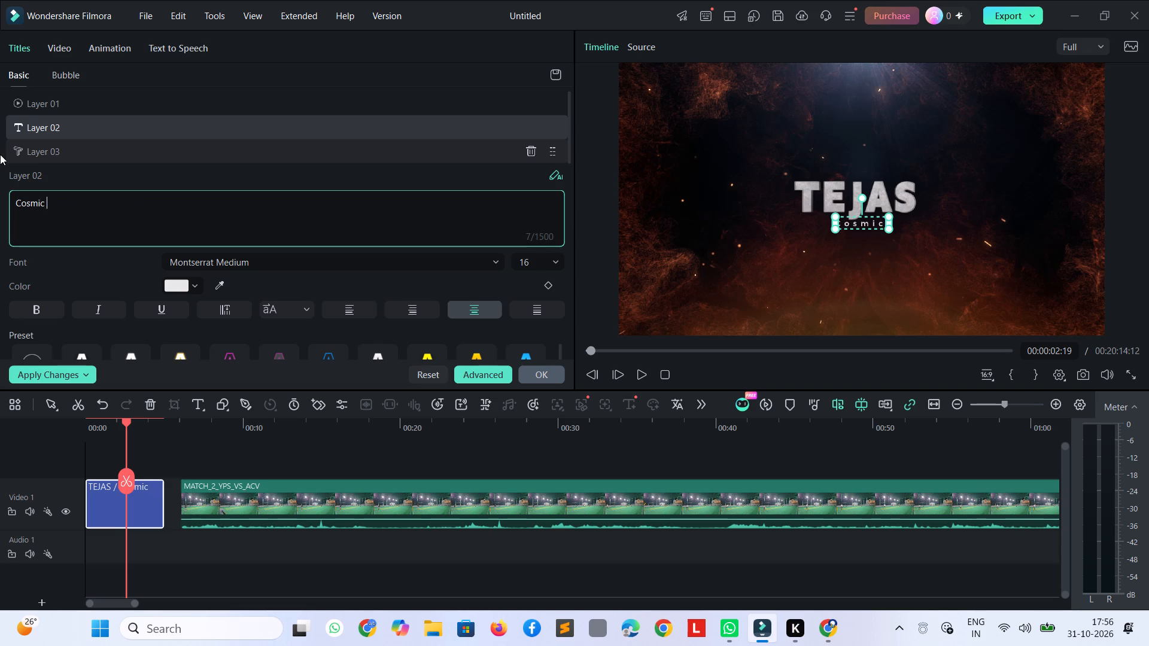
text(God pf)
key(space)
key(BackSpace)
key(BackSpace)
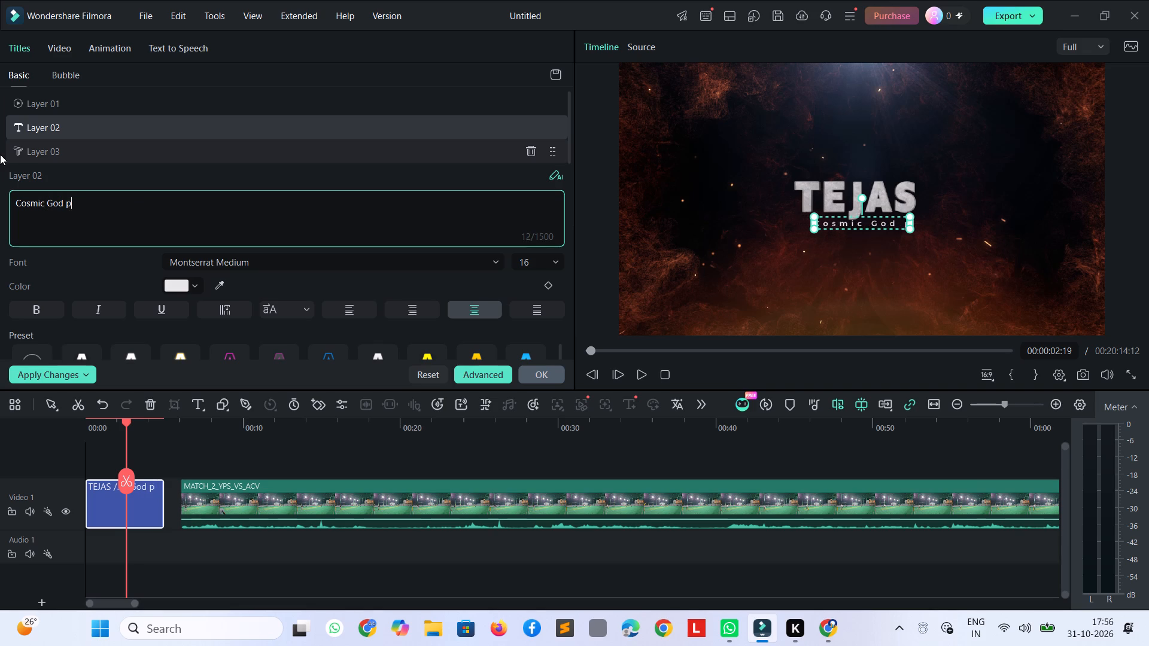
key(BackSpace)
text(of DIst)
text(ruction)
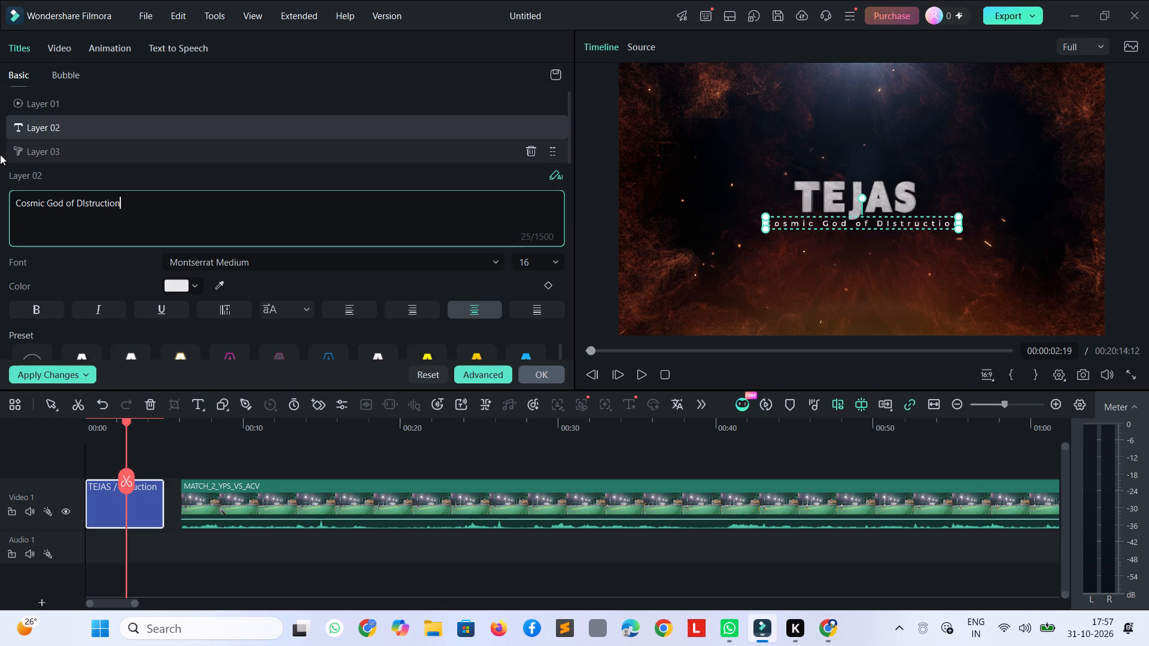
key(Return)
key(BackSpace)
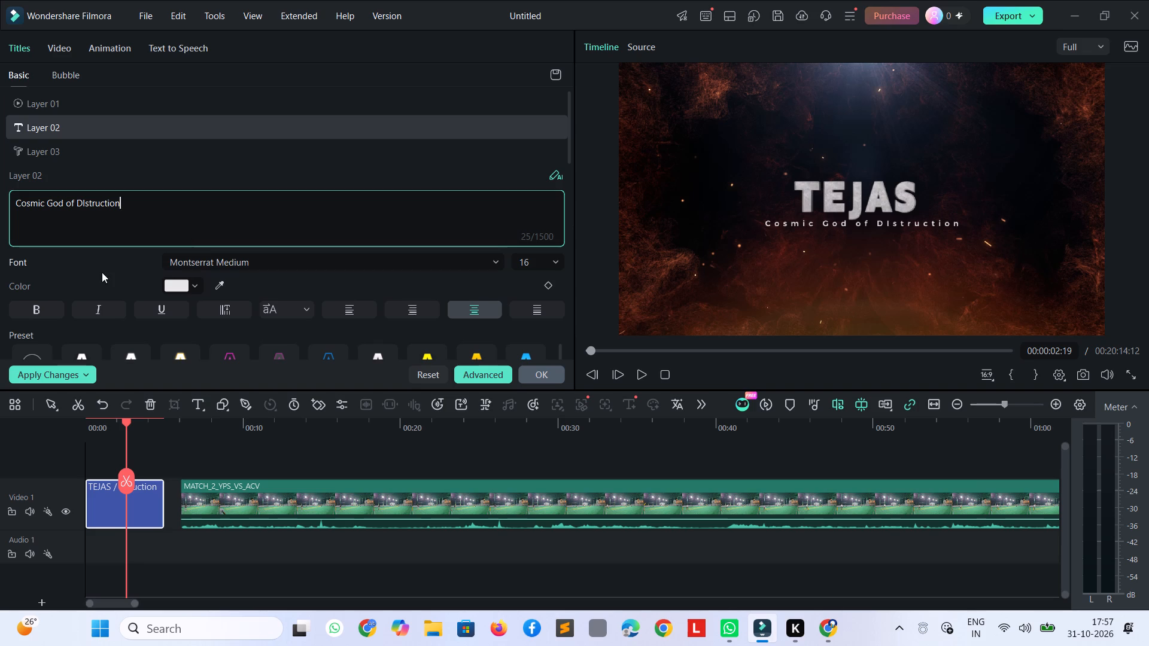
Make the Layer 02 subtitle bold and italic, and apply the orange-yellow gradient text preset.
click(41, 316)
click(99, 313)
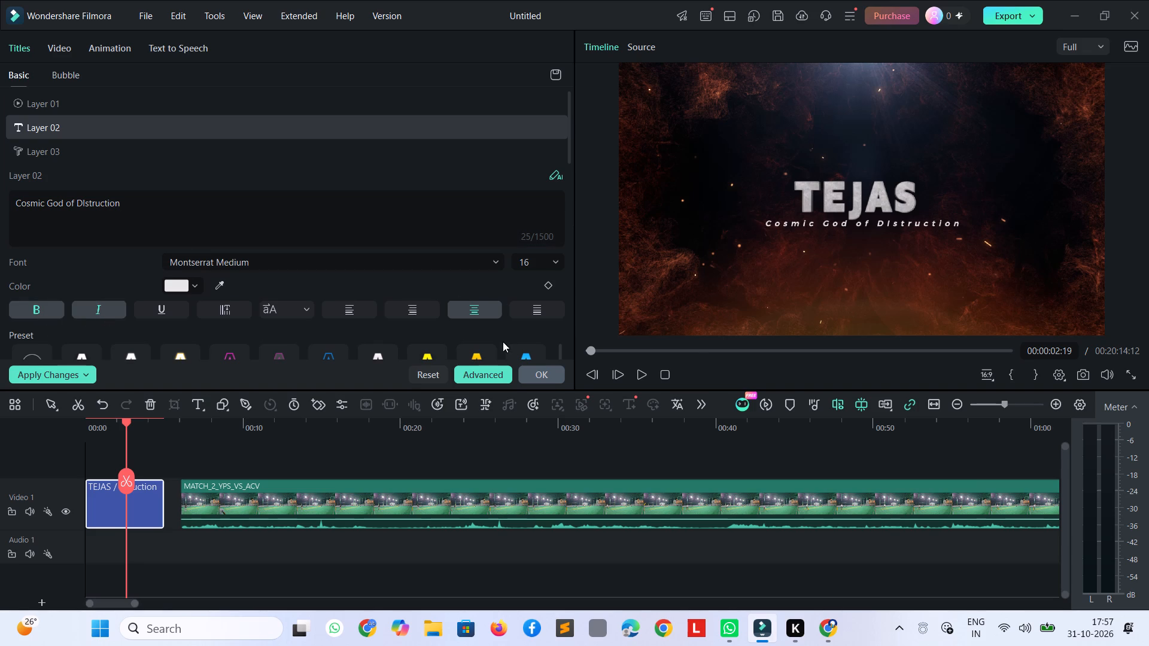
click(491, 357)
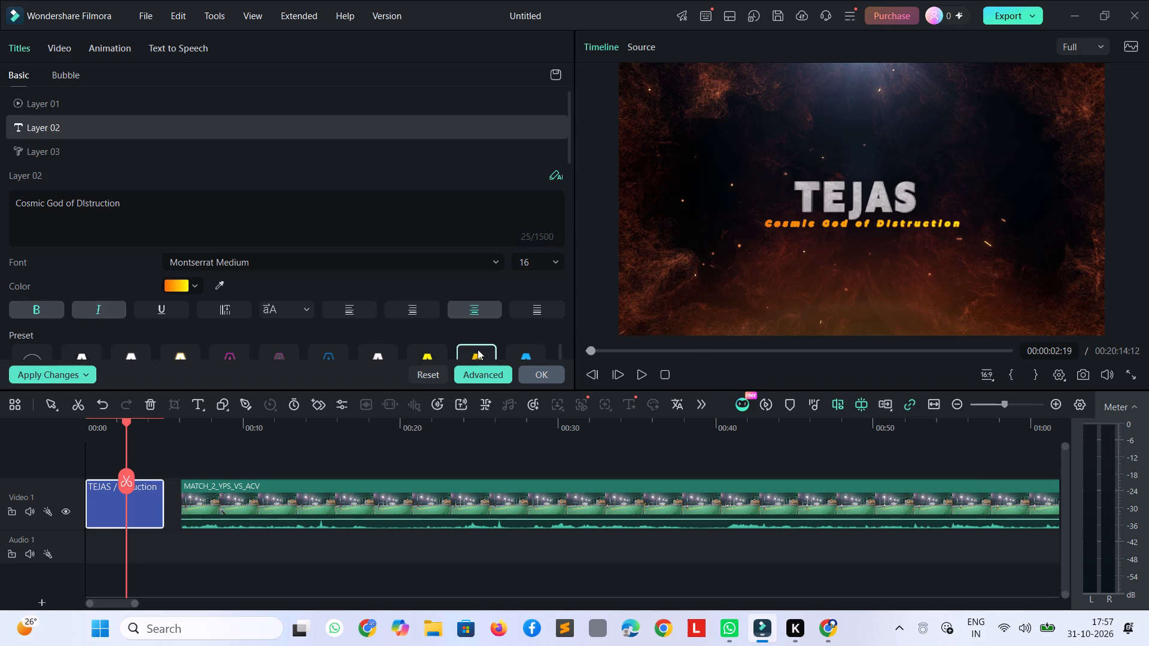
Switch the Layer 02 subtitle to the yellow text preset.
click(424, 352)
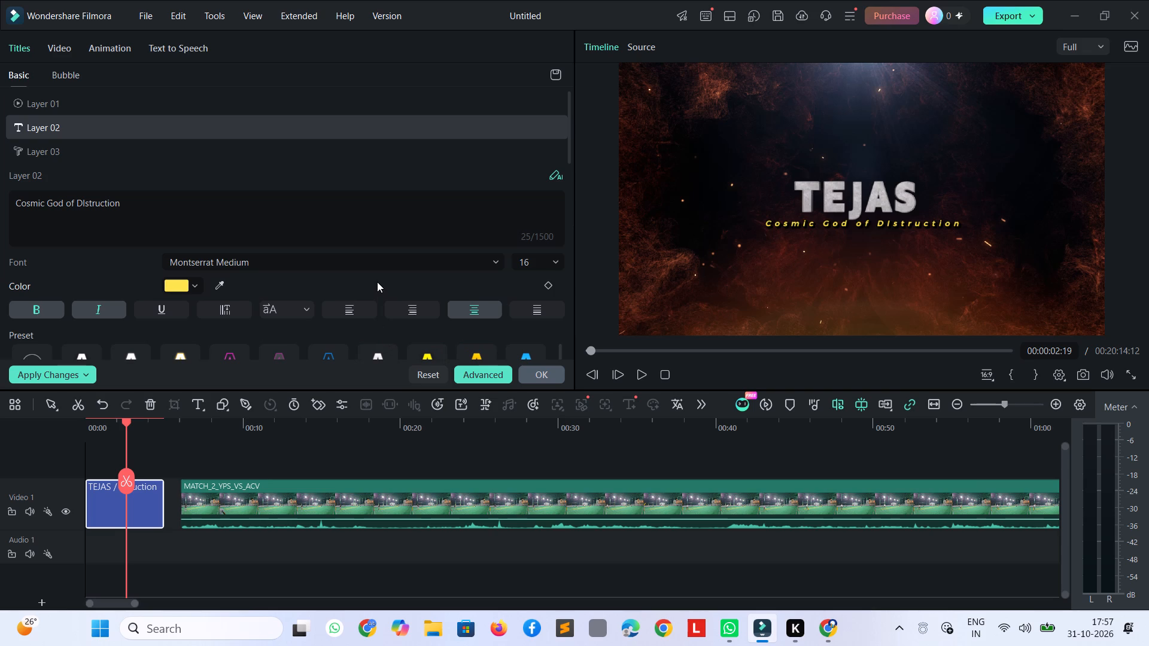
Enlarge the "Cosmic God of DIstruction" subtitle to font size 26 and center it just below the TEJAS heading.
click(913, 207)
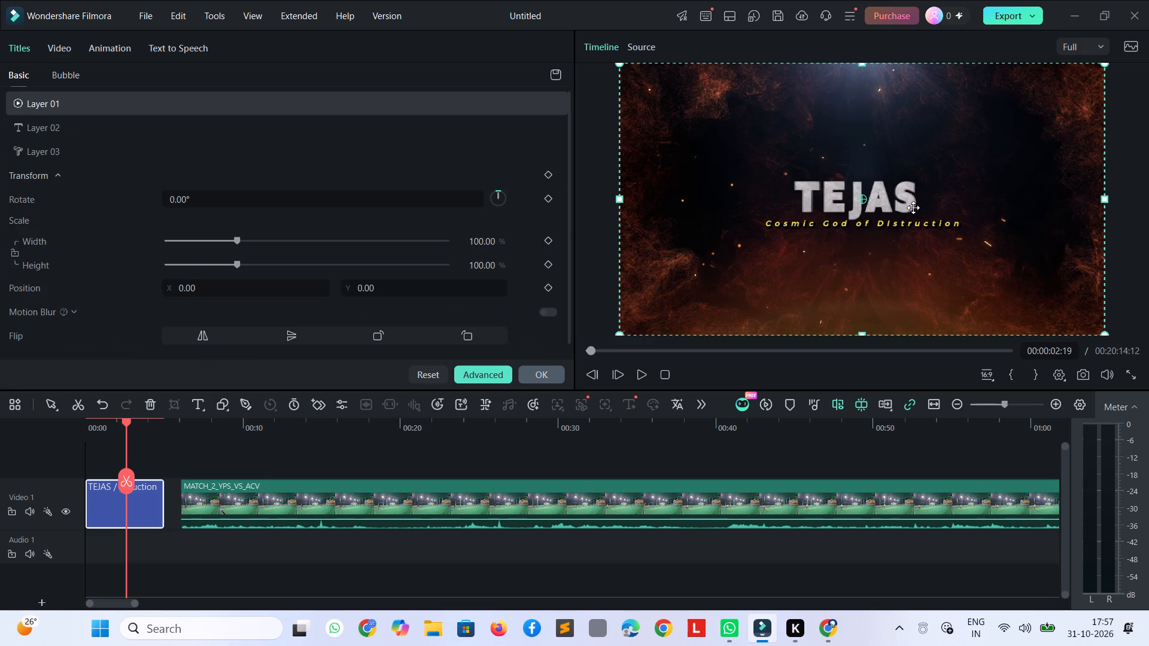
click(913, 223)
drag(913, 223, 907, 232)
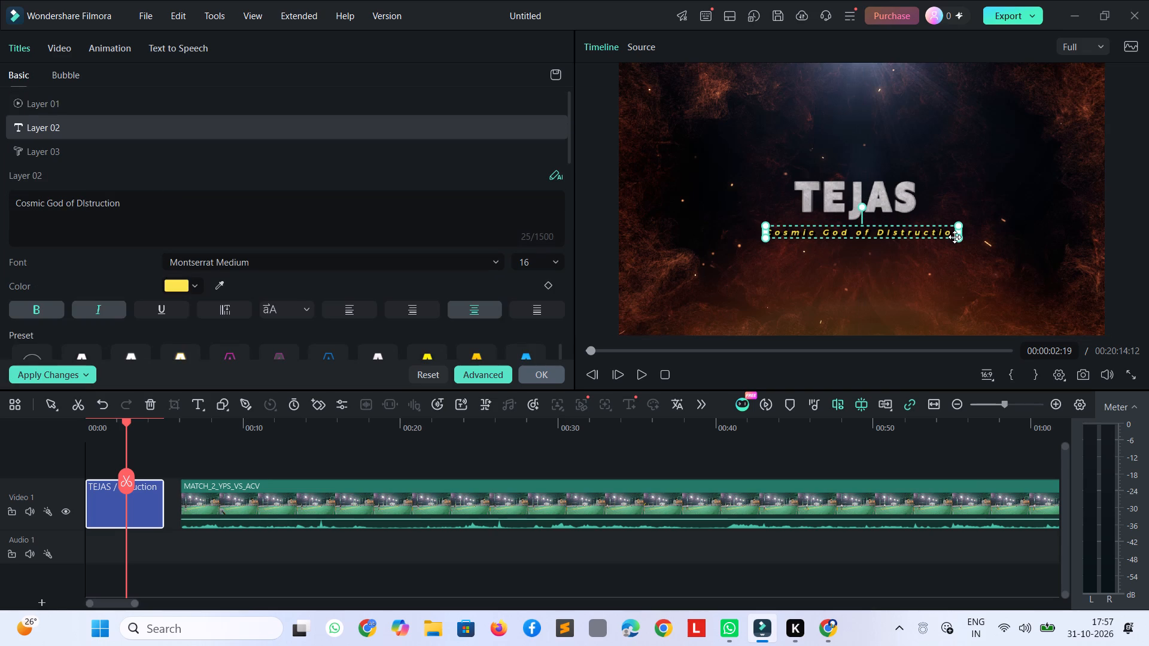
click(954, 238)
drag(957, 242, 967, 250)
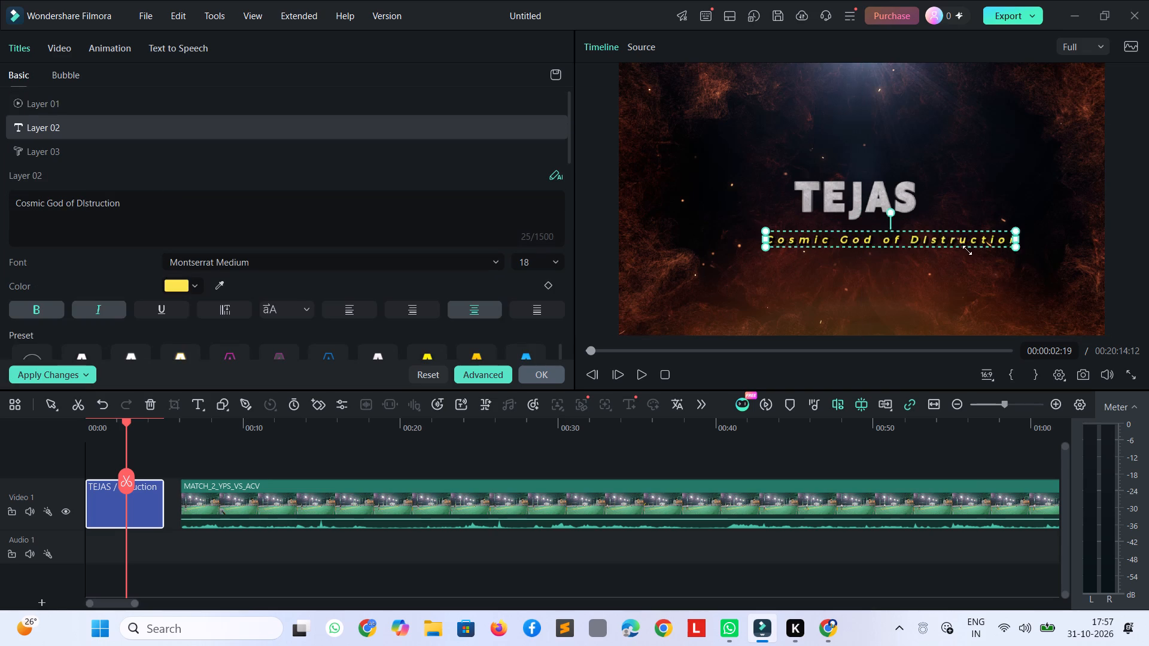
drag(967, 250, 957, 251)
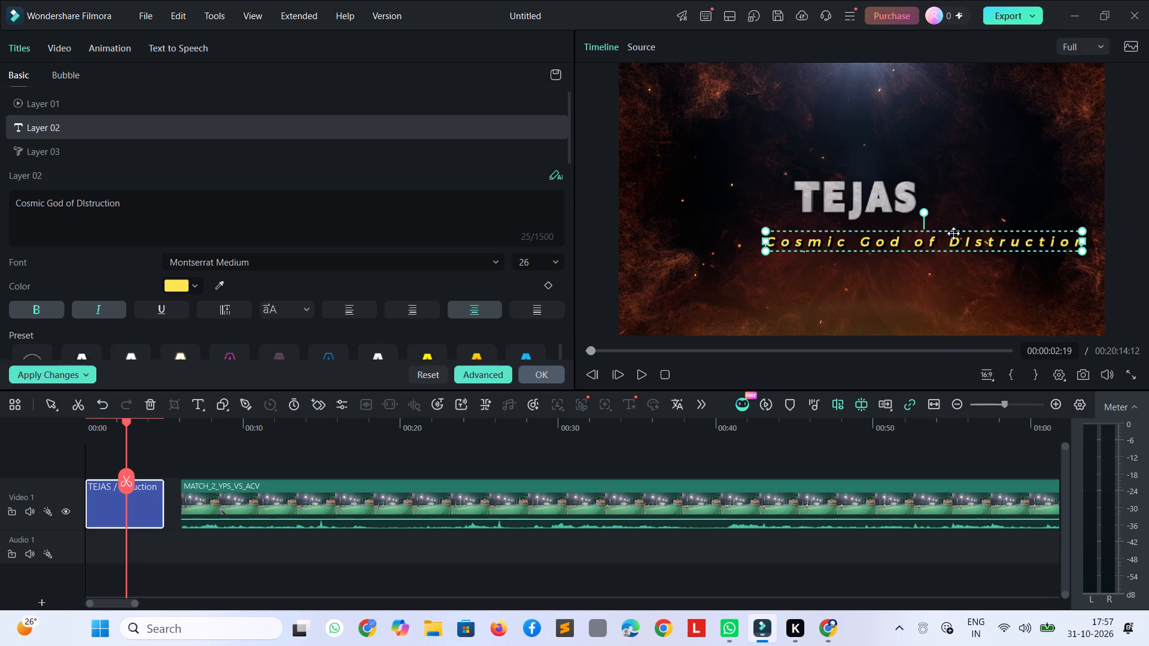
drag(959, 242, 899, 234)
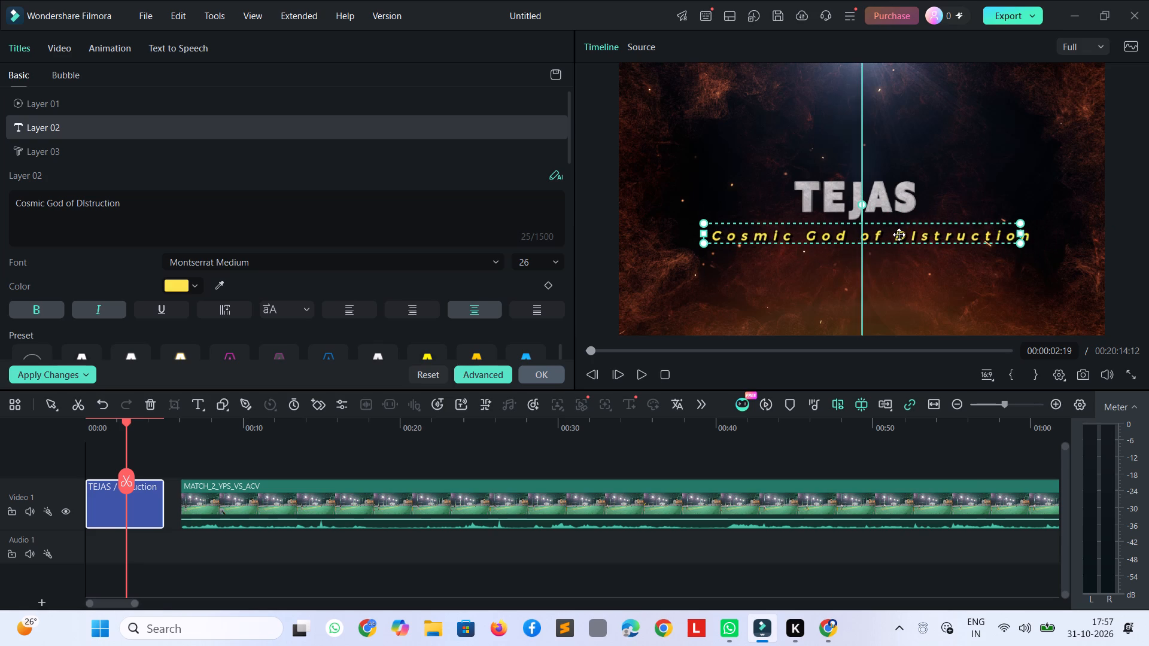
drag(899, 234, 896, 240)
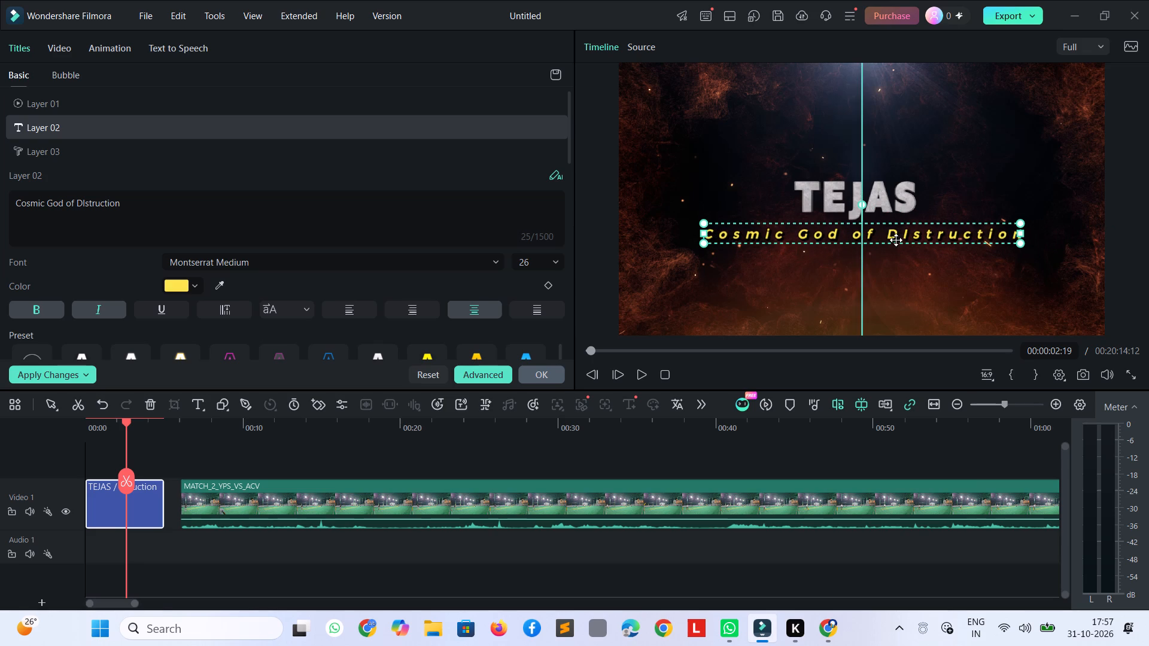
drag(896, 240, 895, 241)
click(929, 273)
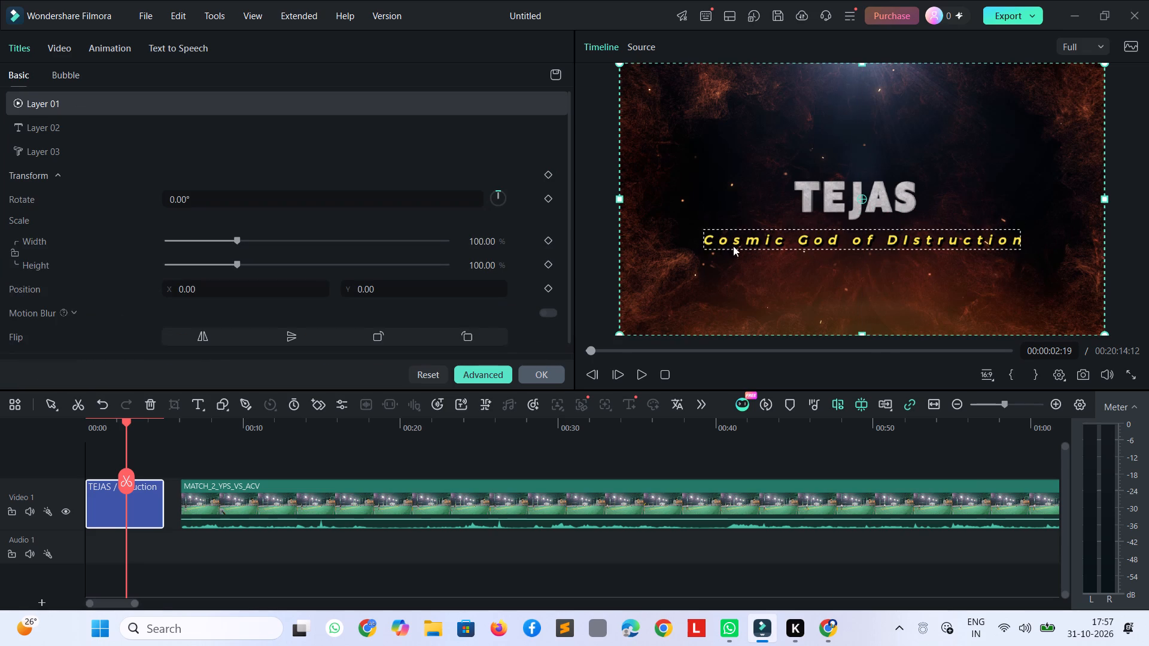
Check the title's video and Layer 01 transform settings, and close the title editing.
click(813, 134)
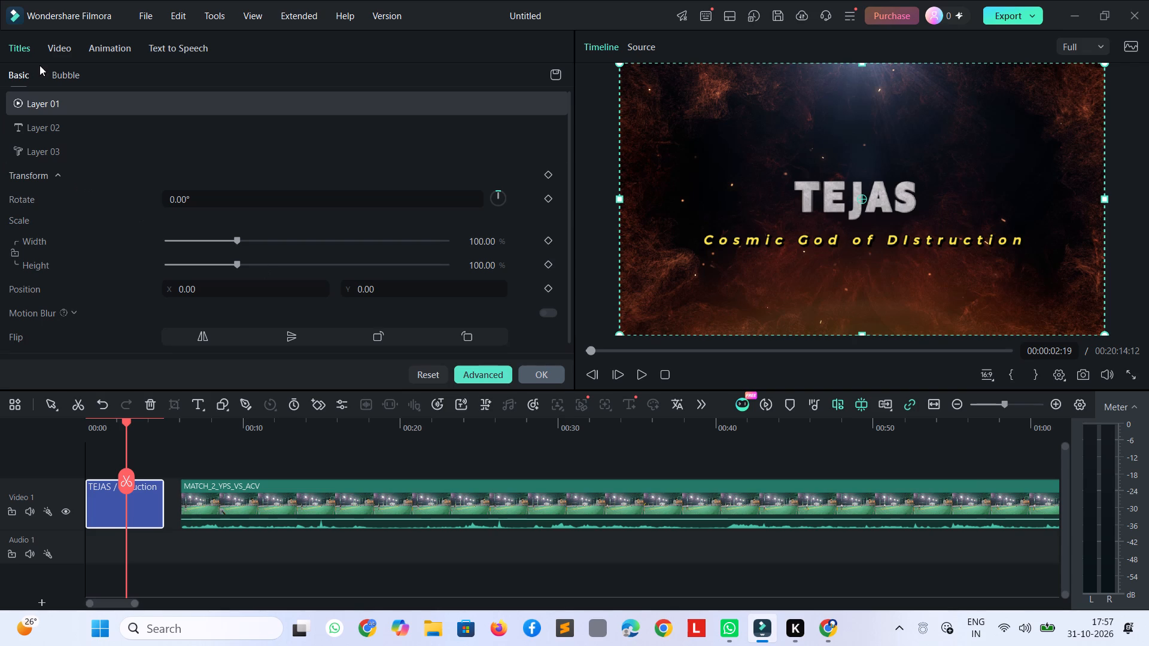
click(57, 72)
click(56, 51)
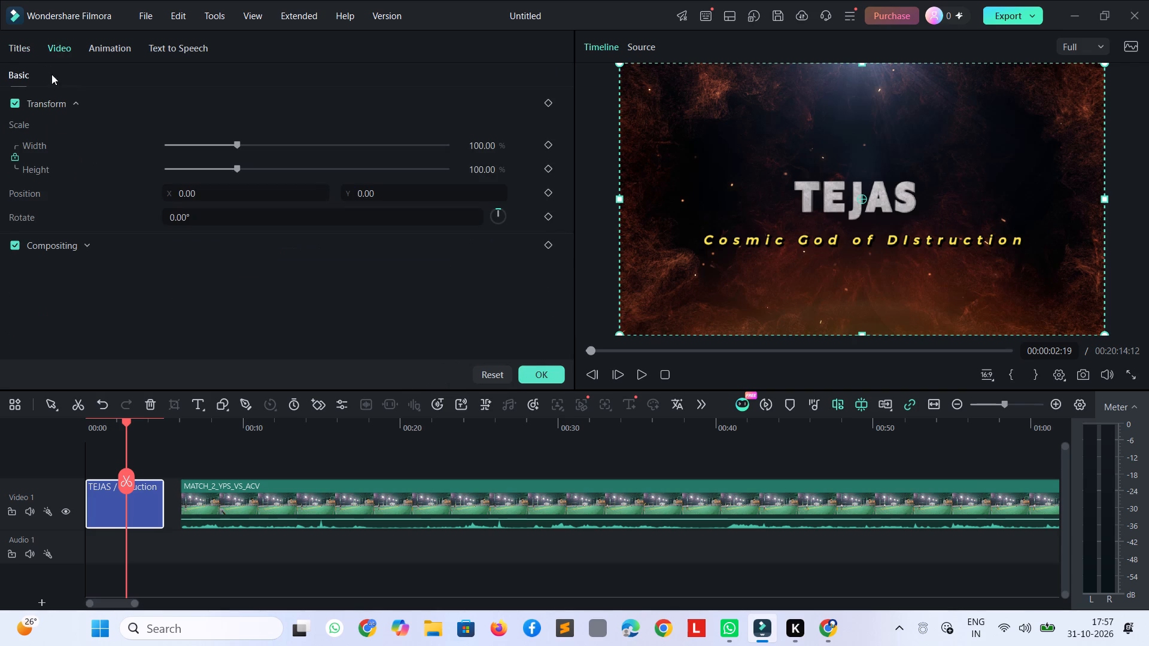
click(7, 51)
scroll(135, 159, down, 7)
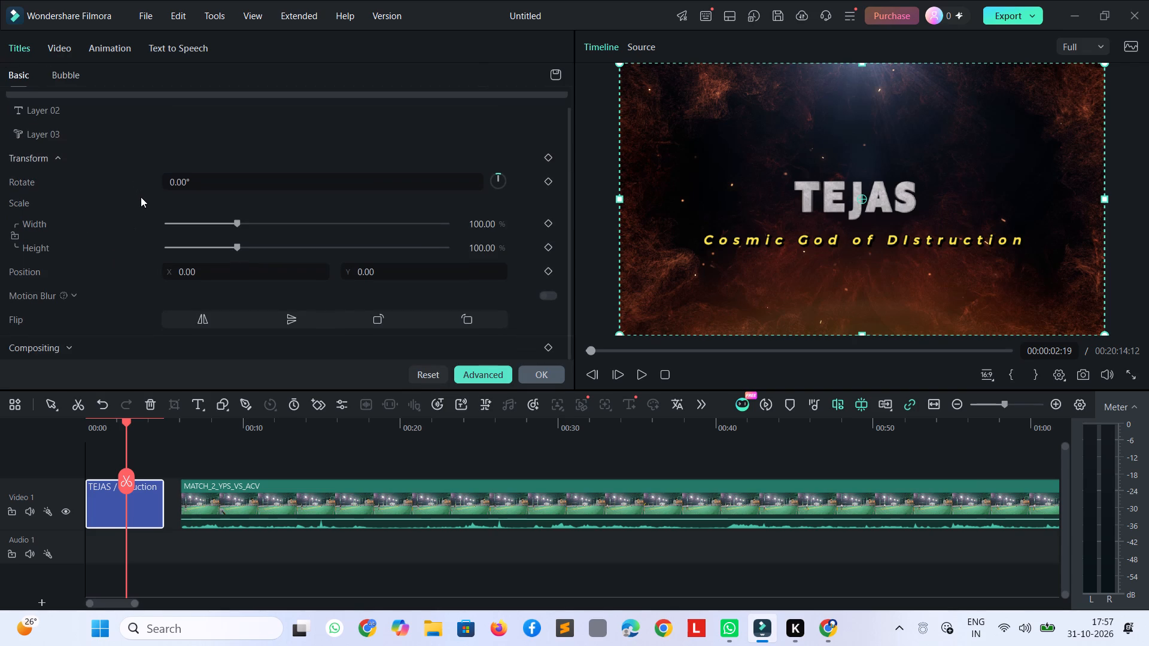
scroll(241, 267, up, 3)
scroll(375, 296, up, 1)
click(539, 372)
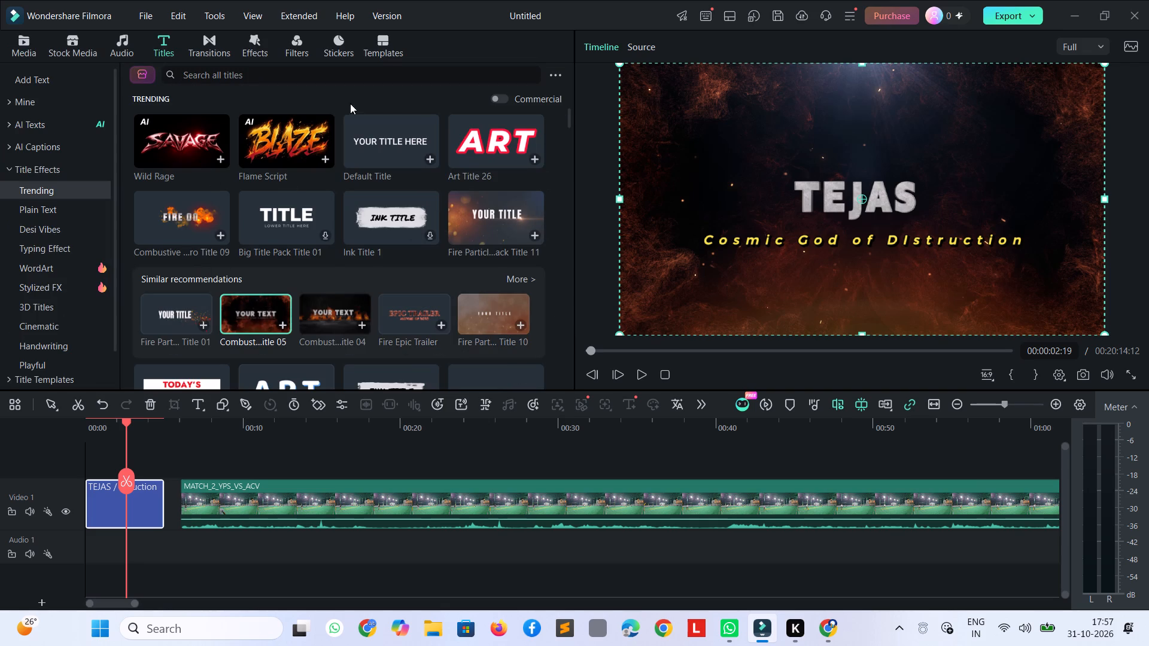
Find the Light Flash title among the trending titles and add it on a track above the TEJAS title.
scroll(232, 184, down, 7)
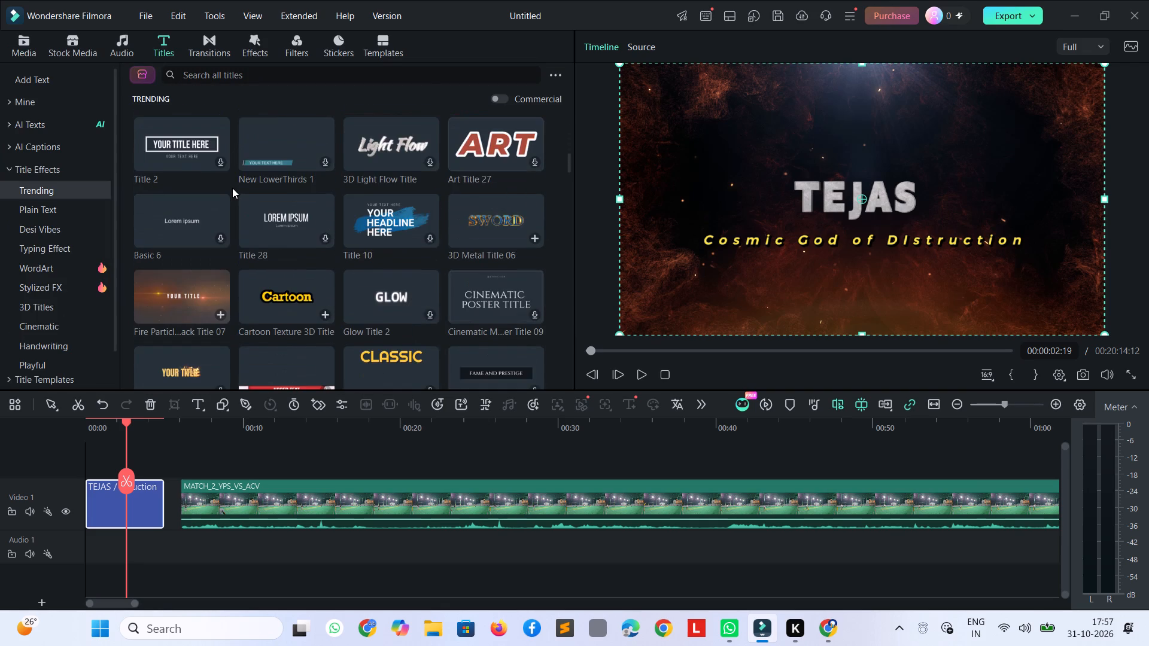
scroll(232, 188, down, 7)
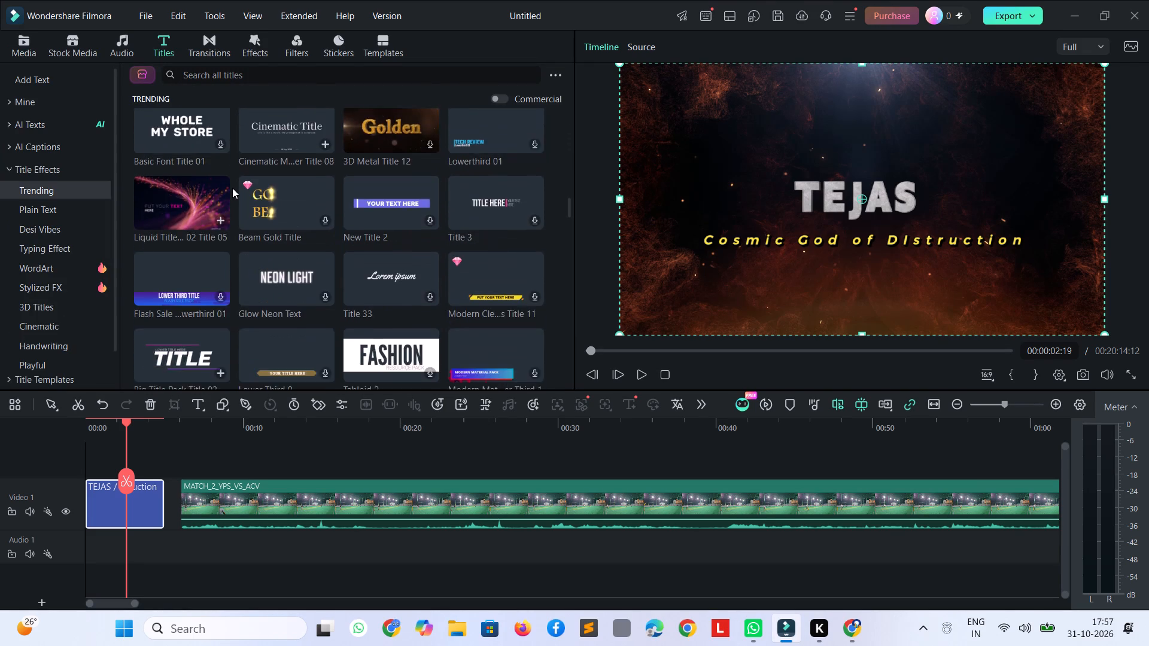
scroll(232, 188, down, 5)
scroll(232, 188, up, 3)
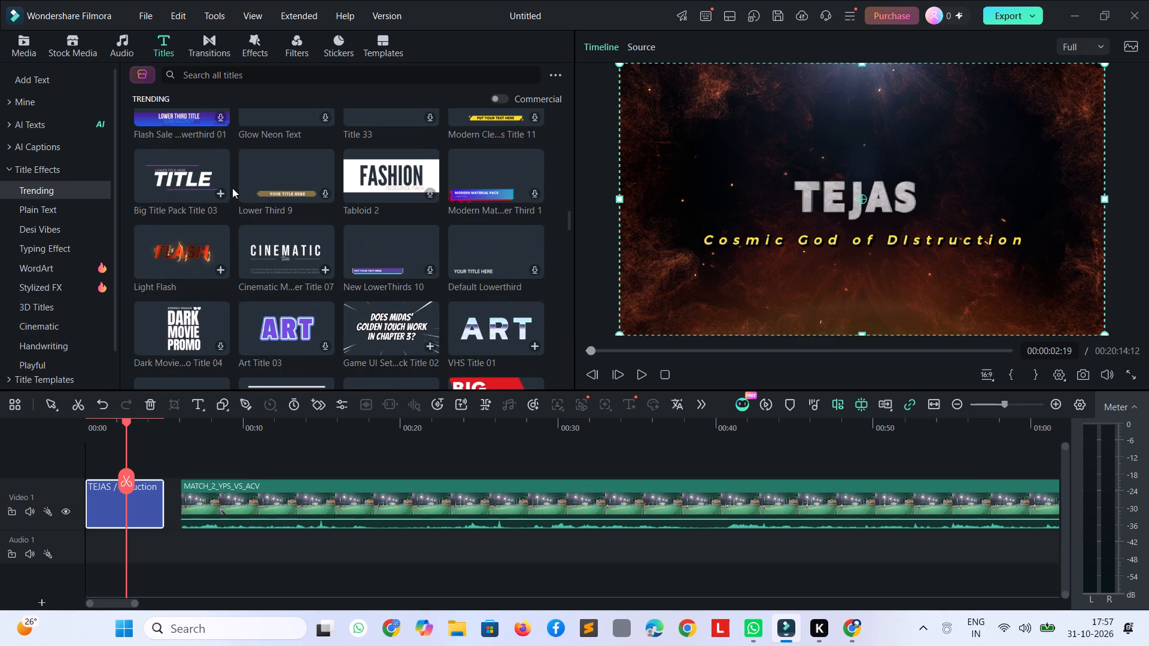
click(215, 269)
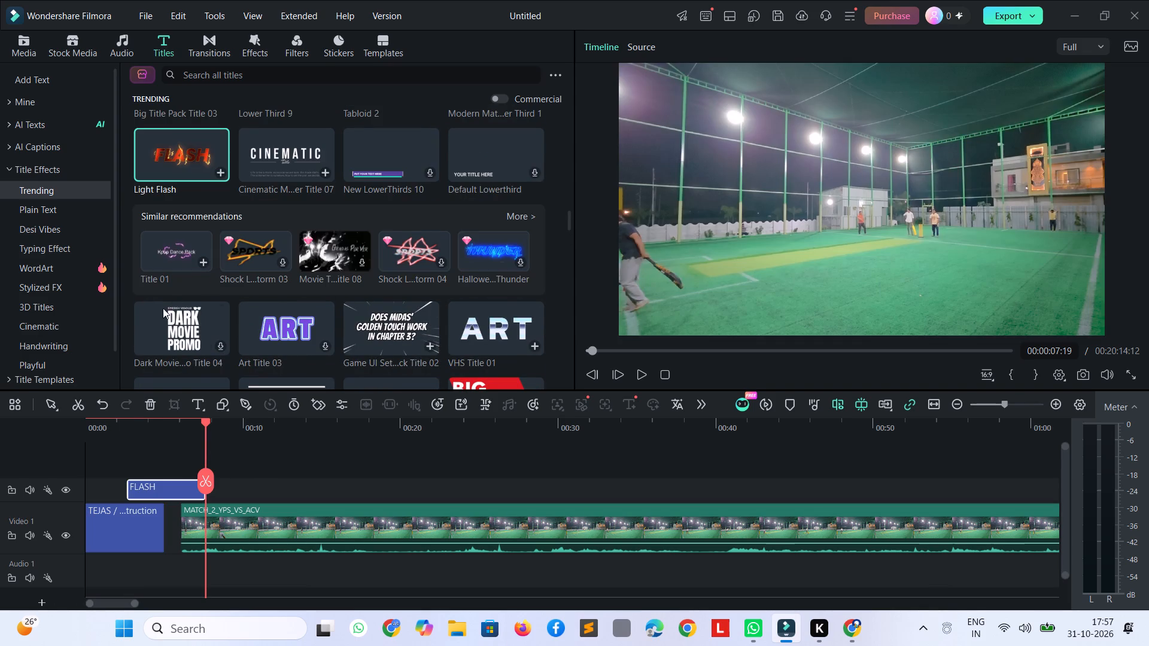
Move the FLASH title over the TEJAS title, starting about 1 second in, and trim its end to about 00:00:02:25.
drag(176, 491, 154, 491)
drag(180, 487, 151, 483)
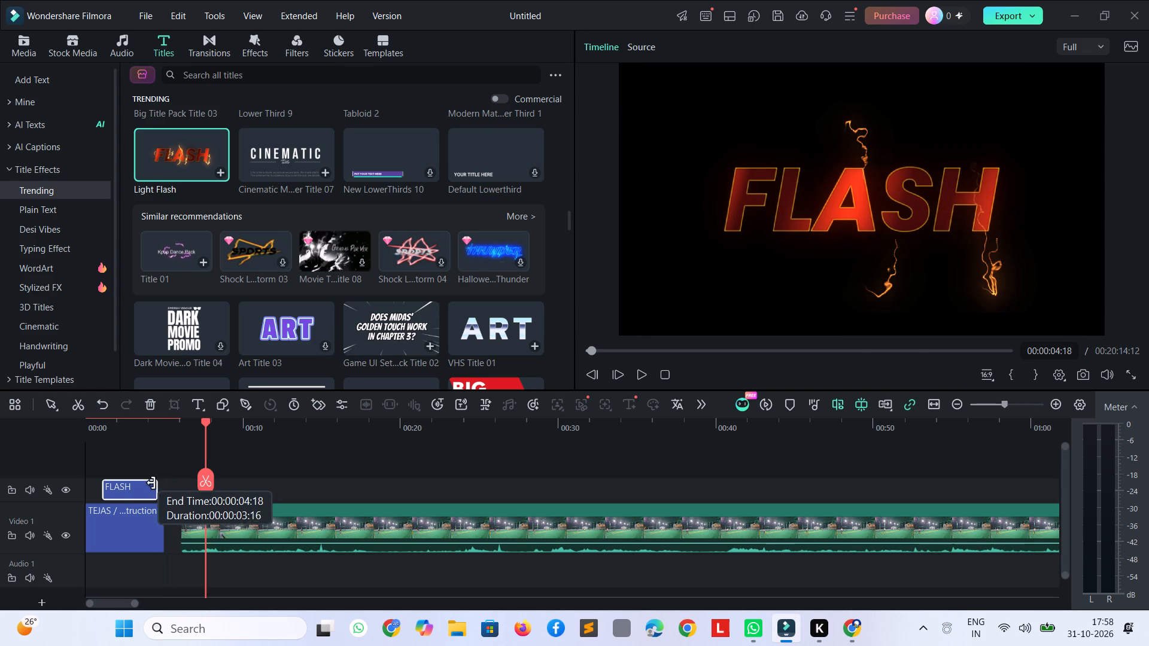
drag(151, 483, 129, 482)
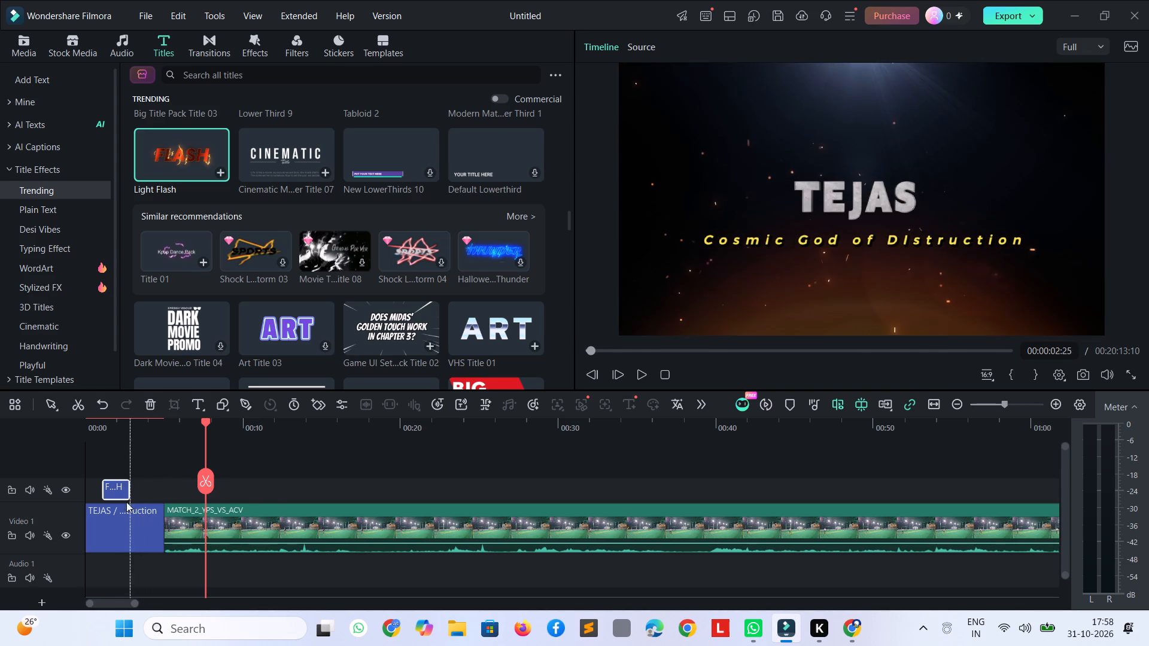
Replace the FLASH title's text with "King of DEVIL".
click(111, 497)
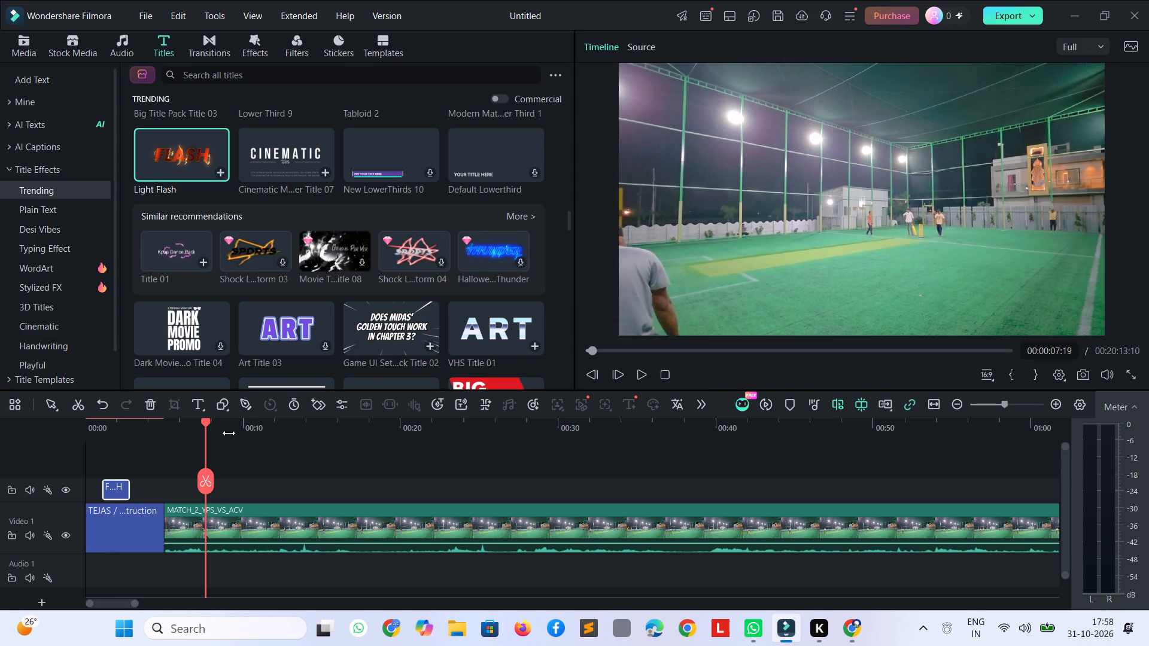
drag(208, 420, 96, 392)
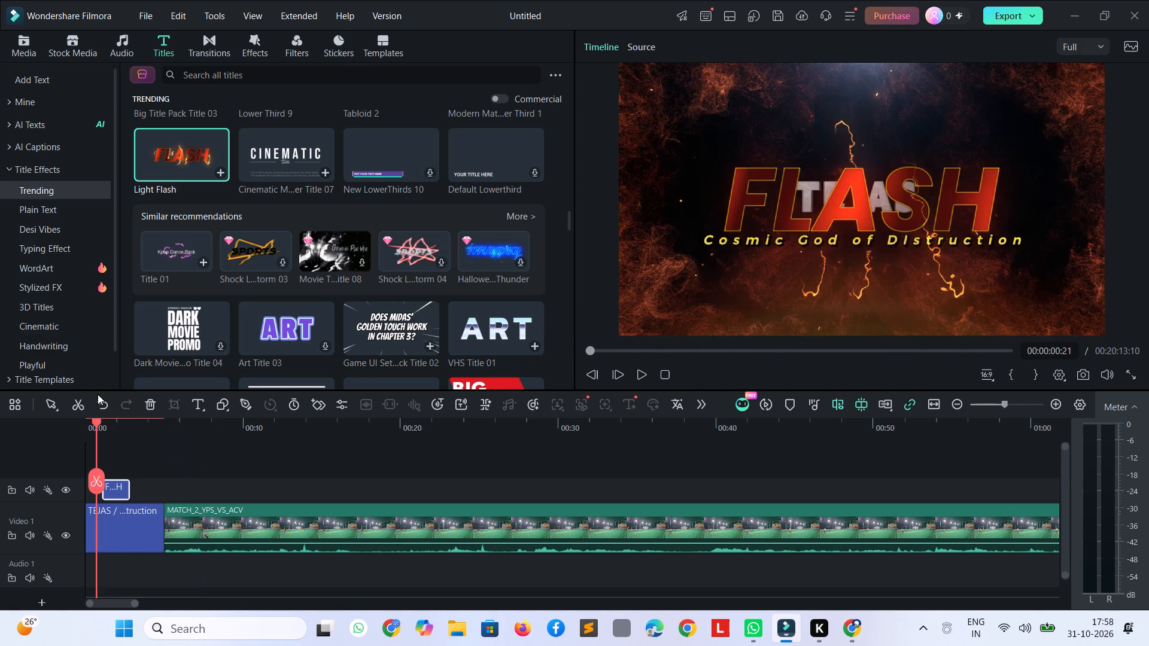
click(111, 486)
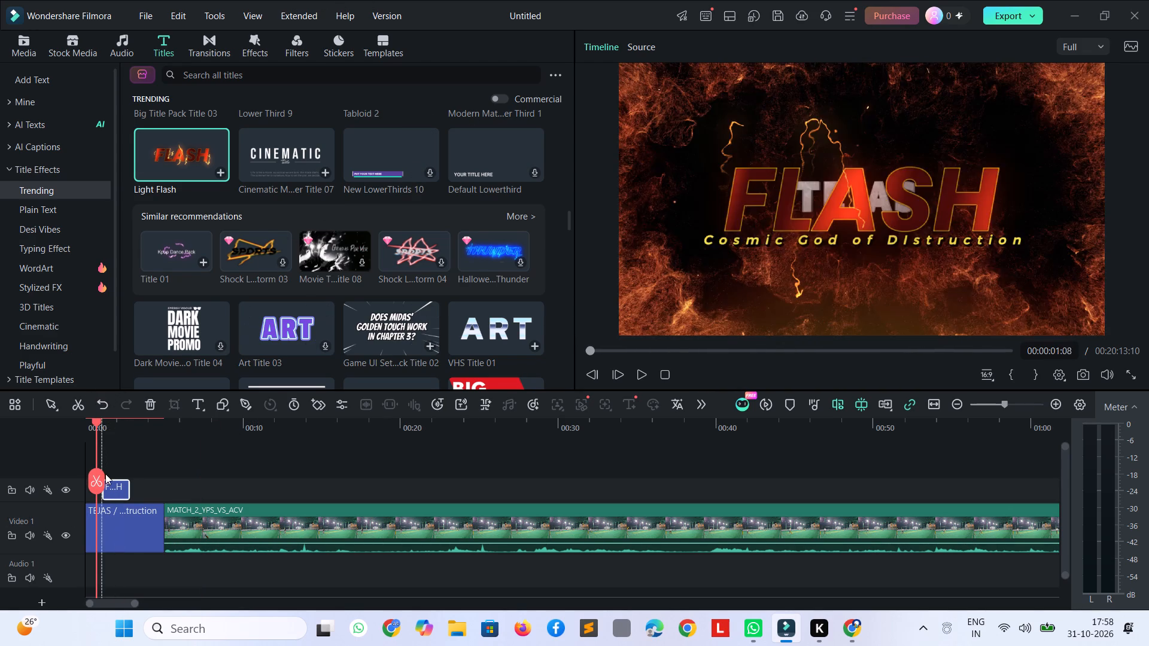
click(113, 493)
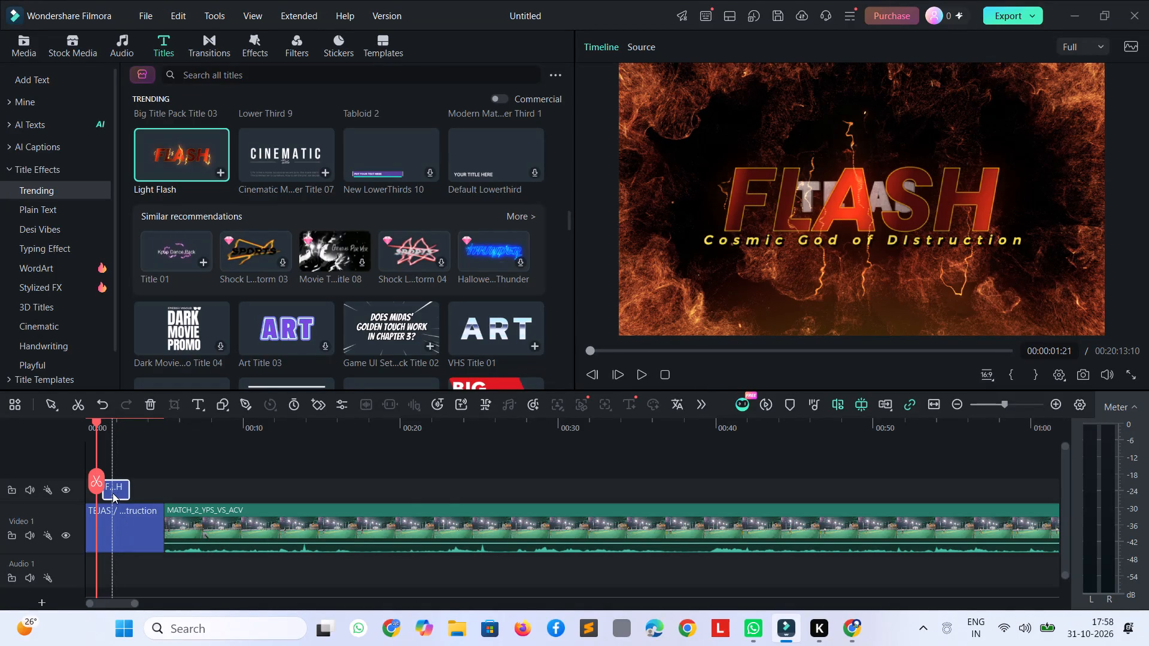
double_click(113, 480)
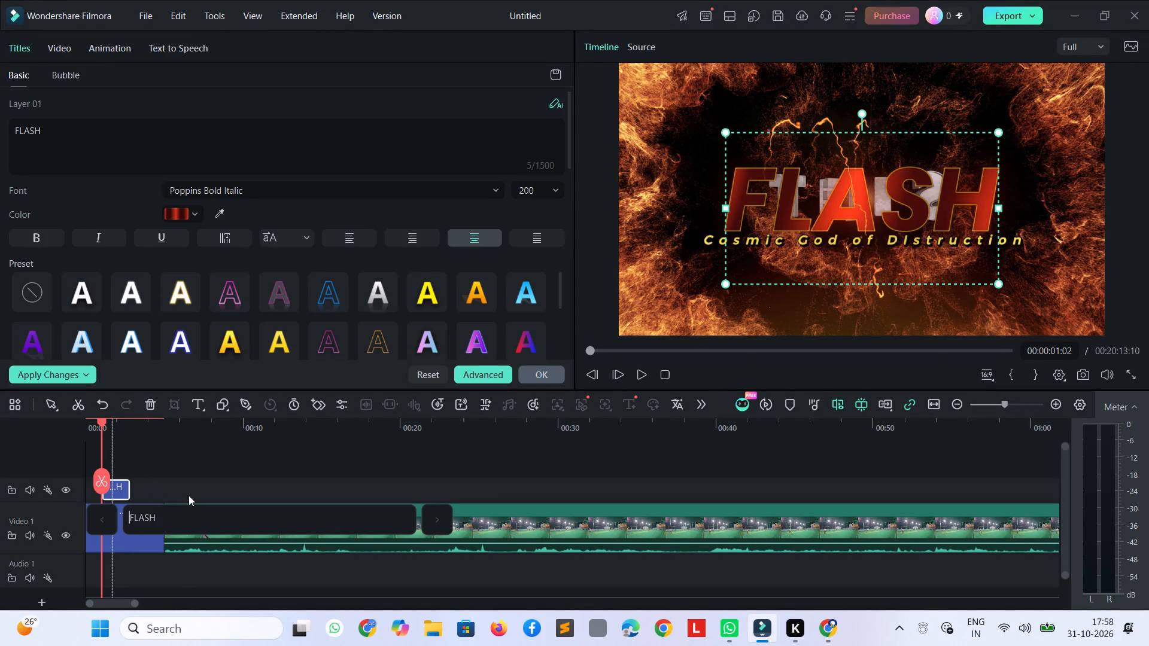
drag(182, 515, 107, 503)
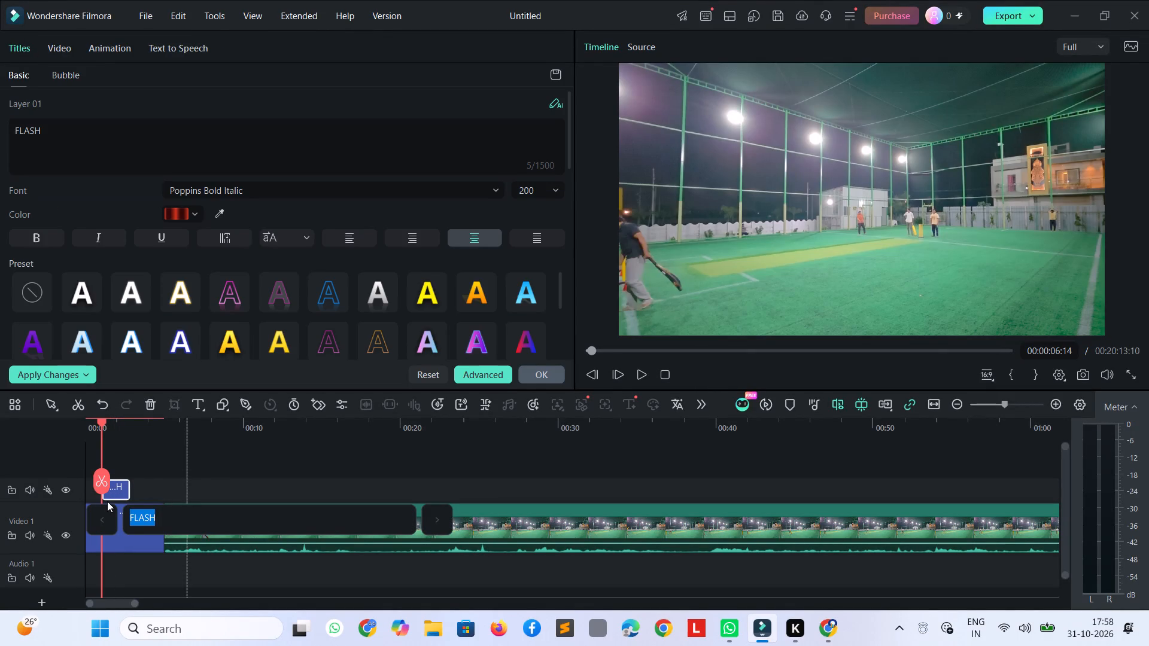
text(King of DEVIL)
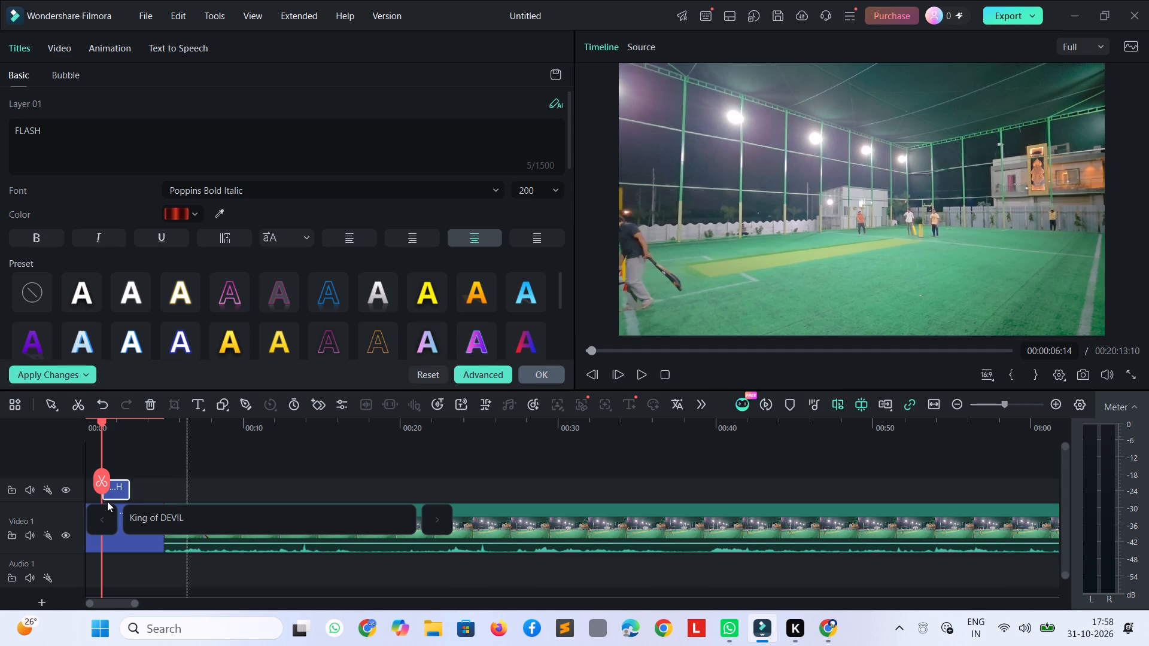
key(Return)
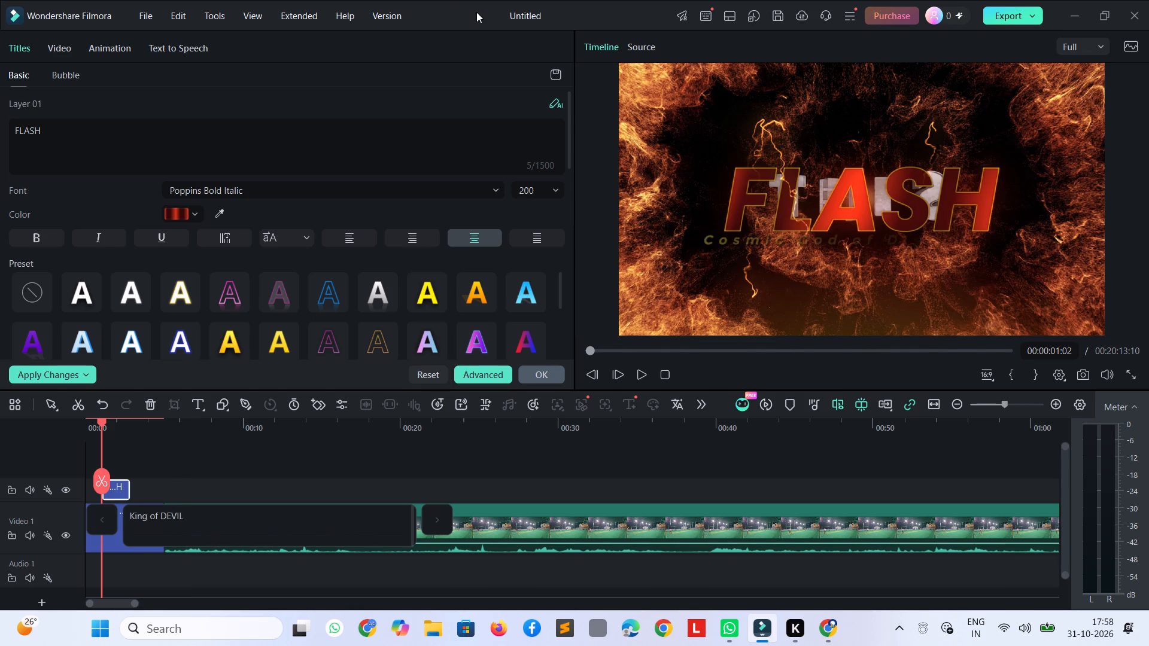
drag(832, 212, 829, 200)
click(828, 122)
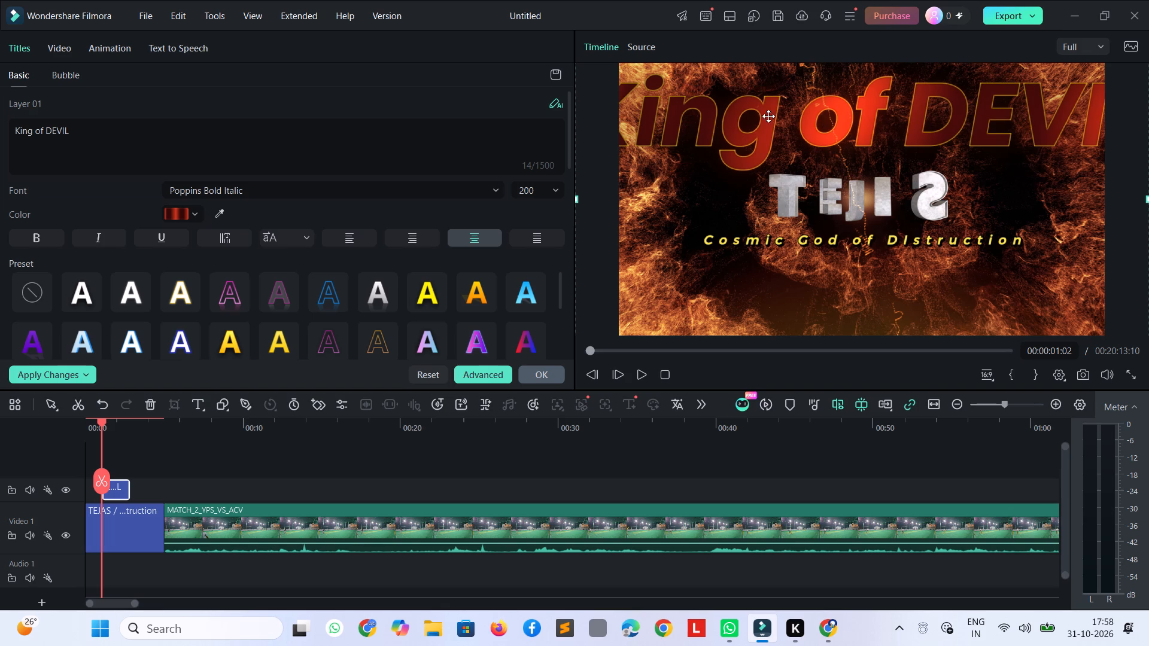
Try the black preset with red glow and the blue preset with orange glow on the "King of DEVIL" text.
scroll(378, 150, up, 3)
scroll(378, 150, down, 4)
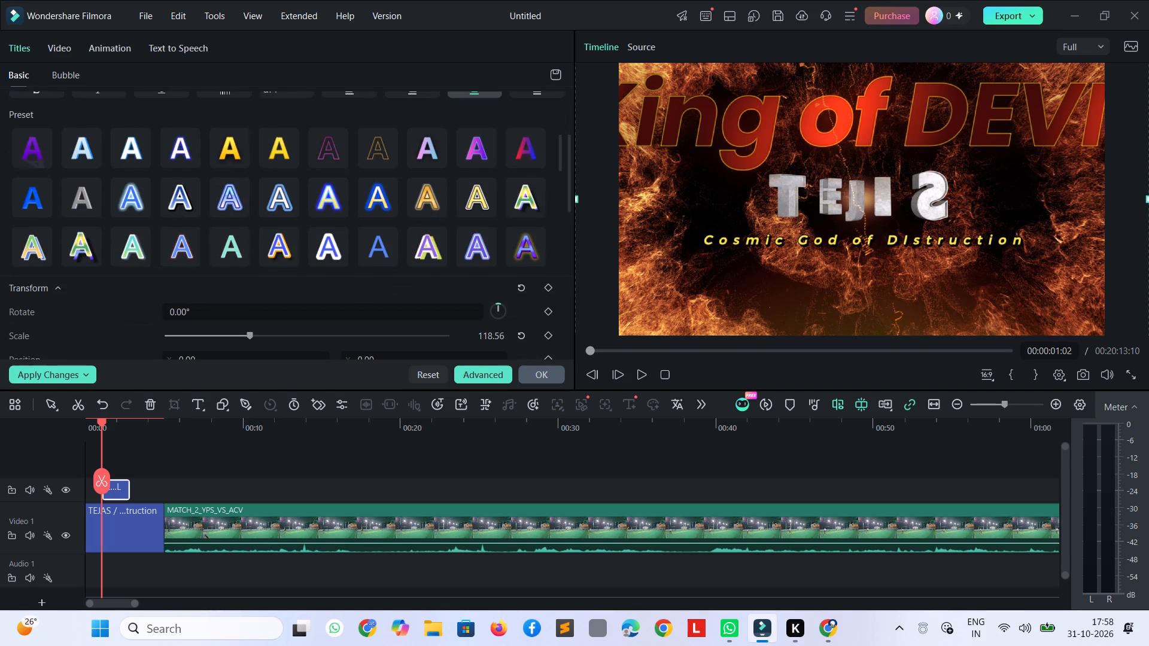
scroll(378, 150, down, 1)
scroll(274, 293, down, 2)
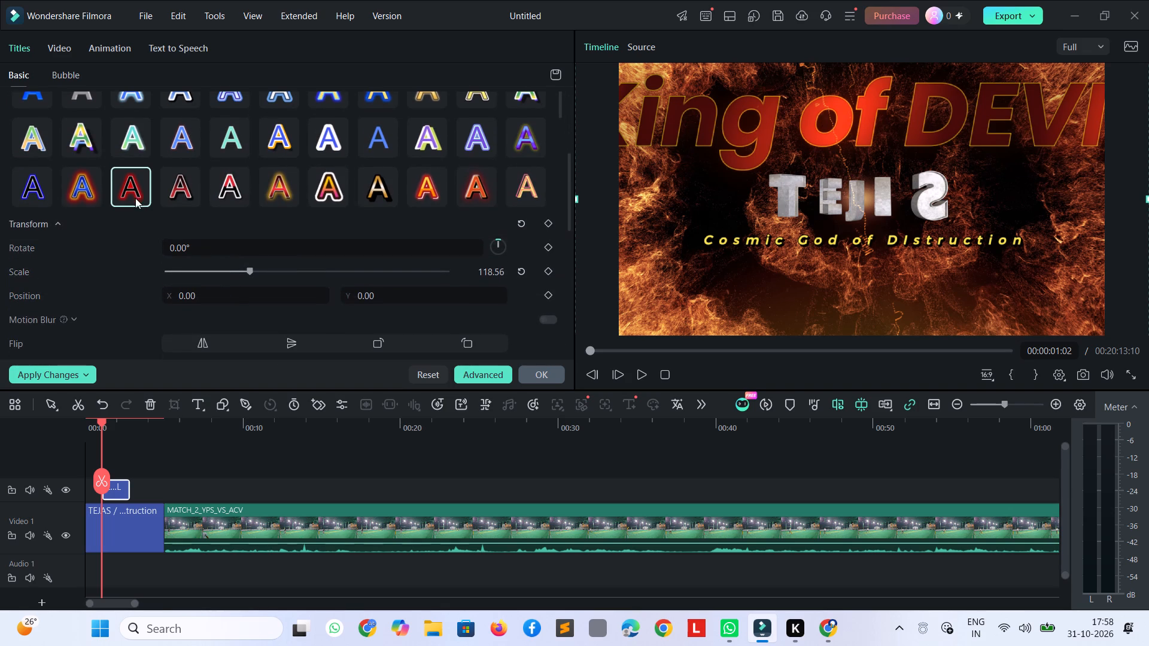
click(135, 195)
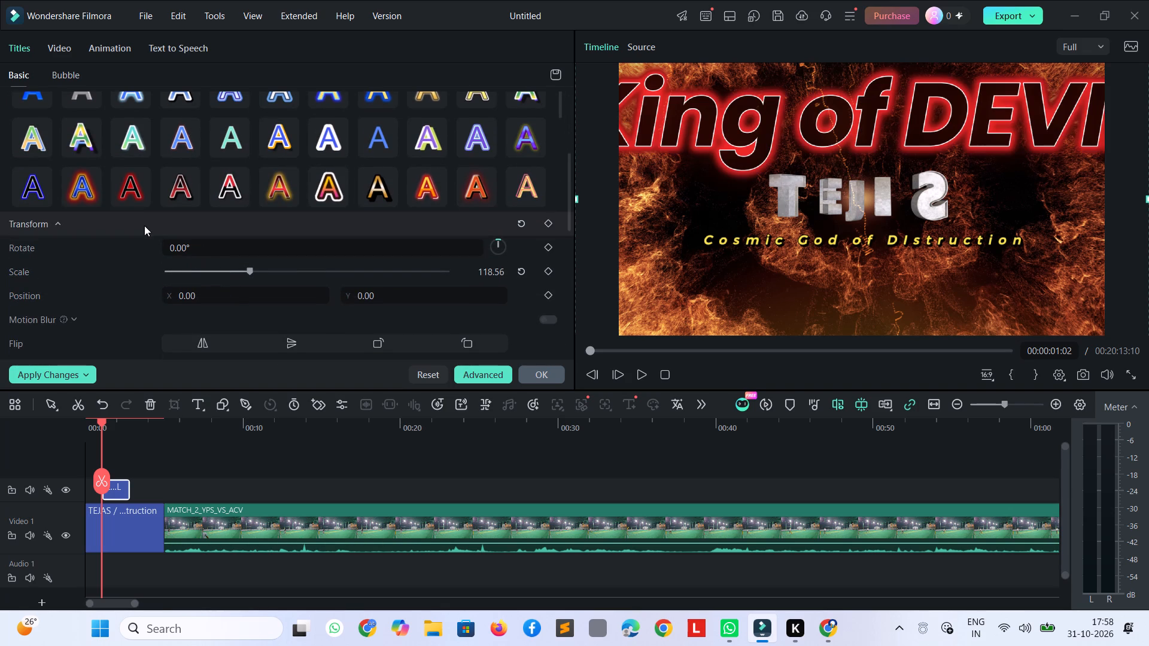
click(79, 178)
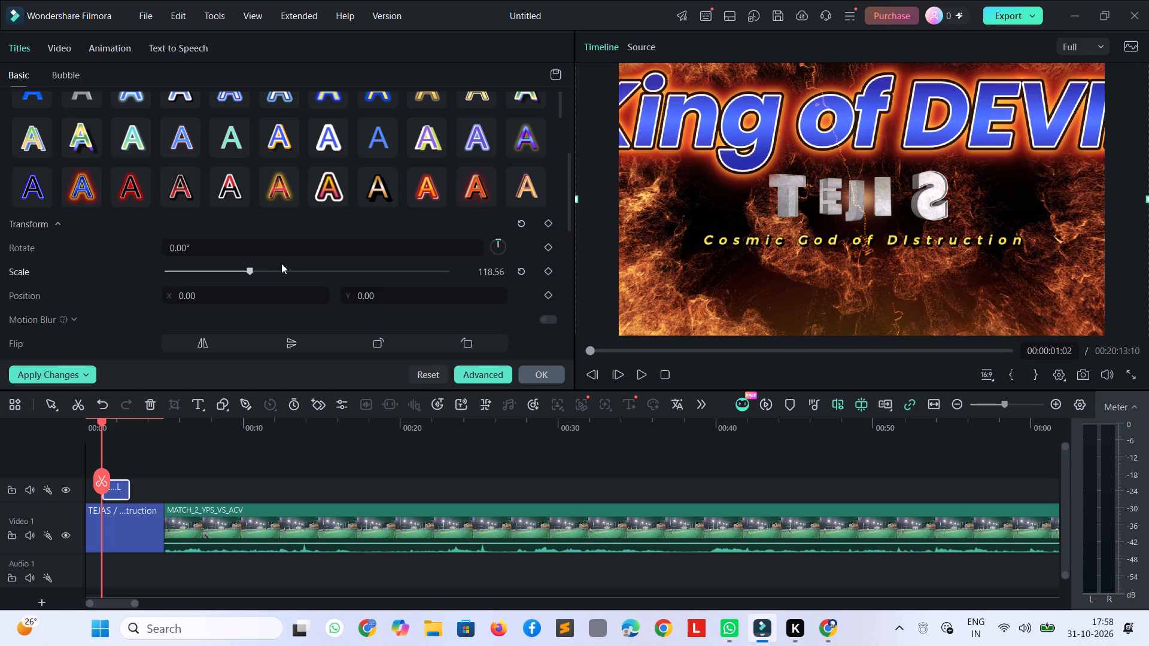
Reduce the "King of DEVIL" title's scale to 74.
drag(251, 275, 217, 270)
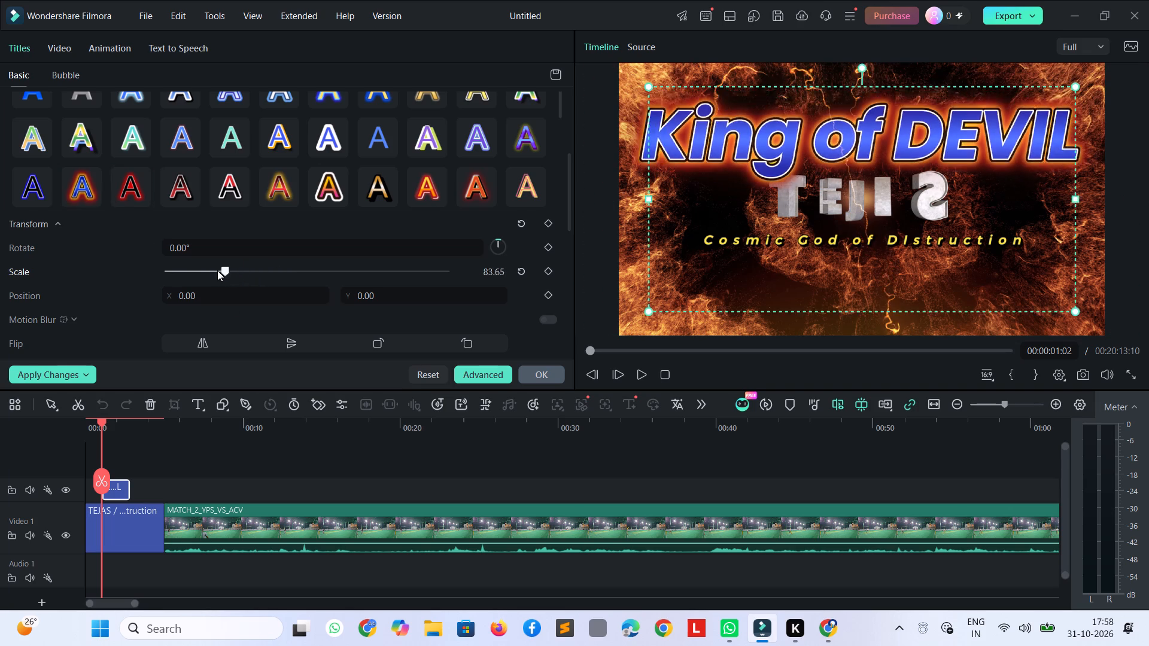
drag(217, 270, 226, 270)
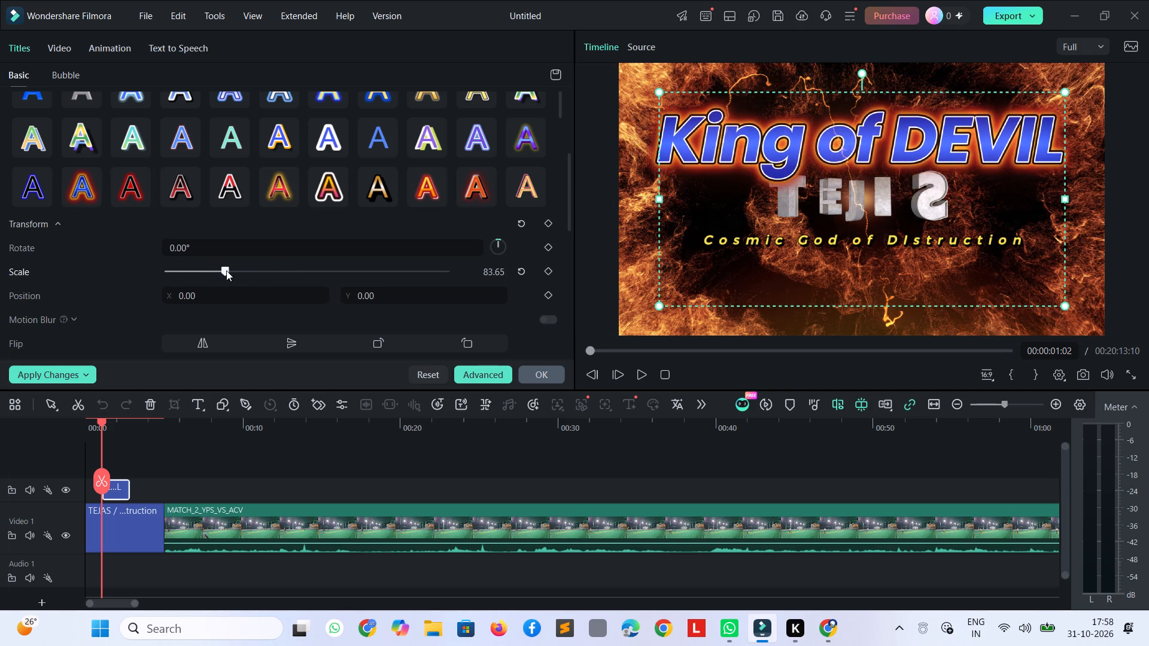
drag(226, 270, 219, 272)
Try the red preset with yellow glow on "King of DEVIL", and apply the orange preset with red glow instead.
click(283, 178)
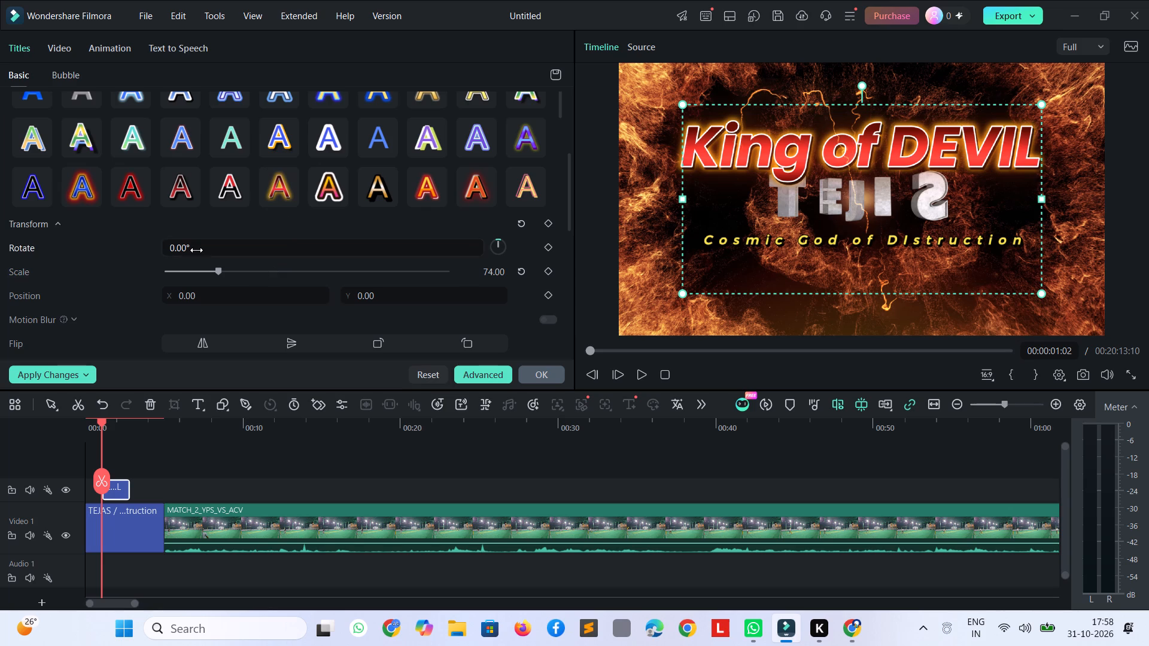
click(484, 191)
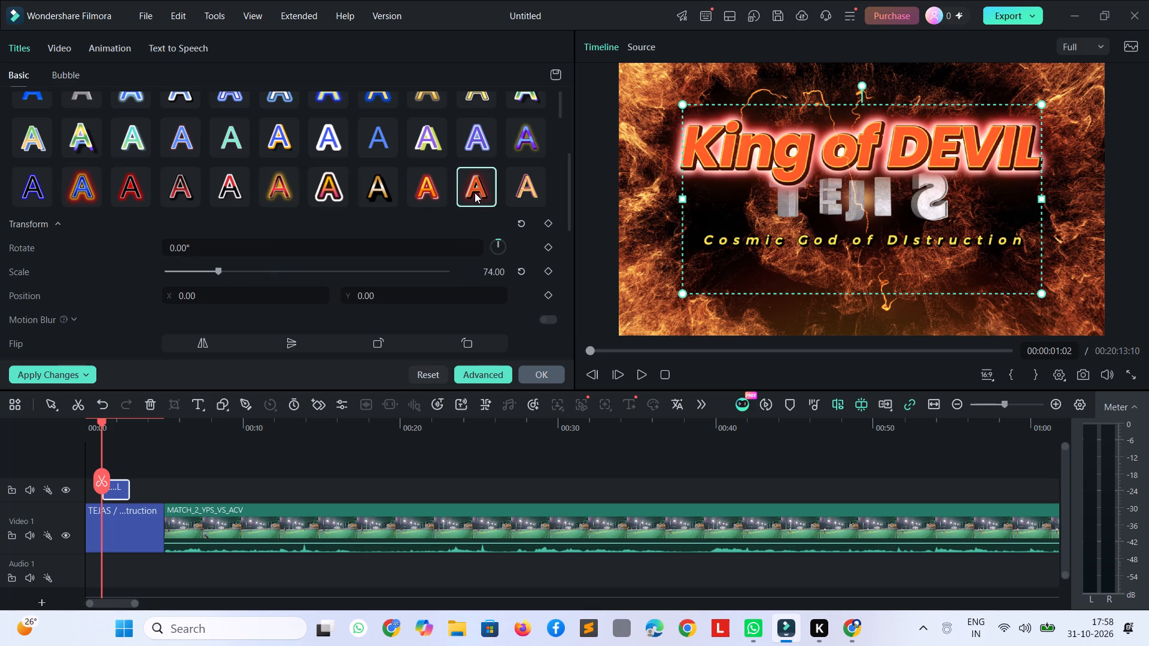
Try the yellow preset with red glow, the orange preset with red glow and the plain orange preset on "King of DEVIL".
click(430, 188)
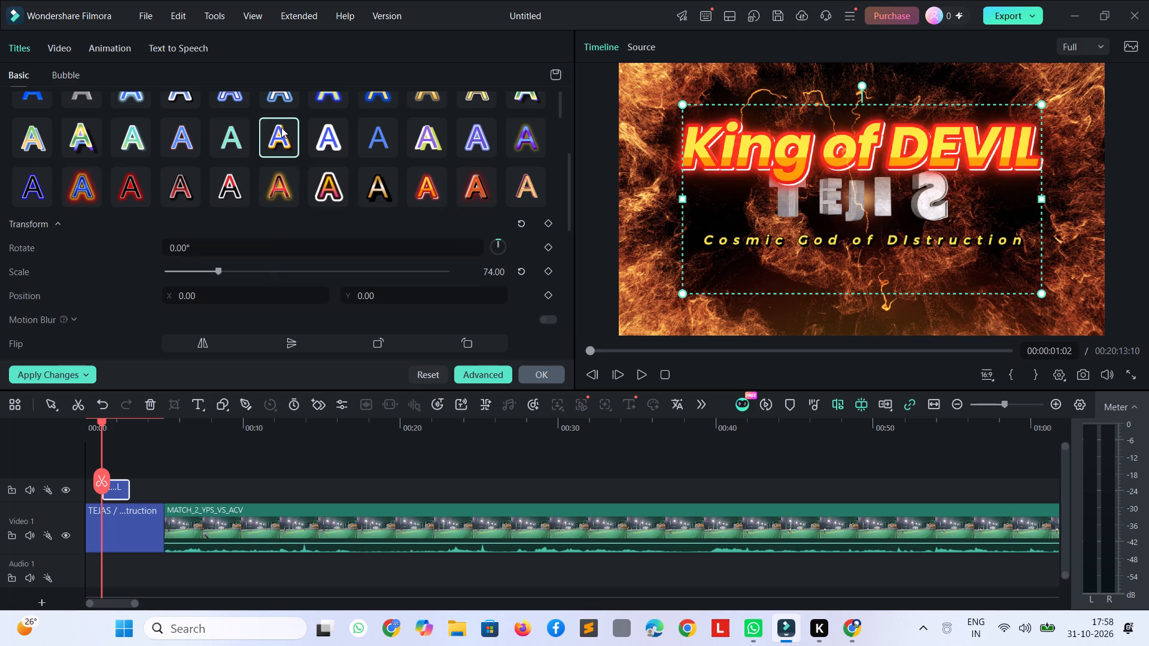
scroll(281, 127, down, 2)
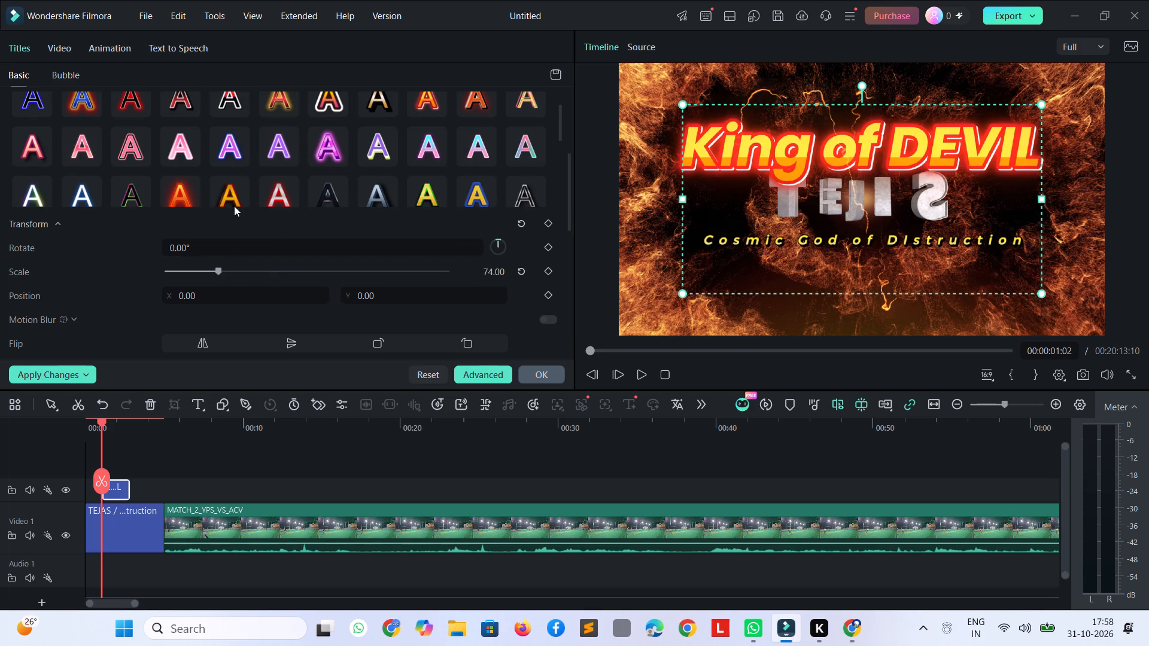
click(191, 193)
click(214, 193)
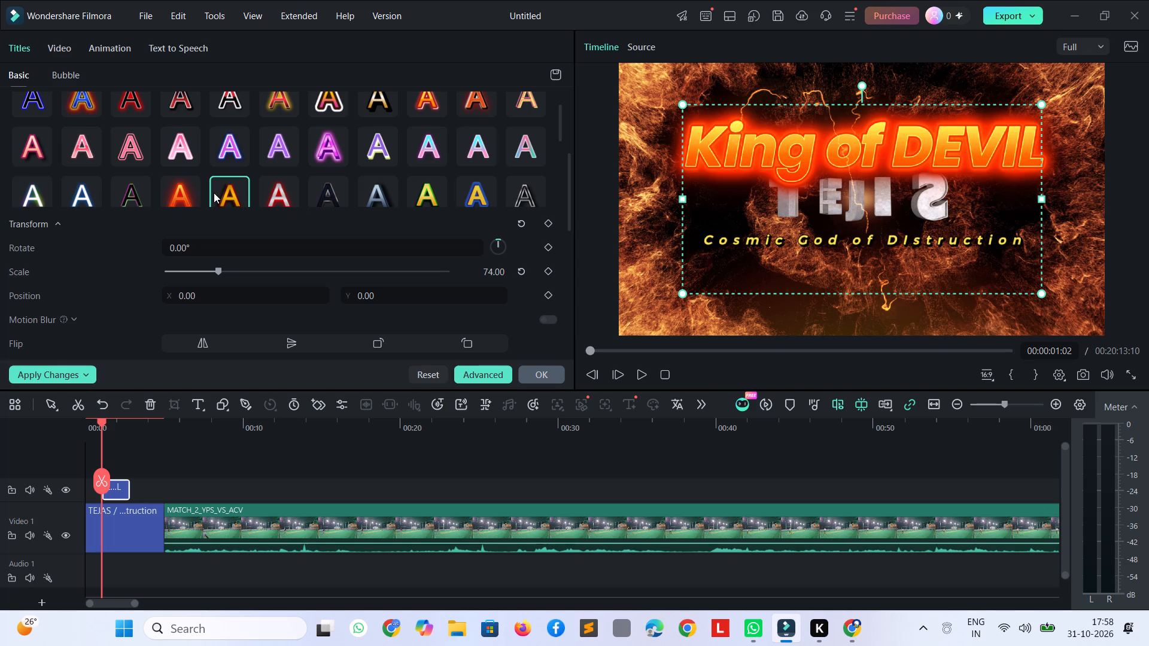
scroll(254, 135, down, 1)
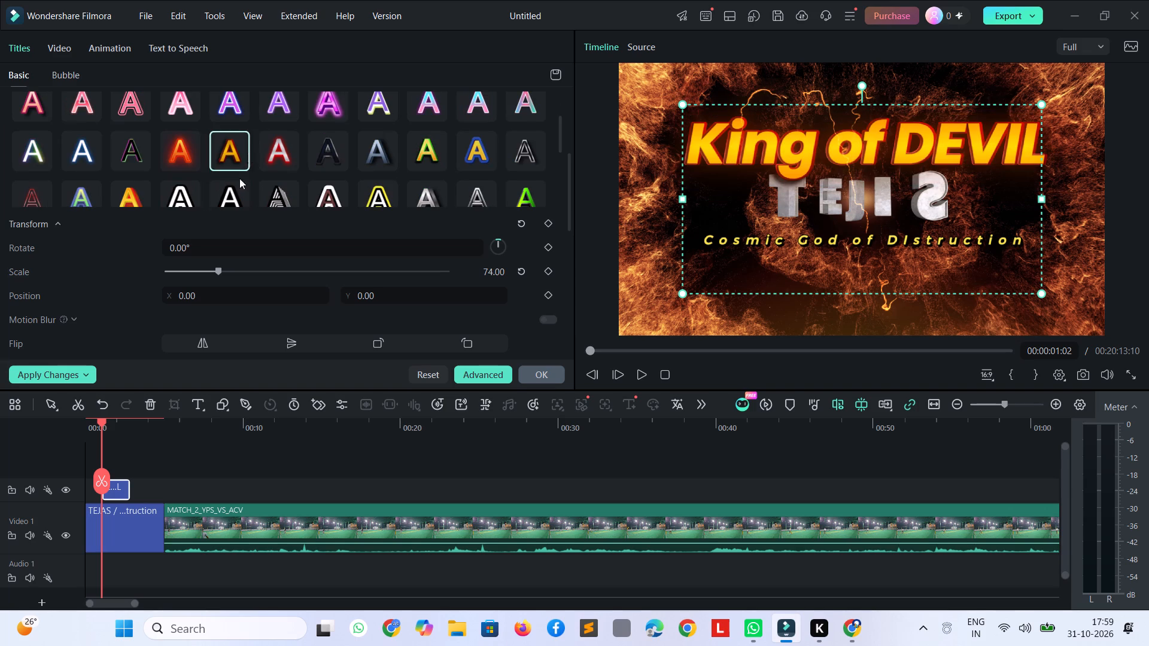
Scale the "King of DEVIL" title down to 35.40 and place it just above TEJAS at X -33.16, Y 101.84.
text(v)
key(space)
key(space)
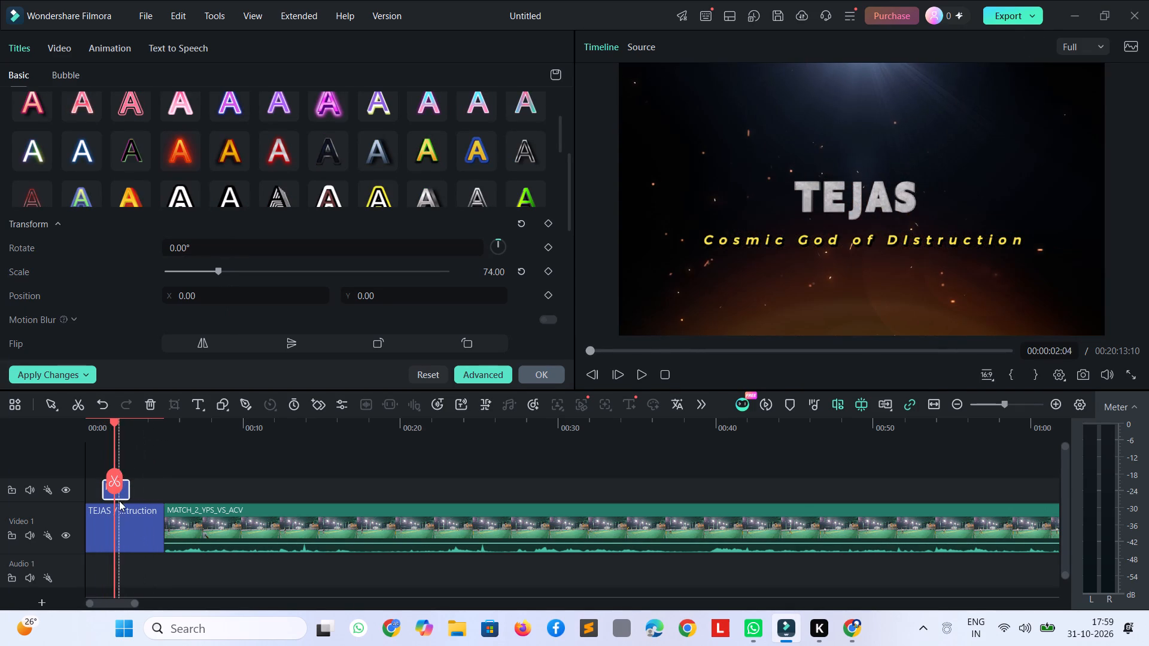
drag(213, 270, 192, 278)
click(823, 187)
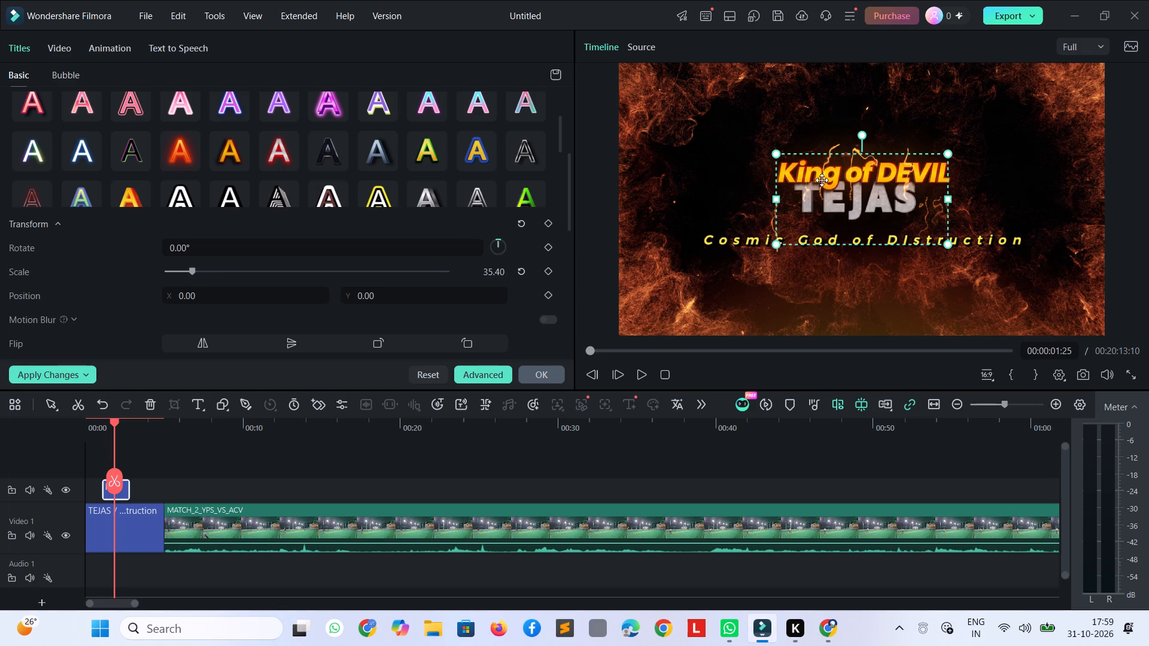
drag(822, 180, 805, 151)
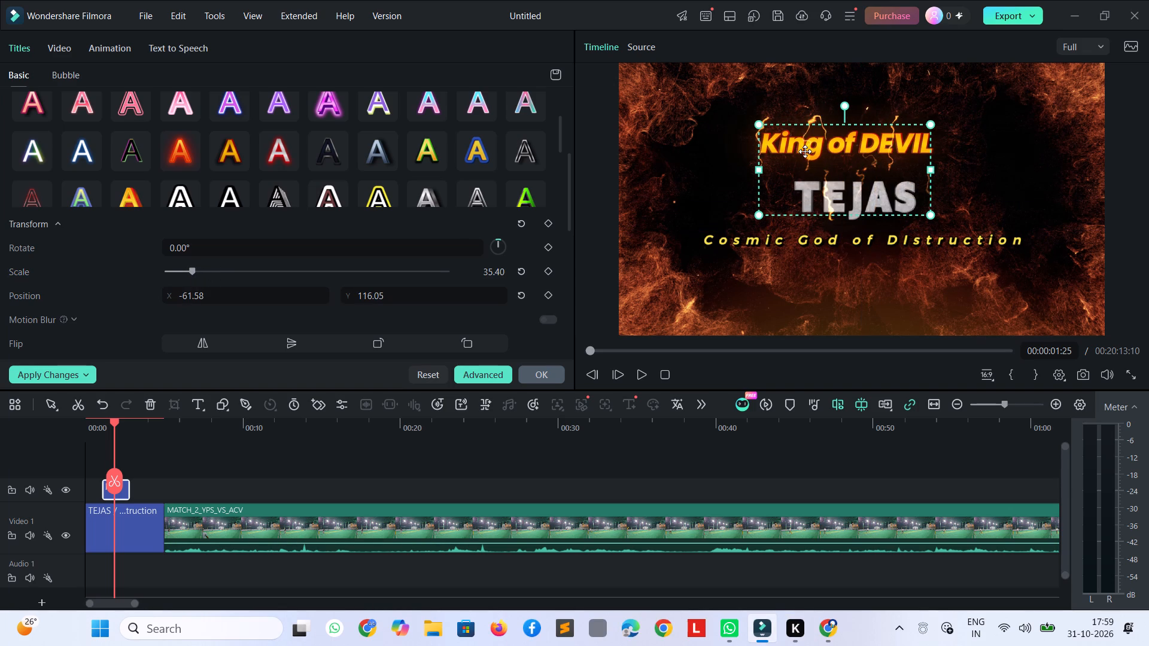
drag(805, 151, 814, 155)
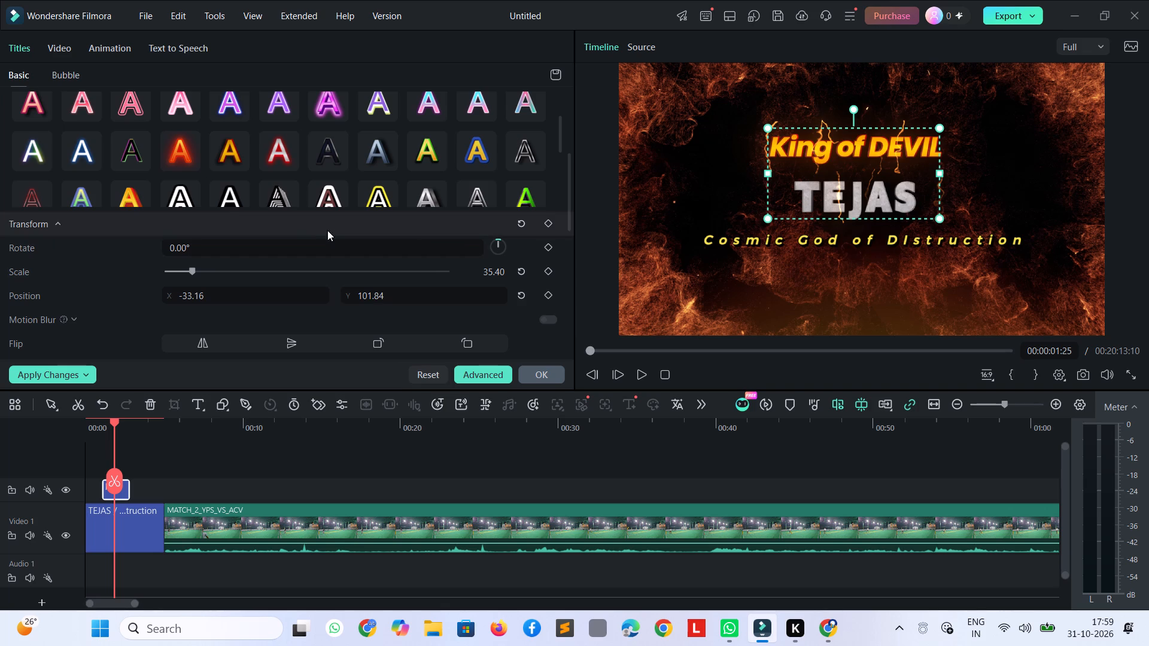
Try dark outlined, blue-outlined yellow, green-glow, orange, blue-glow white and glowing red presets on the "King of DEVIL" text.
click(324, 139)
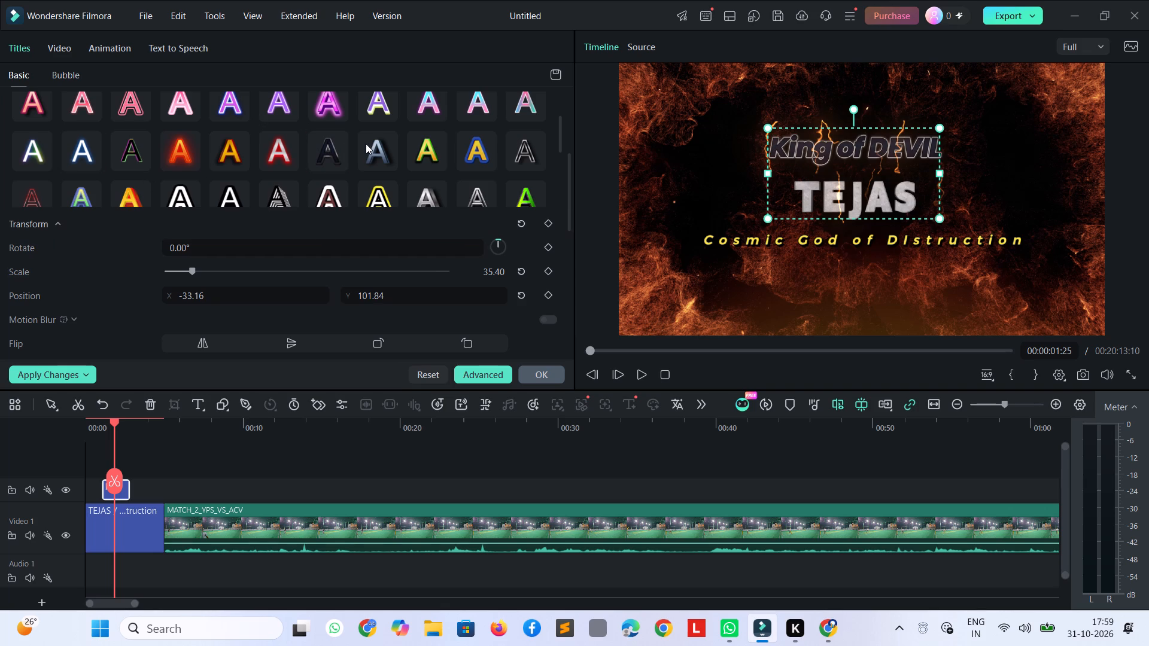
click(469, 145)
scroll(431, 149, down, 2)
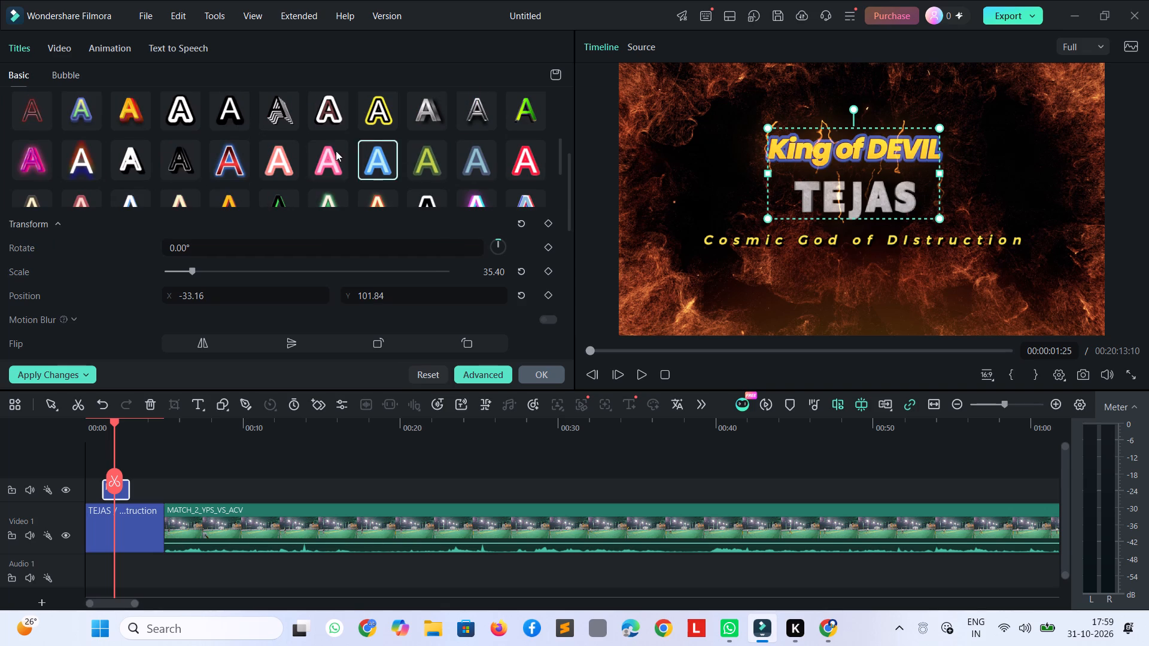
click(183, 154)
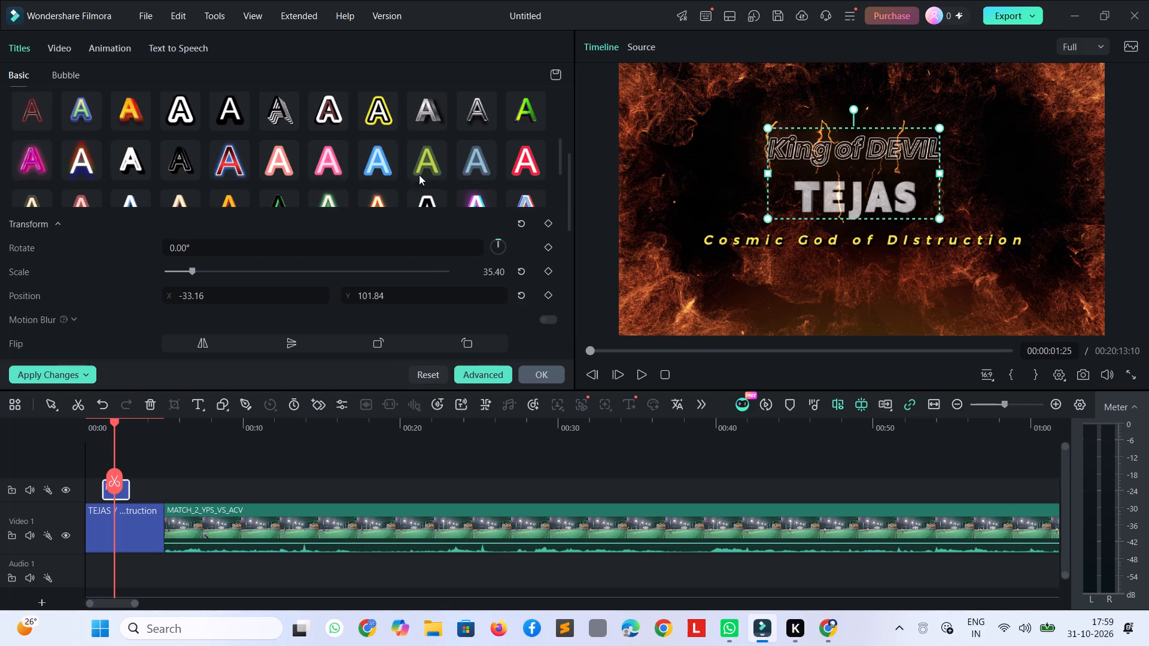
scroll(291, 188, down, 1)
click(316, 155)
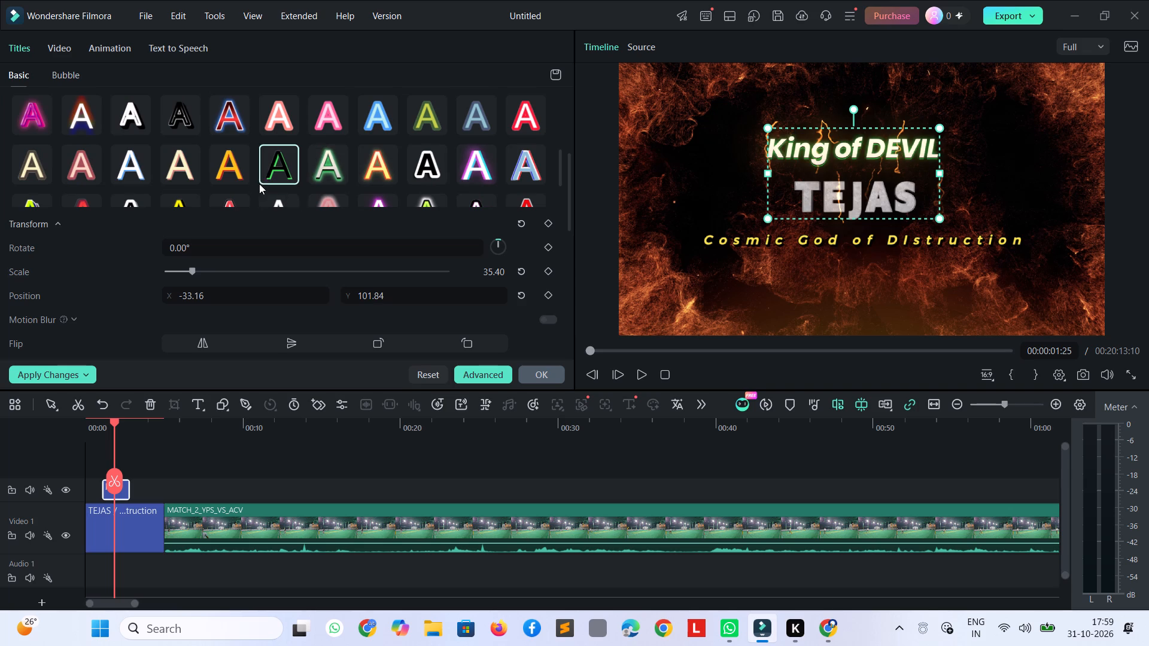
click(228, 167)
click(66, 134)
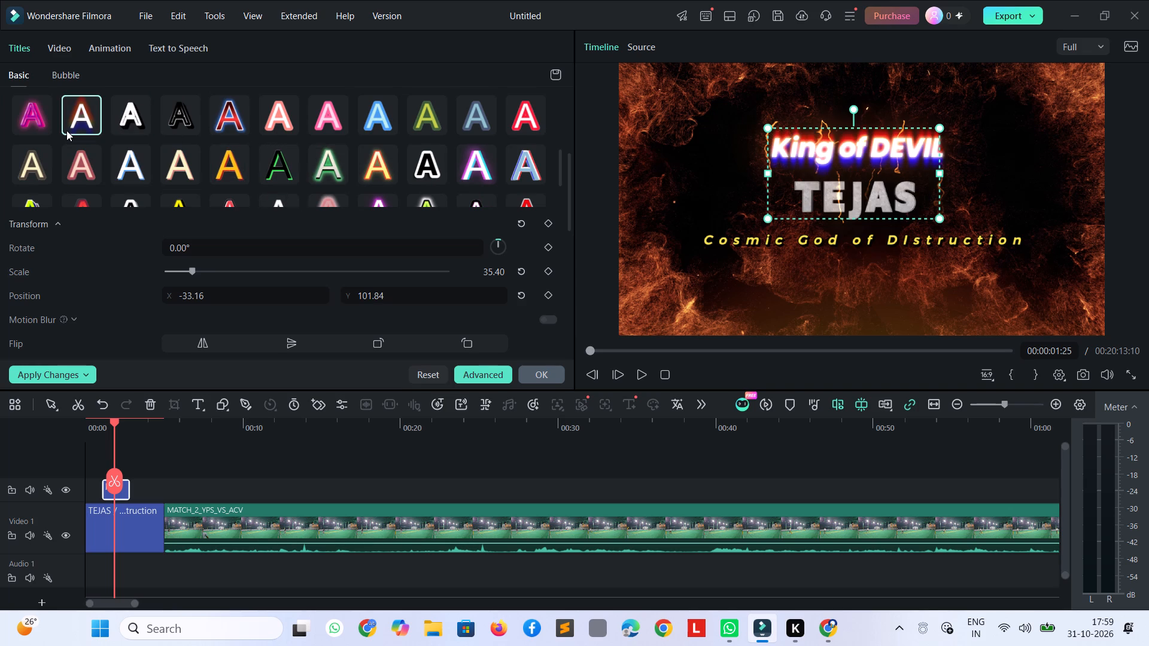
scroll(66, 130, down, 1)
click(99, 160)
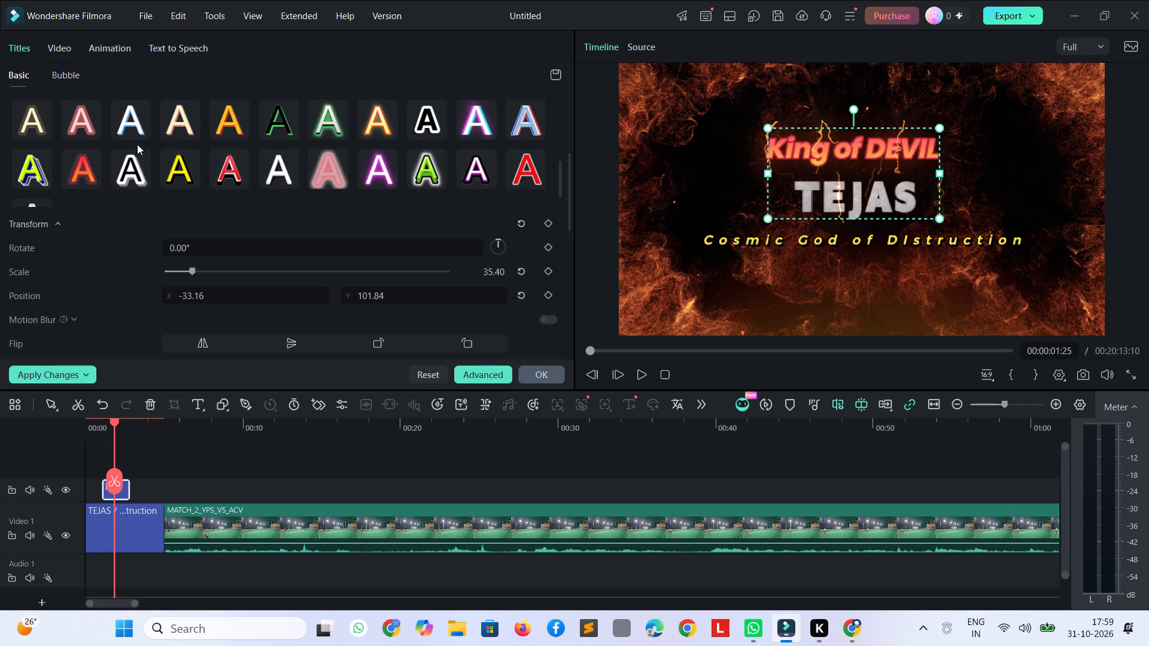
Try the purple-glow, cyan-magenta and white-outlined black presets on "King of DEVIL", and apply the silver-grey preset instead.
scroll(137, 144, down, 2)
scroll(123, 154, up, 1)
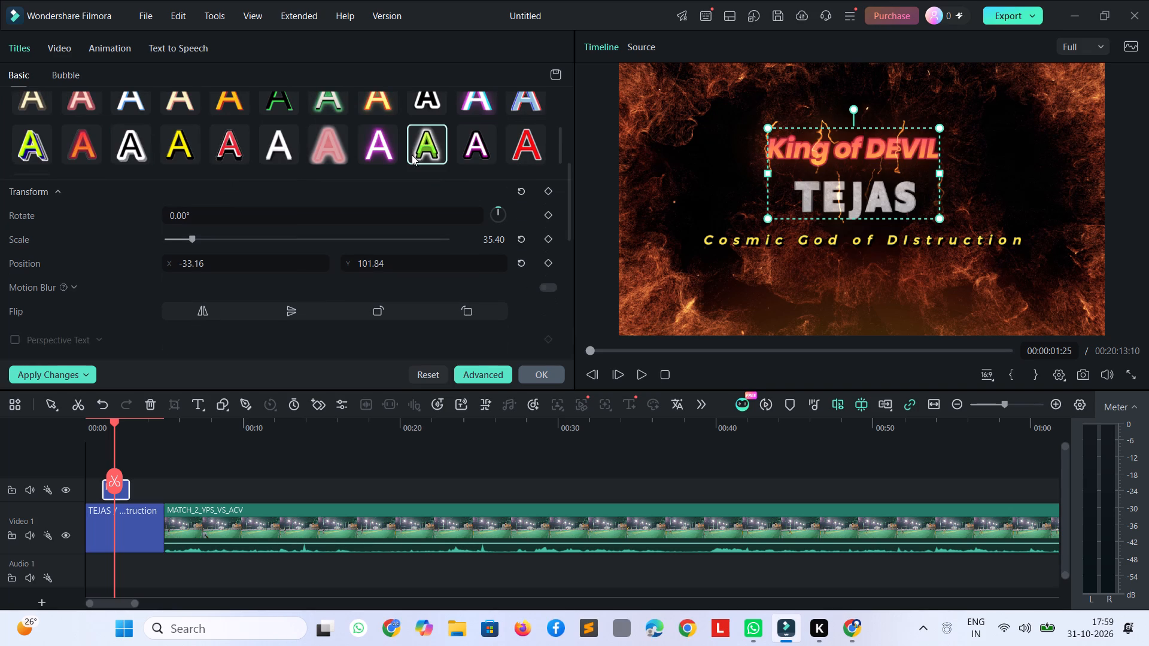
click(491, 141)
scroll(487, 142, up, 1)
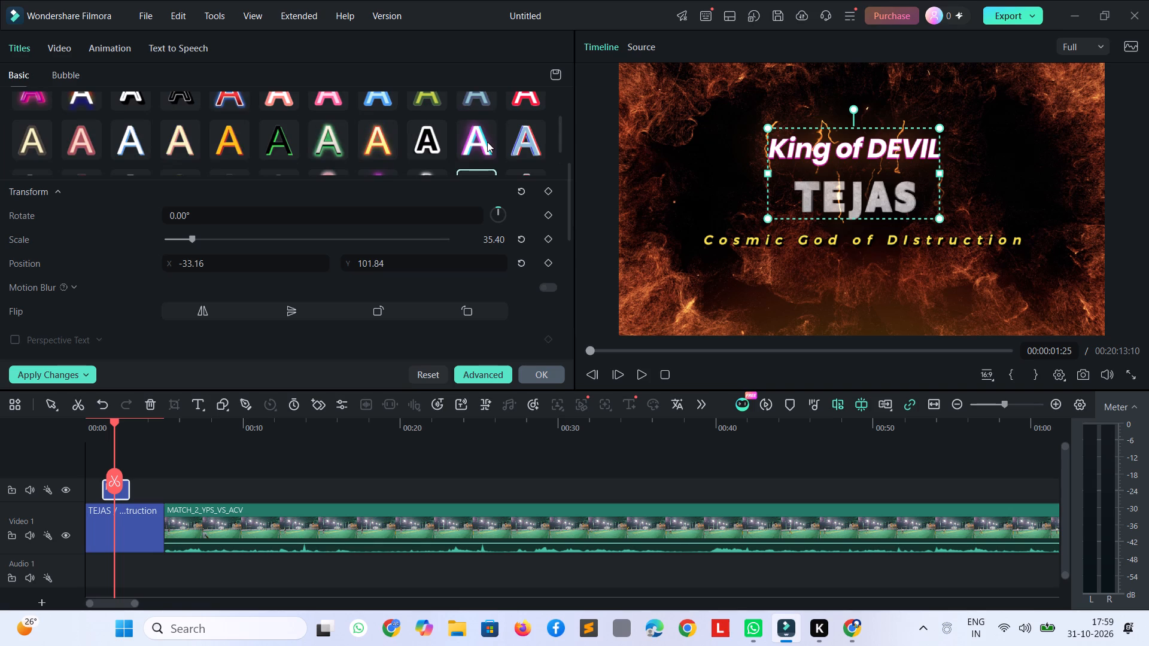
click(483, 141)
click(432, 142)
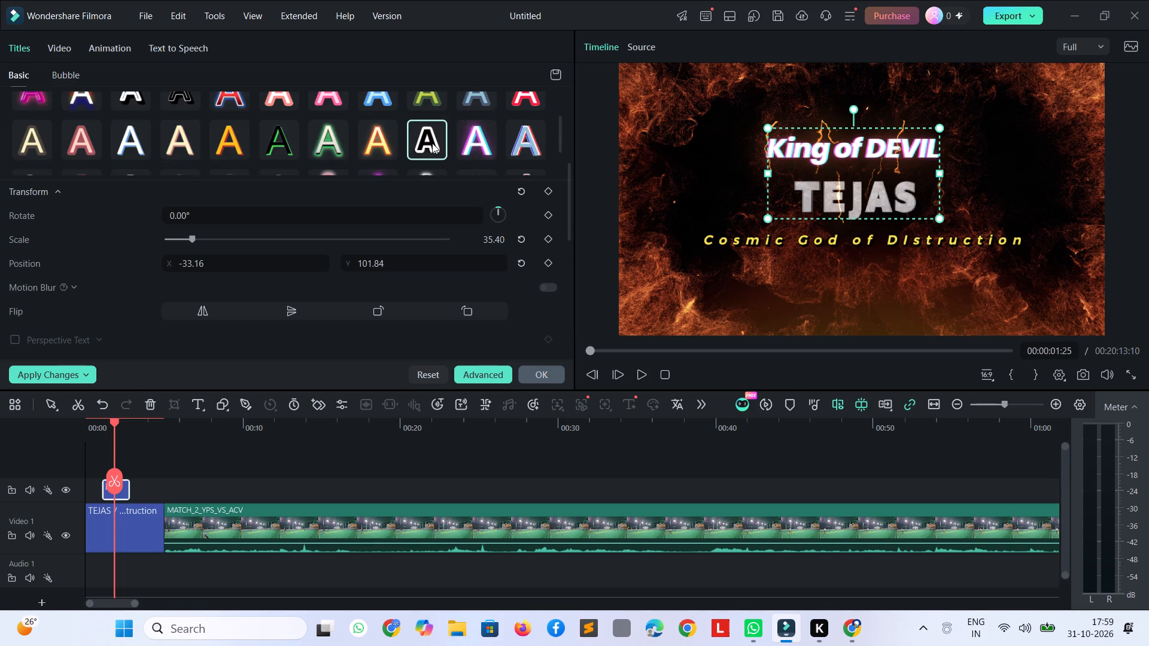
scroll(433, 143, up, 2)
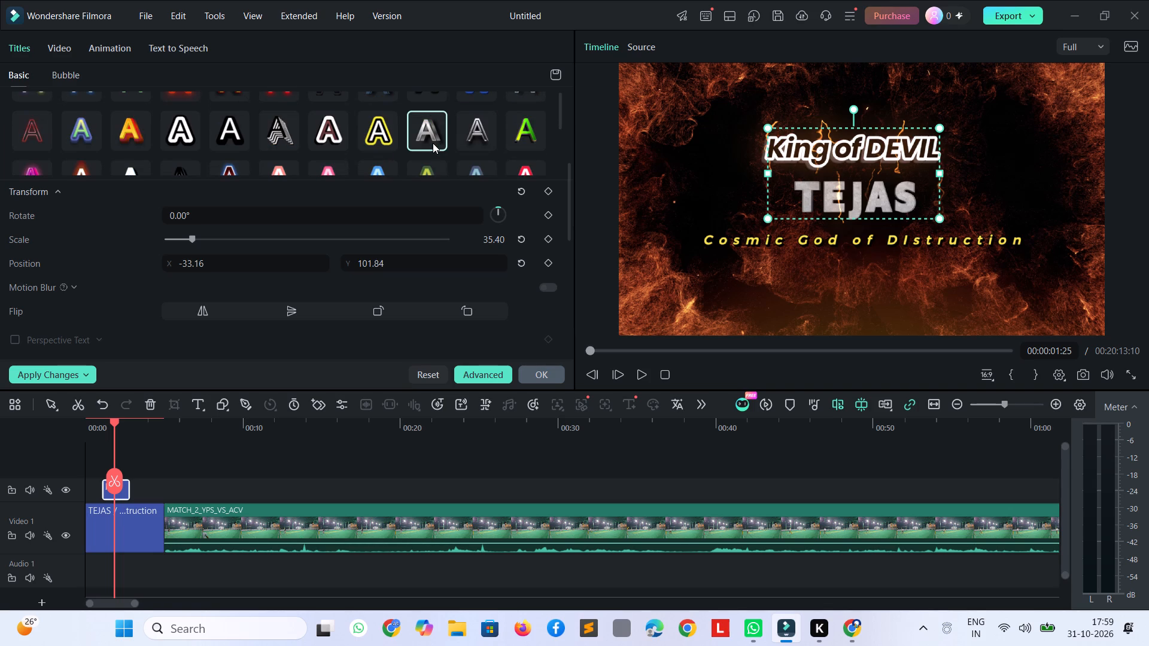
click(433, 143)
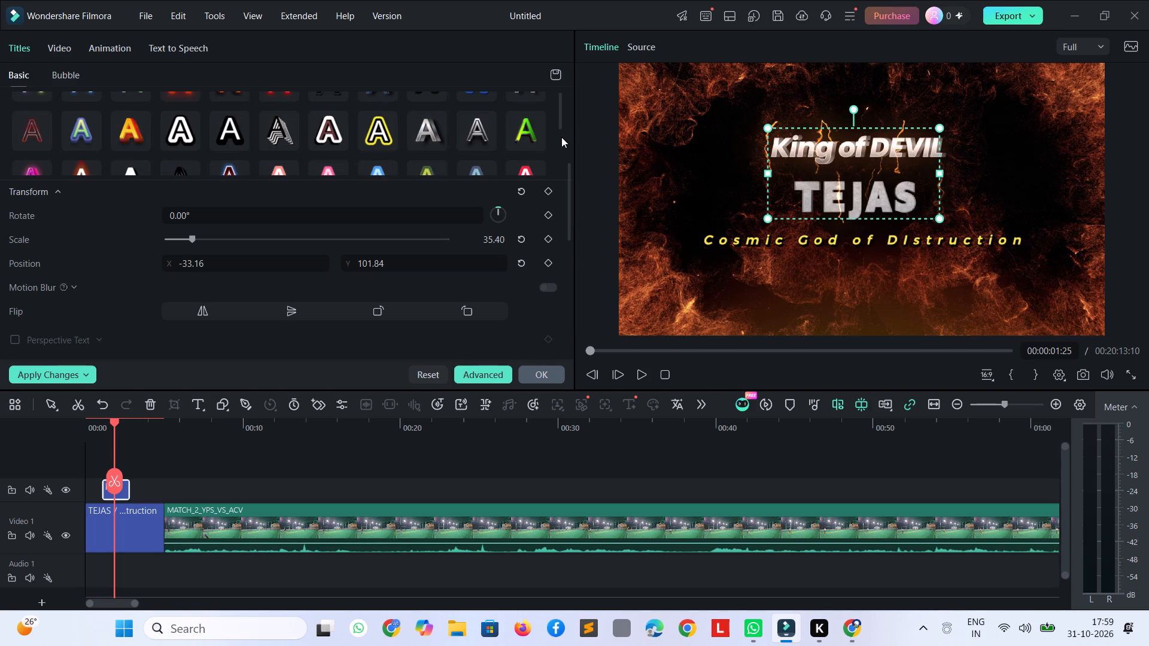
Look back through the text style presets for the "King of DEVIL" title.
scroll(470, 133, up, 1)
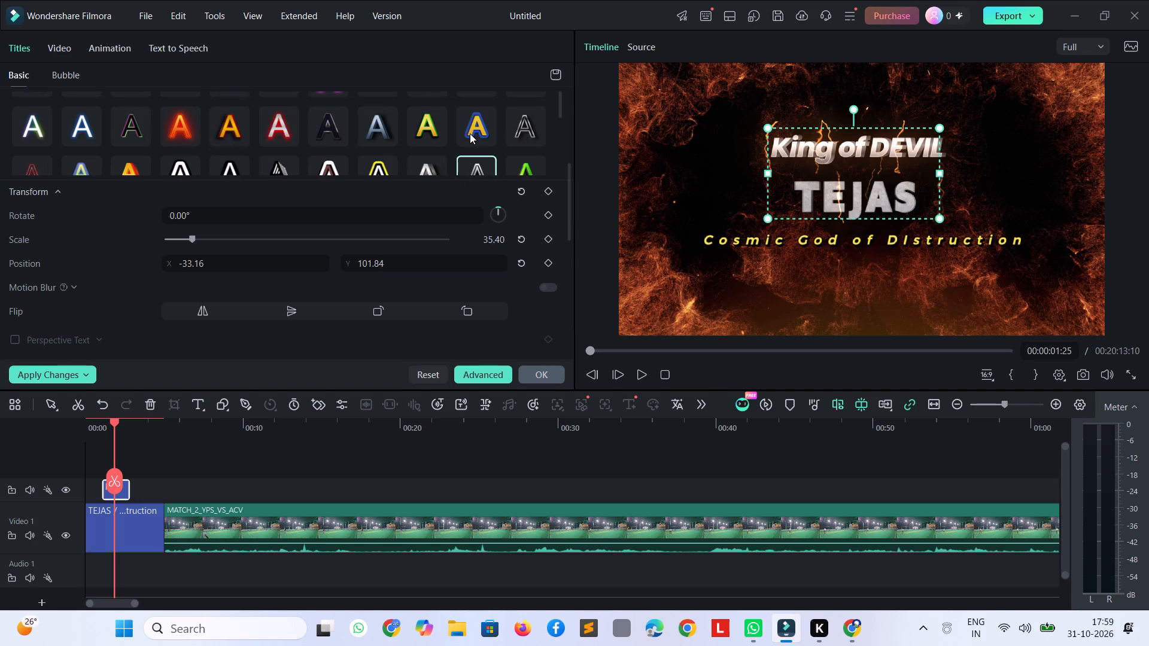
scroll(470, 133, up, 1)
scroll(272, 130, up, 2)
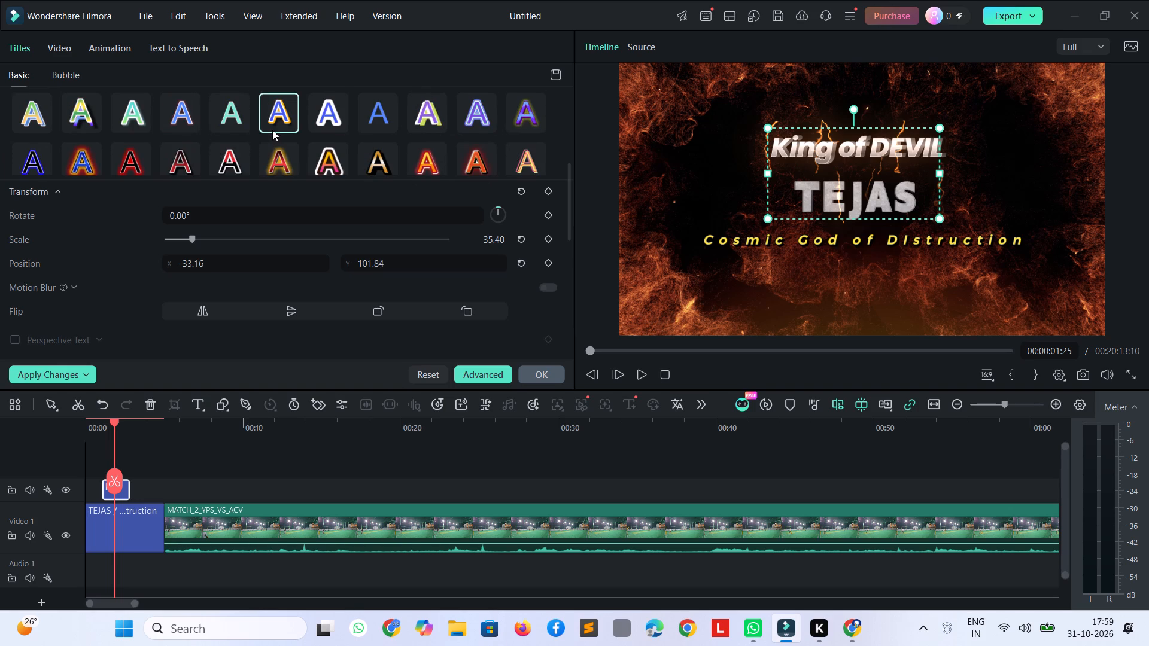
scroll(272, 130, up, 3)
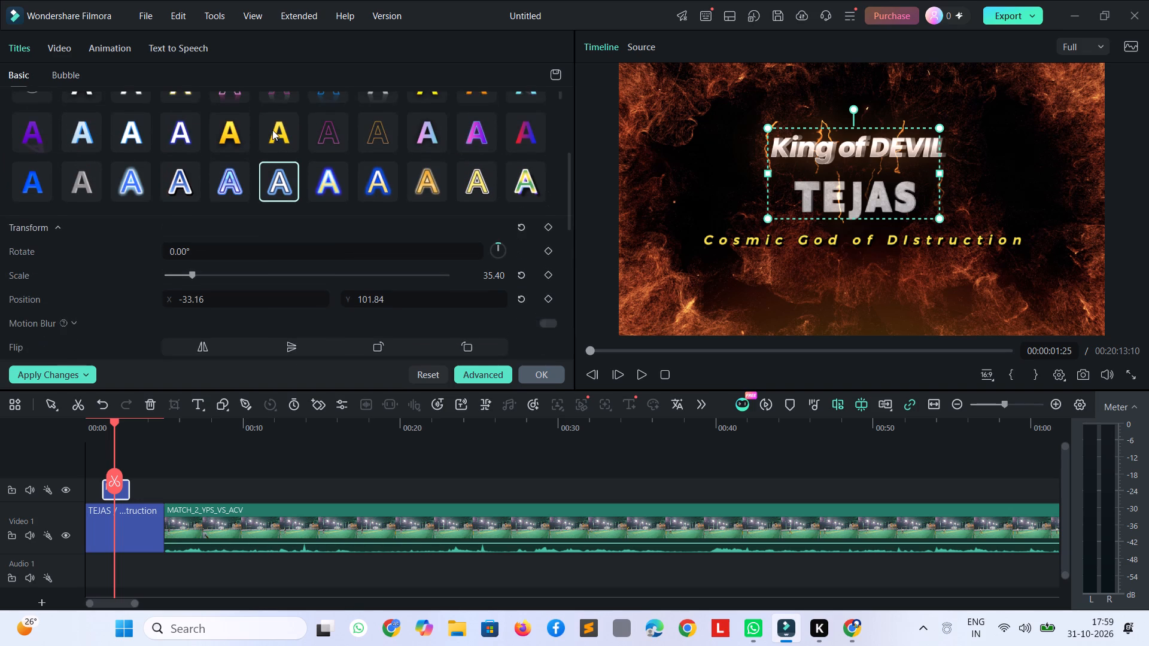
scroll(272, 130, up, 2)
Switch to Google Chrome and search for "naruto Uchiha BGM".
key(alt+Tab)
key(alt+Tab)
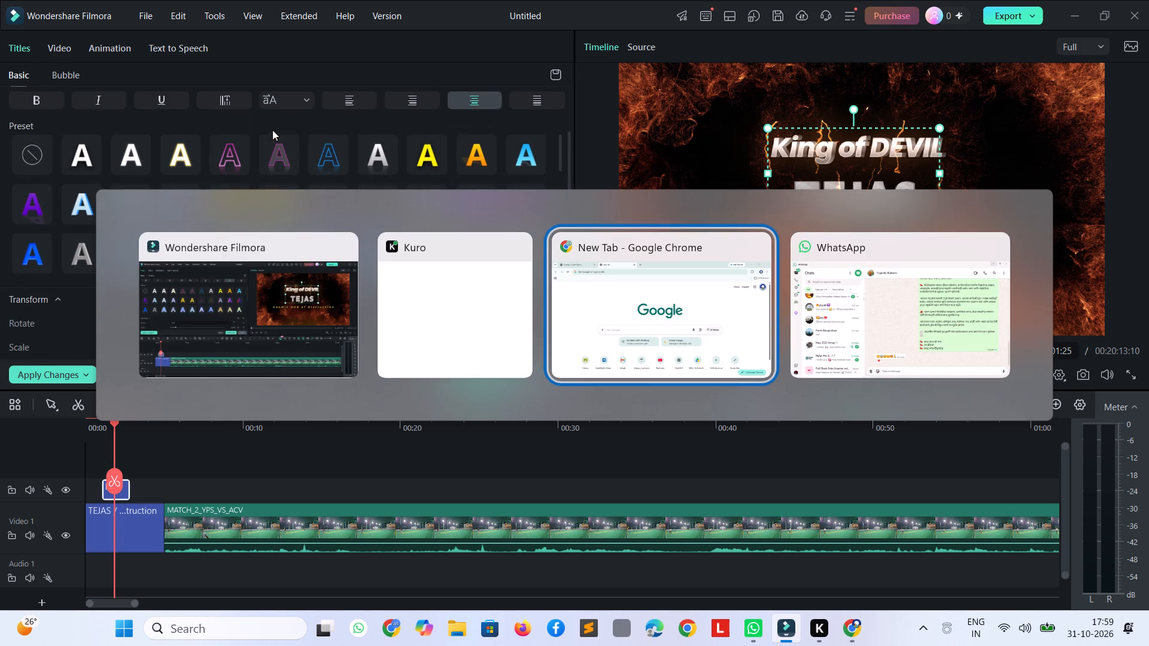
text(naruto)
key(space)
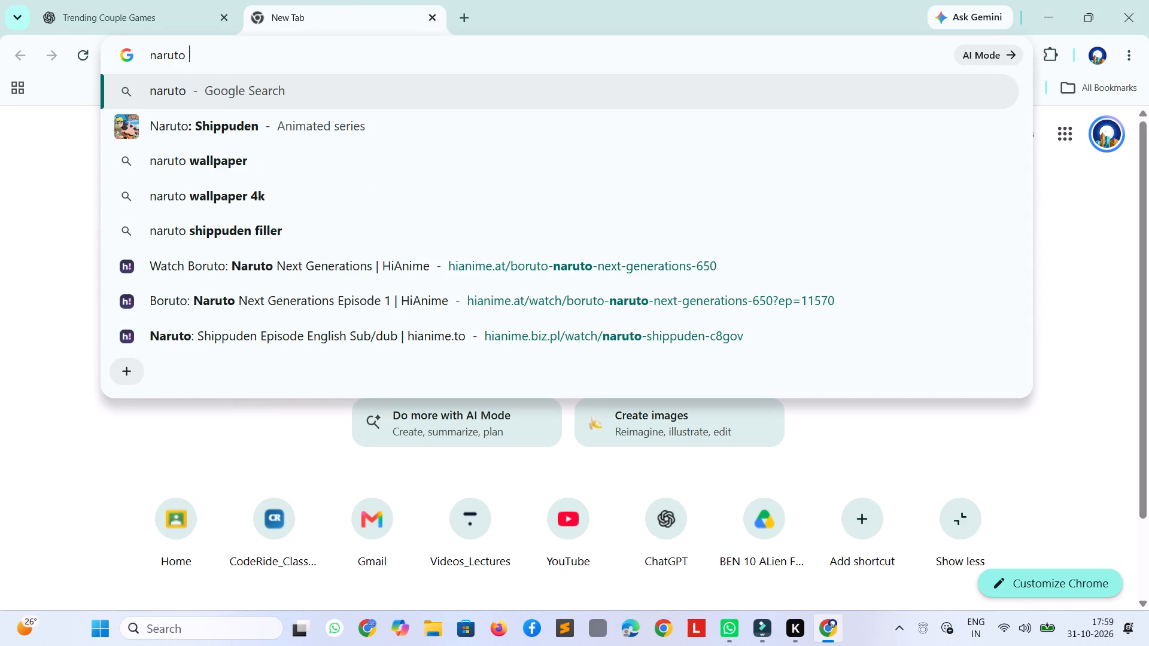
text(Uchiha)
key(space)
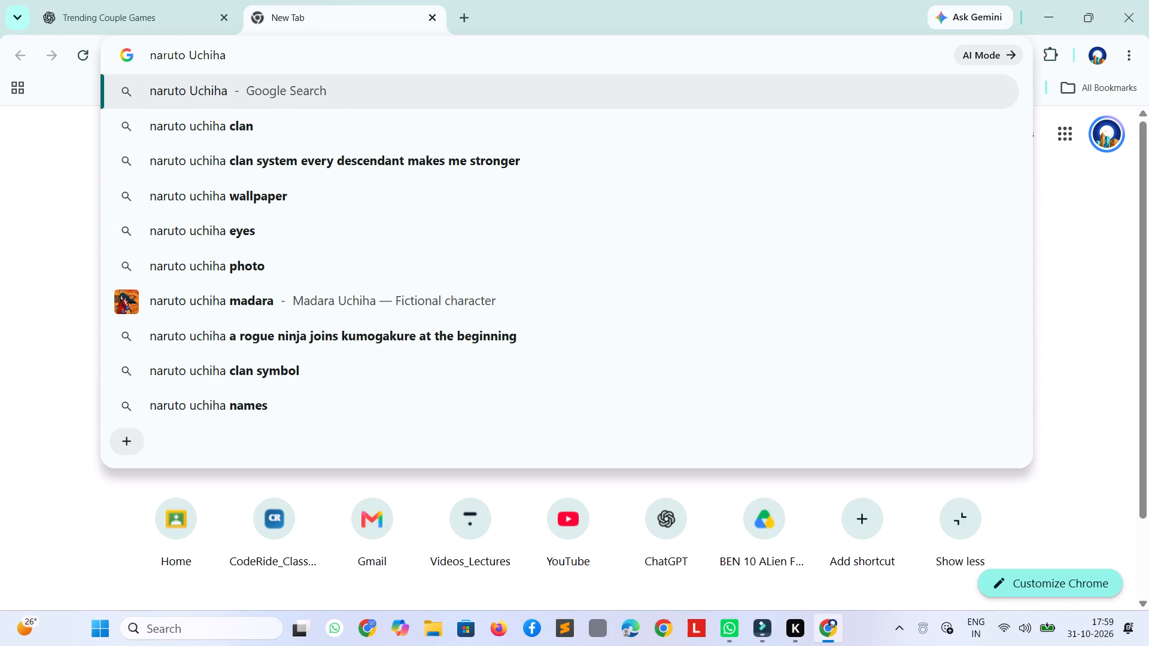
text(BGM)
key(Return)
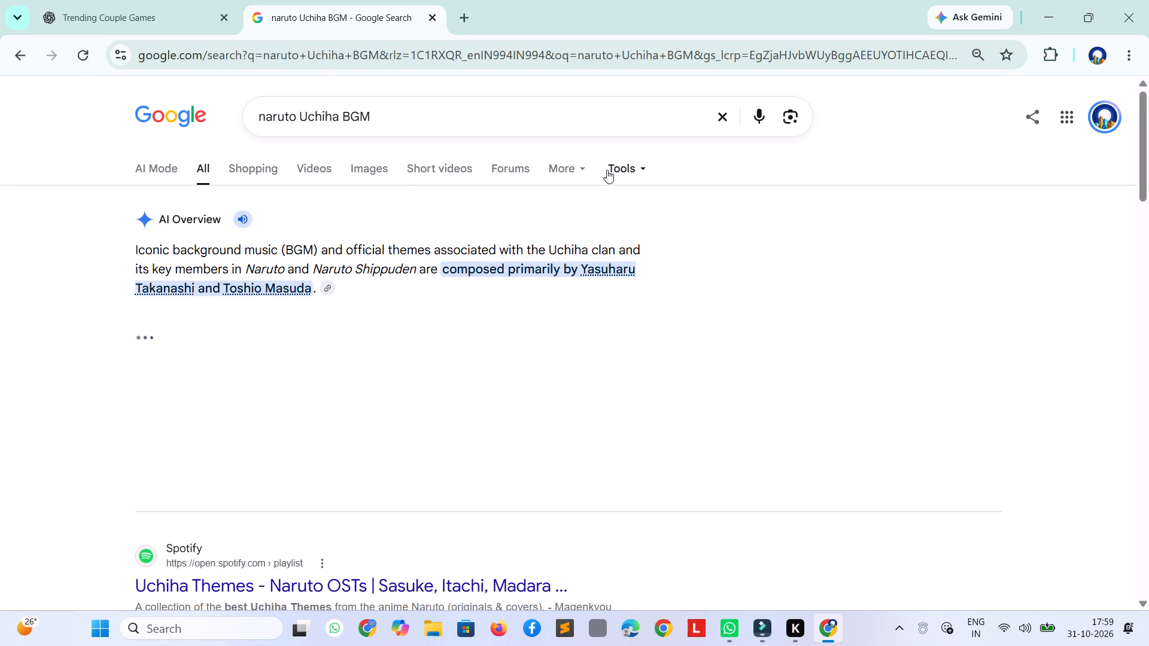
Refine the web search to "naruto uchiha bgm download".
click(536, 115)
key(space)
text(d)
text(ow)
key(Down)
key(Return)
key(Delete)
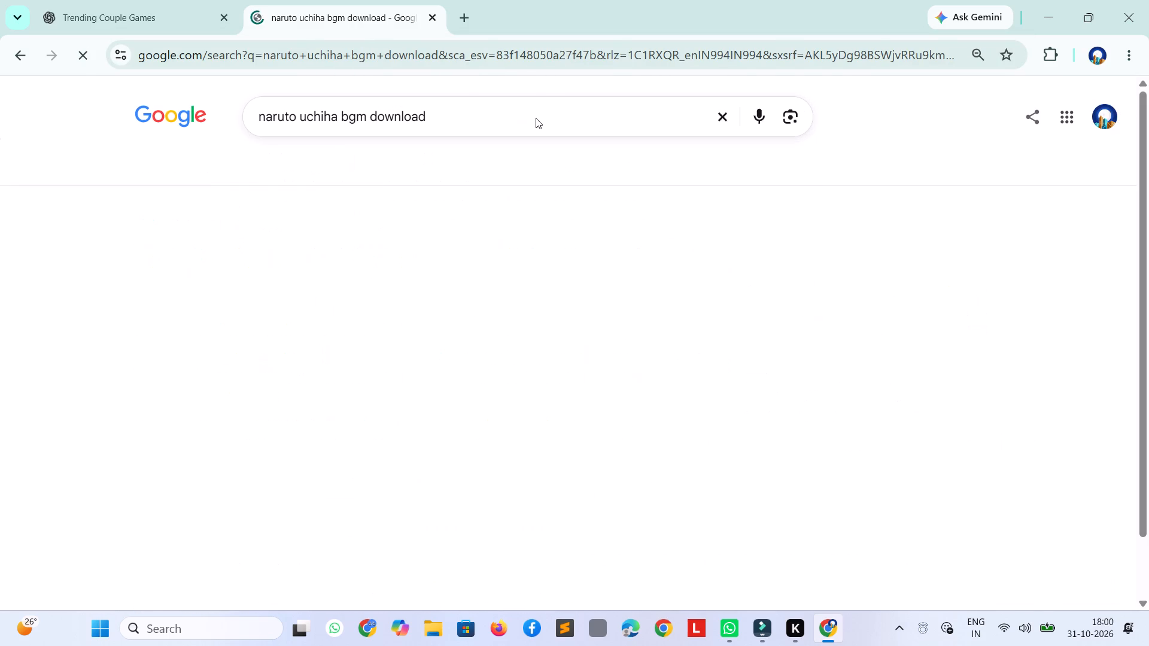
Open Zedge's Uchiha Naruto ringtones download page from the search results.
scroll(237, 463, down, 2)
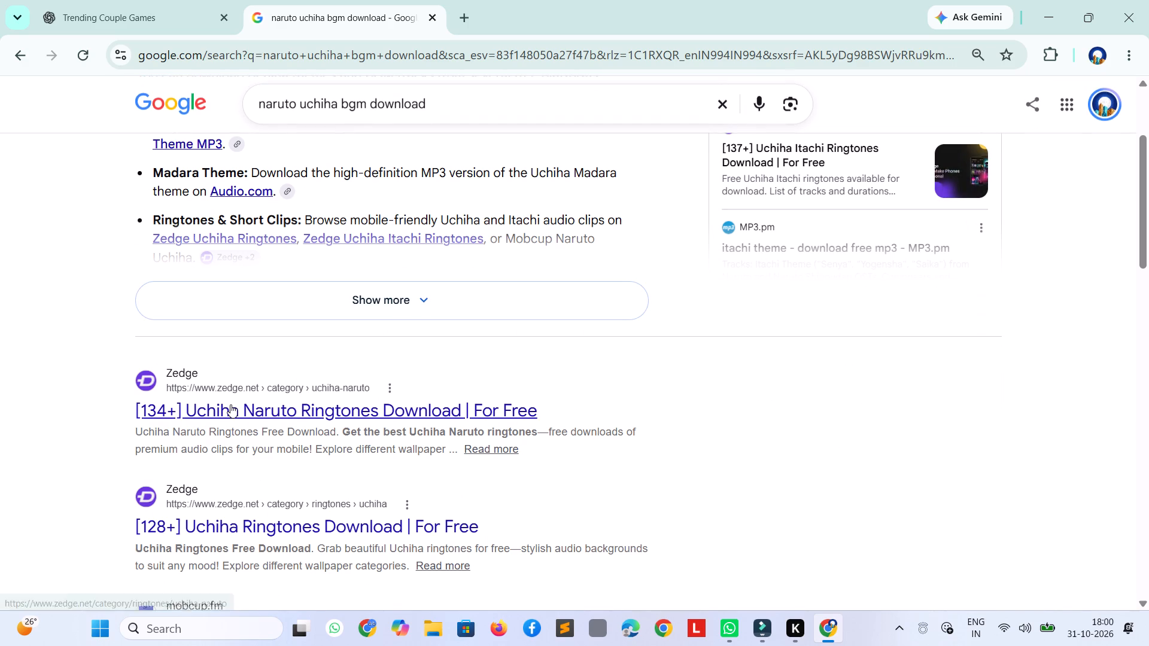
click(230, 404)
Preview the 30-second and 7-second Madara ringtones, dismissing the advert, and return to the ringtone list.
click(93, 315)
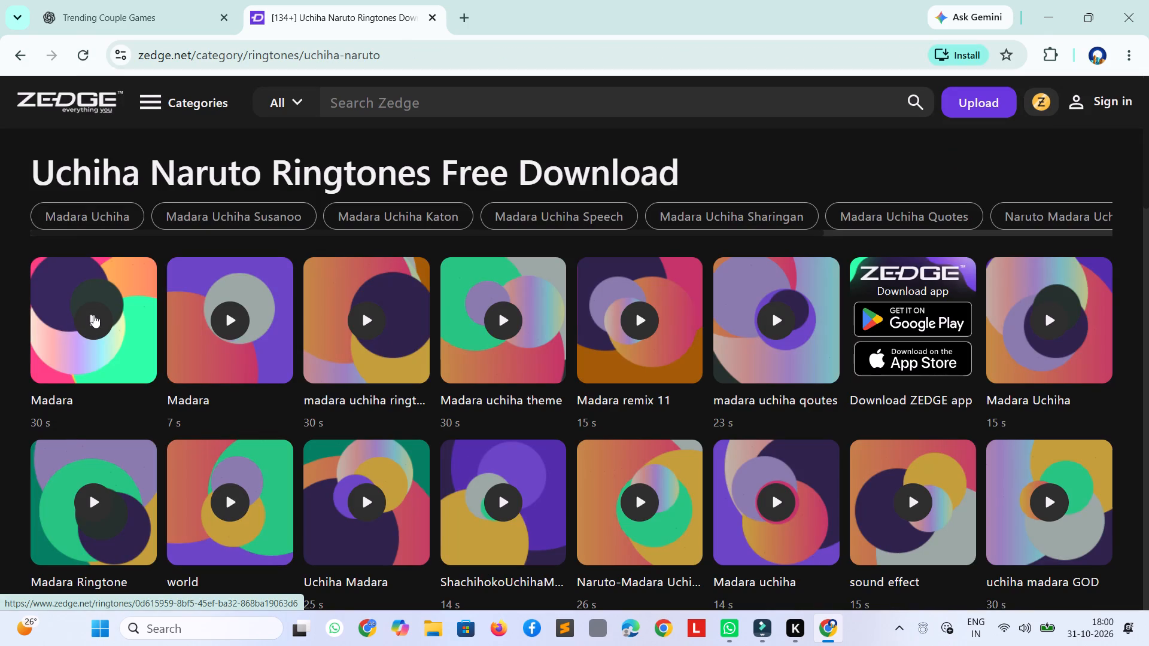
click(250, 336)
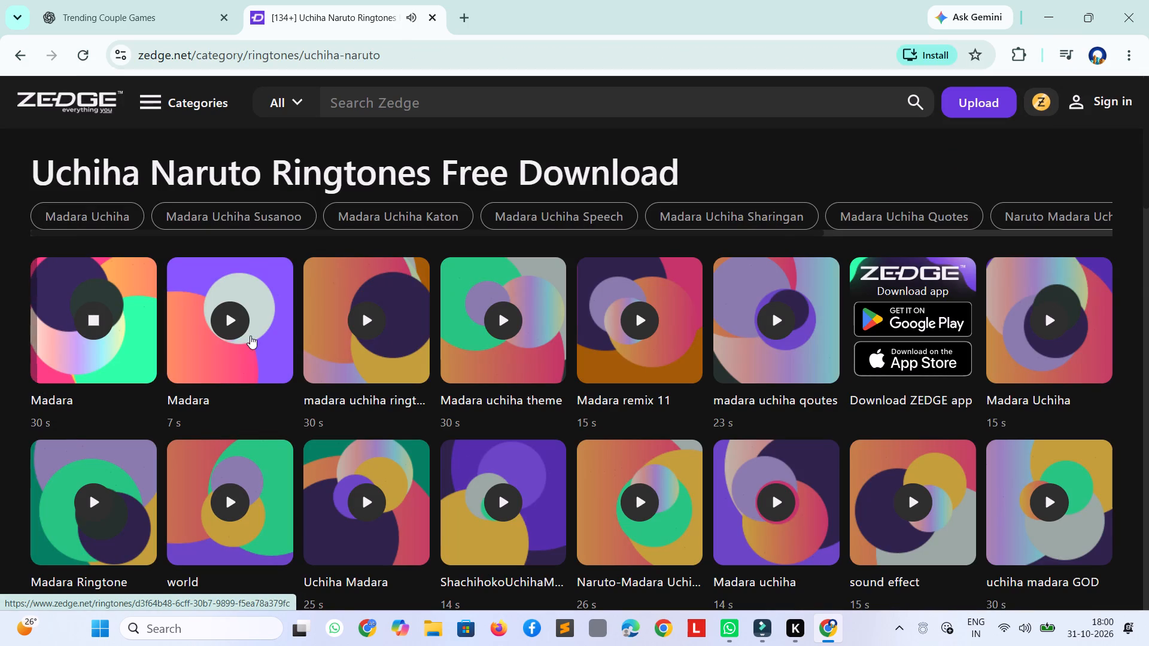
click(222, 316)
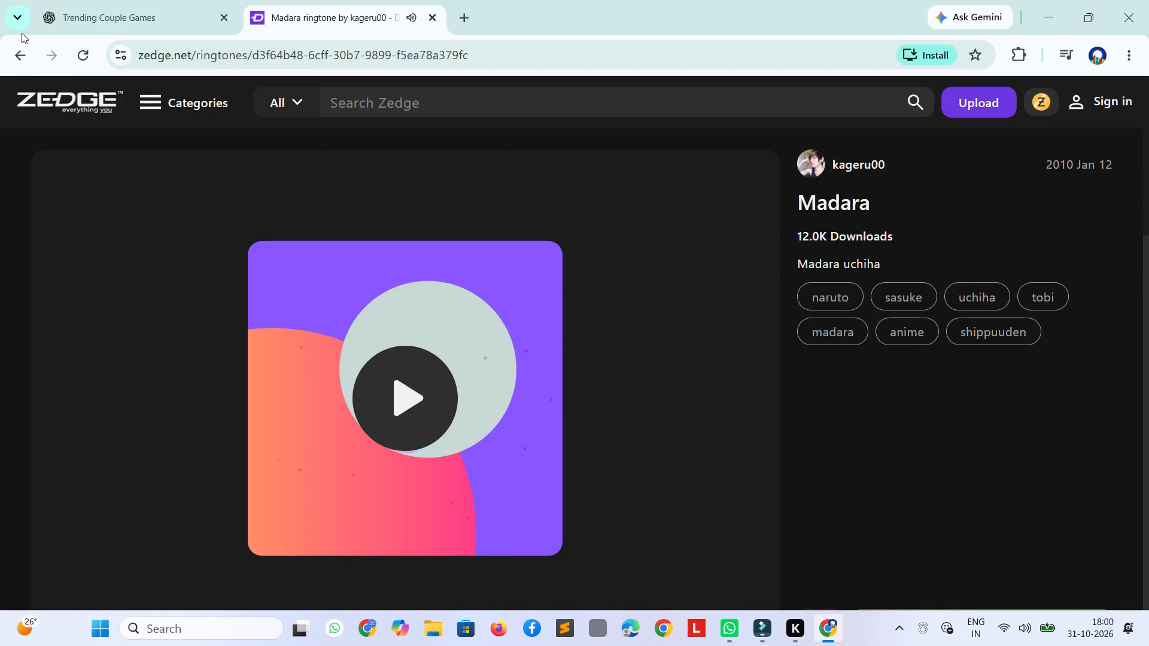
click(22, 46)
click(236, 325)
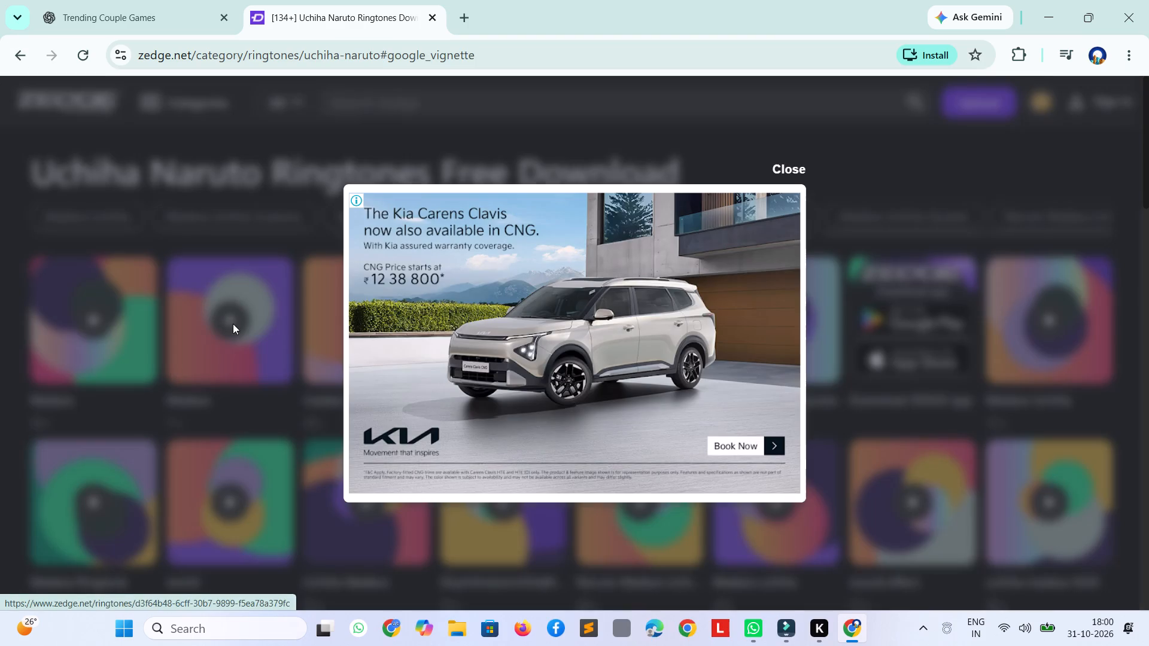
click(791, 164)
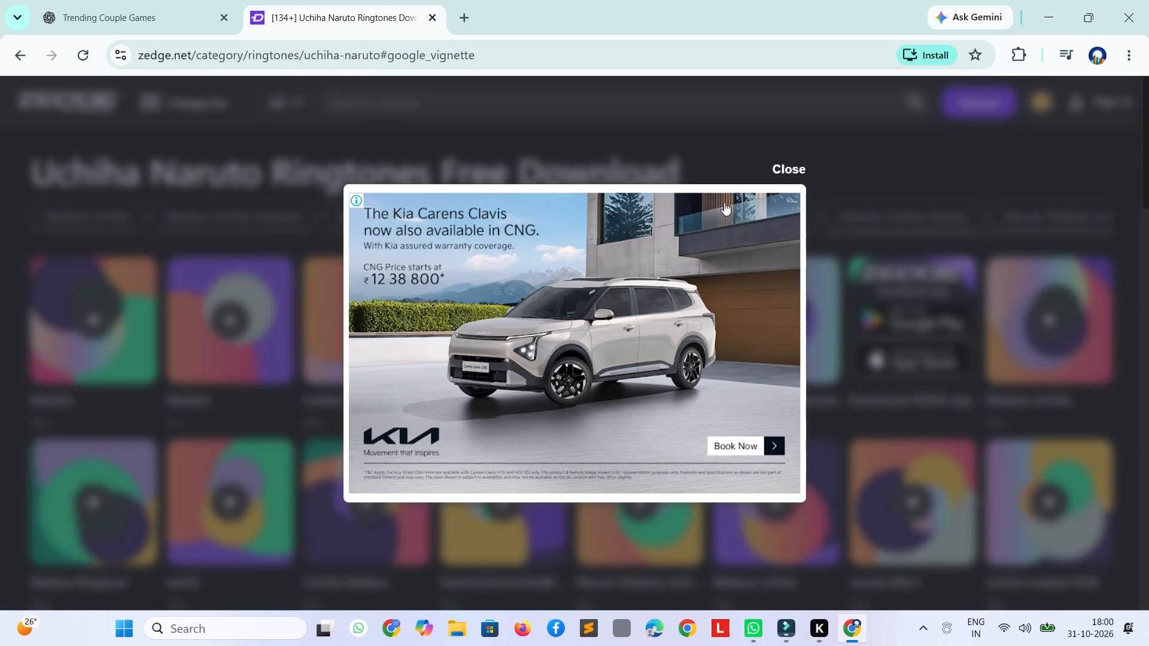
click(380, 396)
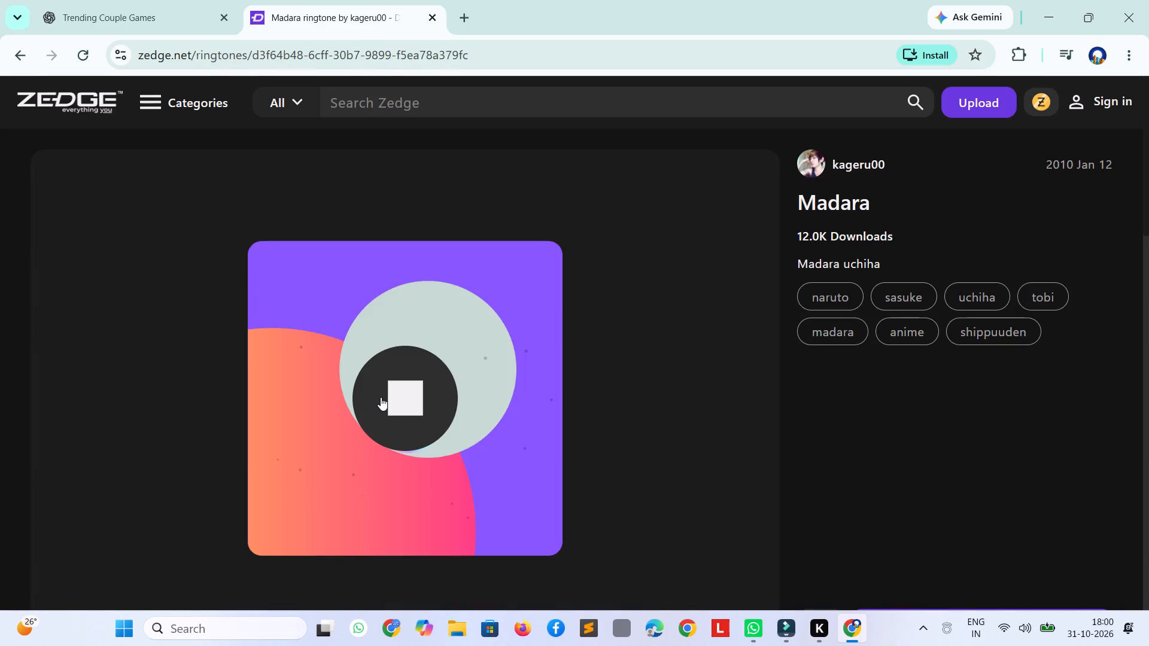
click(27, 50)
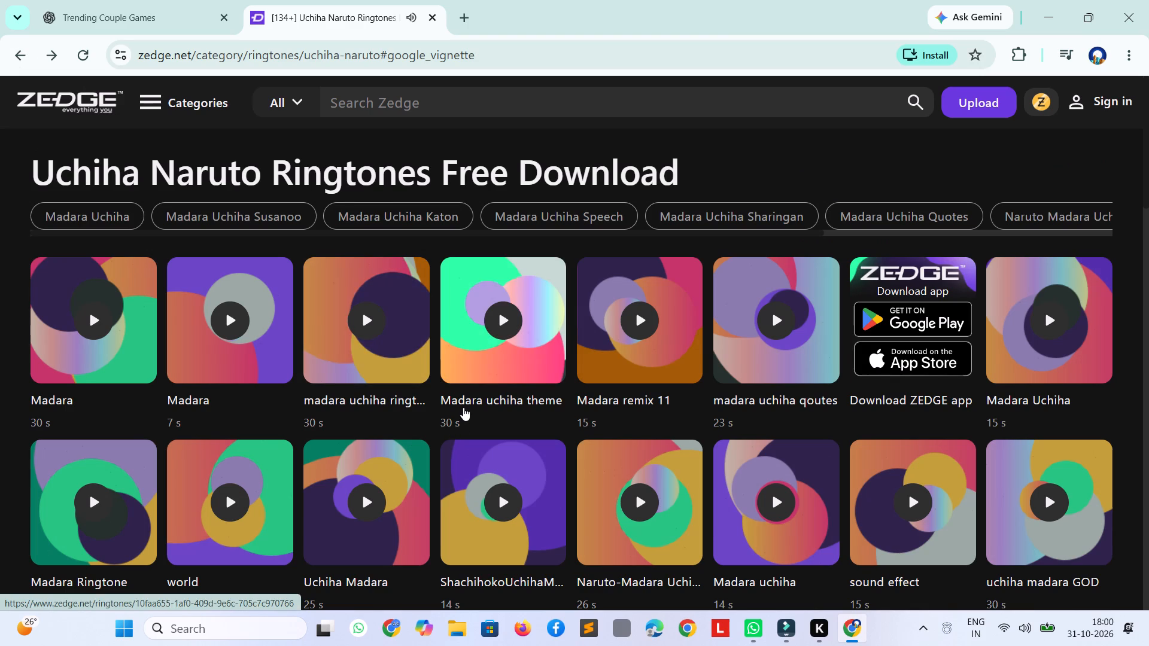
Preview the "world" and "WAKE UP TO REALITY" ringtones in the Uchiha Naruto list.
scroll(260, 484, down, 1)
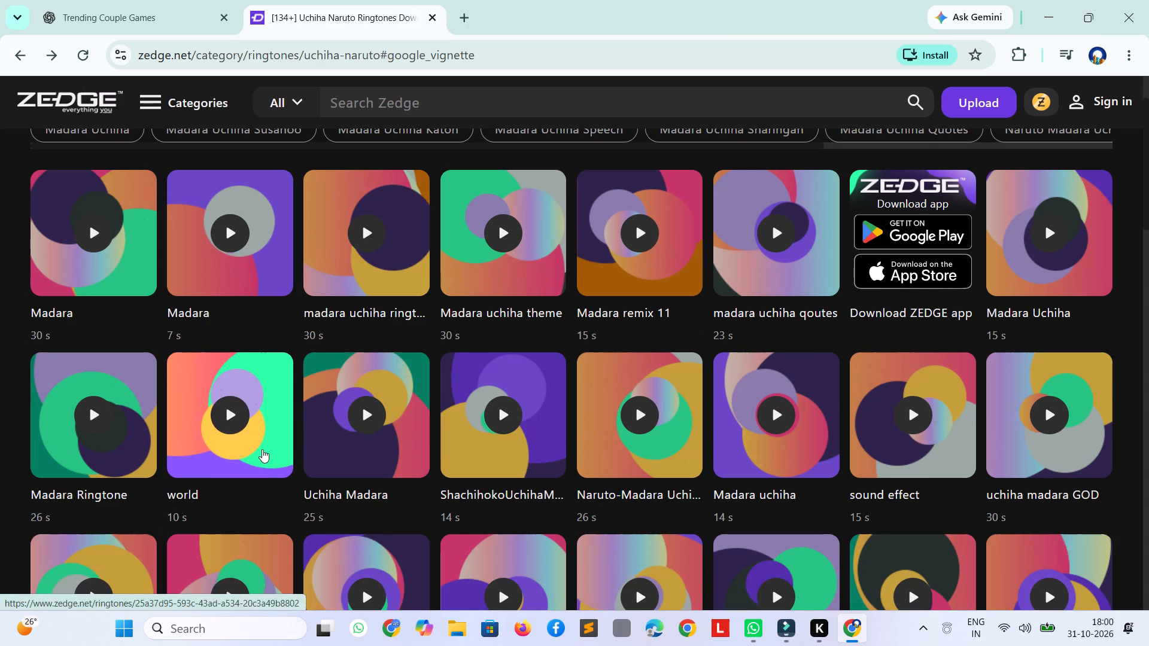
click(231, 407)
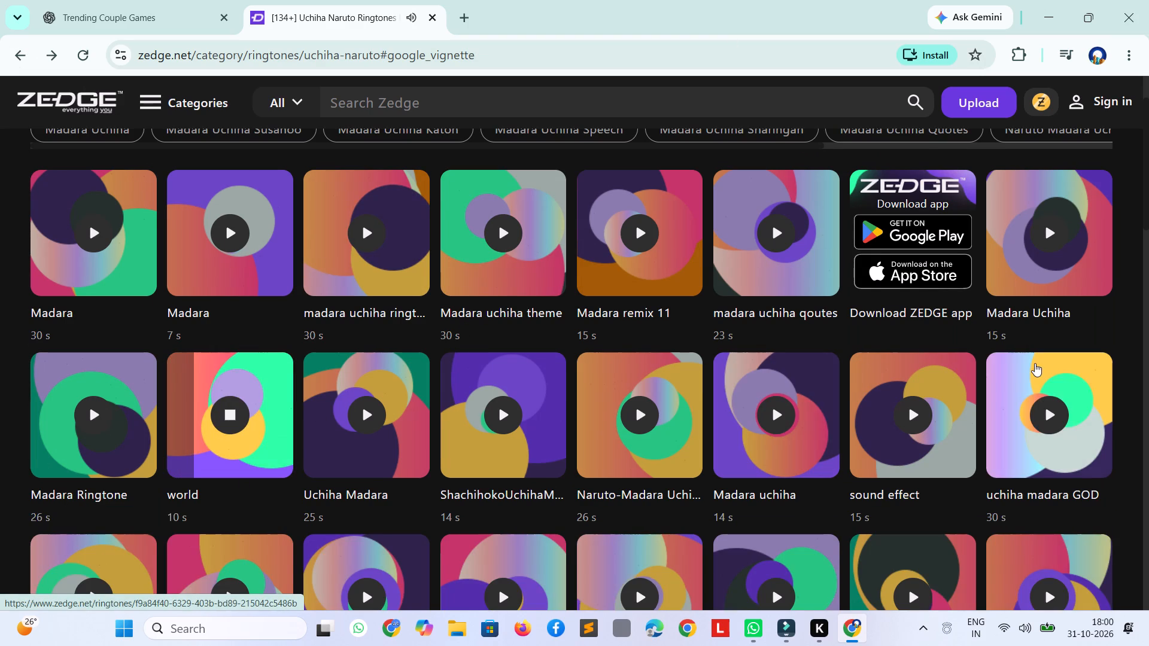
scroll(323, 410, down, 2)
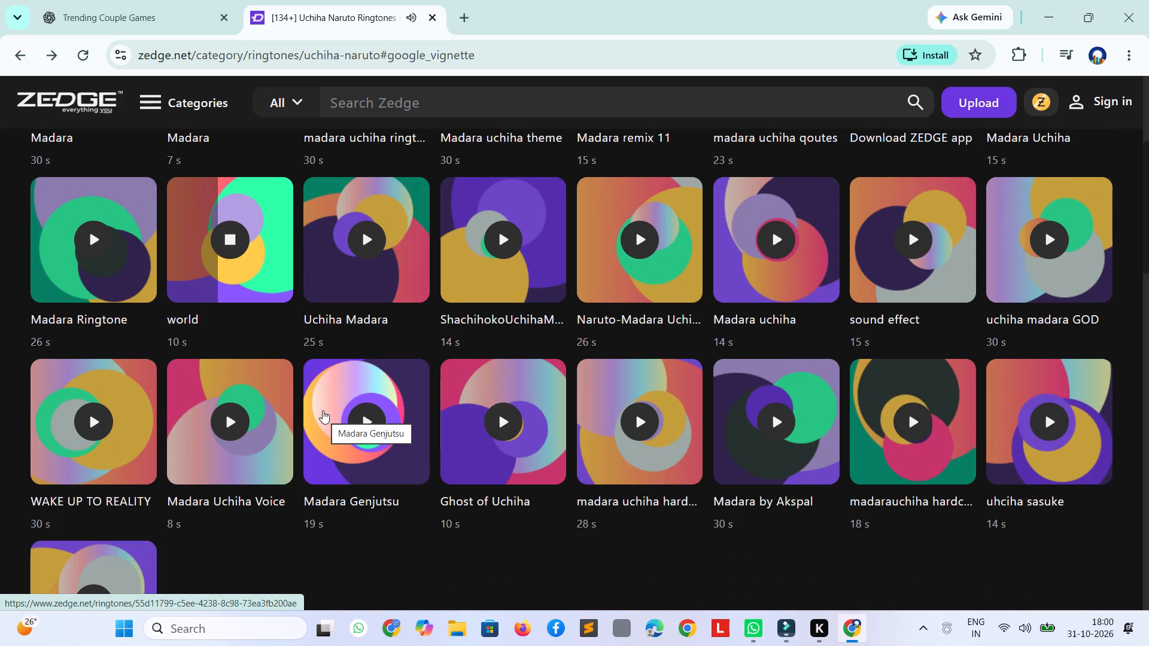
click(108, 411)
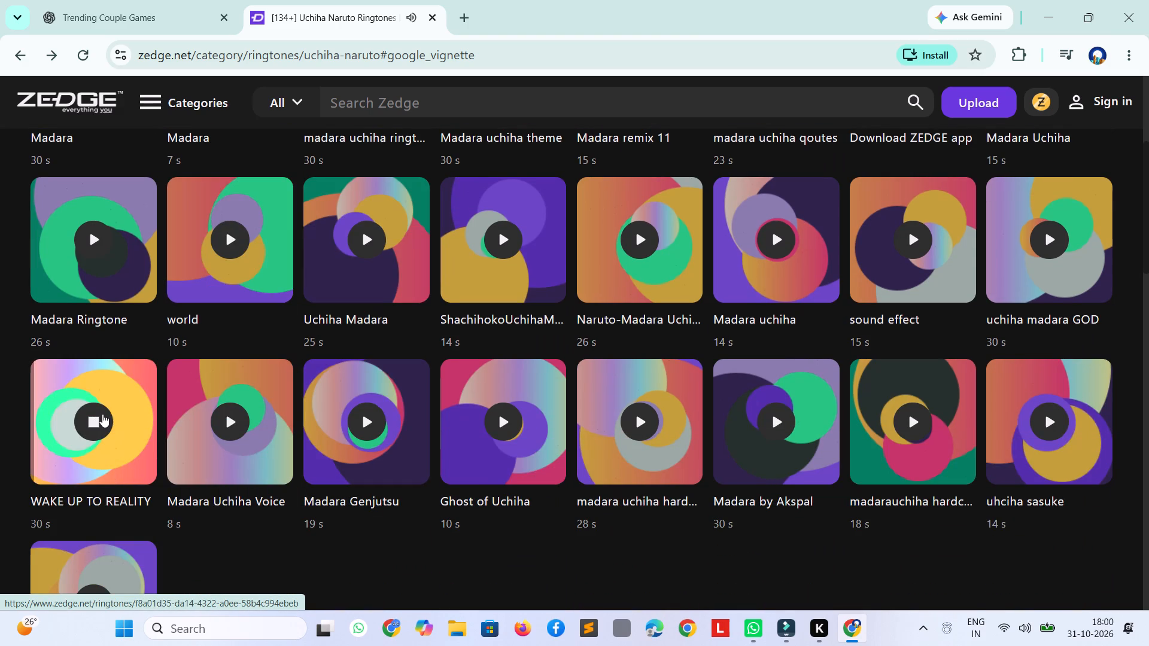
click(102, 420)
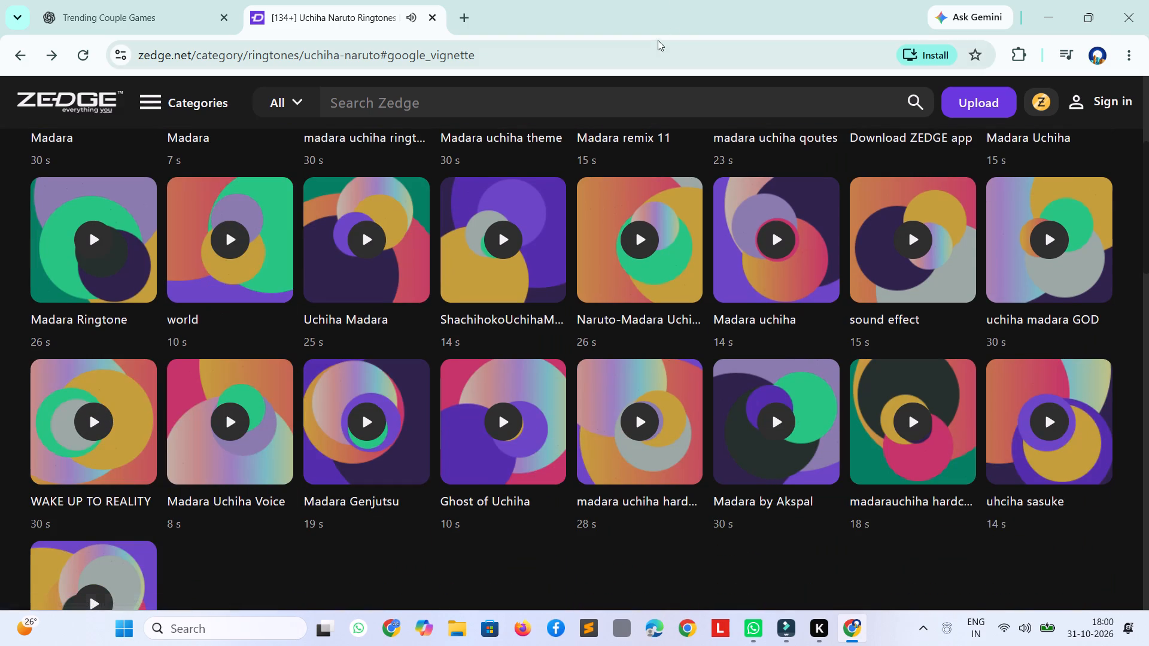
Search Zedge for "oorochimaru".
click(505, 106)
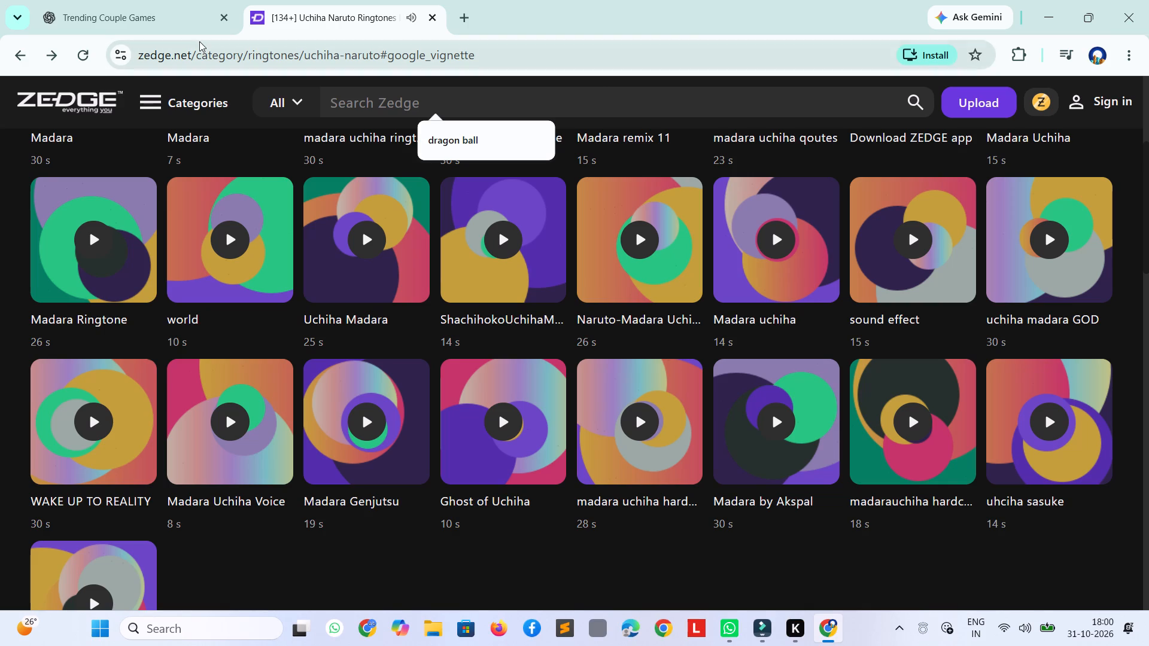
text(oorochimaru)
key(space)
key(Return)
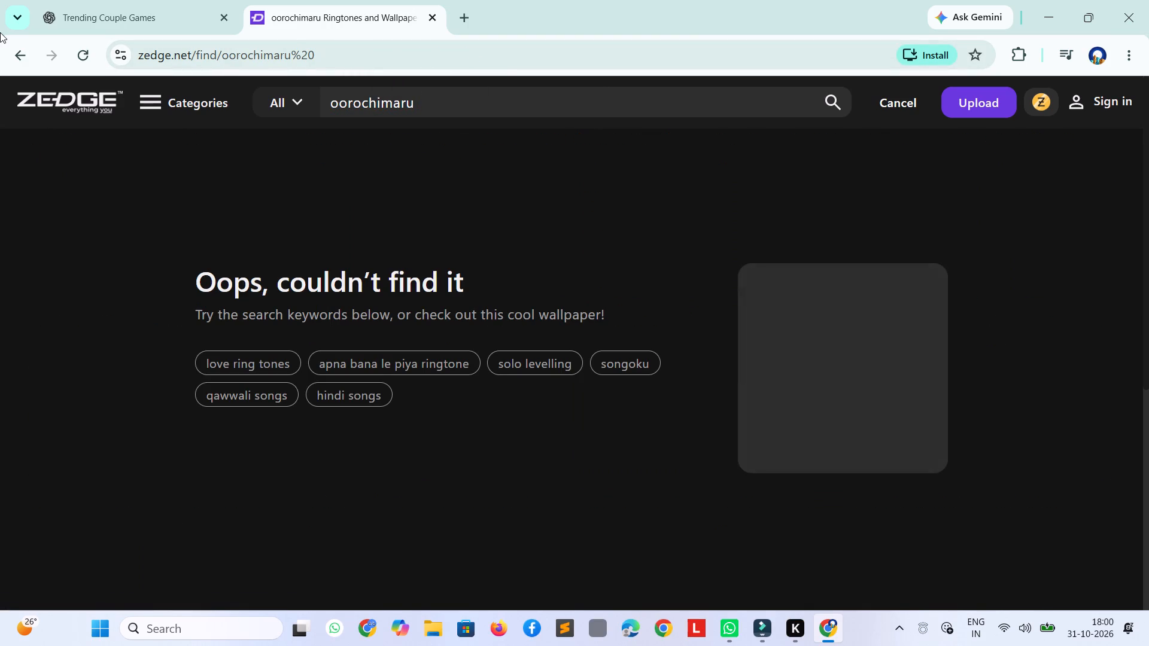
Return to the Google results and shorten the search to "naruto bgm download".
click(23, 54)
click(23, 54)
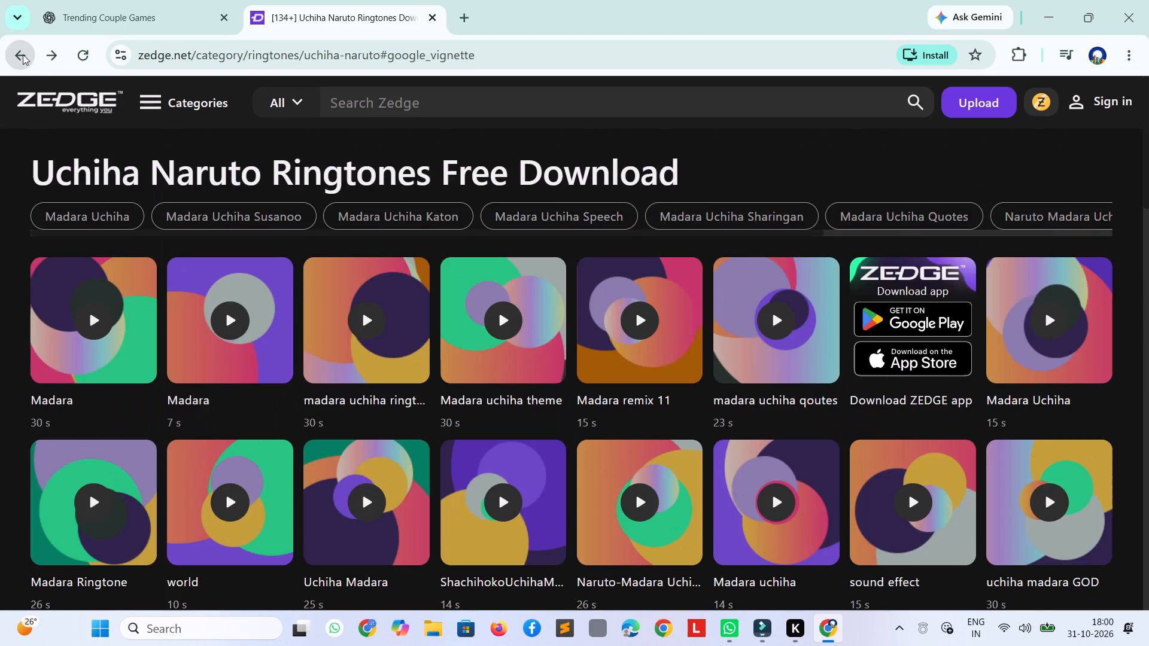
click(23, 54)
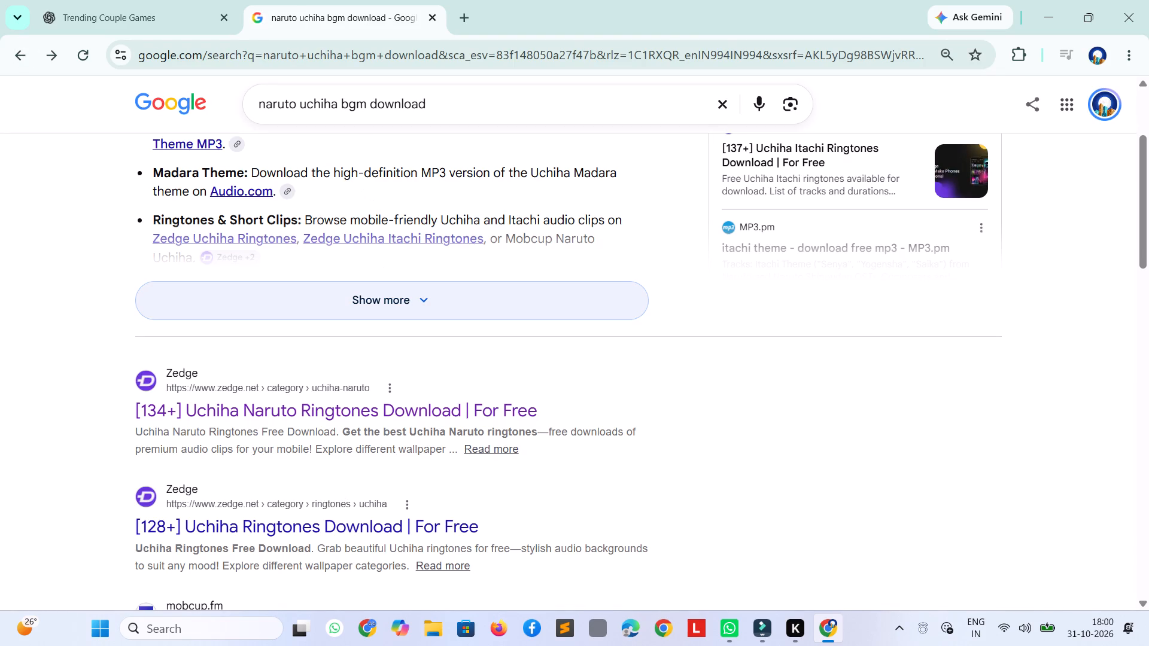
drag(342, 101, 311, 109)
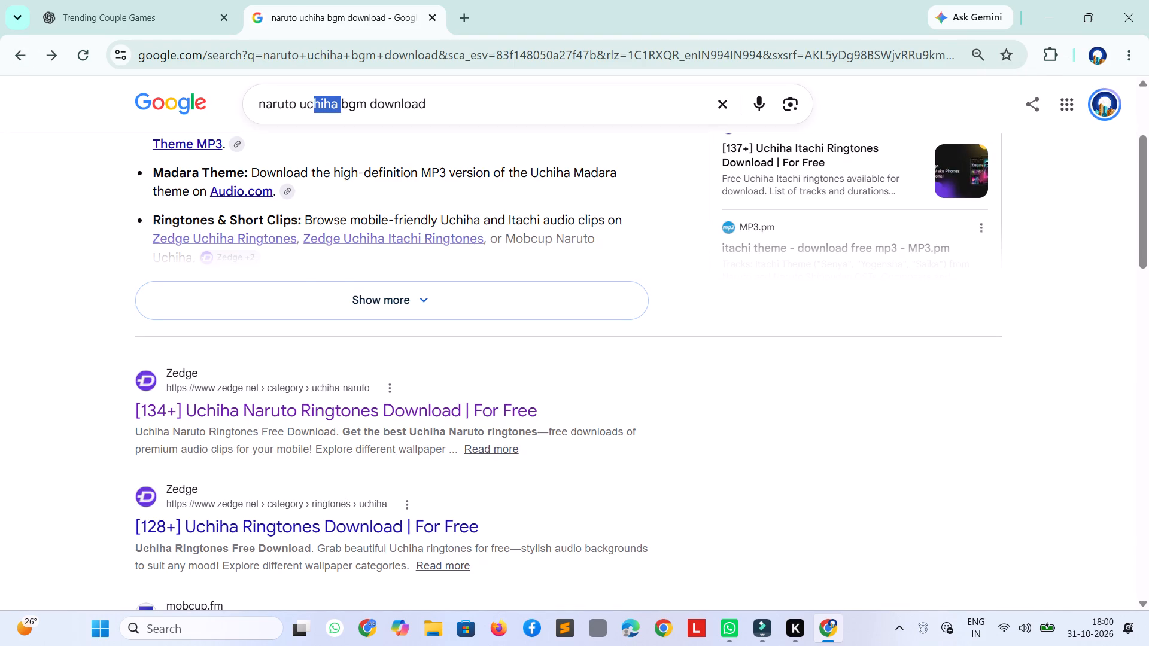
drag(311, 109, 301, 110)
key(Return)
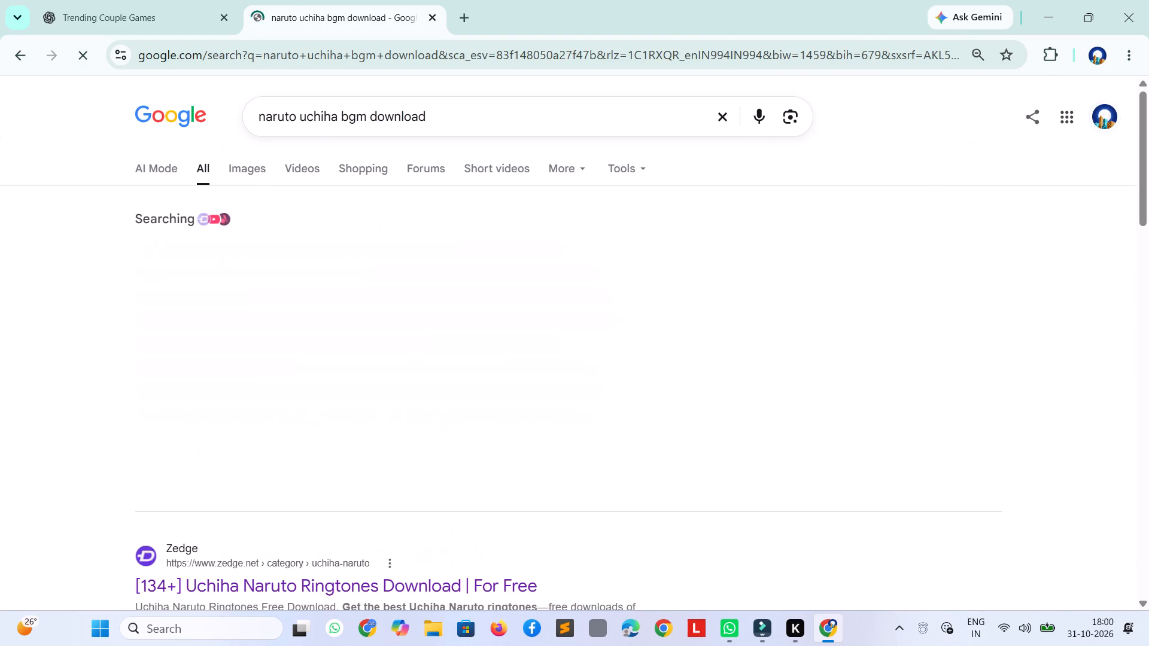
click(337, 115)
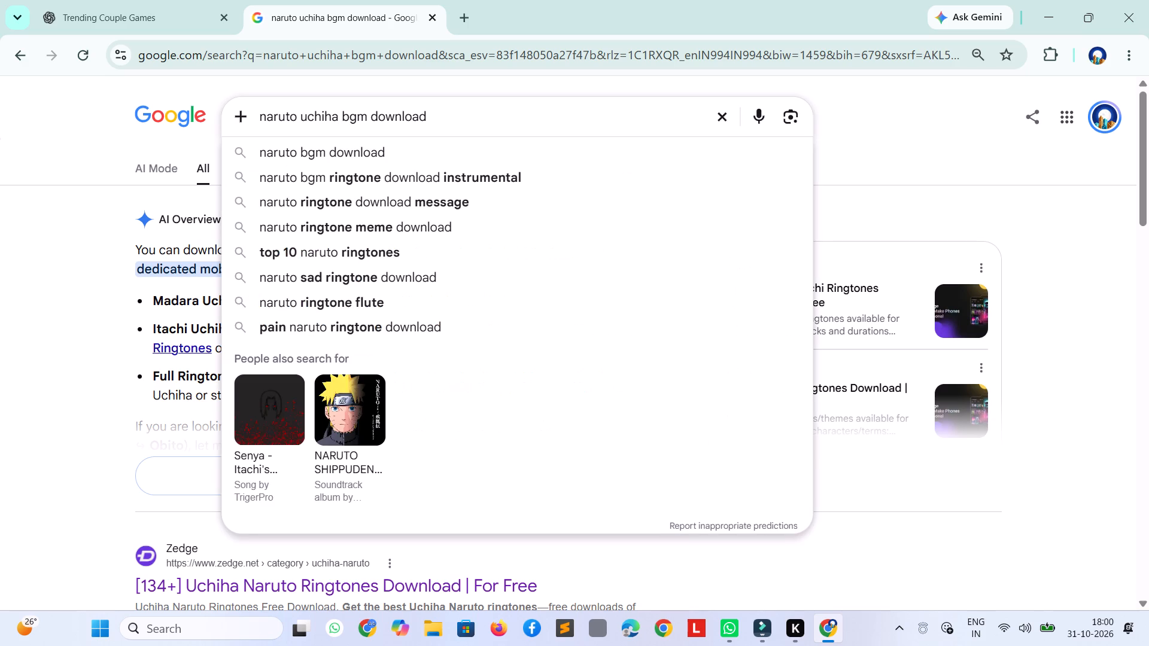
key(ctrl+BackSpace)
key(Return)
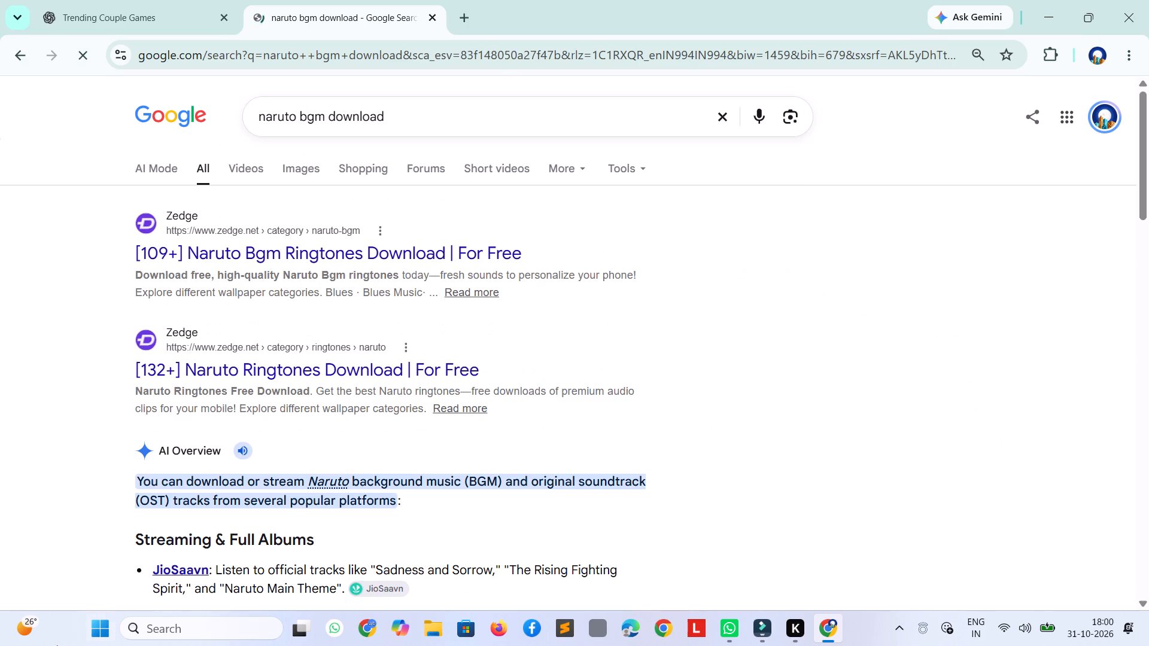
Open Zedge's Naruto Bgm Ringtones download page from the search results.
click(260, 250)
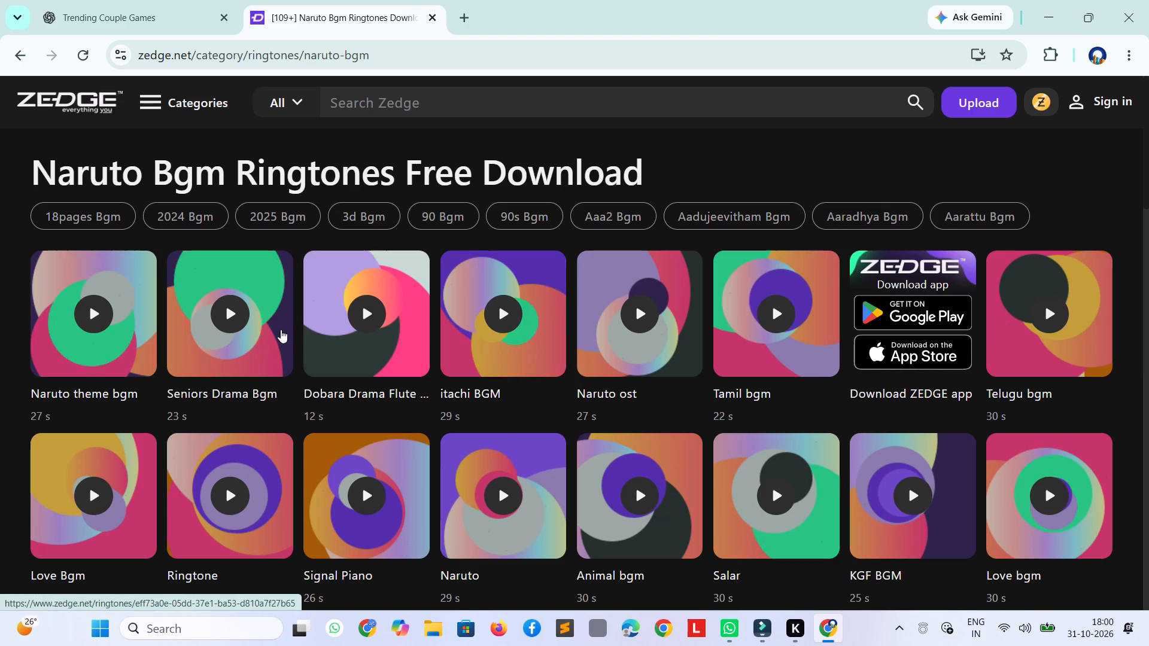
Preview the Seniors Drama Bgm and Dobara Drama Flute ringtones and look through the rest of the Naruto Bgm list.
click(245, 313)
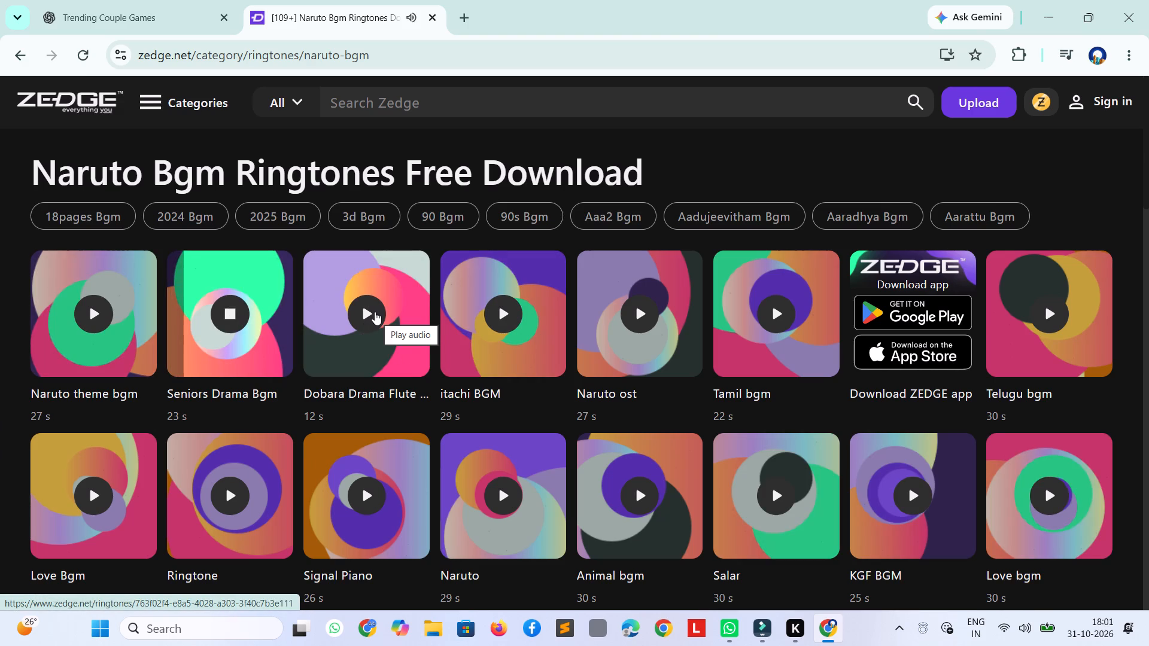
click(375, 312)
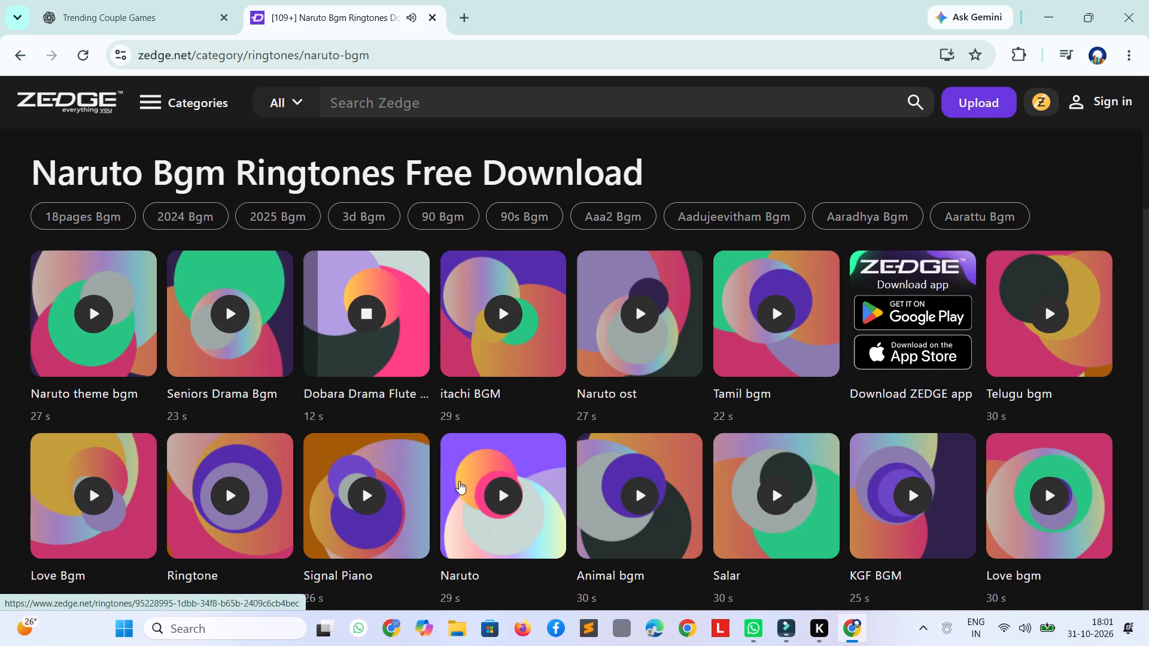
scroll(595, 422, down, 1)
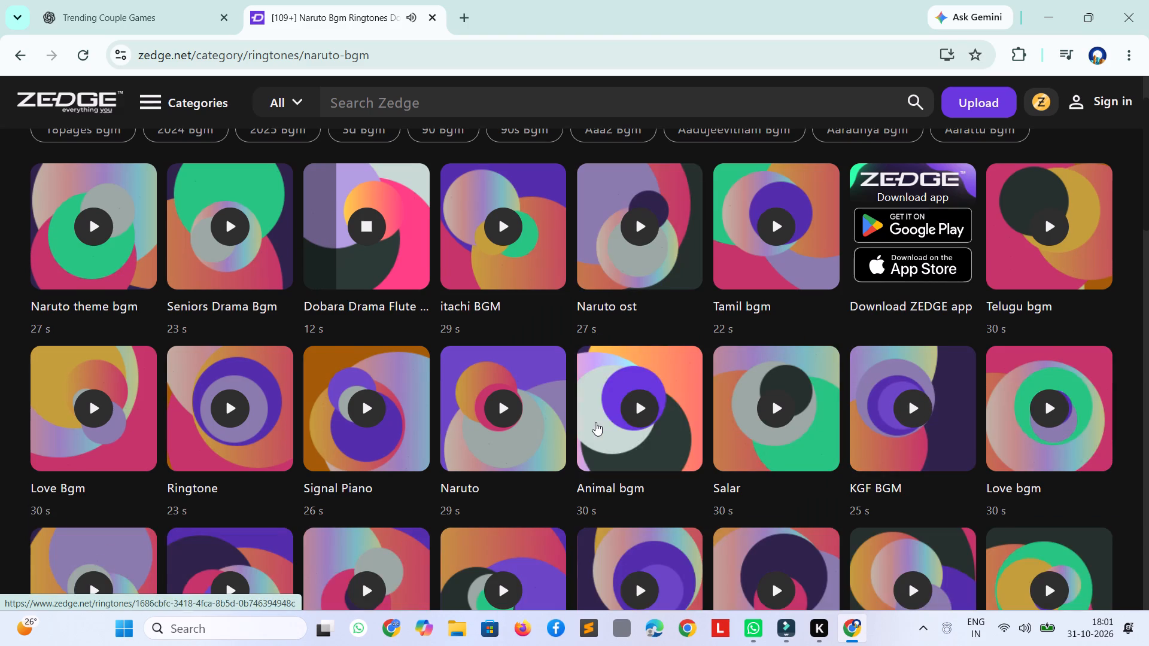
scroll(603, 417, down, 1)
scroll(42, 444, down, 2)
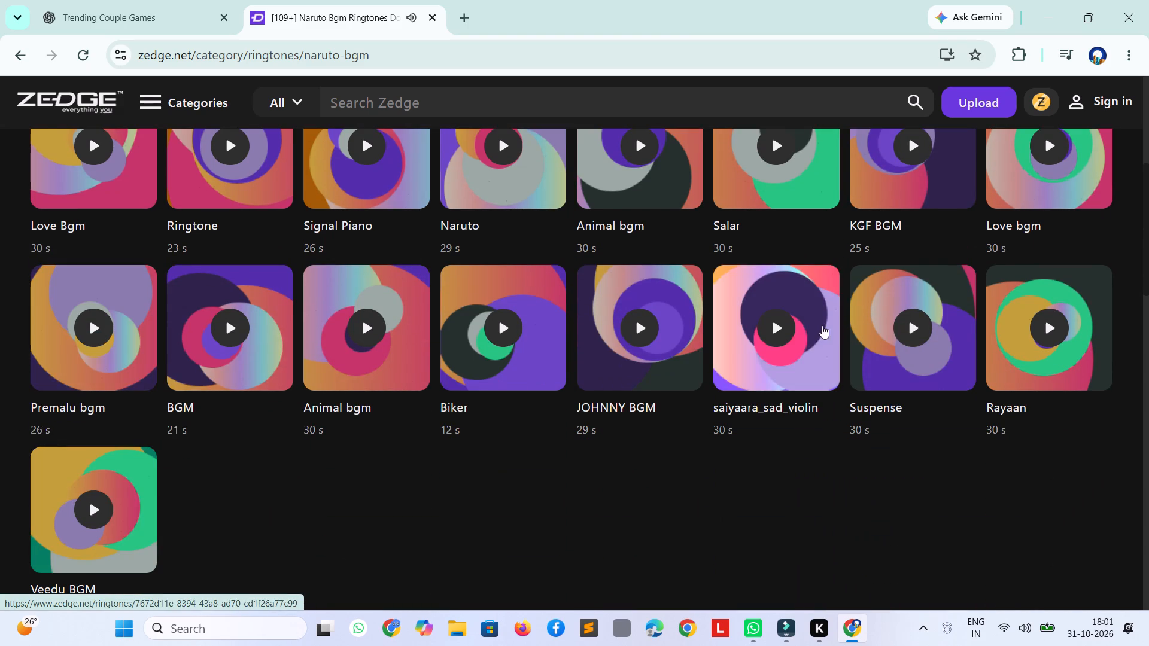
scroll(811, 329, up, 5)
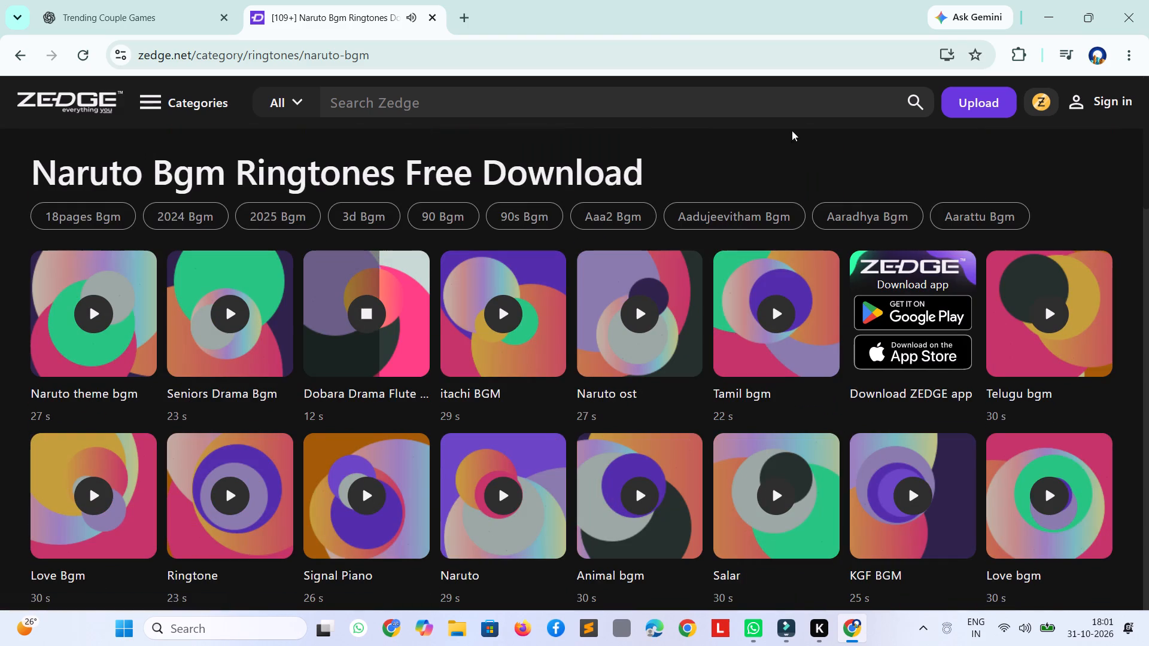
Go back to the search results and open Zedge's Naruto Ringtones download page.
click(8, 56)
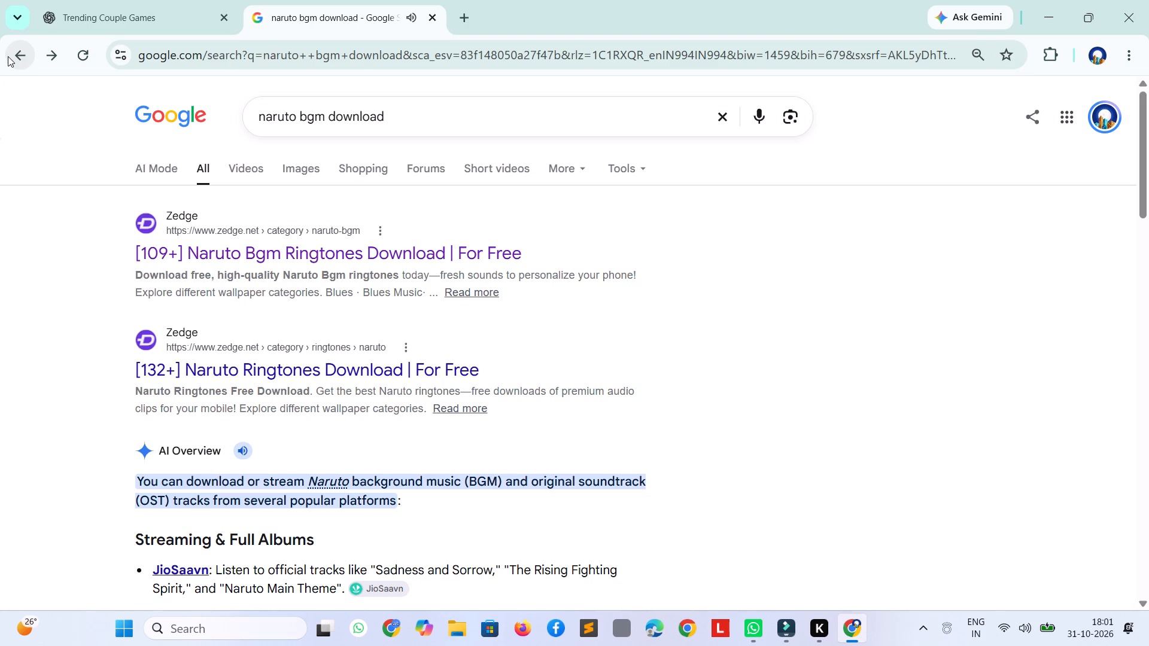
click(253, 363)
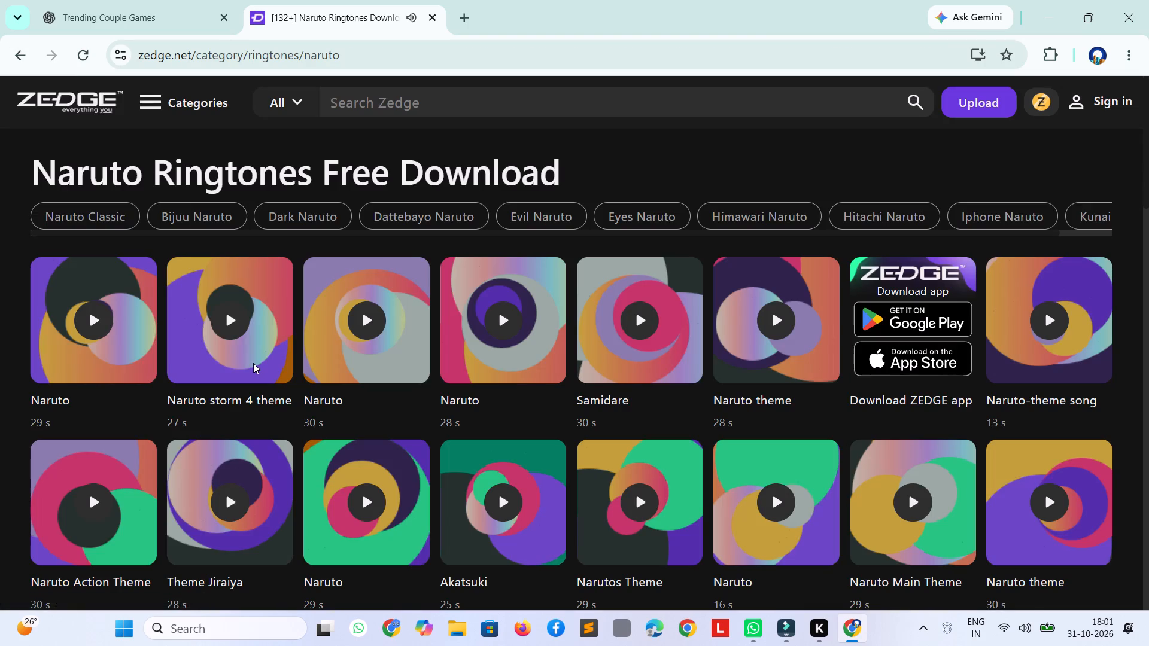
Try to preview the 29-second Naruto ringtone and the Naruto storm 4 theme, and reload the ringtone page.
click(71, 321)
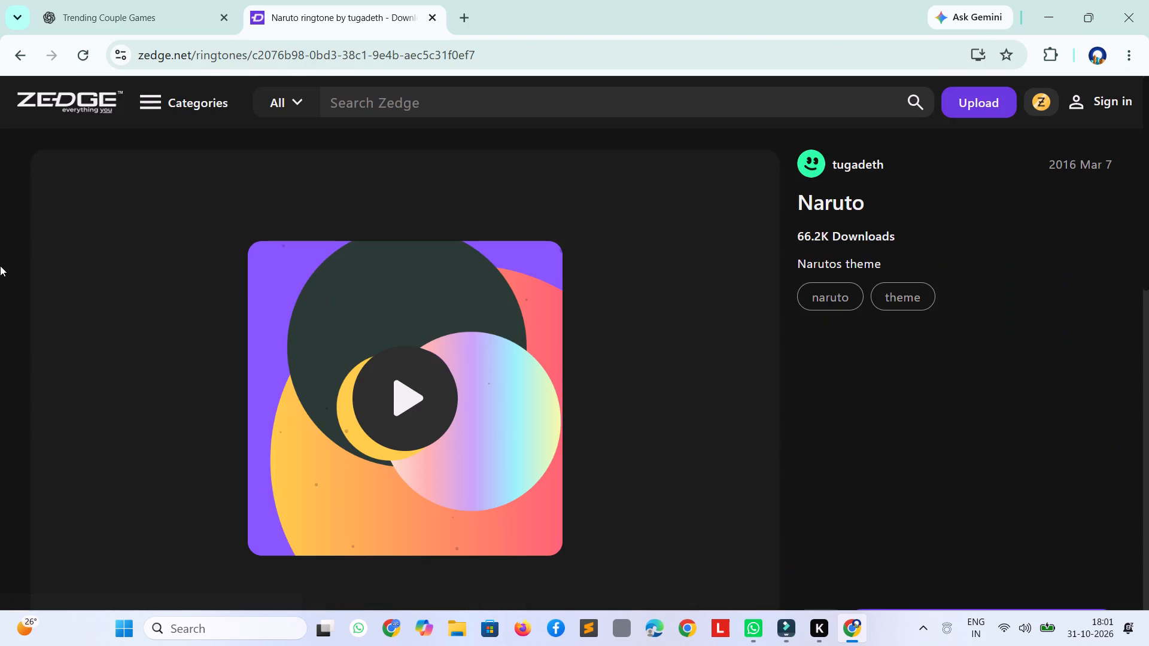
click(23, 48)
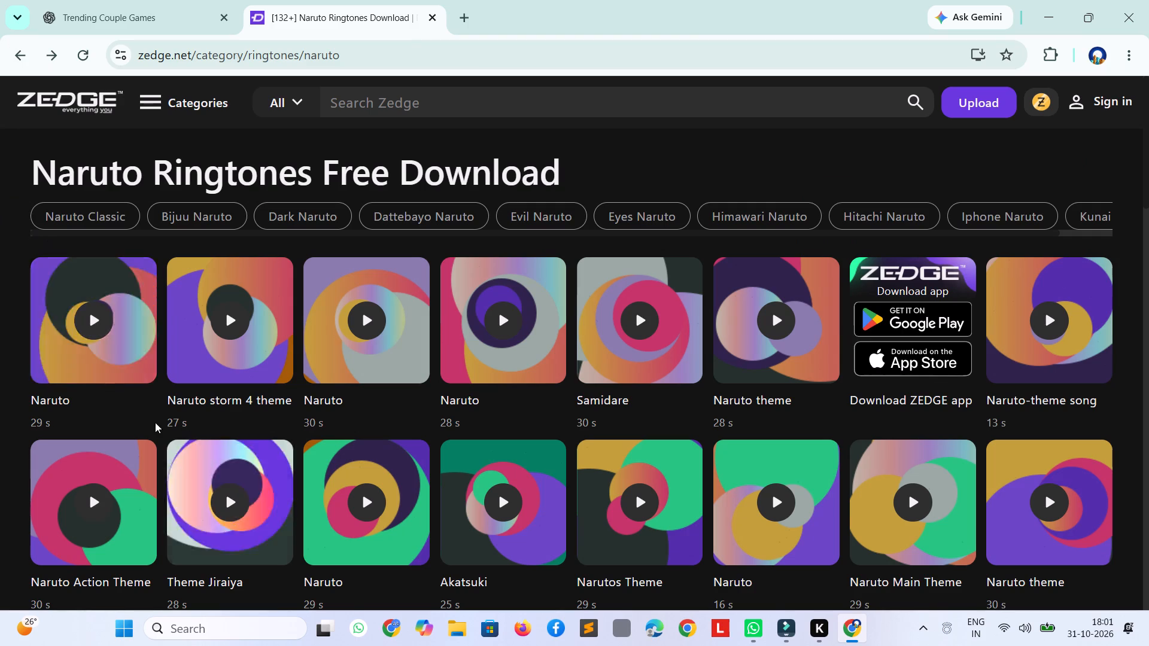
click(86, 319)
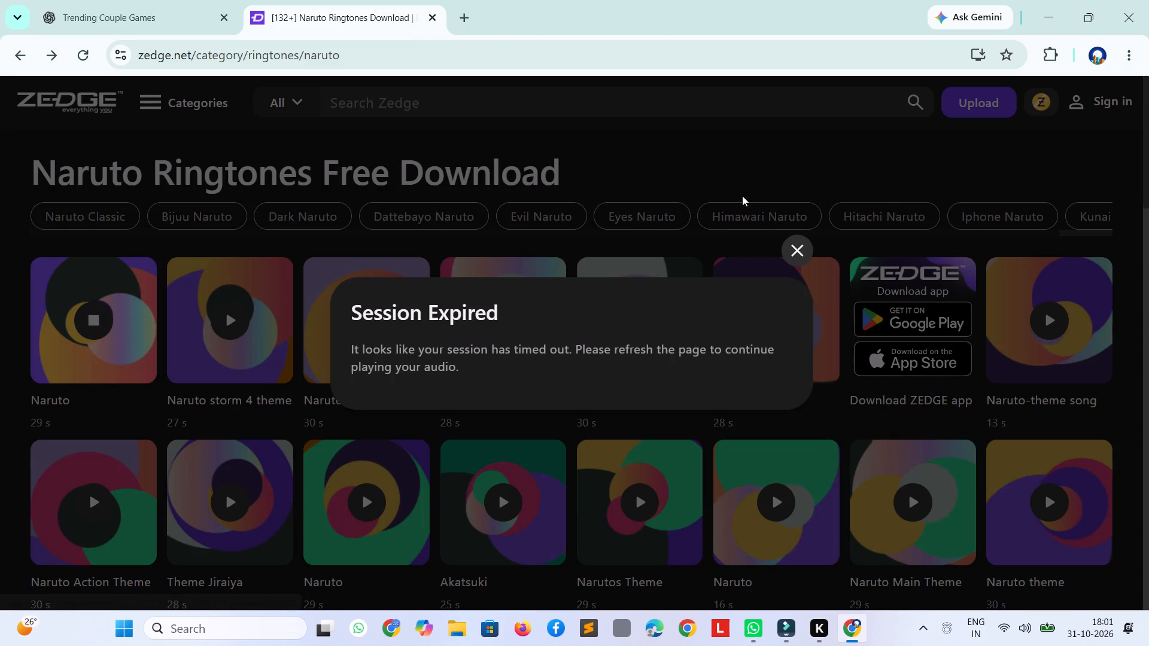
click(803, 255)
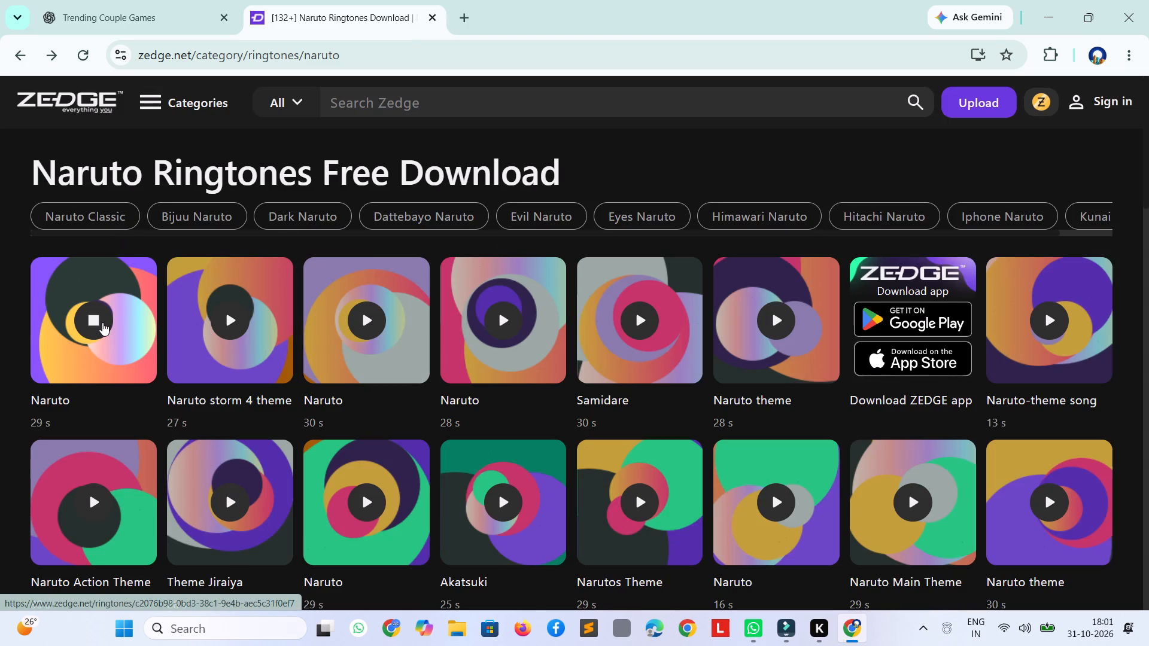
click(230, 320)
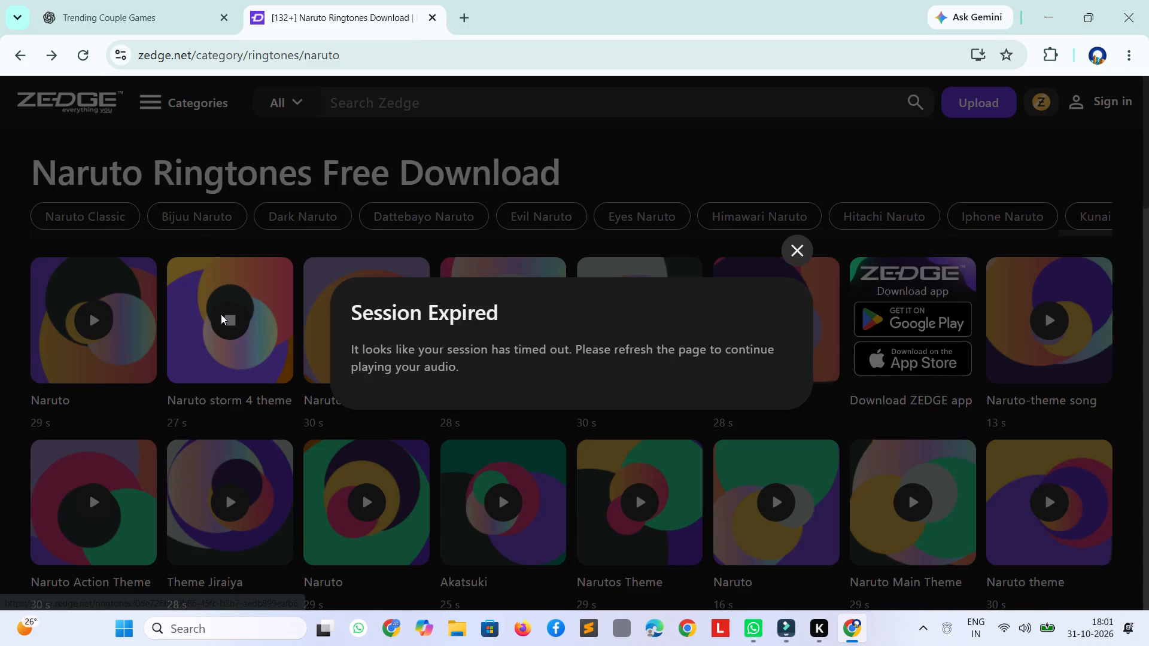
click(72, 56)
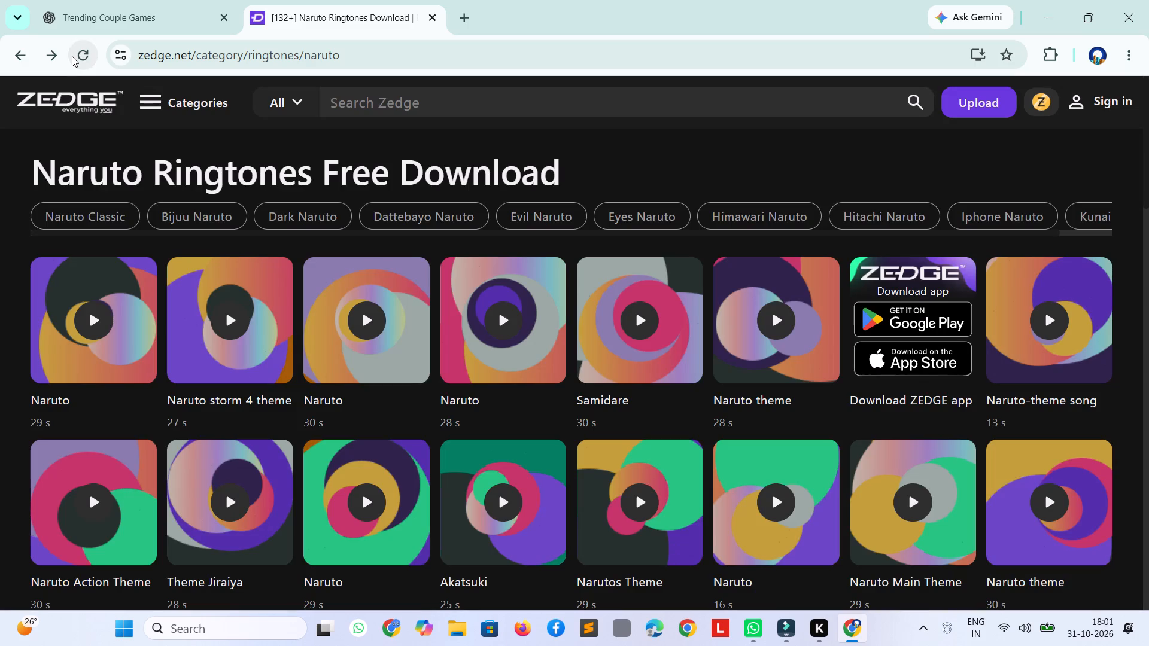
triple_click(72, 56)
triple_click(72, 56)
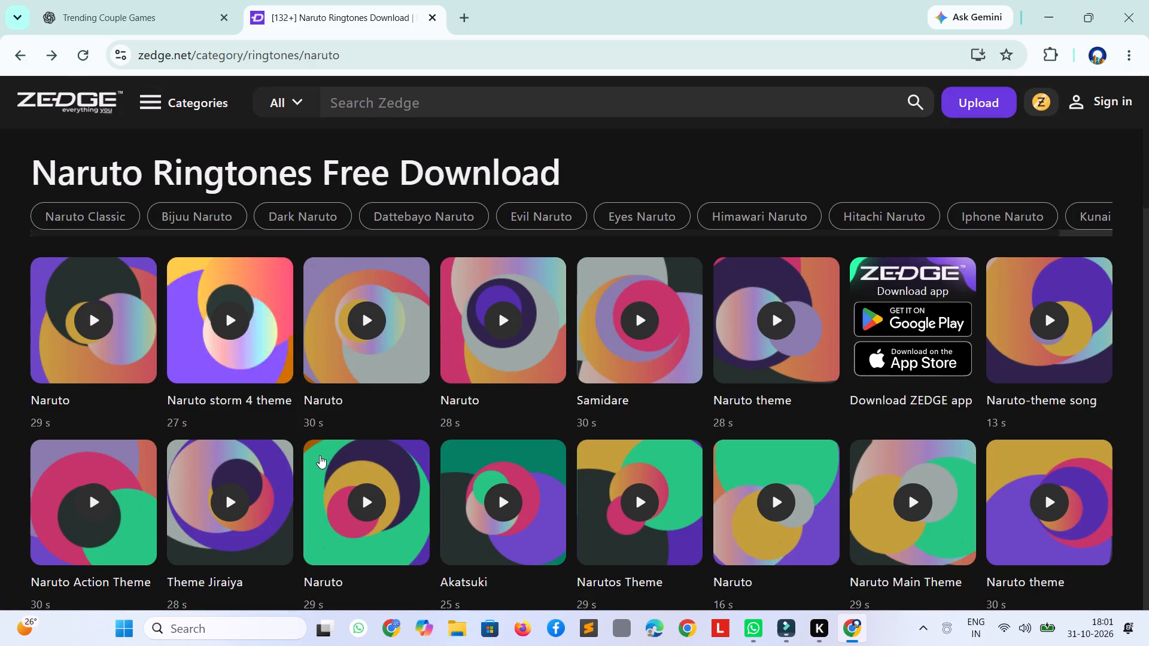
Dismiss the advert, preview Narutos Theme on its own page, and return to the Naruto ringtone list.
click(337, 429)
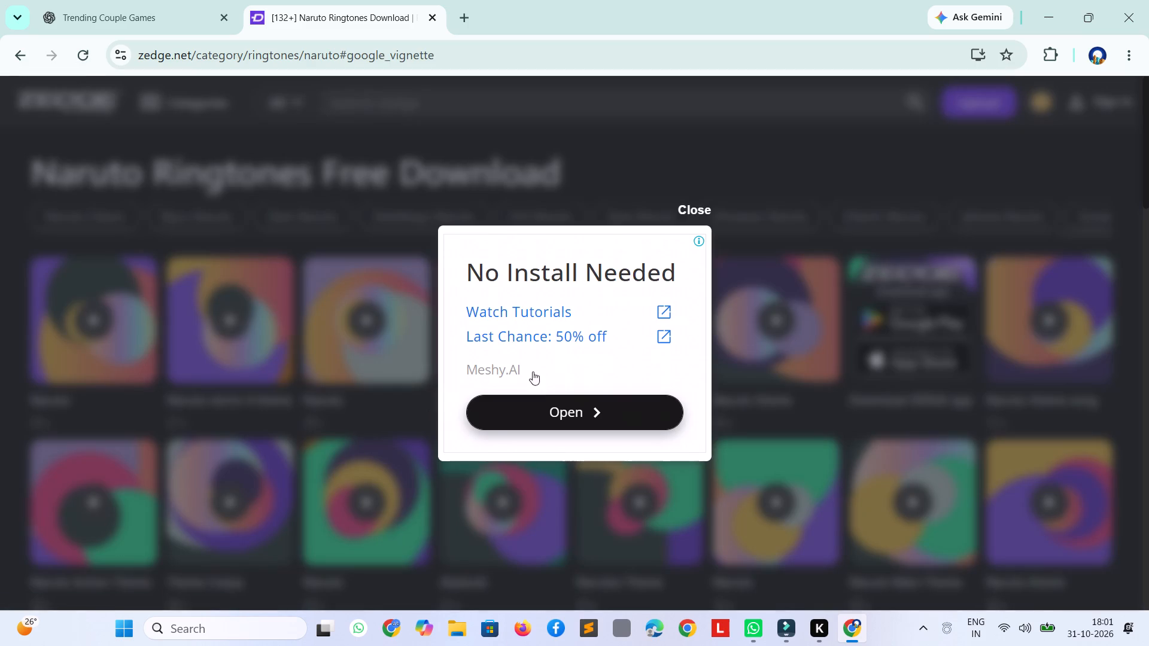
click(703, 202)
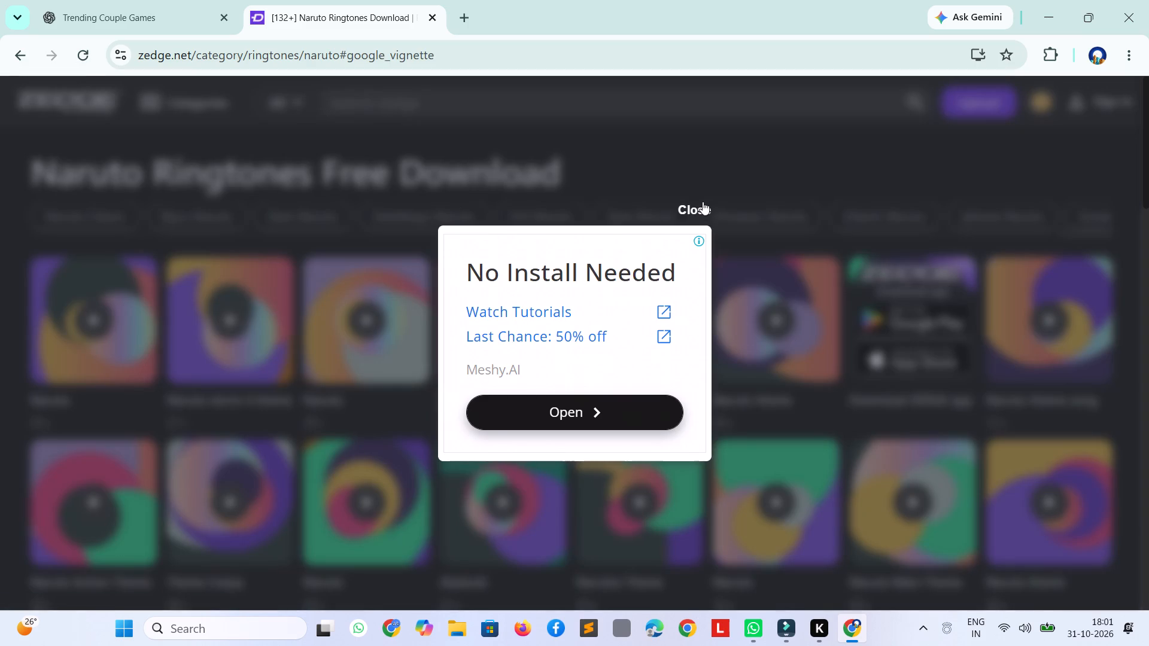
click(700, 202)
drag(693, 203, 693, 212)
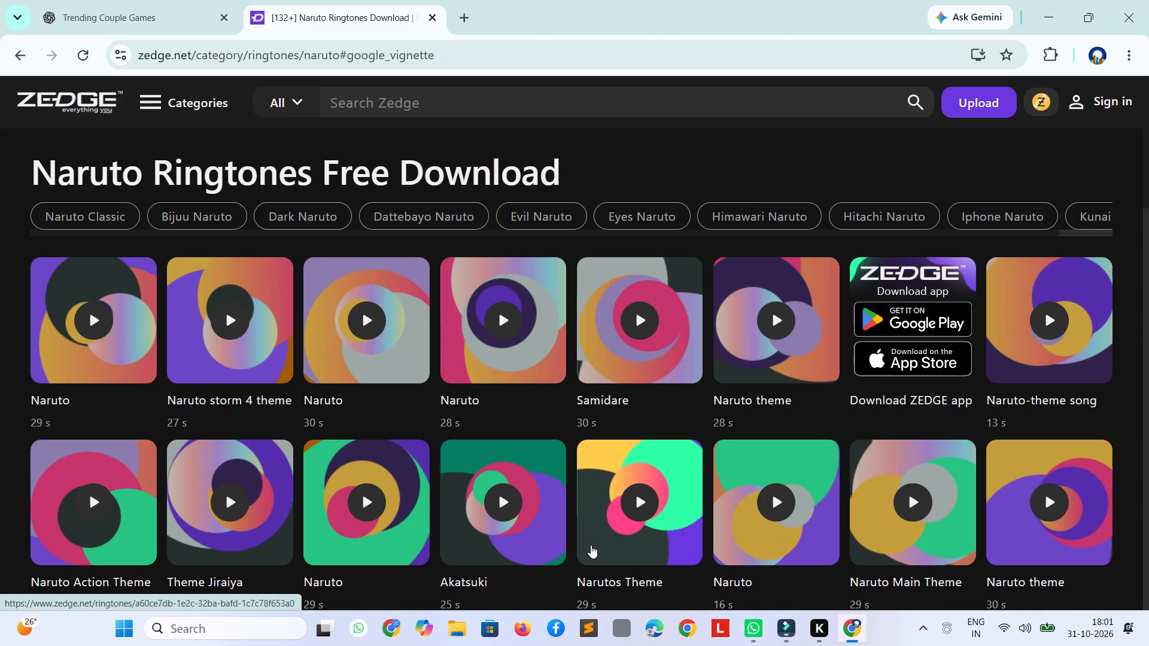
click(601, 538)
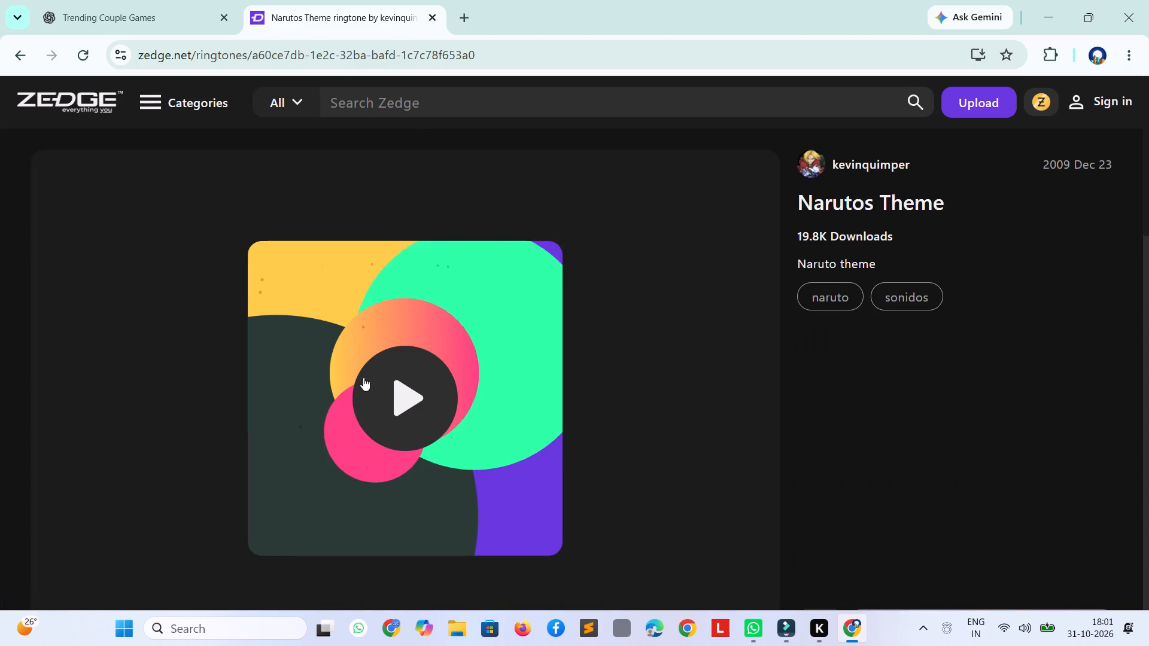
click(387, 391)
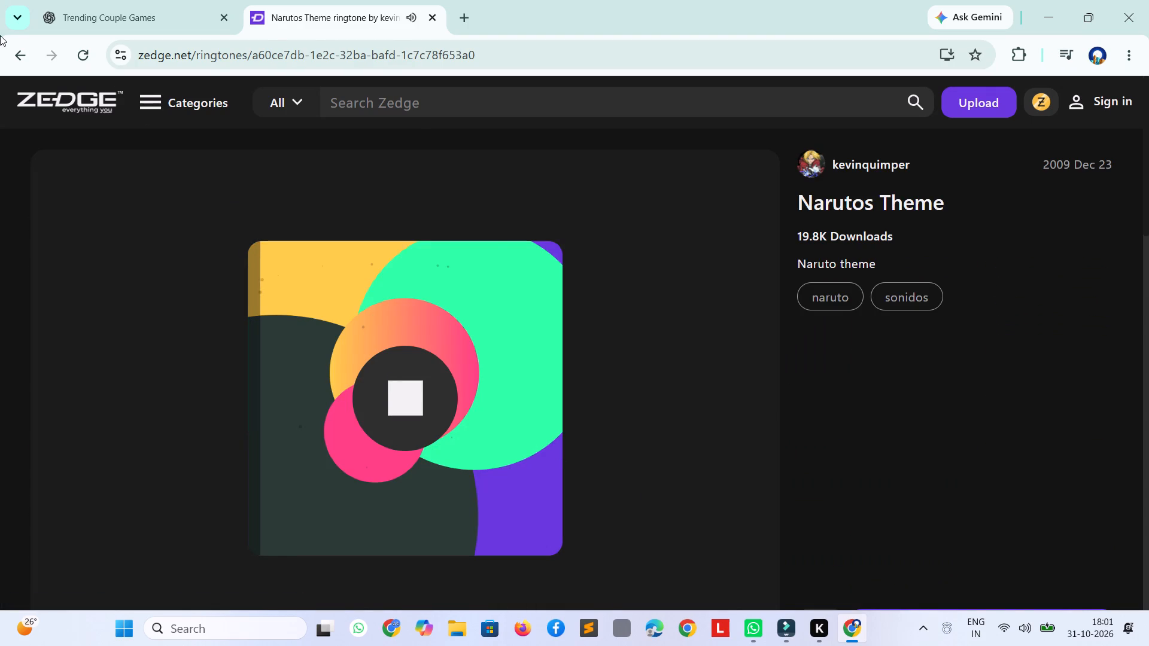
click(21, 49)
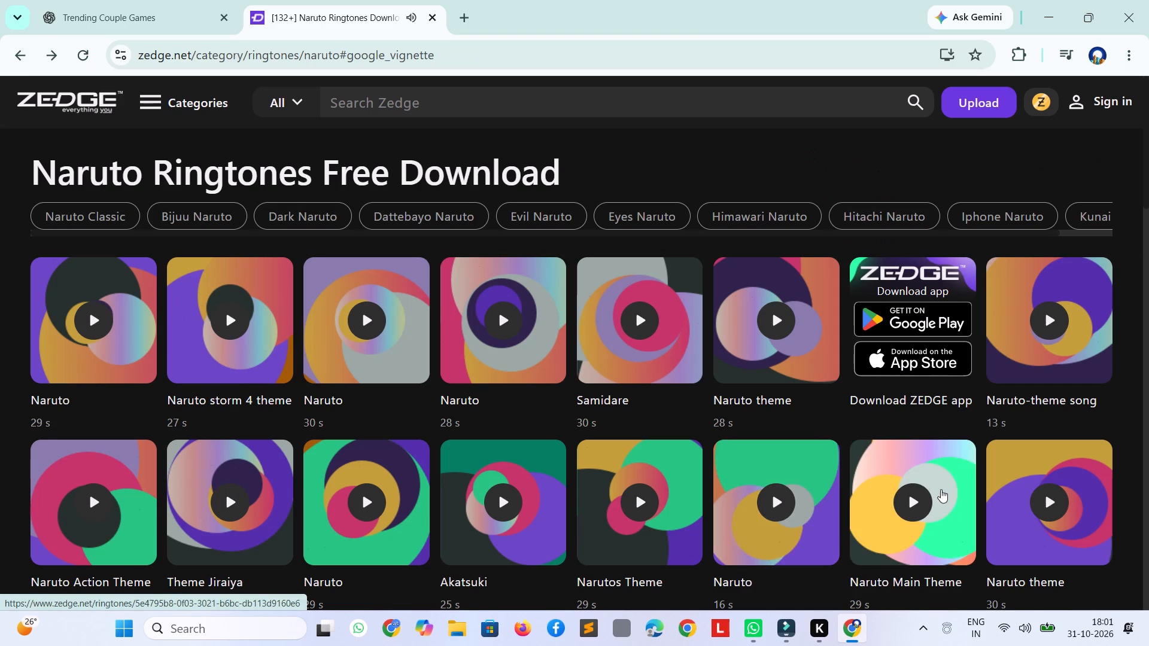
Look through the rest of the Naruto ringtone list and go back to the Google search results.
scroll(941, 489, down, 3)
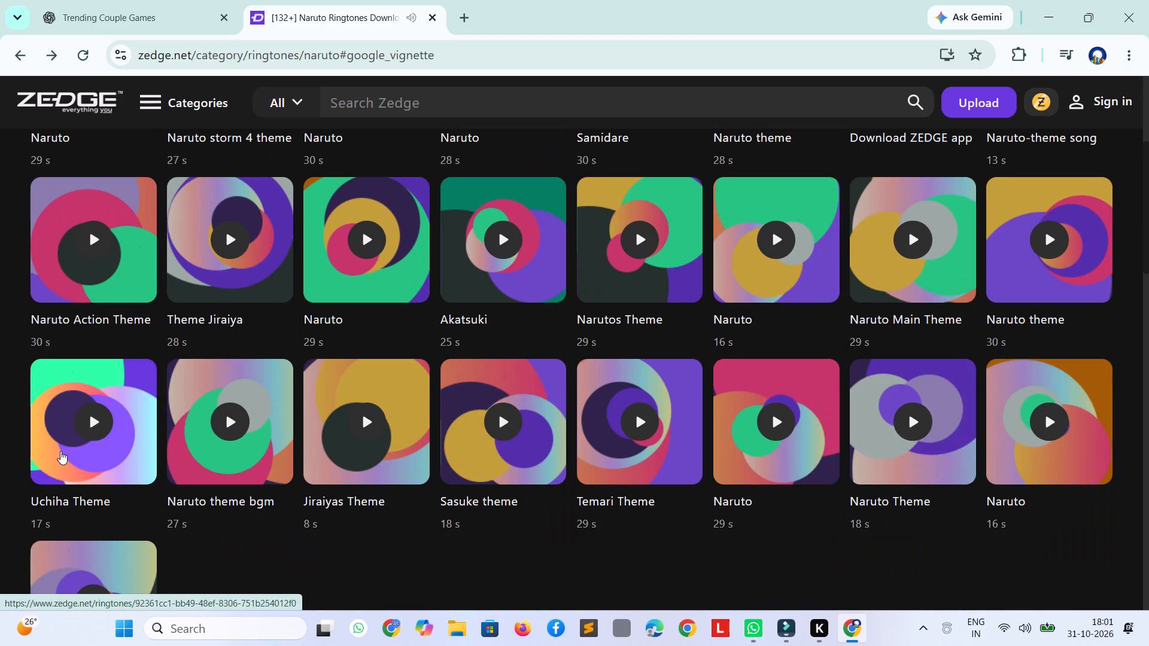
scroll(60, 451, down, 1)
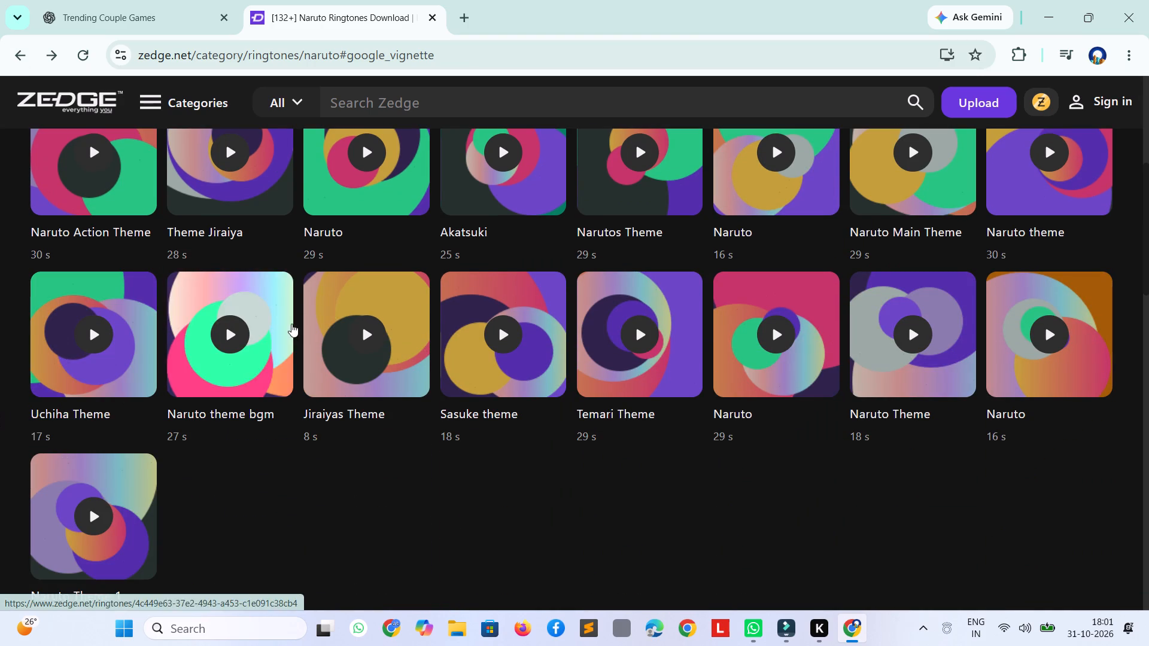
click(10, 57)
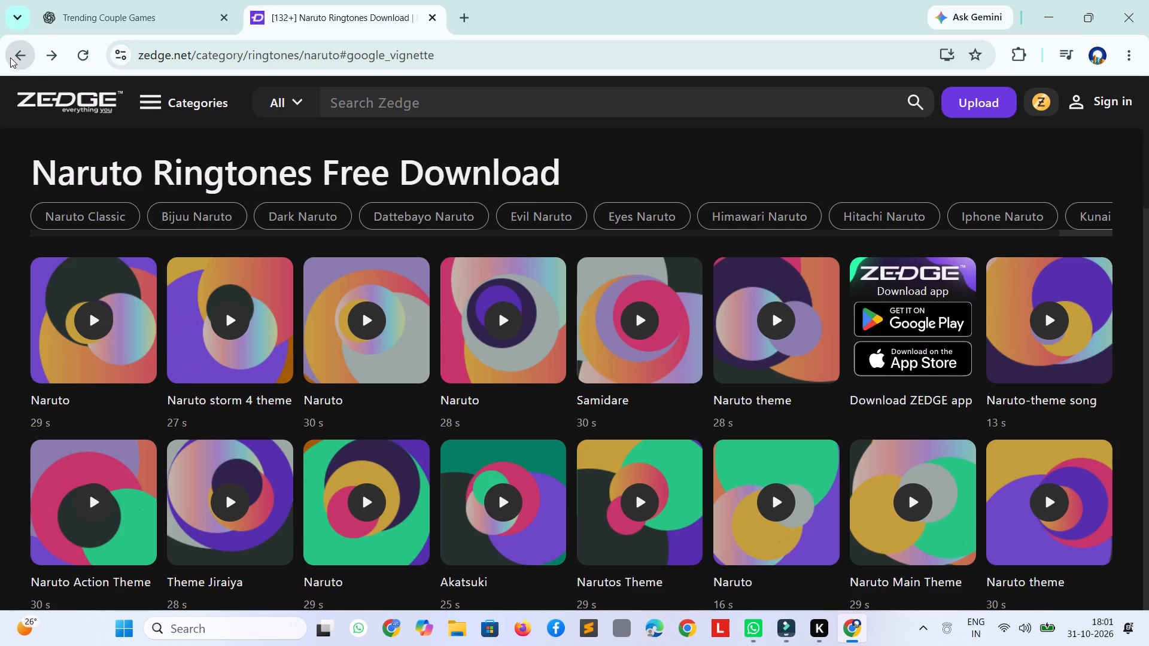
click(4, 61)
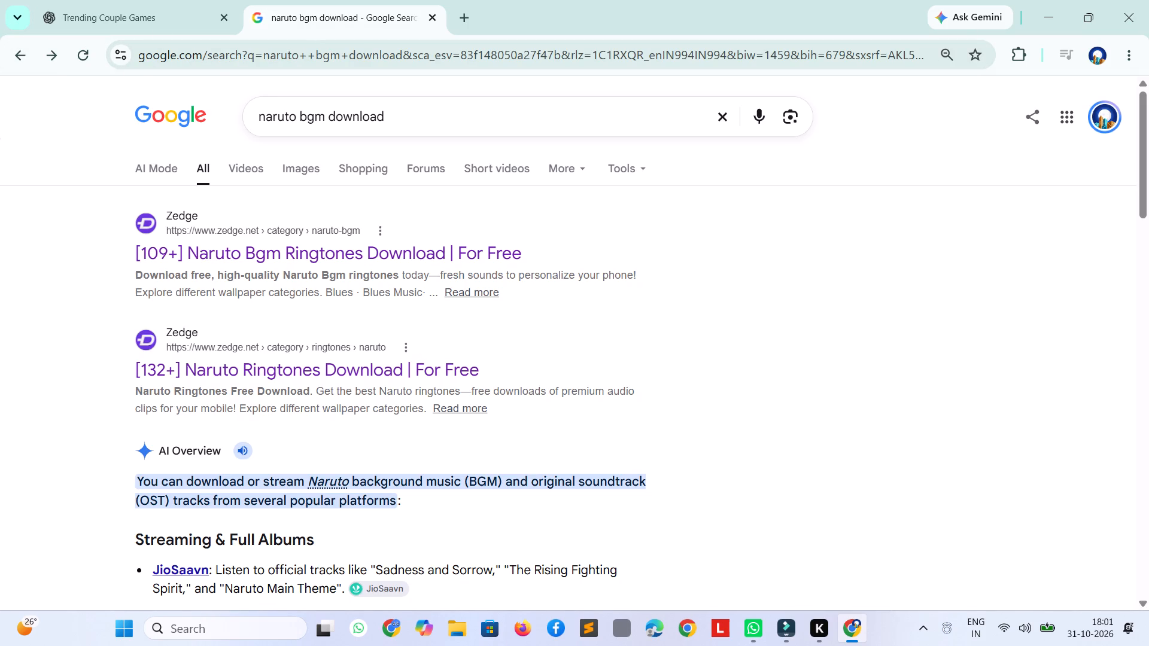
Search Google for "naruto Akastuki bgm download" and open Zedge's Naruto Akatsuki Ringtones download page.
click(300, 113)
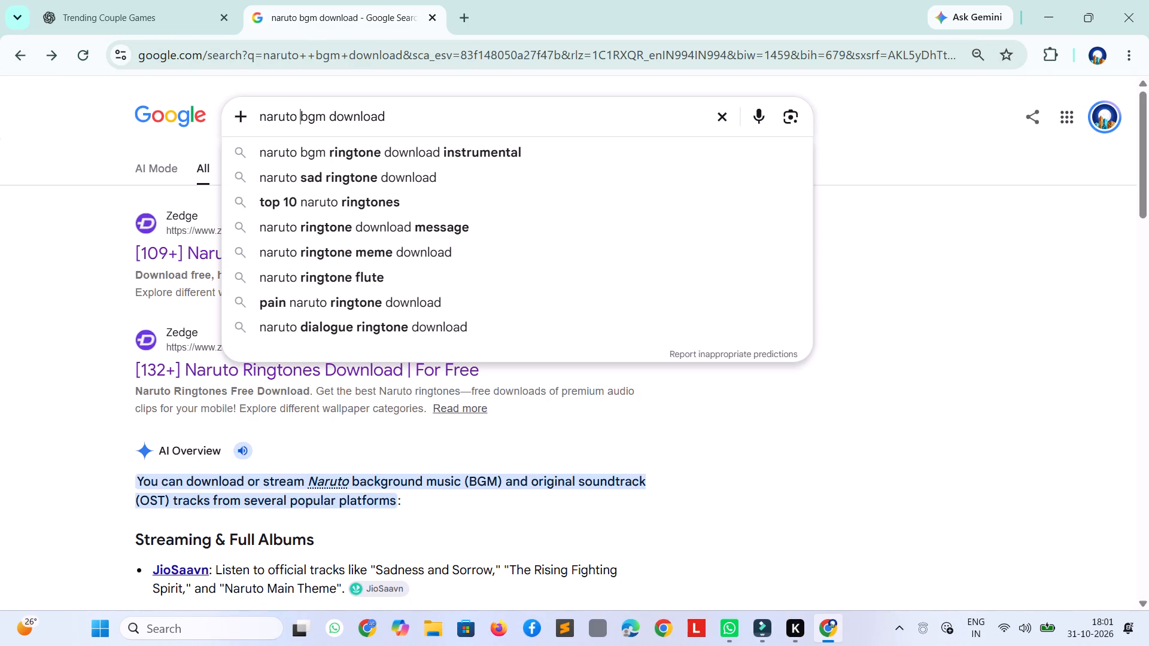
text(Akas)
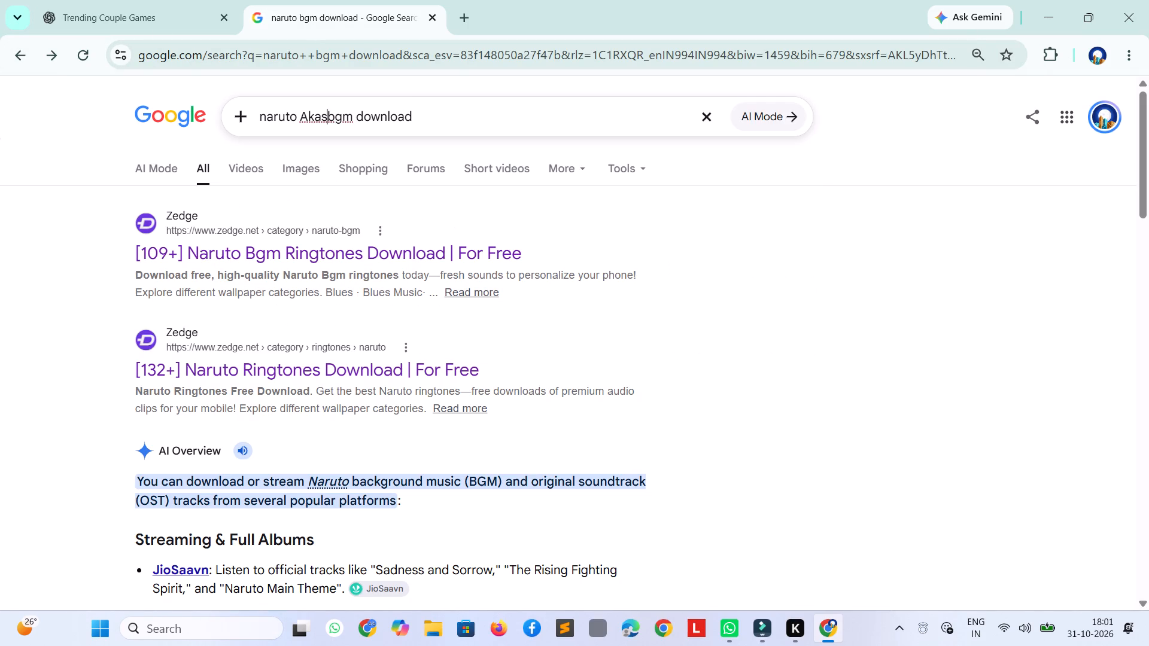
text(tuski)
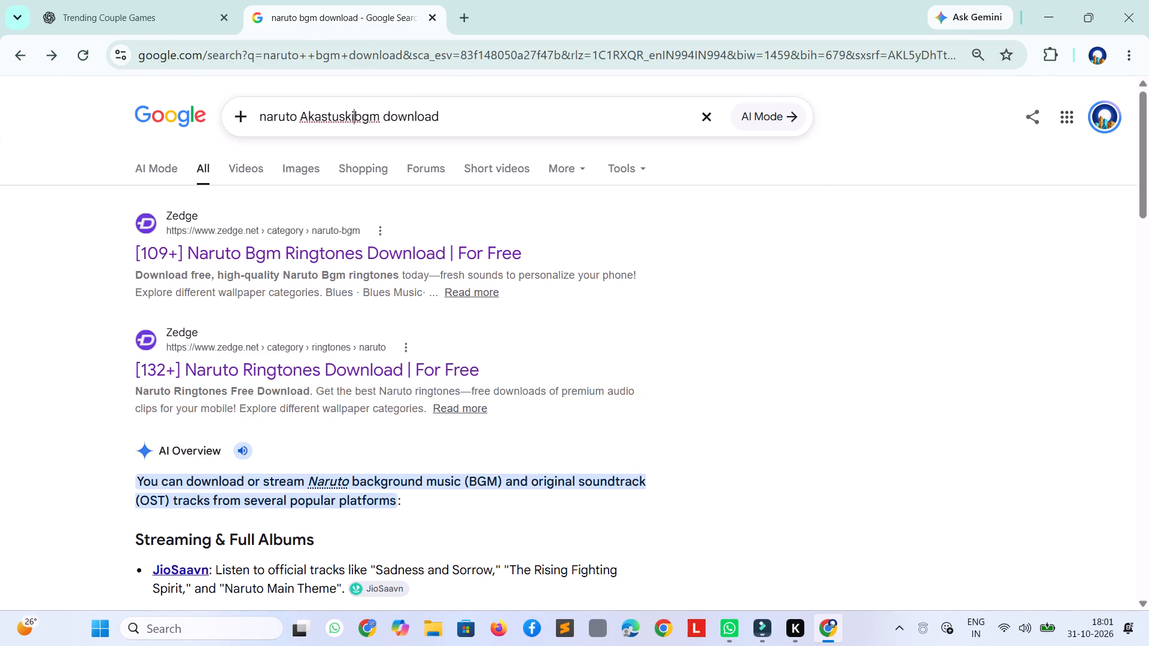
key(space)
key(Return)
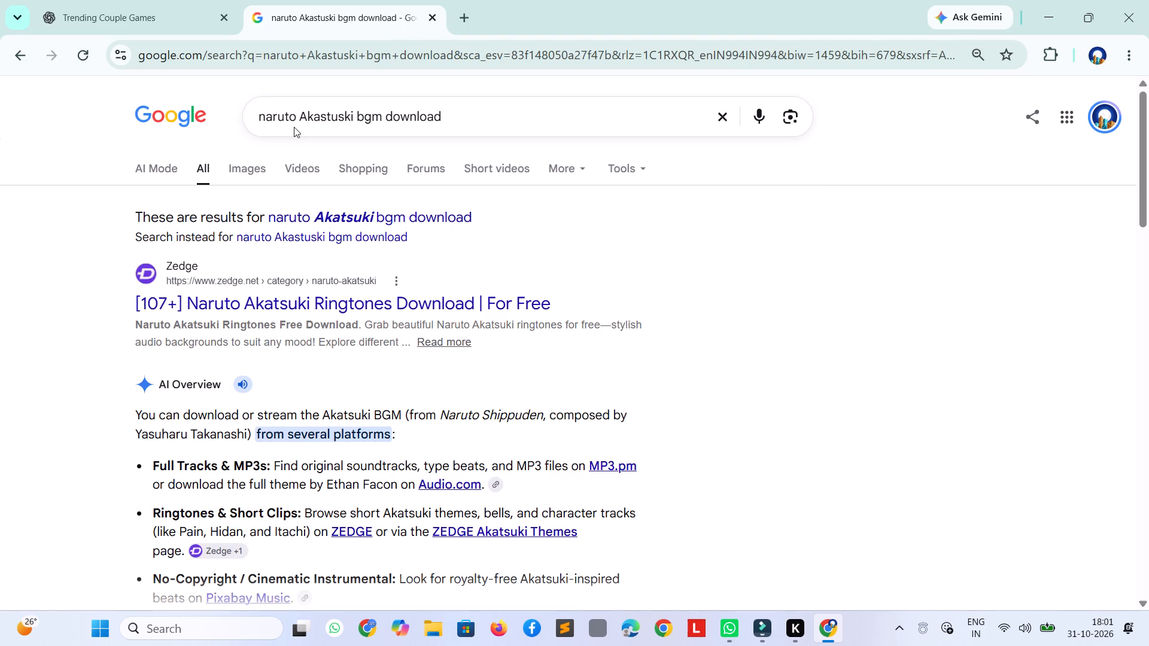
click(269, 298)
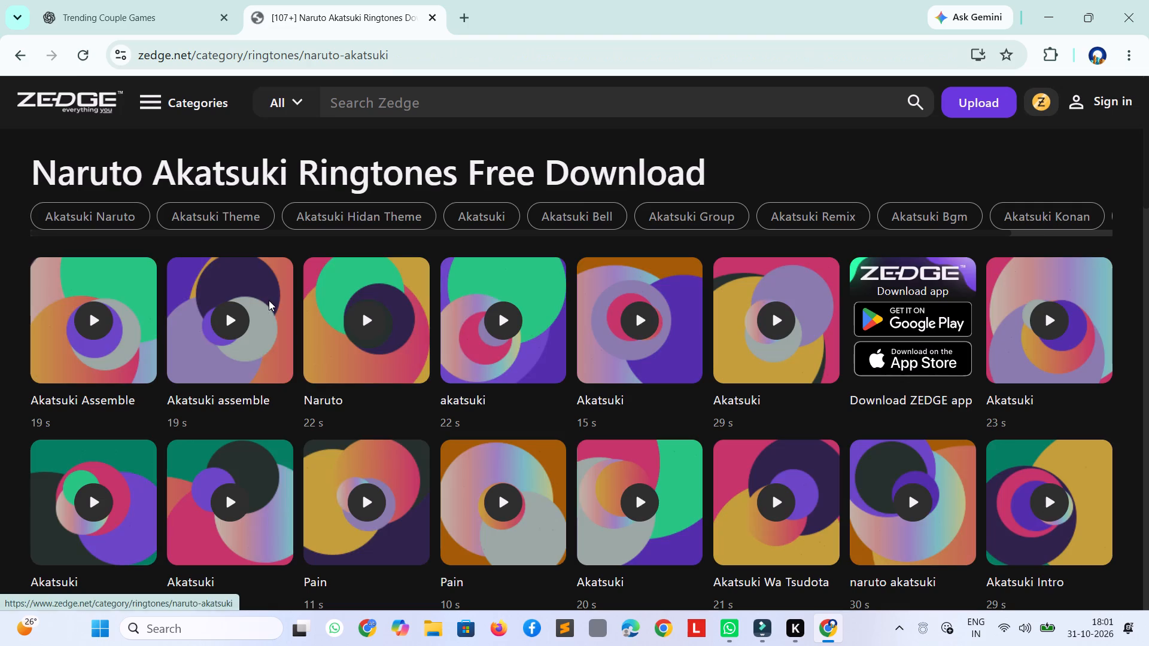
Preview the first six Akatsuki ringtones in the list, from Akatsuki Assemble onward, and open the 29-second Akatsuki ringtone's own page.
right_click(269, 300)
click(101, 318)
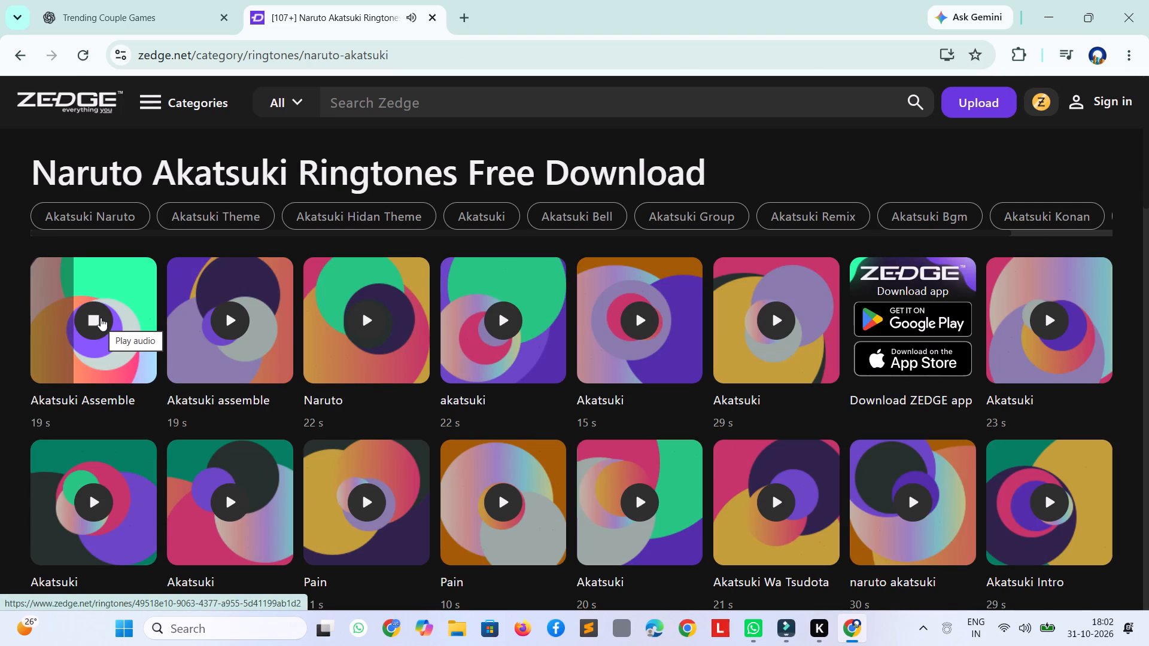
click(232, 319)
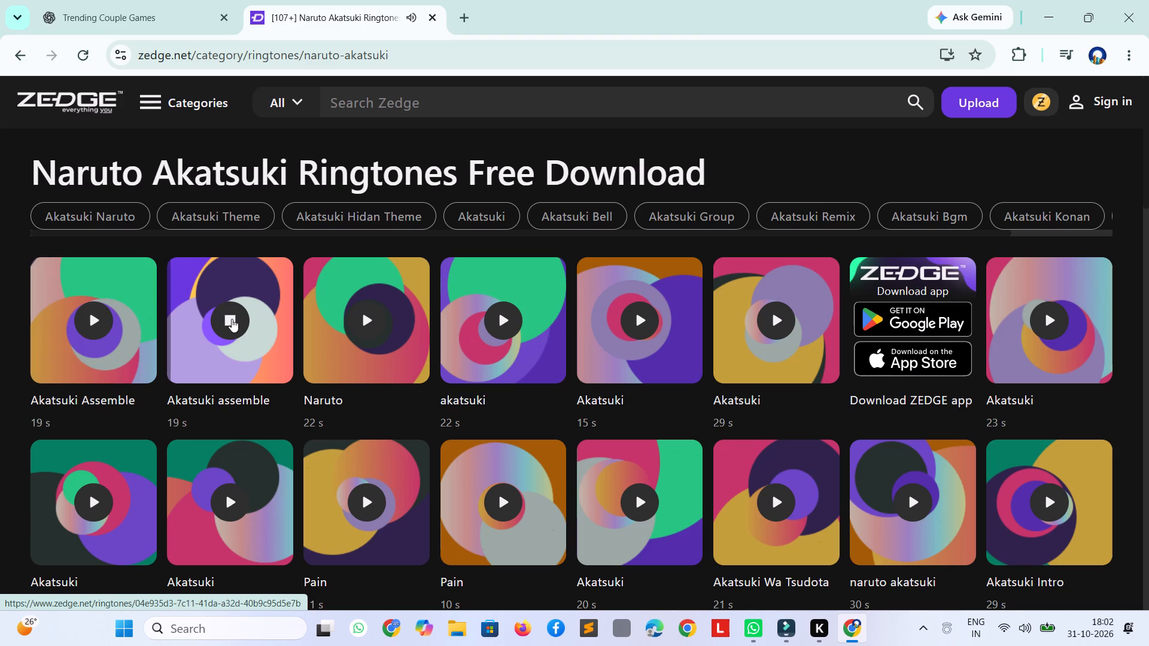
click(374, 318)
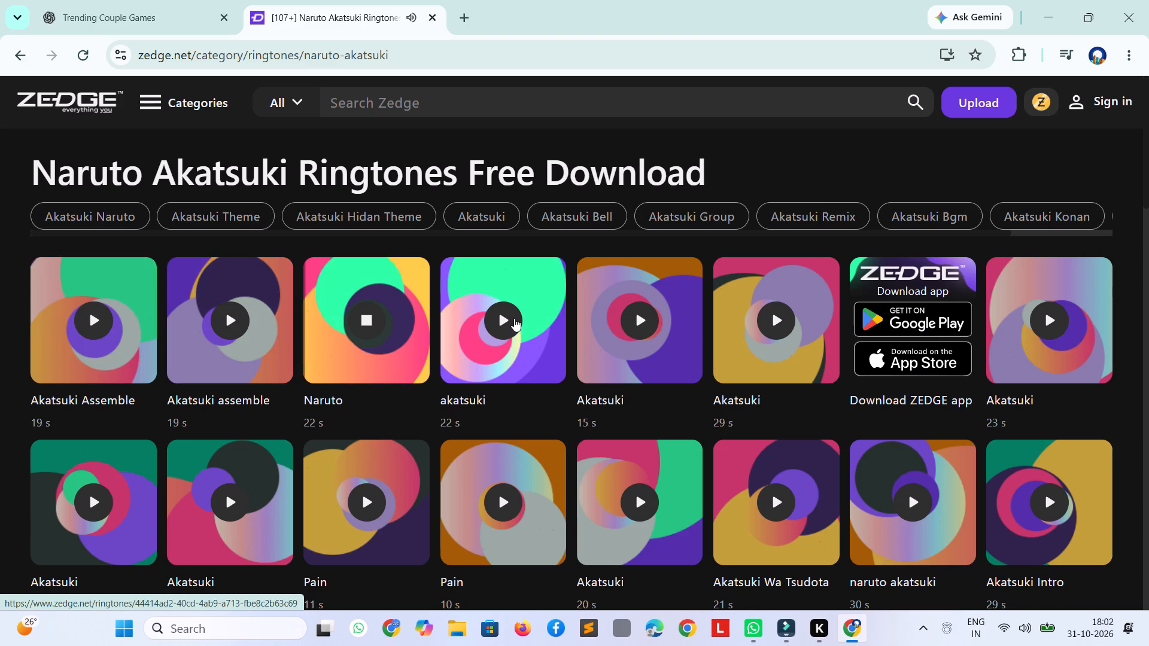
click(505, 324)
click(644, 318)
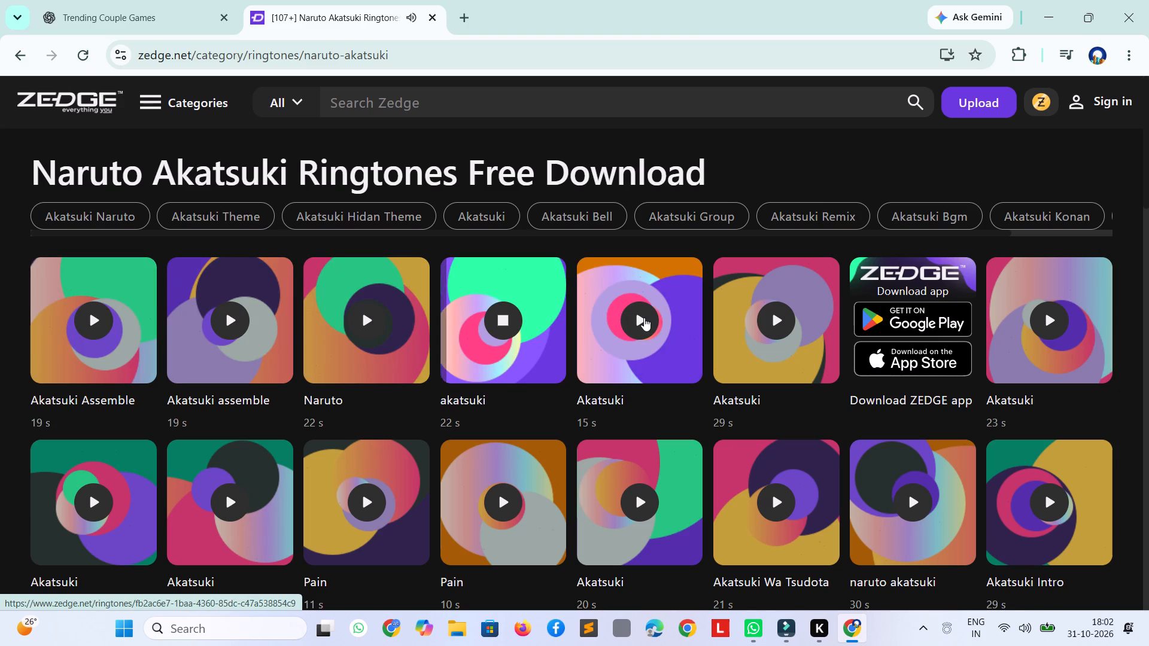
click(789, 324)
scroll(789, 324, down, 1)
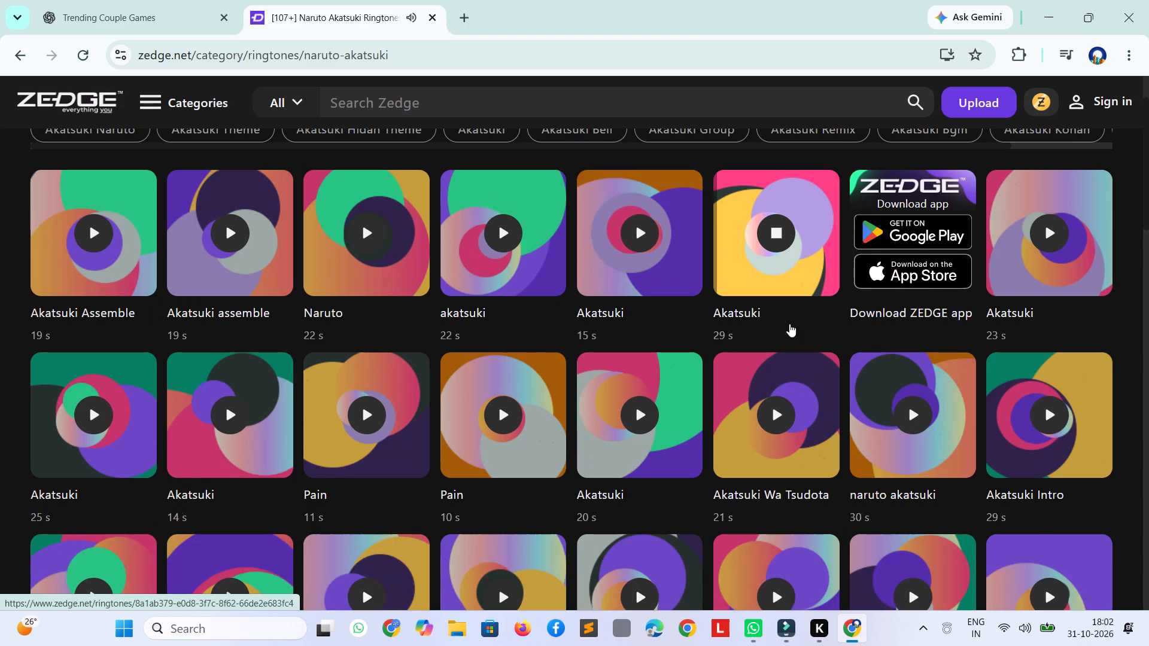
scroll(789, 324, down, 1)
scroll(787, 324, up, 1)
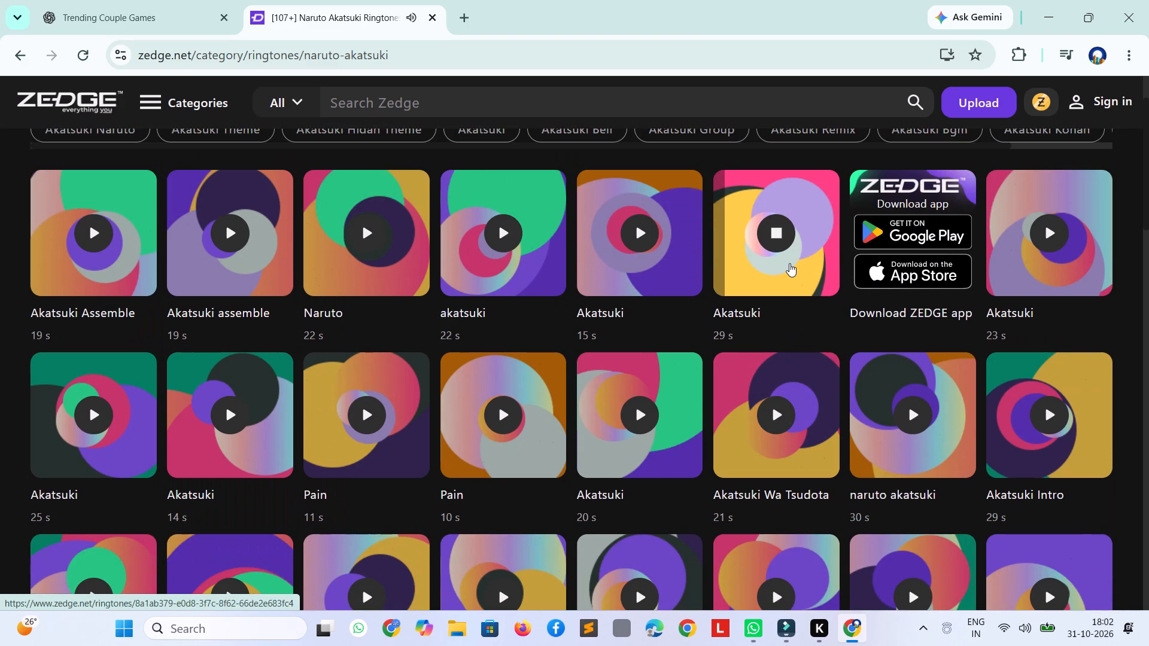
click(789, 261)
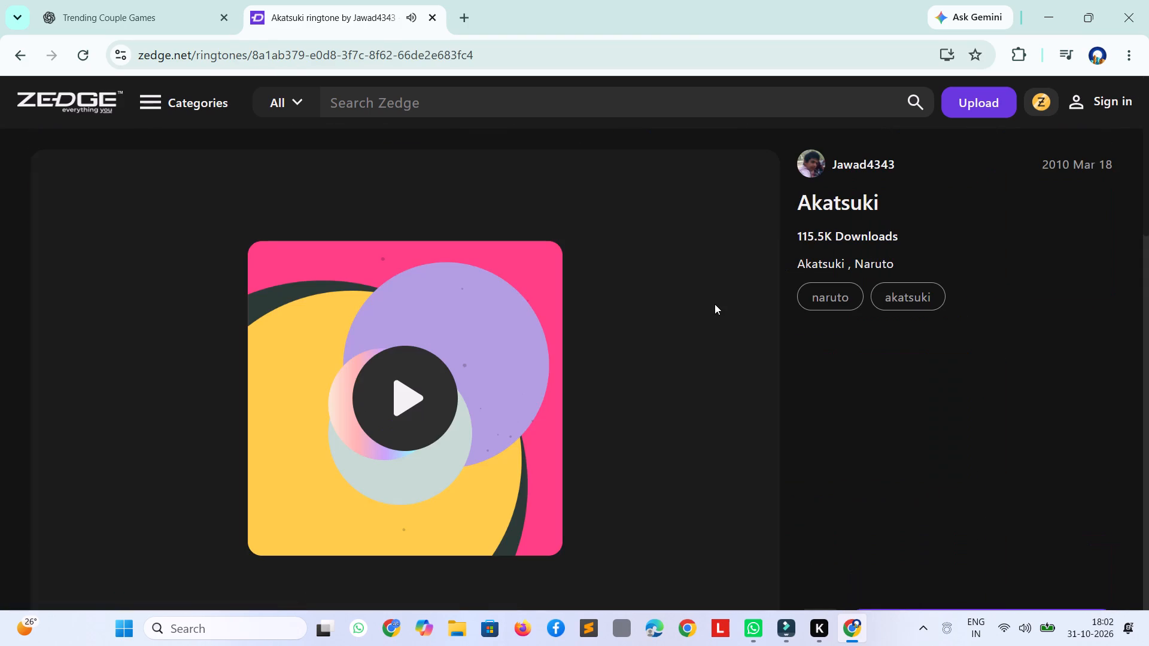
Switch to Wondershare Filmora and rename the untitled project as LORD_Tejas_.
key(alt+space)
key(alt+Tab)
key(alt+Tab)
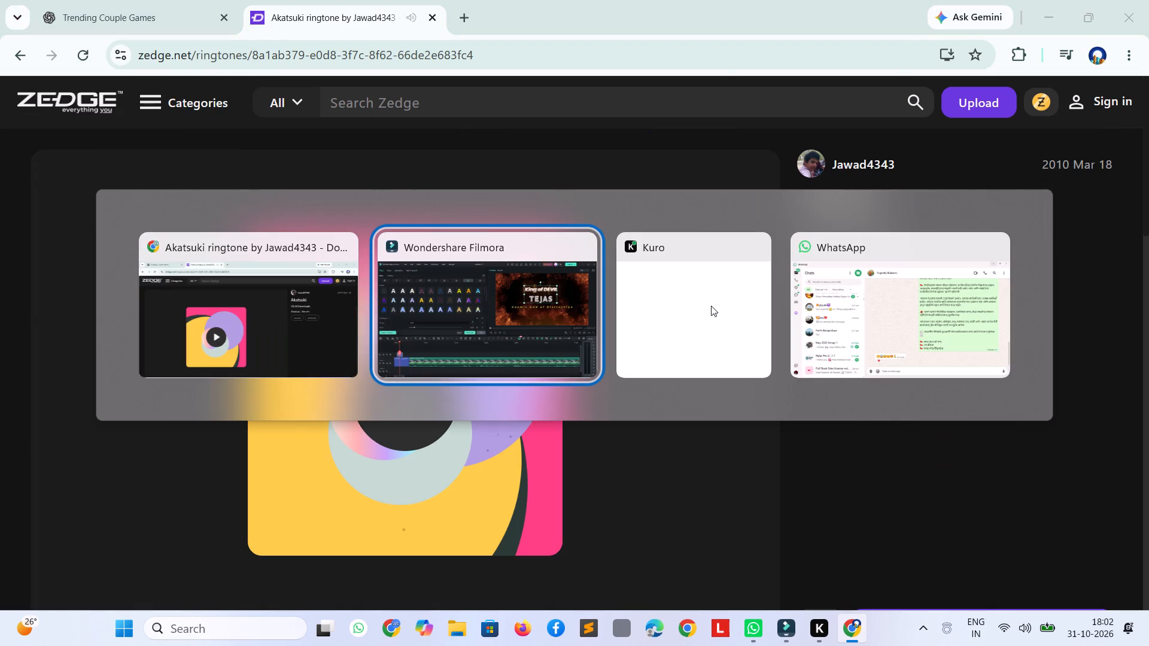
click(194, 36)
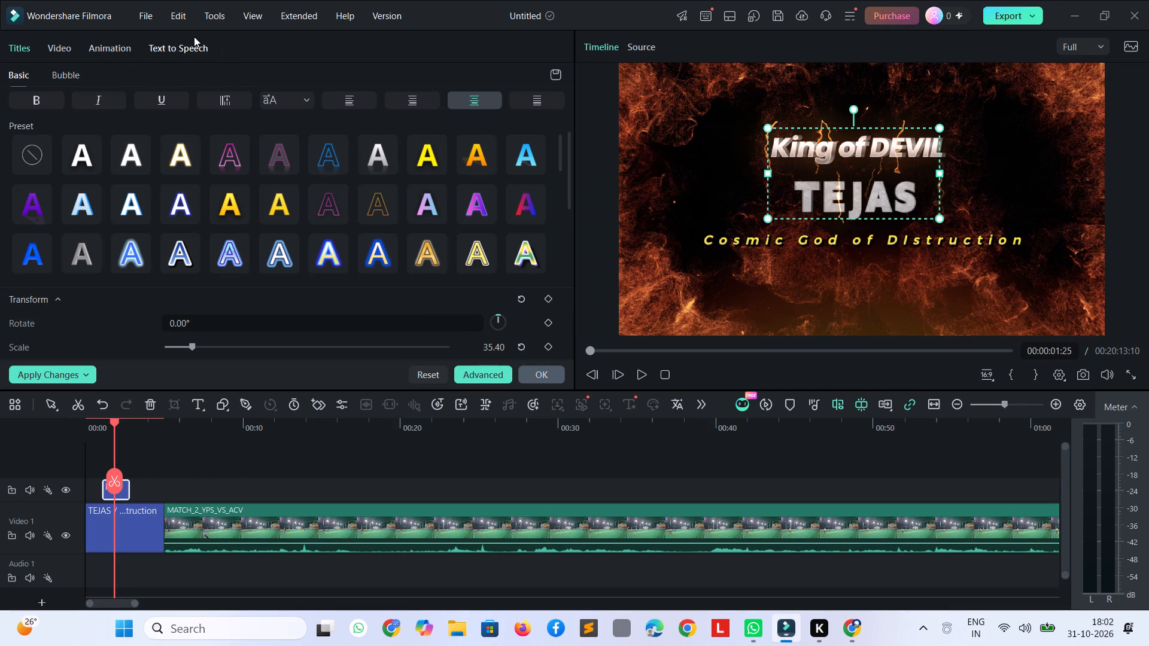
click(482, 0)
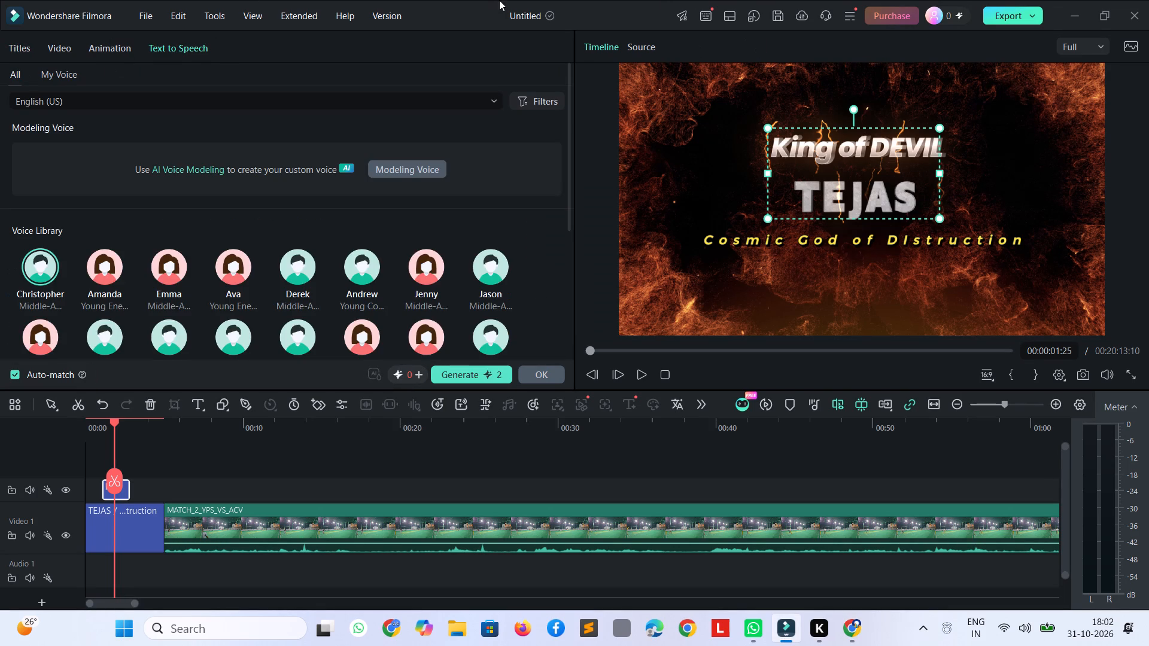
click(513, 10)
drag(546, 66, 434, 73)
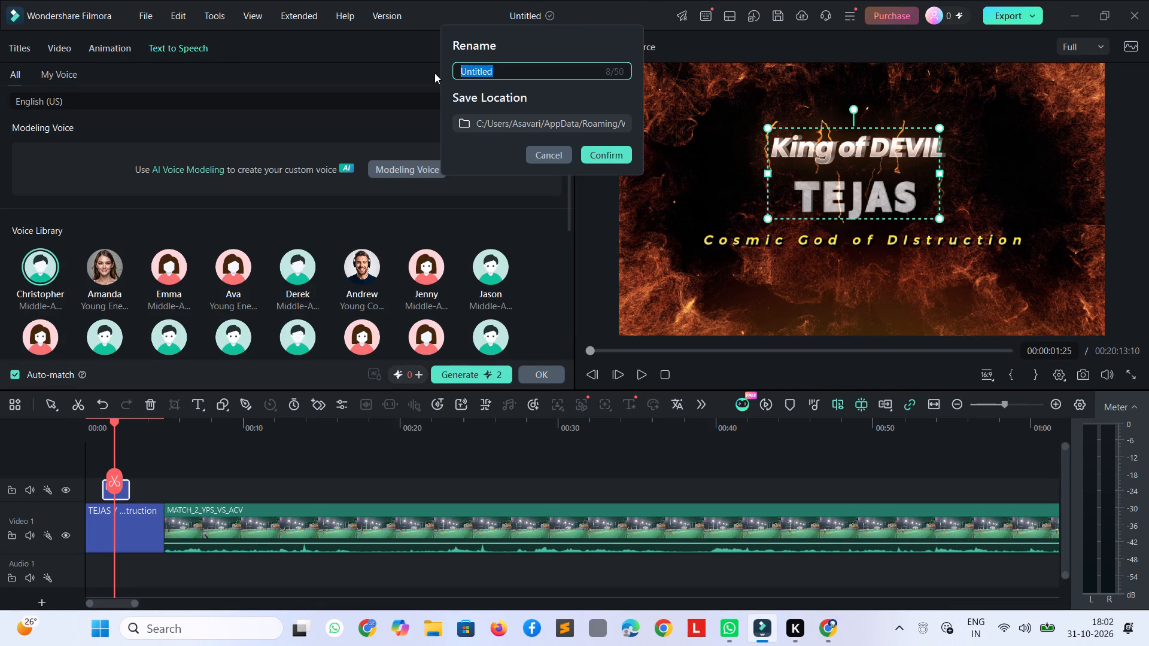
text(TE)
key(BackSpace)
text(jh)
key(BackSpace)
key(BackSpace)
text(ejas)
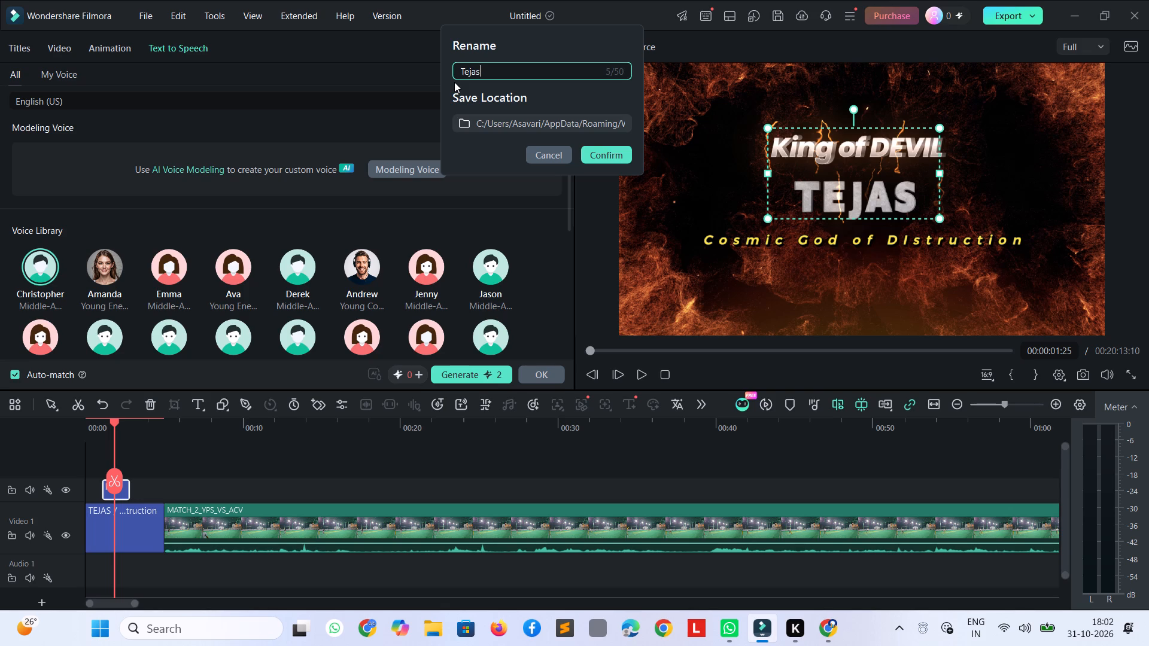
key(shift+underscore)
key(Left)
key(Left)
key(Left)
key(Left)
key(Left)
key(Left)
key(Left)
key(Left)
key(Left)
text(LOED)
key(shift+BackSpace)
key(shift+BackSpace)
text(RD)
key(shift+underscore)
key(Return)
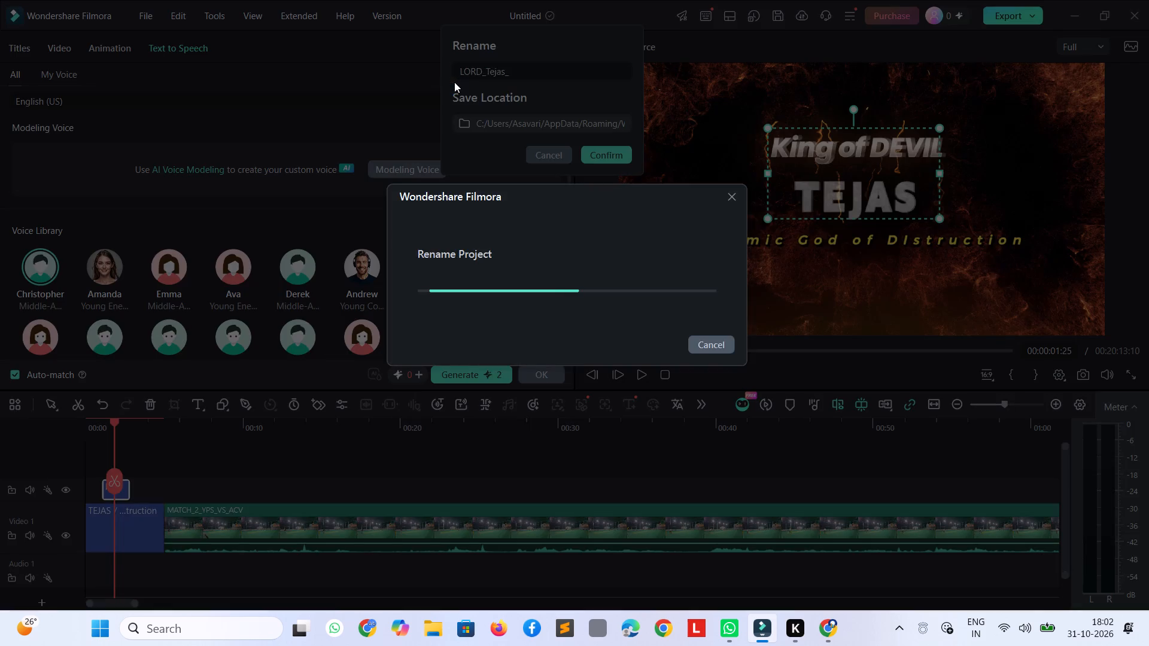
Deselect the title clip and search Filmora's audio library for "Akastuki".
click(586, 452)
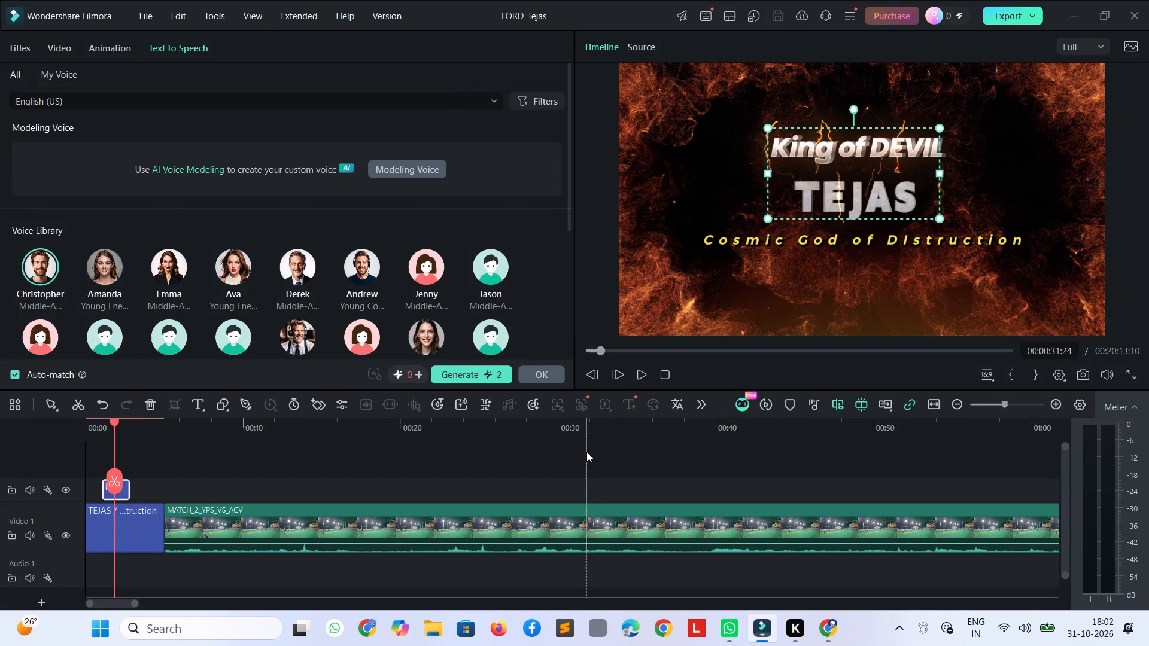
click(117, 47)
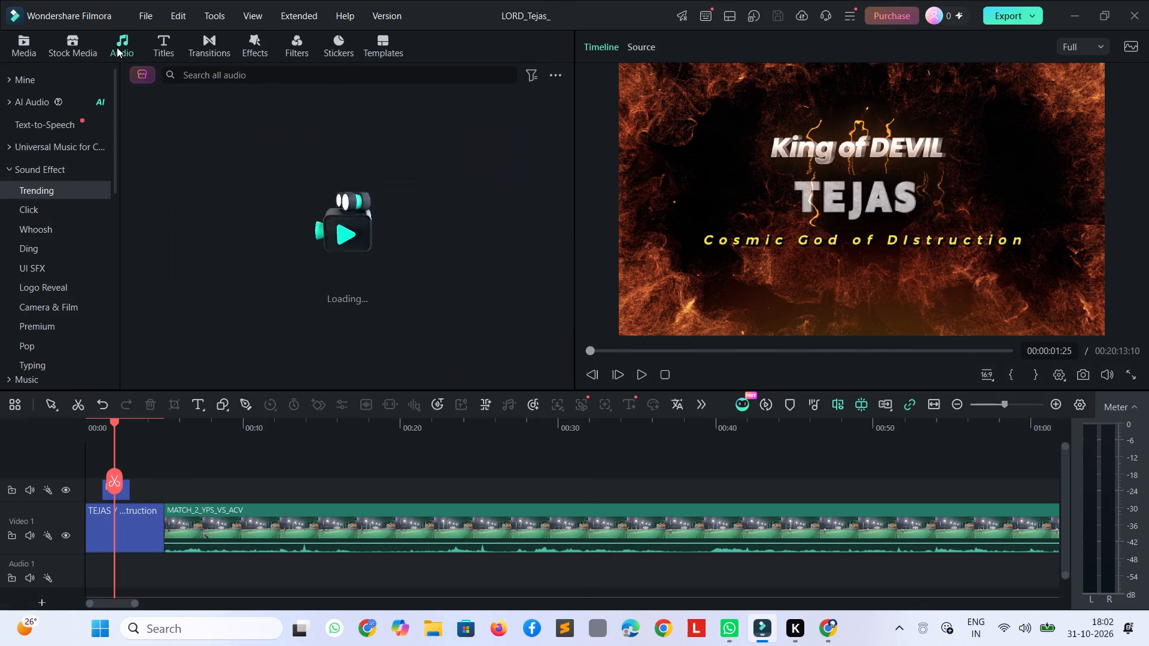
click(275, 78)
text(Akastuki)
key(Return)
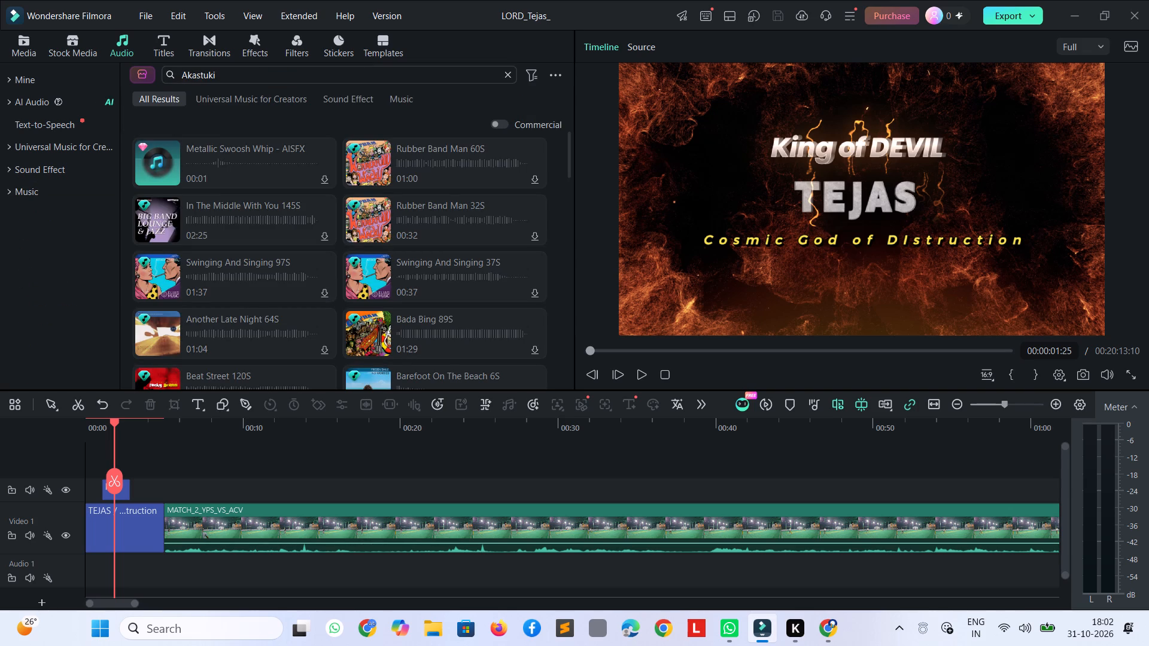
Search the audio library for "Naruto", preview the New Beat Portugal 180S track and look through the other tracks.
drag(257, 78, 0, 38)
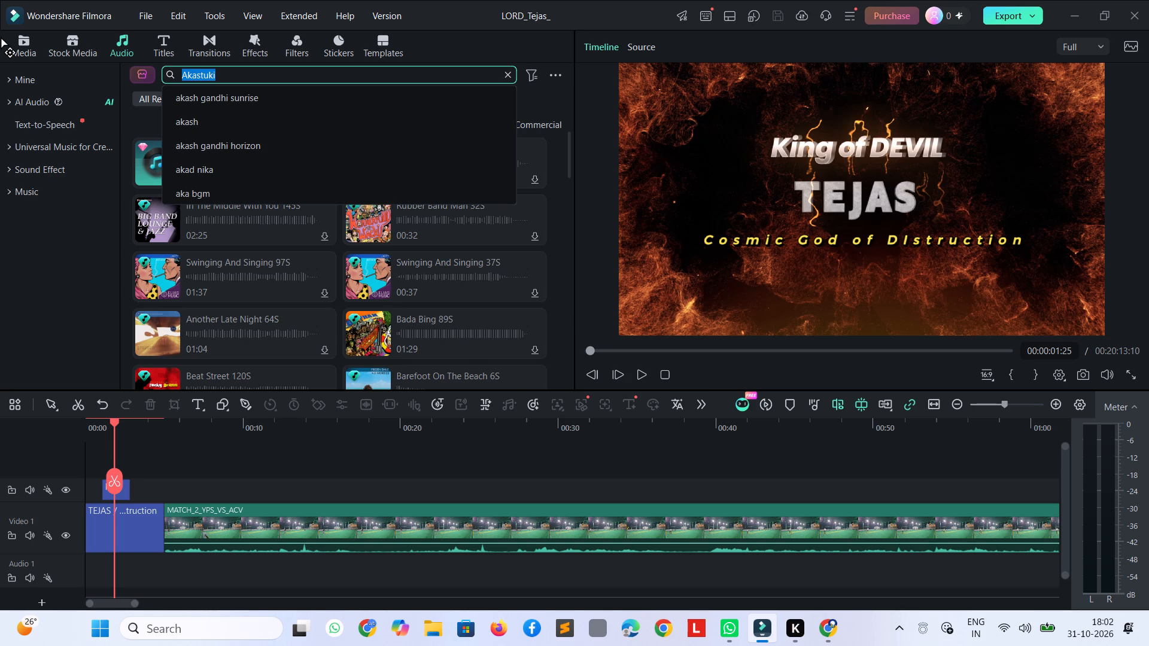
text(Naruto)
key(space)
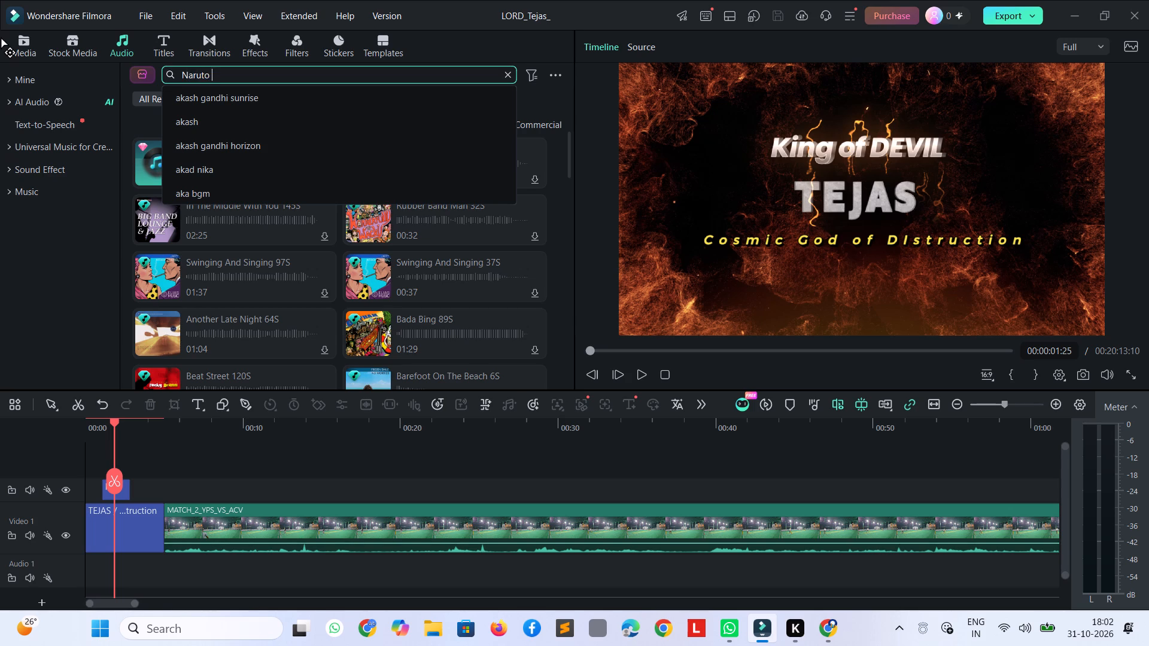
key(Return)
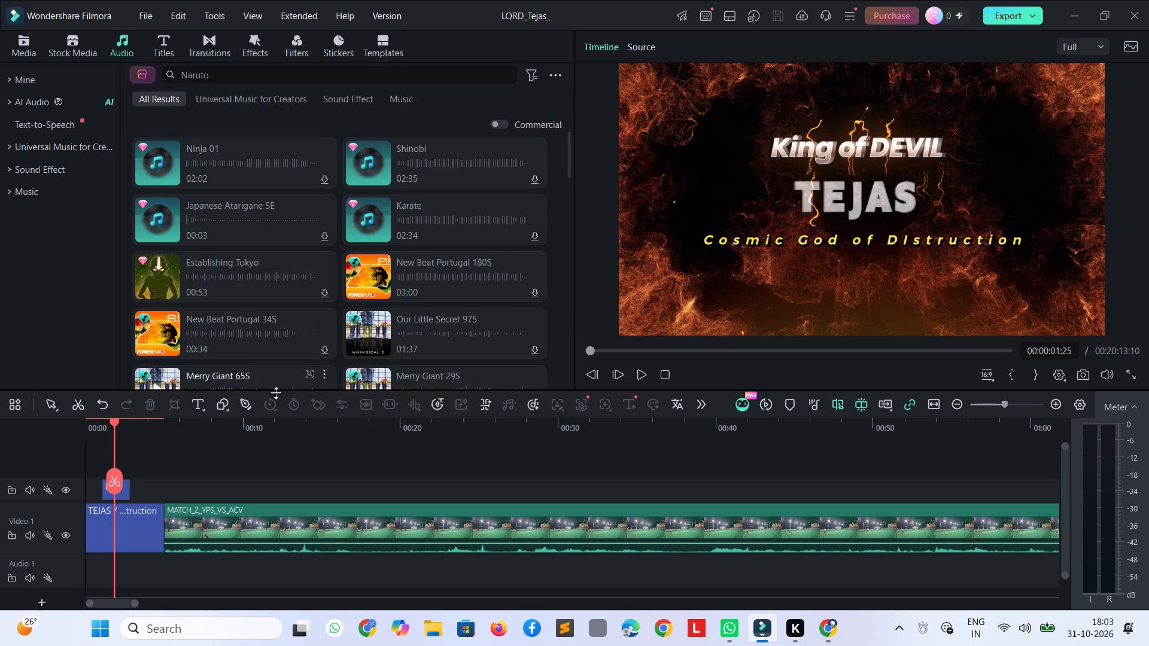
click(369, 282)
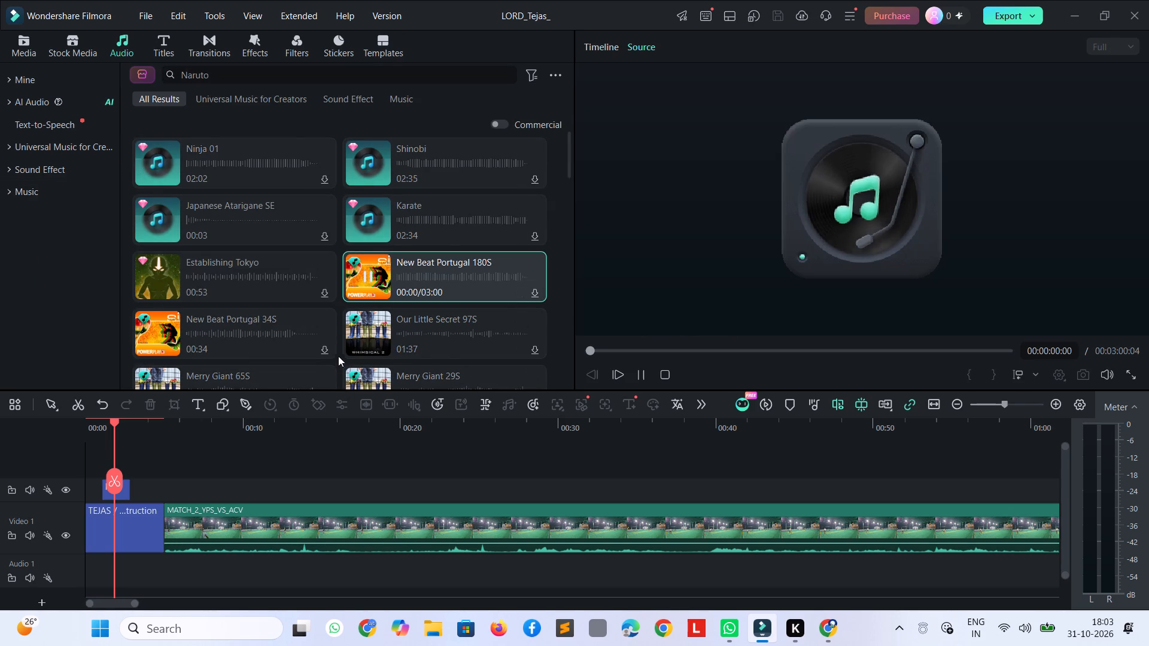
scroll(202, 316, down, 2)
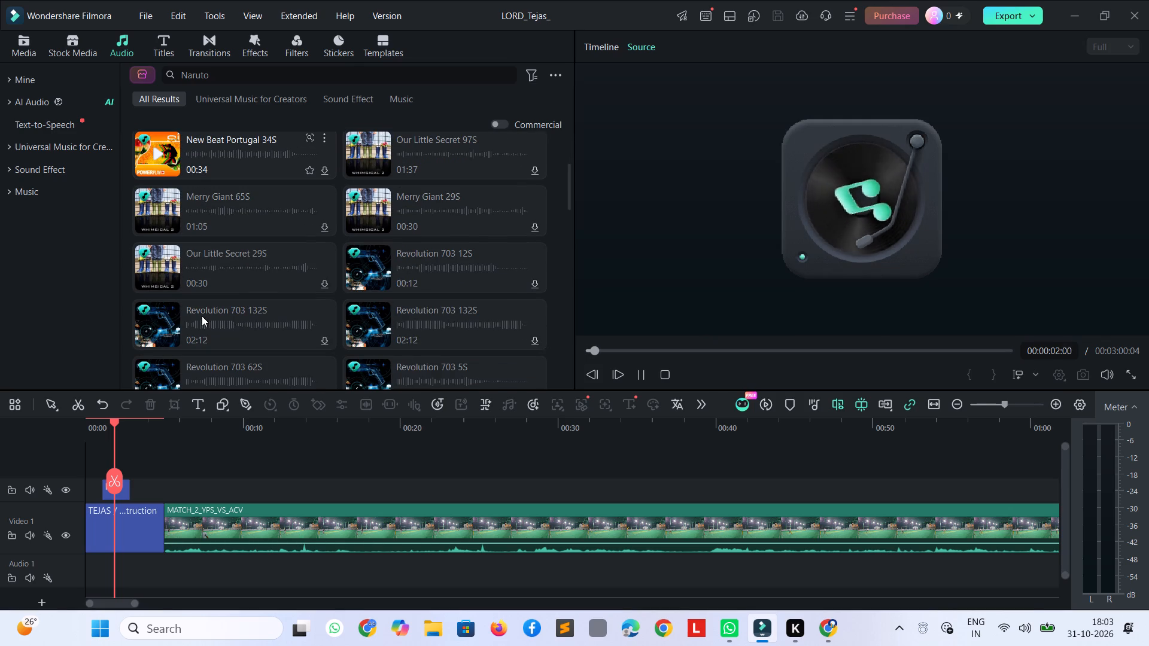
scroll(202, 316, down, 1)
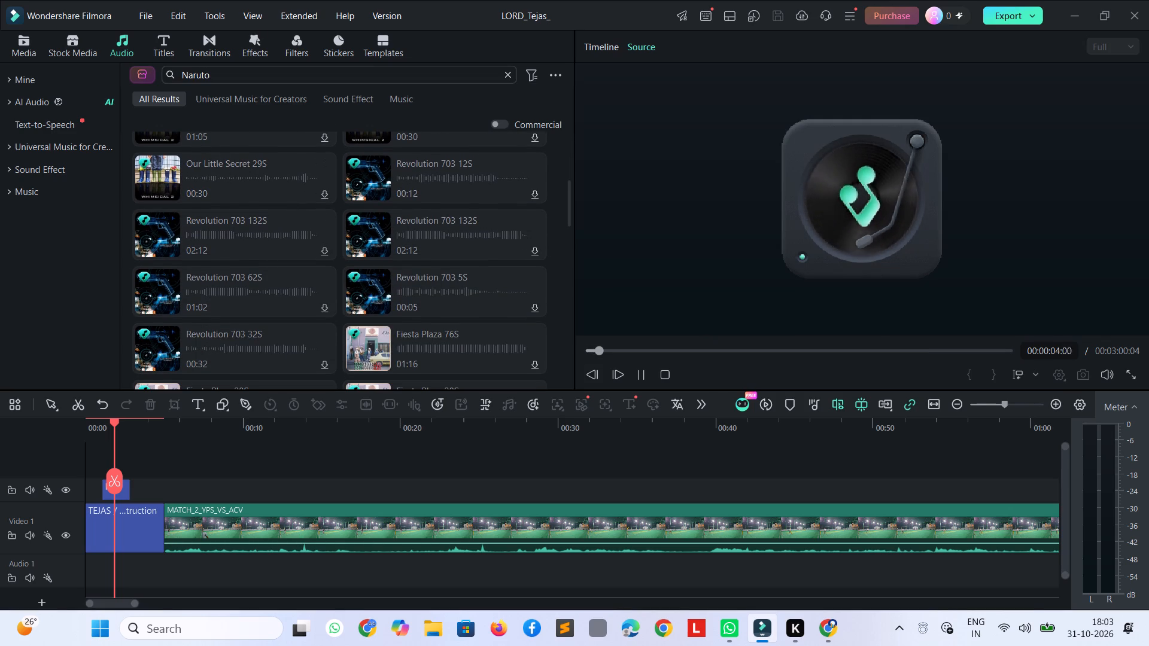
Search the audio library for "Naruto Demon".
drag(247, 71, 131, 92)
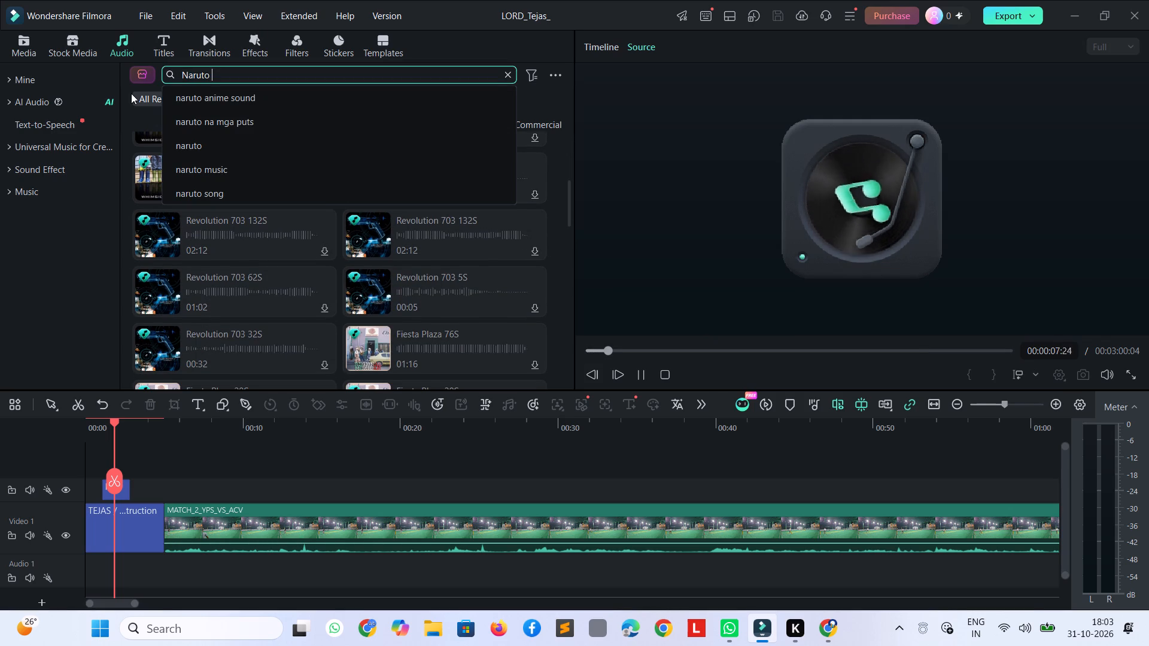
text(Demon)
key(Return)
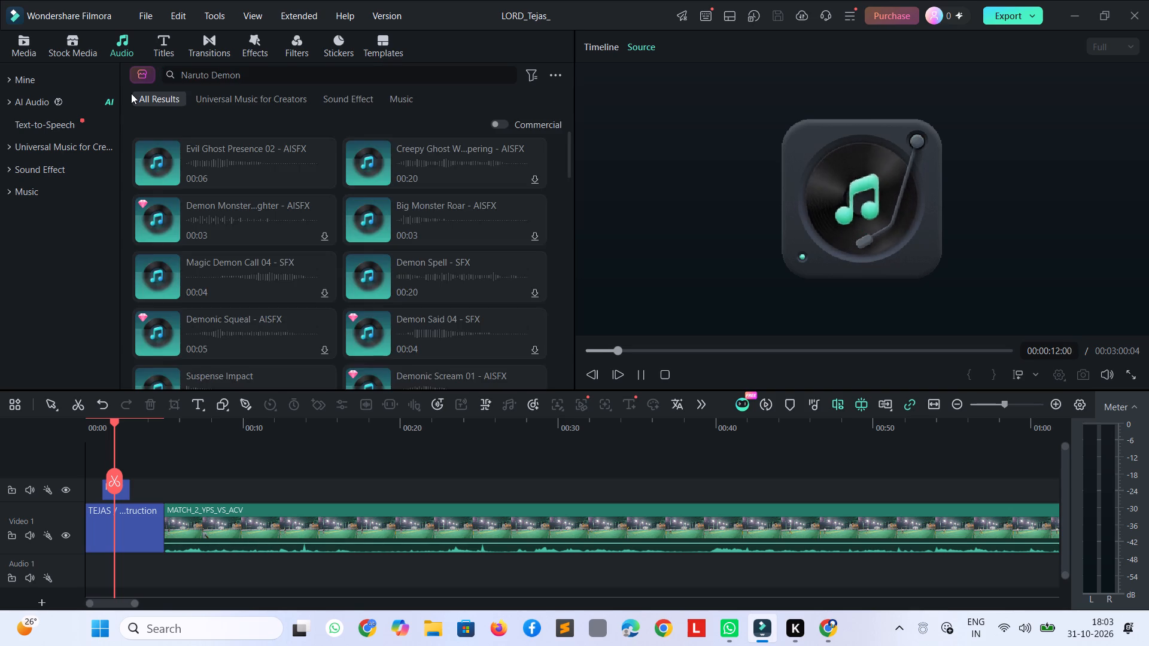
Search the audio library for "Demon" and preview Evil Ghost Presence 02, the 20-second Creepy Ghost effect and Demon Spell.
click(286, 66)
key(ctrl+a)
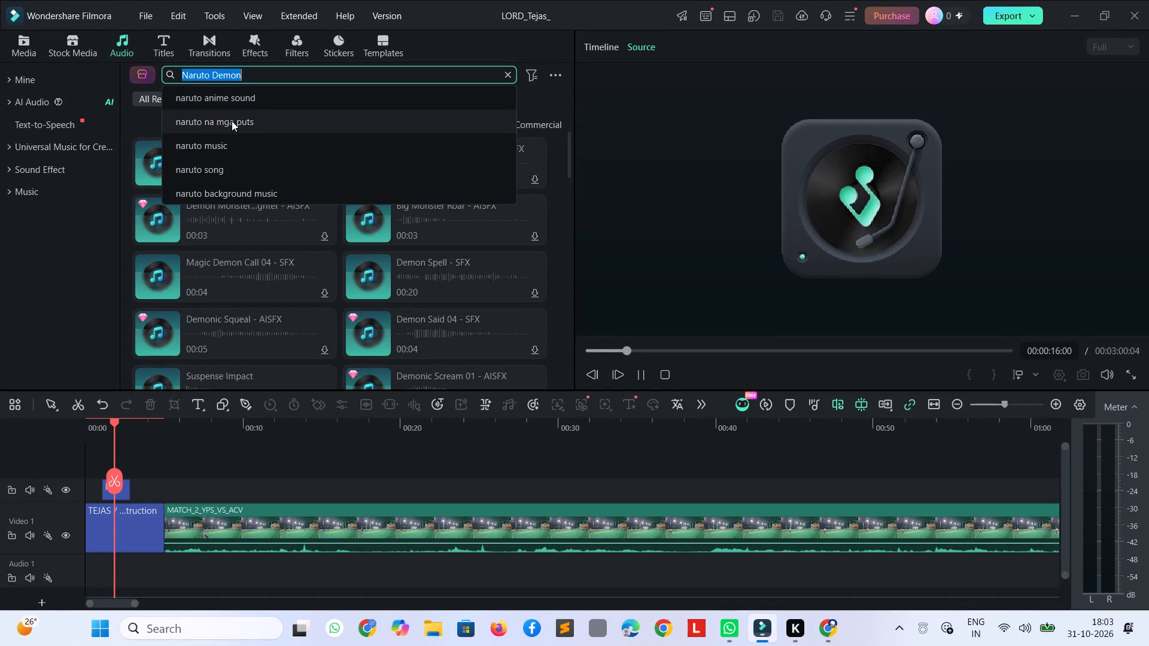
key(BackSpace)
text(De)
text(mon])
key(BackSpace)
key(Return)
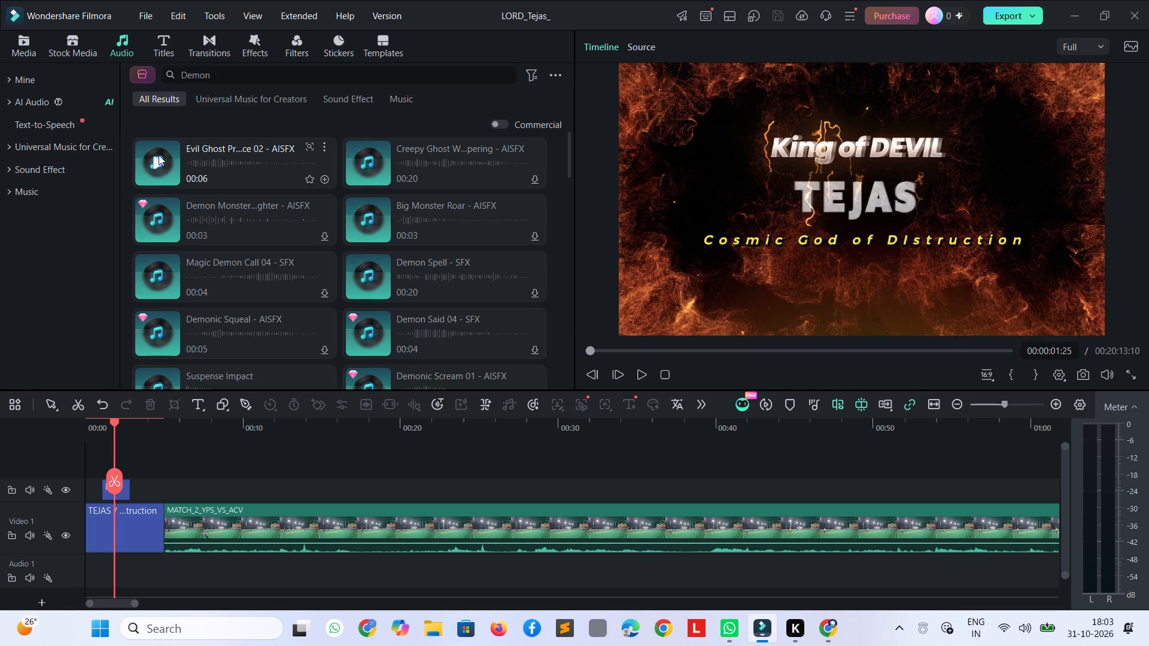
click(159, 155)
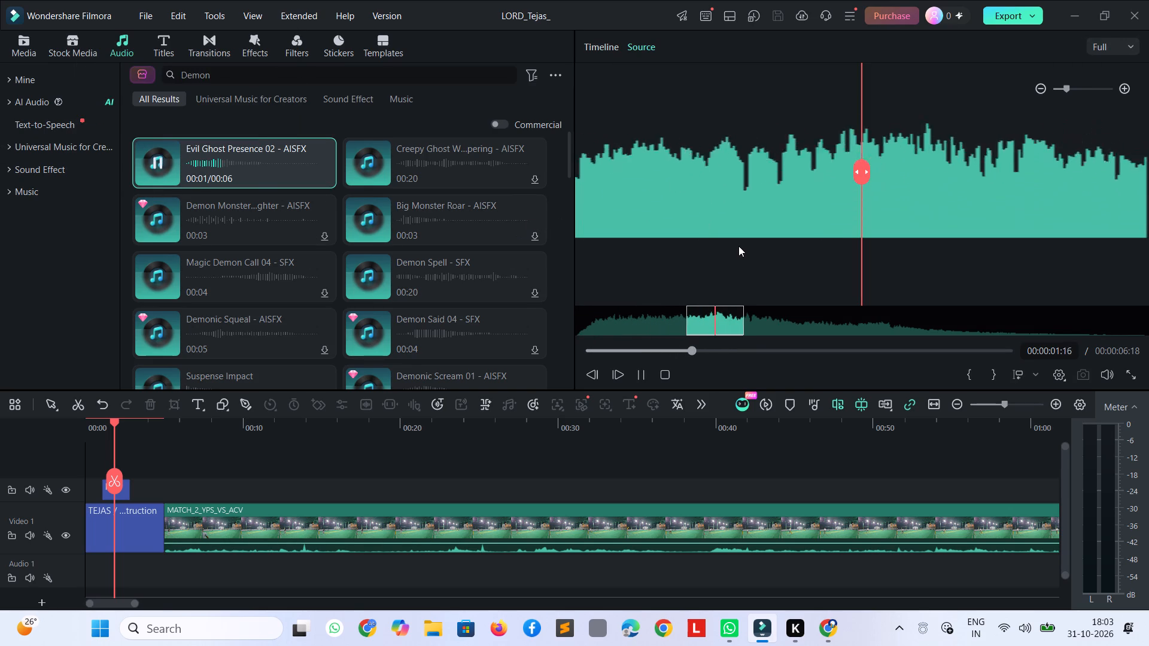
click(356, 168)
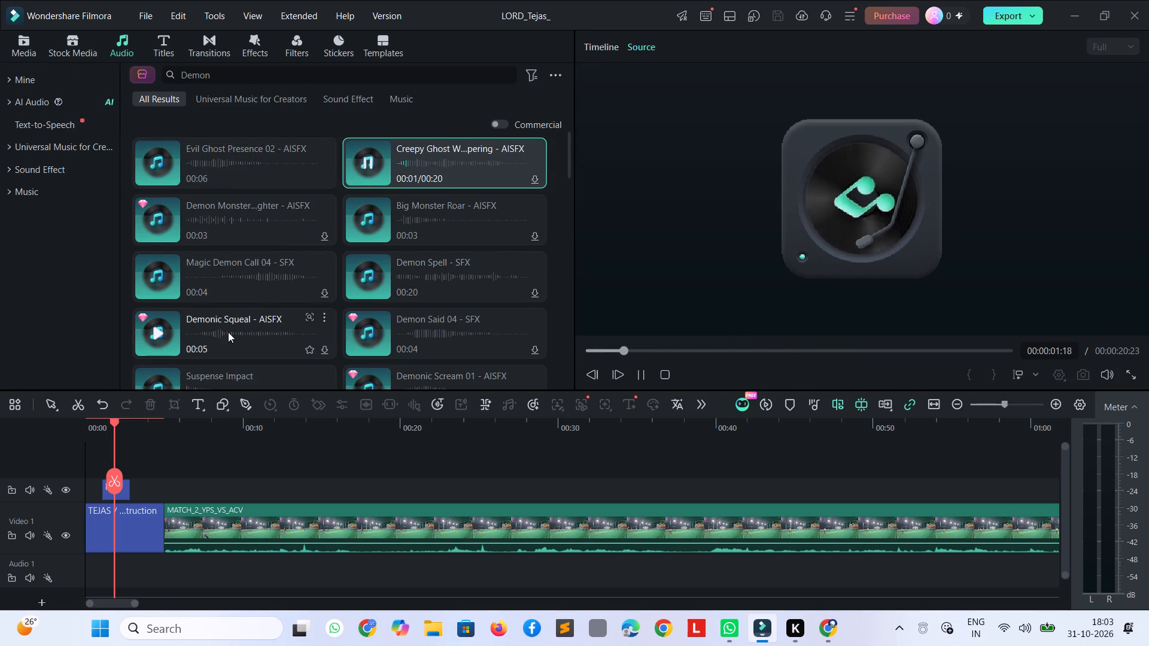
scroll(159, 269, down, 1)
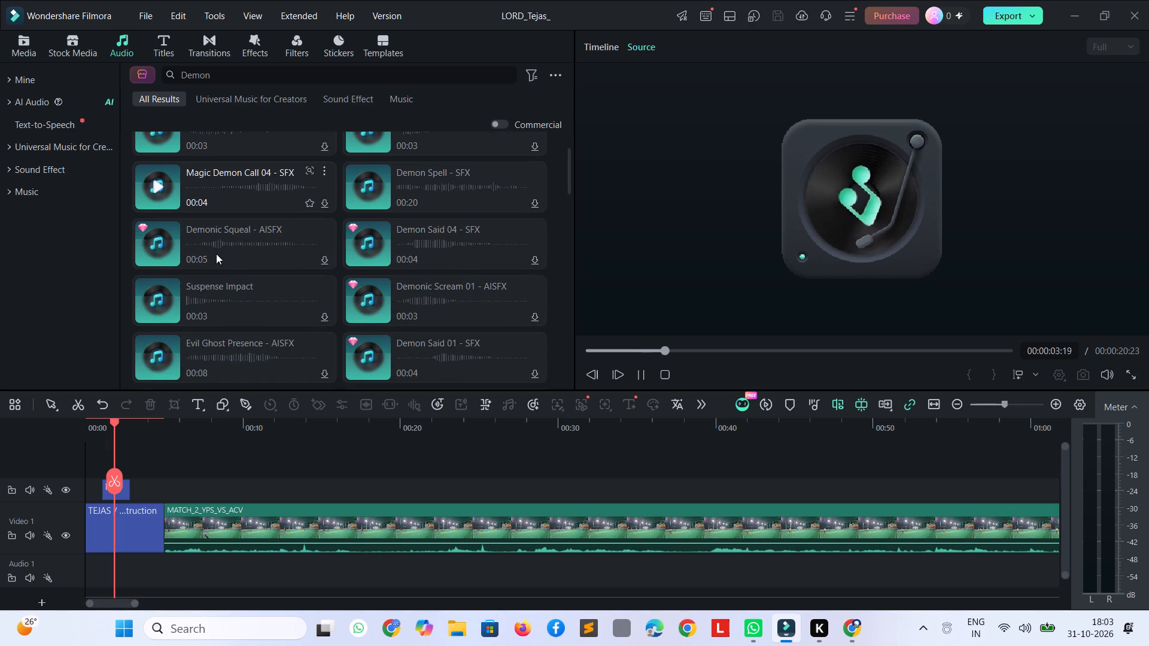
click(373, 181)
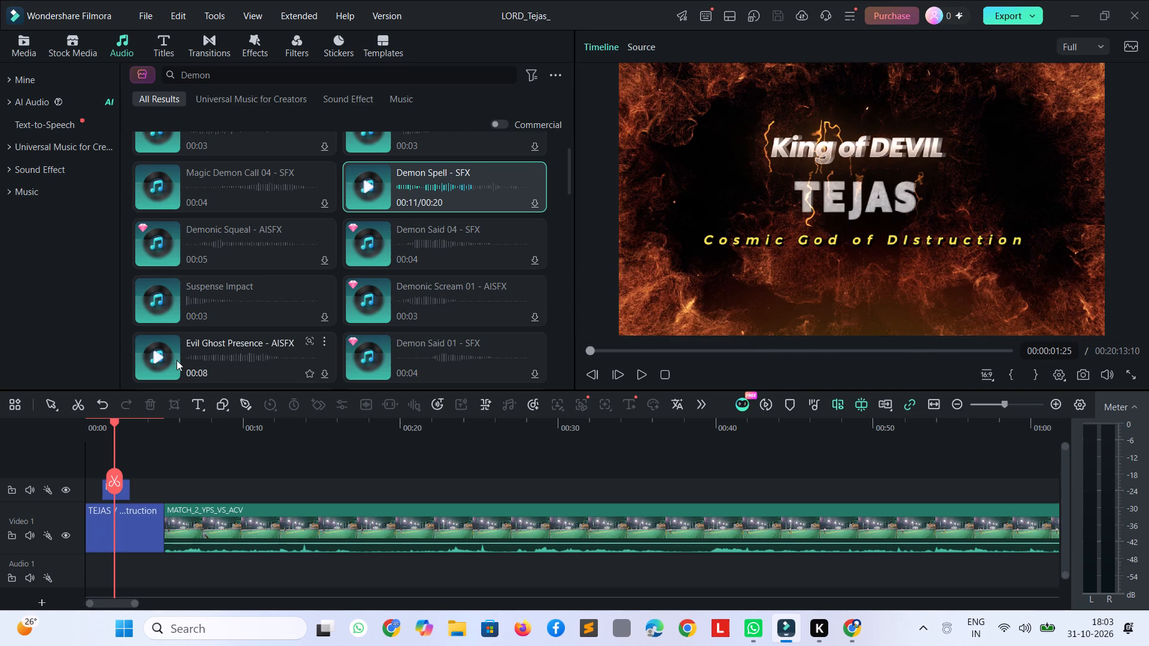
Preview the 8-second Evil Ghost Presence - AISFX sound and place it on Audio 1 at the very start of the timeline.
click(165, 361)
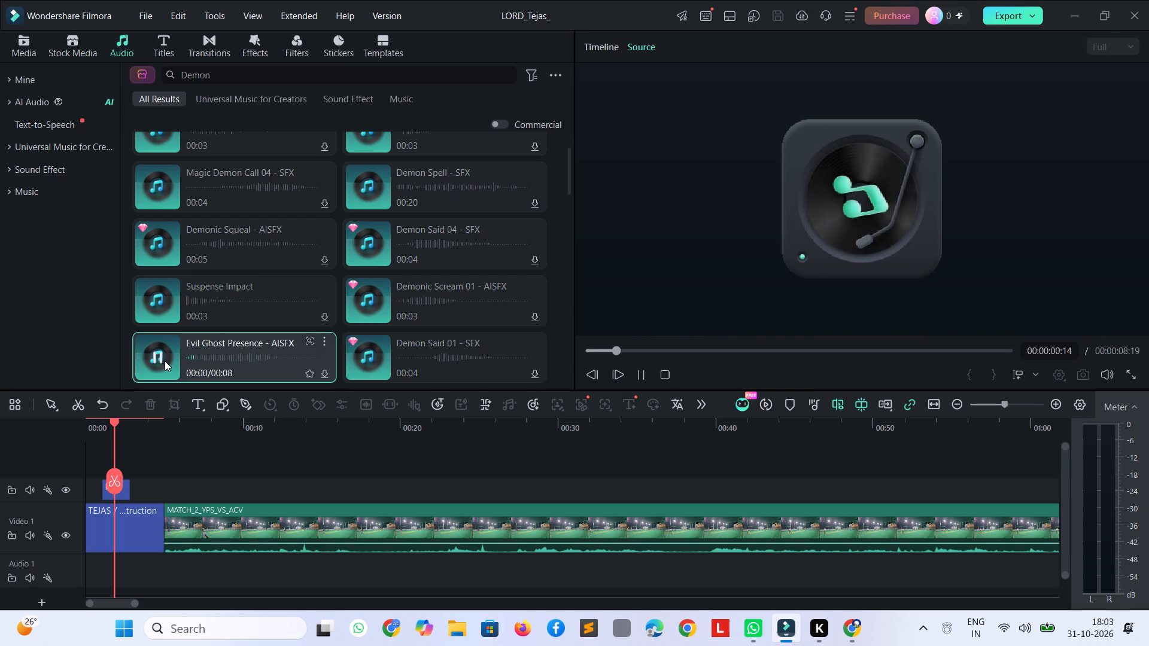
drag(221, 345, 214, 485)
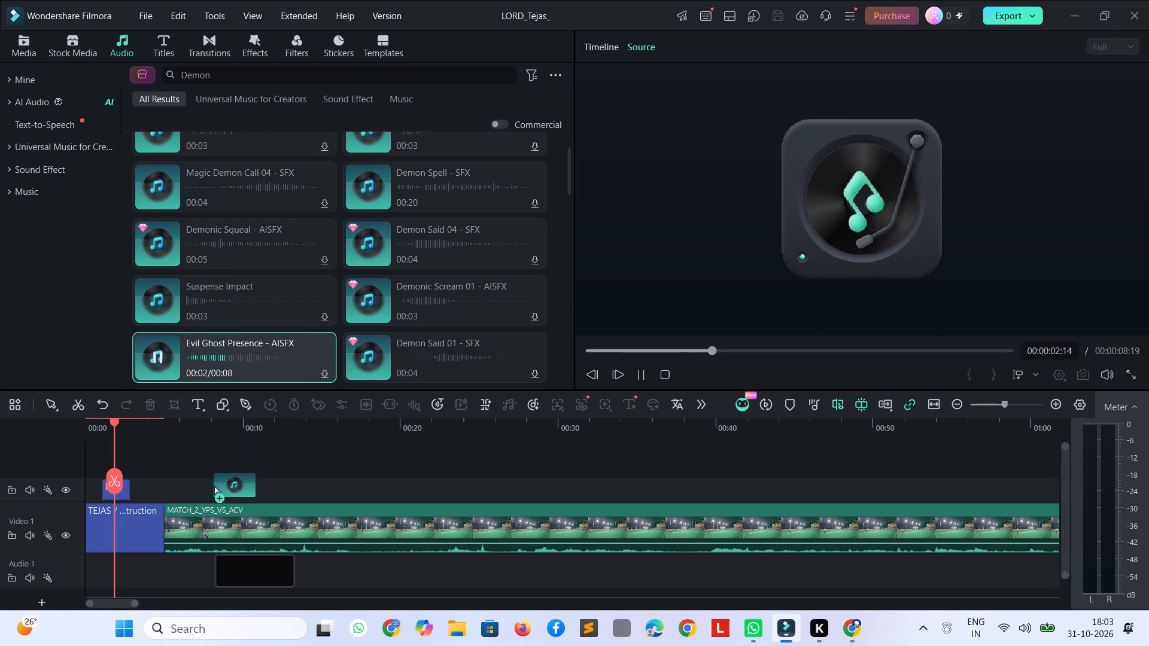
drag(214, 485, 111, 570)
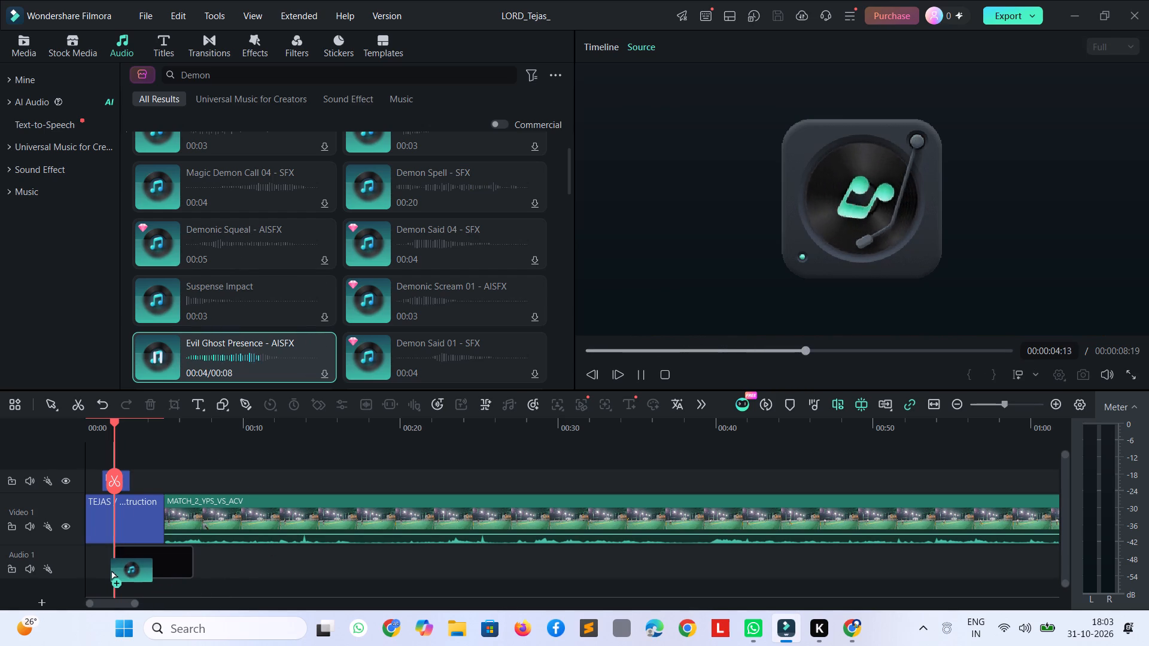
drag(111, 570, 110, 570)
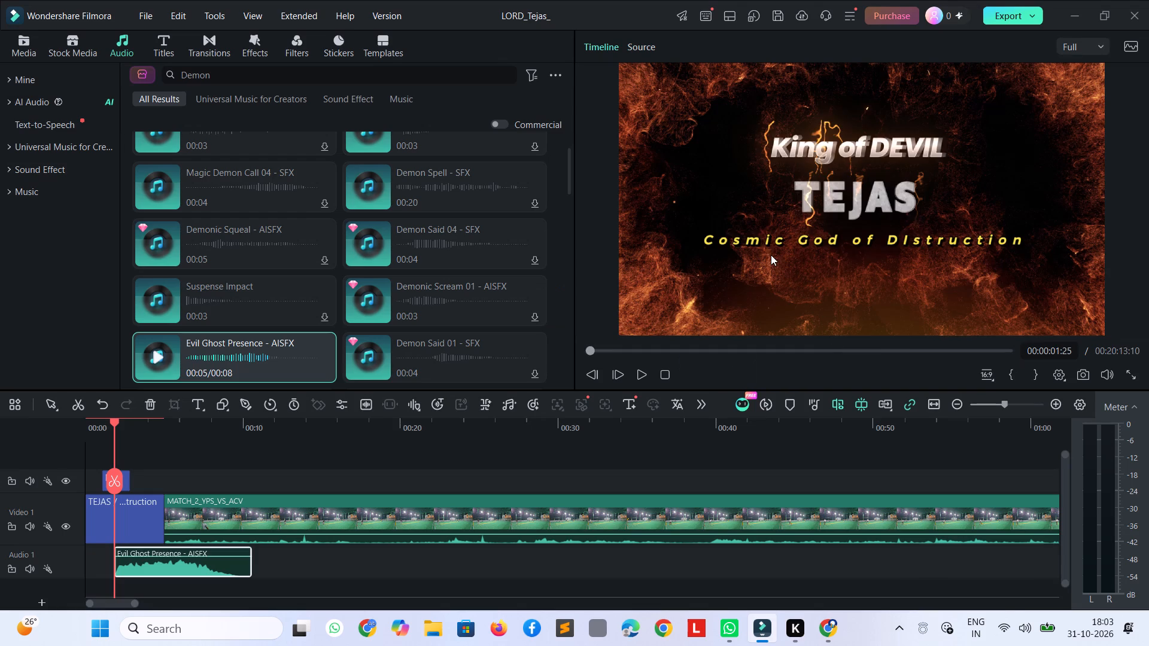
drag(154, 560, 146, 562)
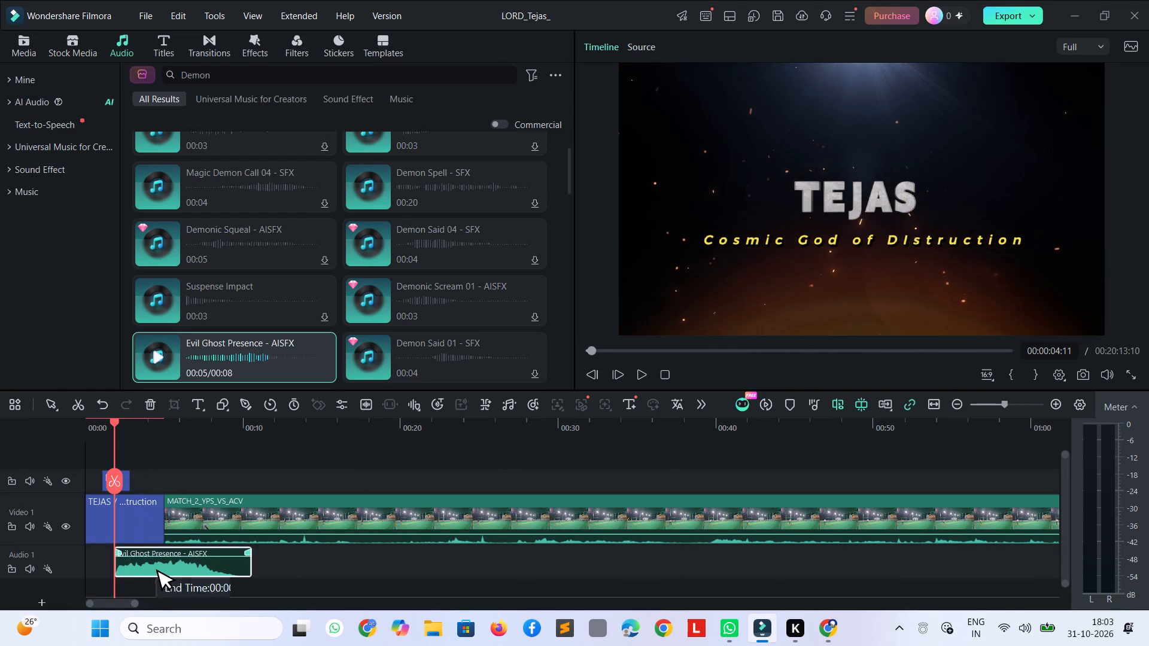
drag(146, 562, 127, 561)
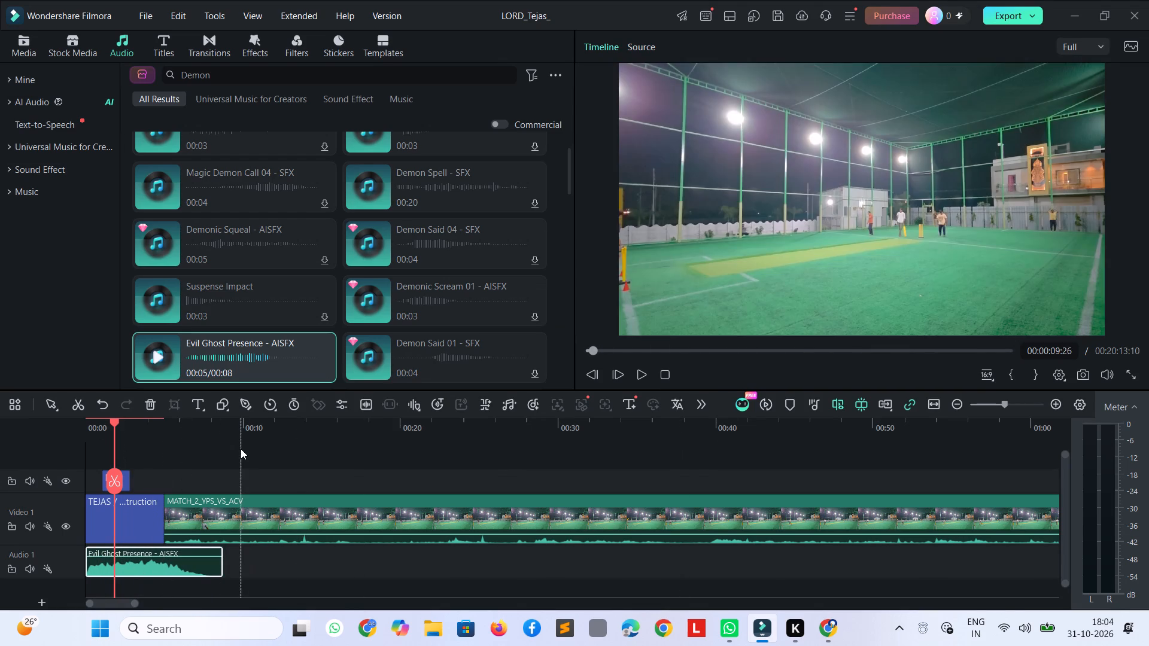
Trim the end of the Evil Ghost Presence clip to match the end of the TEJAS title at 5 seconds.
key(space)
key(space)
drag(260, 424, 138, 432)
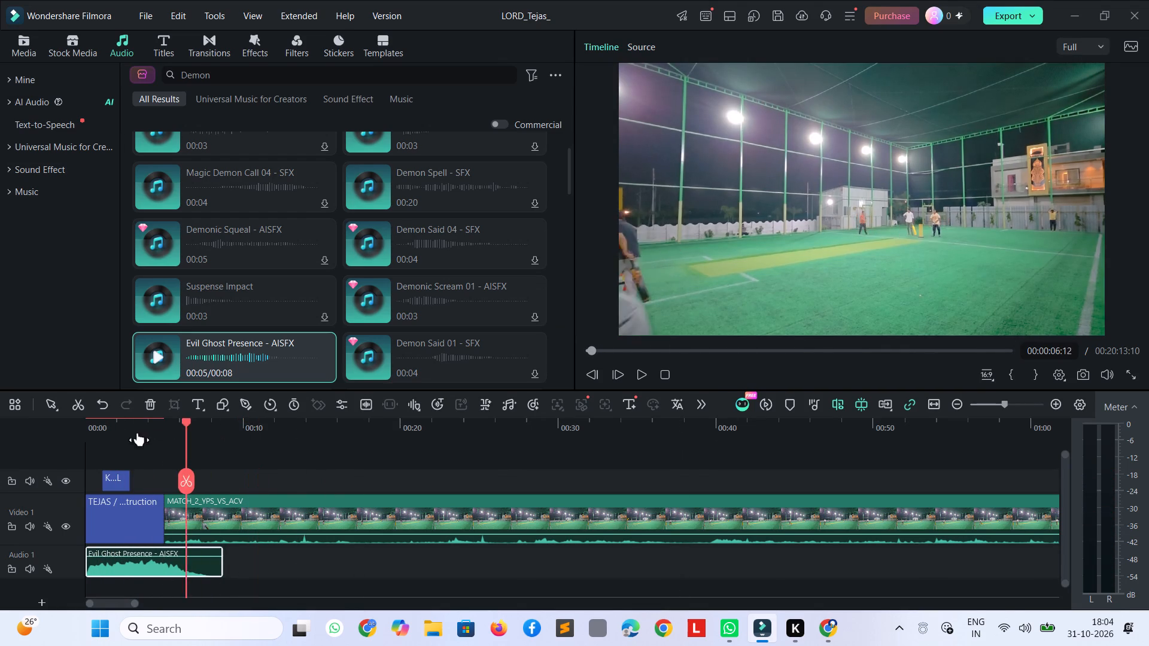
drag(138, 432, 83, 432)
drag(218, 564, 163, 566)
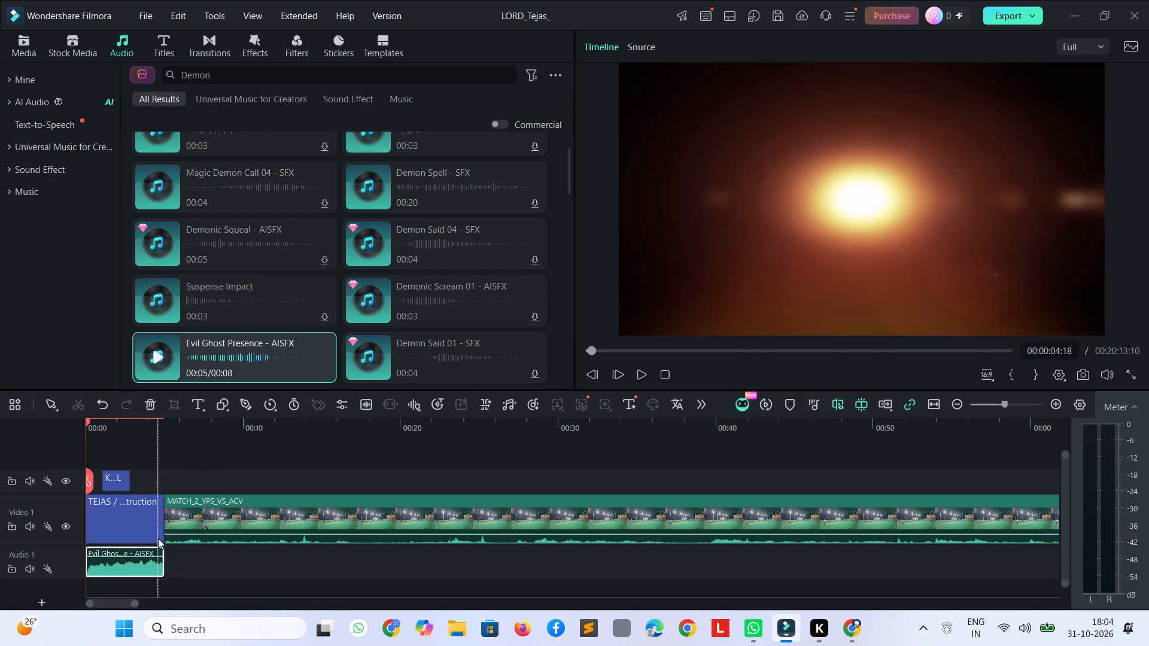
Open the King of DEVIL title's video transform settings and play the intro from that title's start.
ctrl+scroll(159, 525, up, 11)
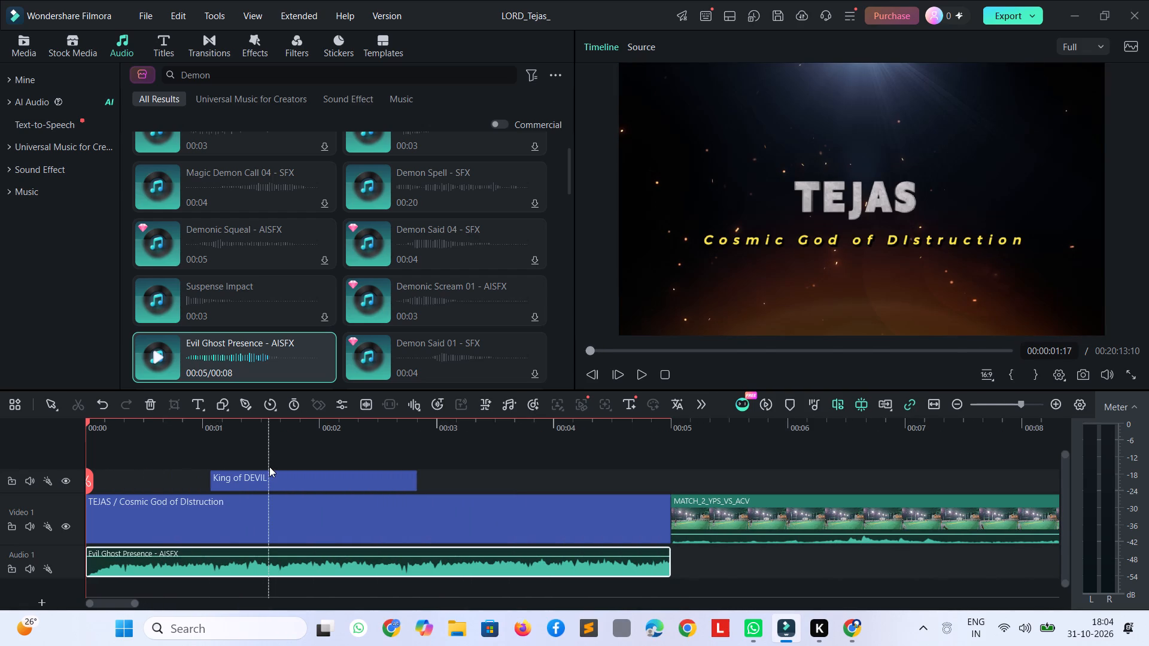
click(272, 484)
click(272, 484)
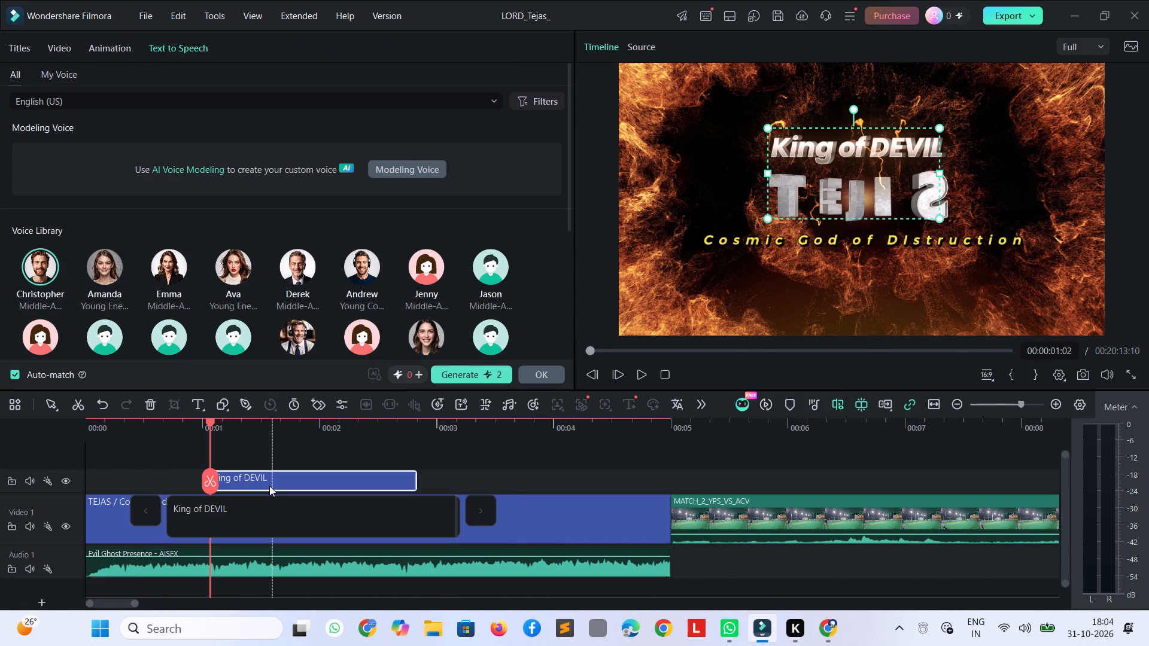
drag(60, 42, 49, 47)
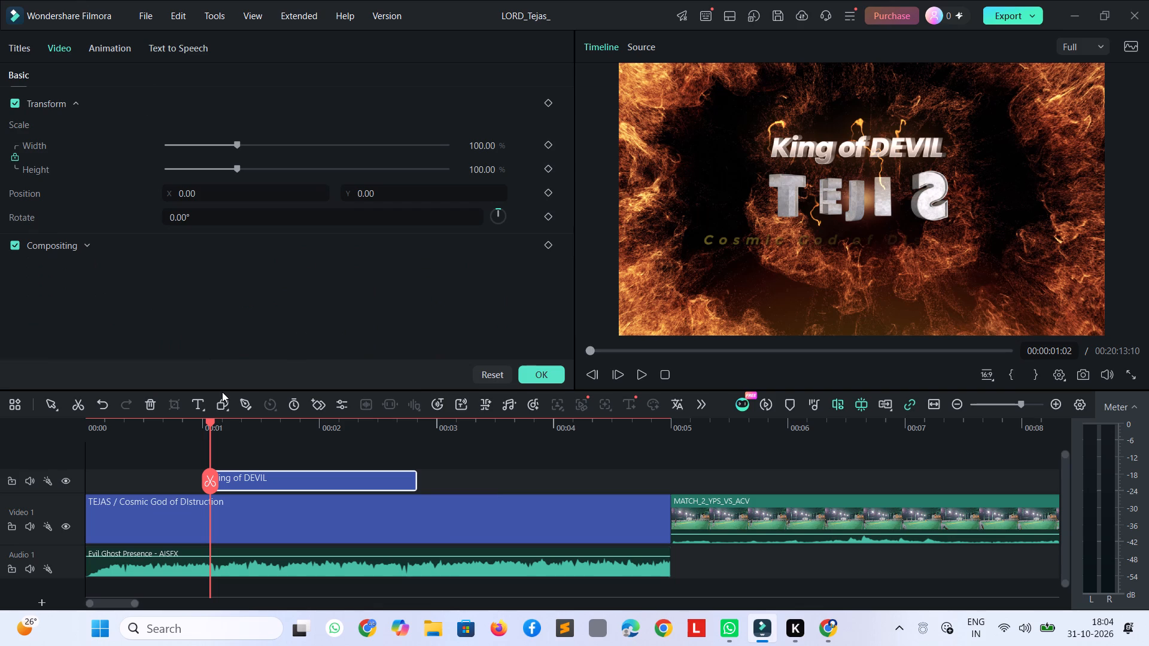
key(space)
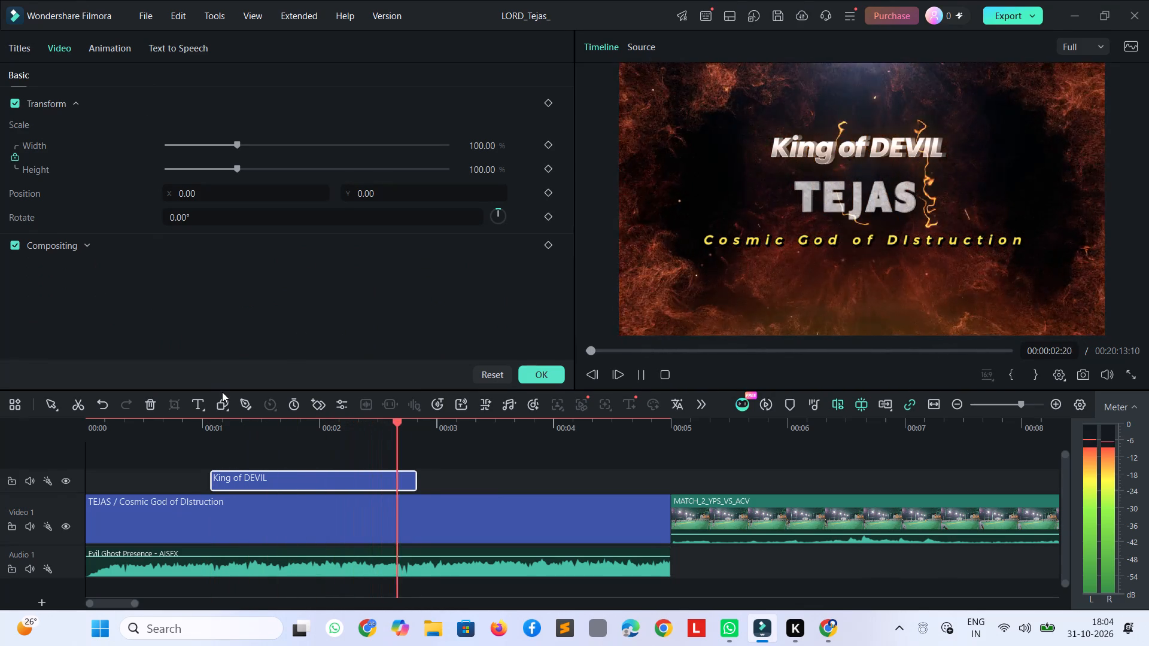
key(space)
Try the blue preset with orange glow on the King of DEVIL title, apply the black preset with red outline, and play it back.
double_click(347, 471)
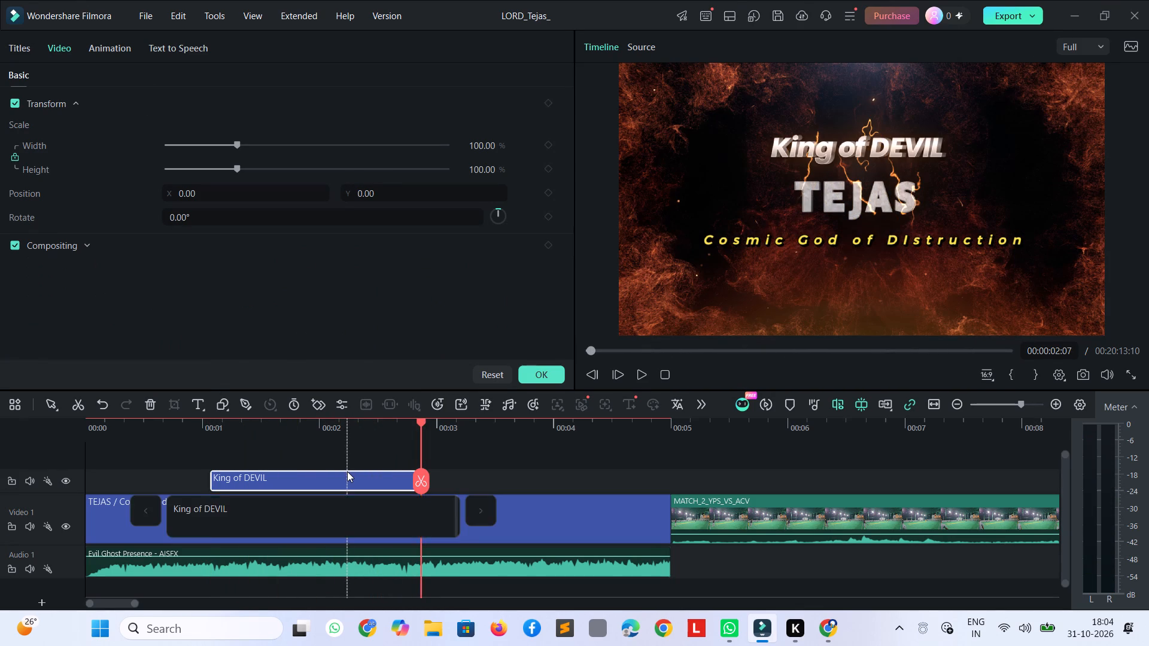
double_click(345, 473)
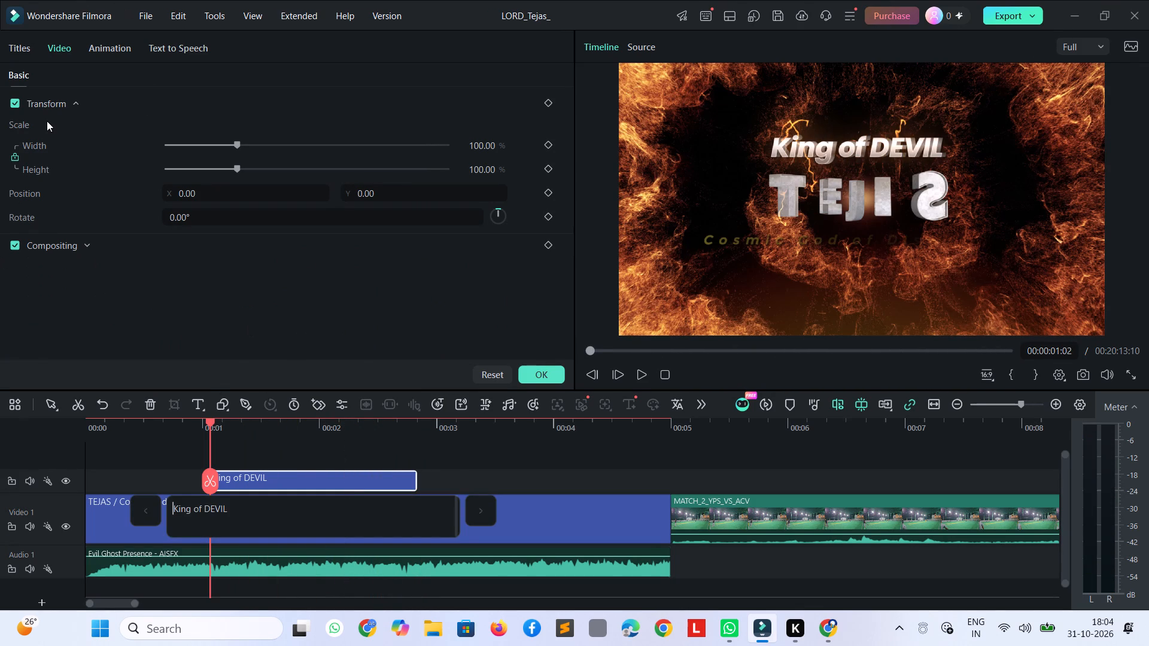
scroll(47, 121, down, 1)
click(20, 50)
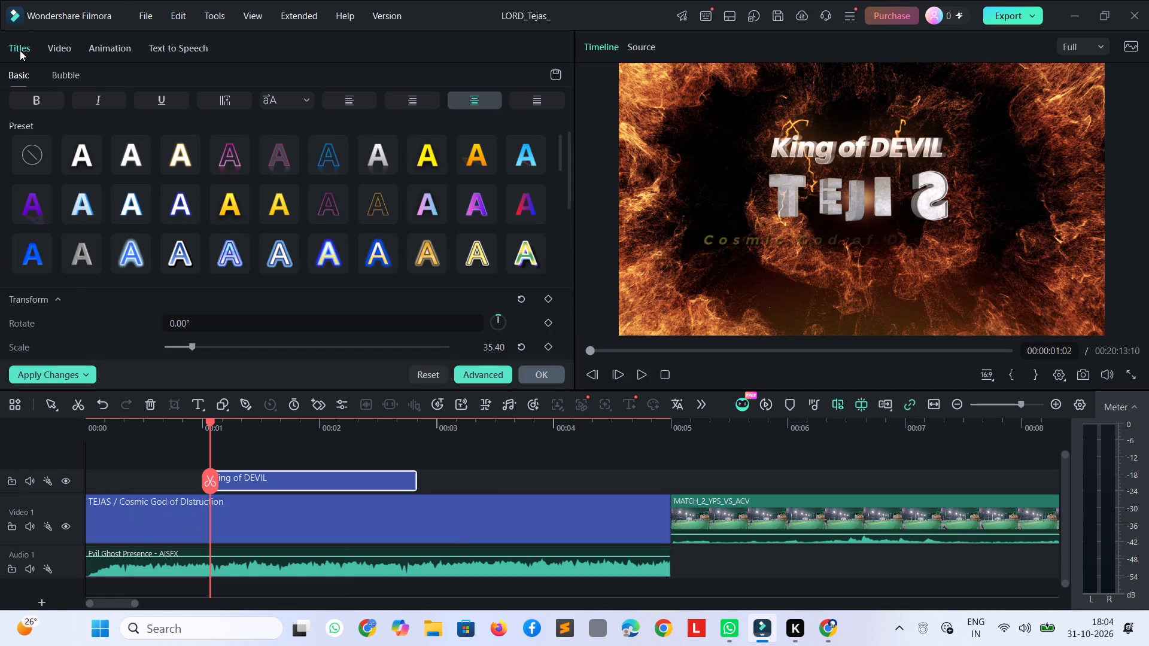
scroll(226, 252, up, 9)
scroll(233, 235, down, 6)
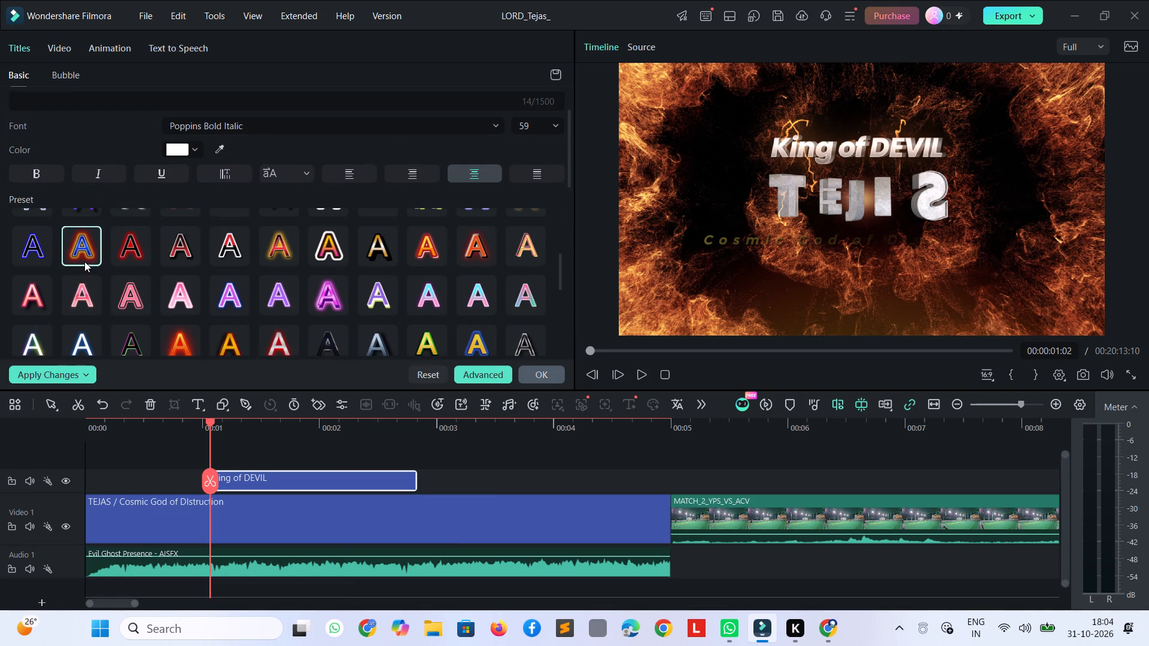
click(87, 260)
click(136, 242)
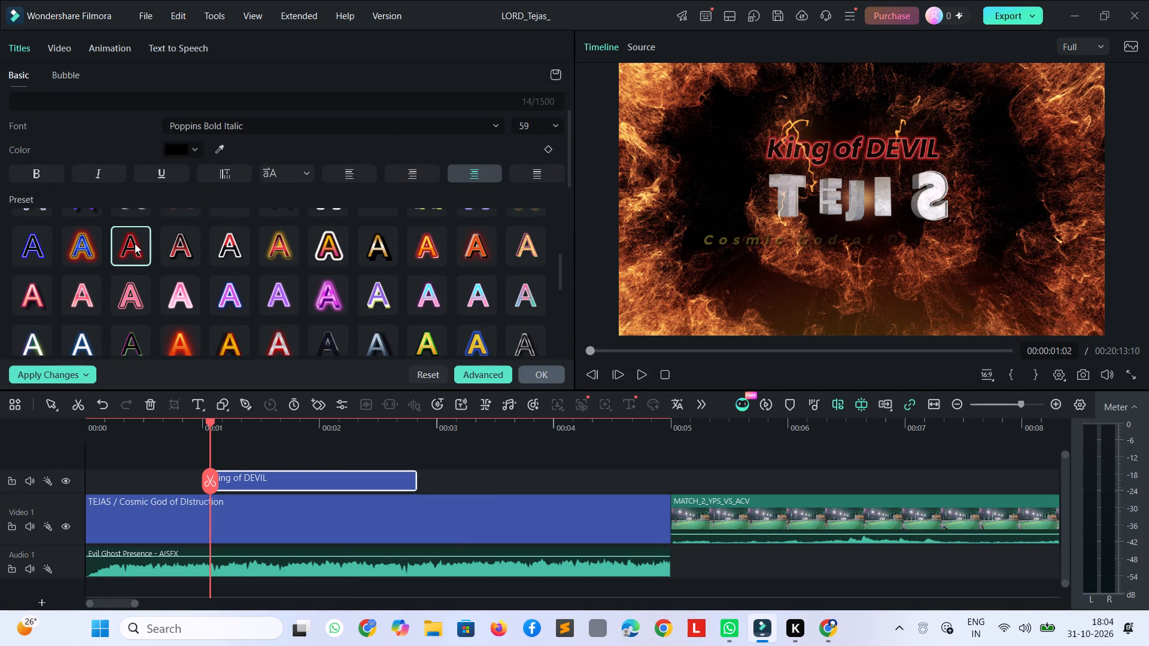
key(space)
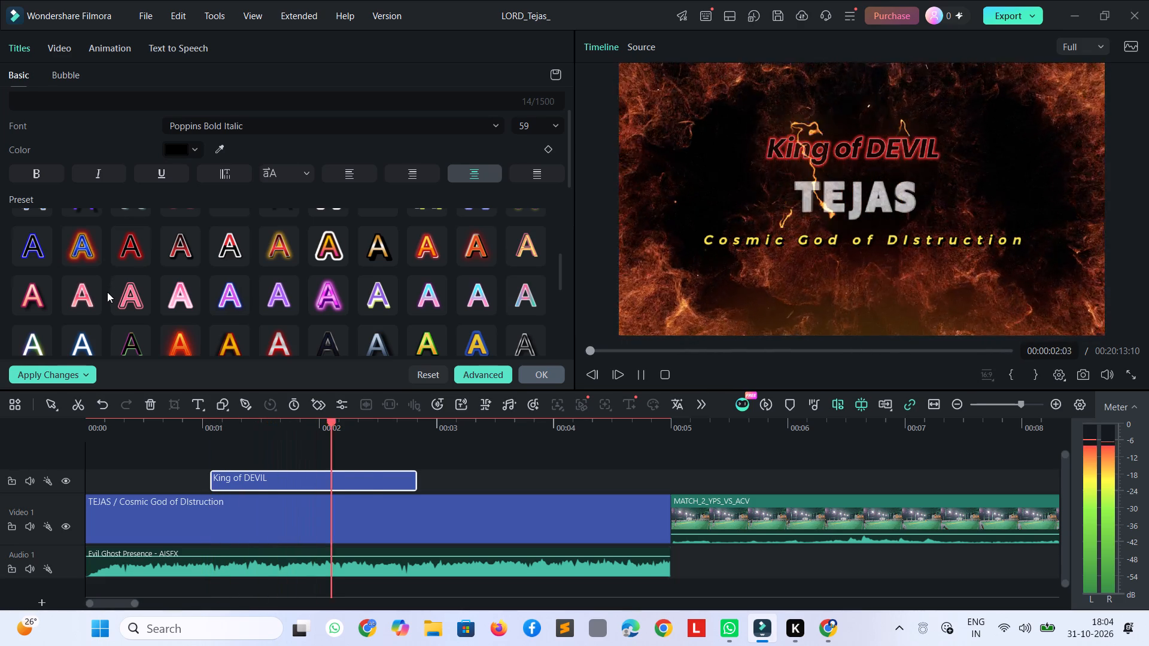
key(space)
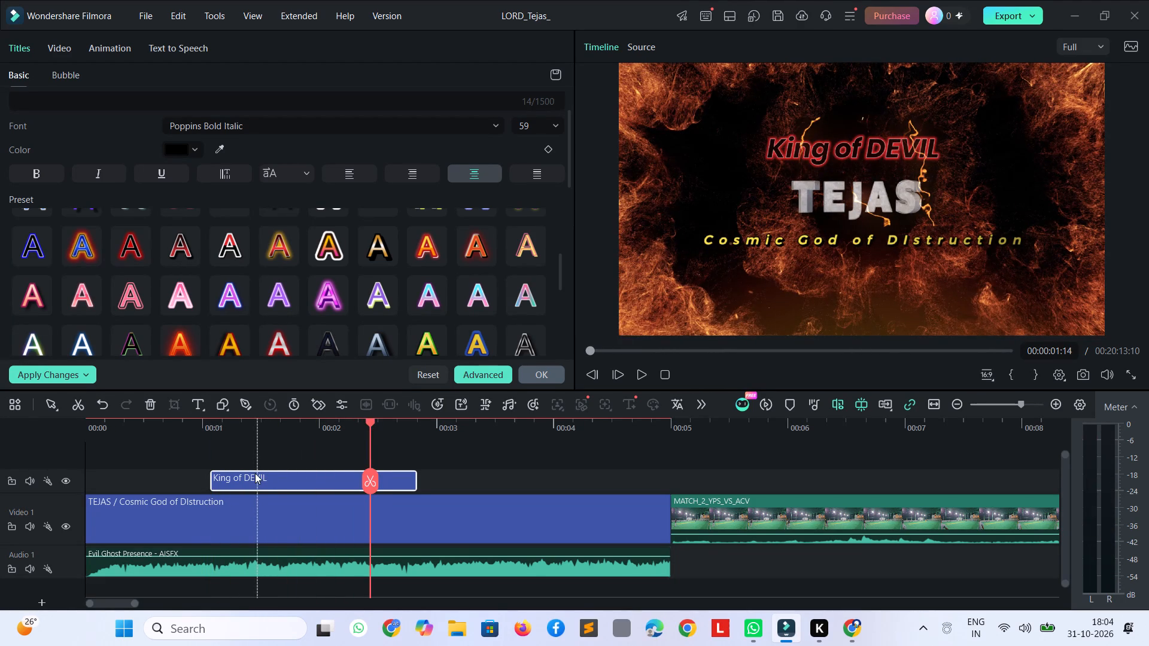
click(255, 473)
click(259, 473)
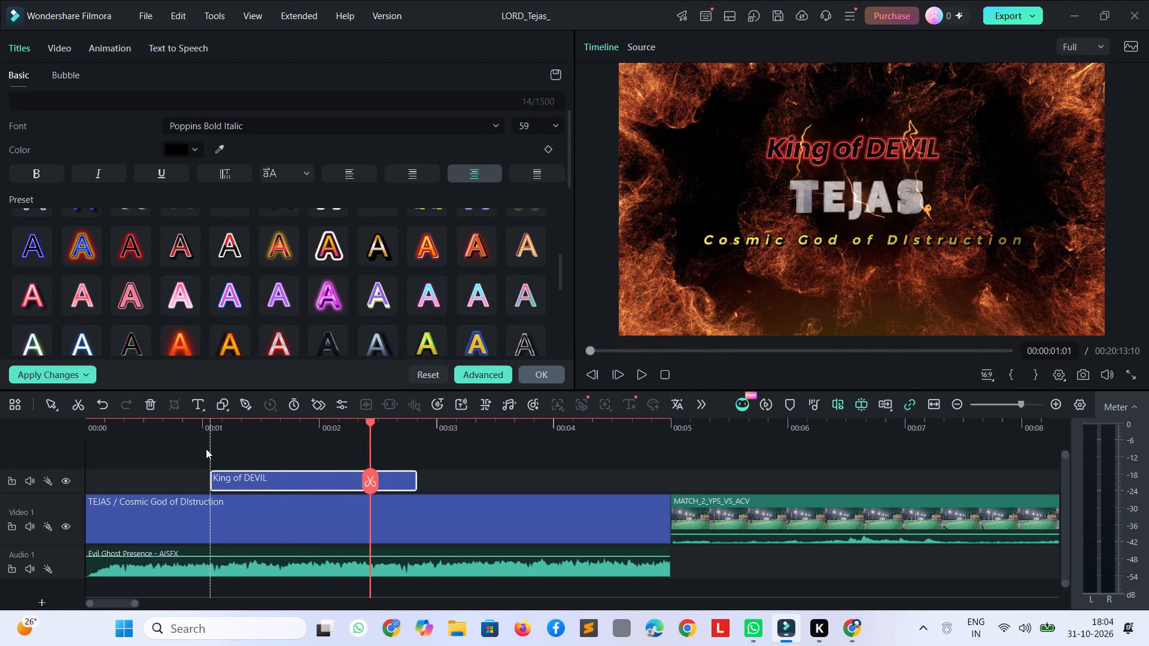
Undo the audio clip and all King of DEVIL title styling back to the FLASH text, and redo the text change to King of DEVIL.
key(ctrl+z)
key(ctrl+z)
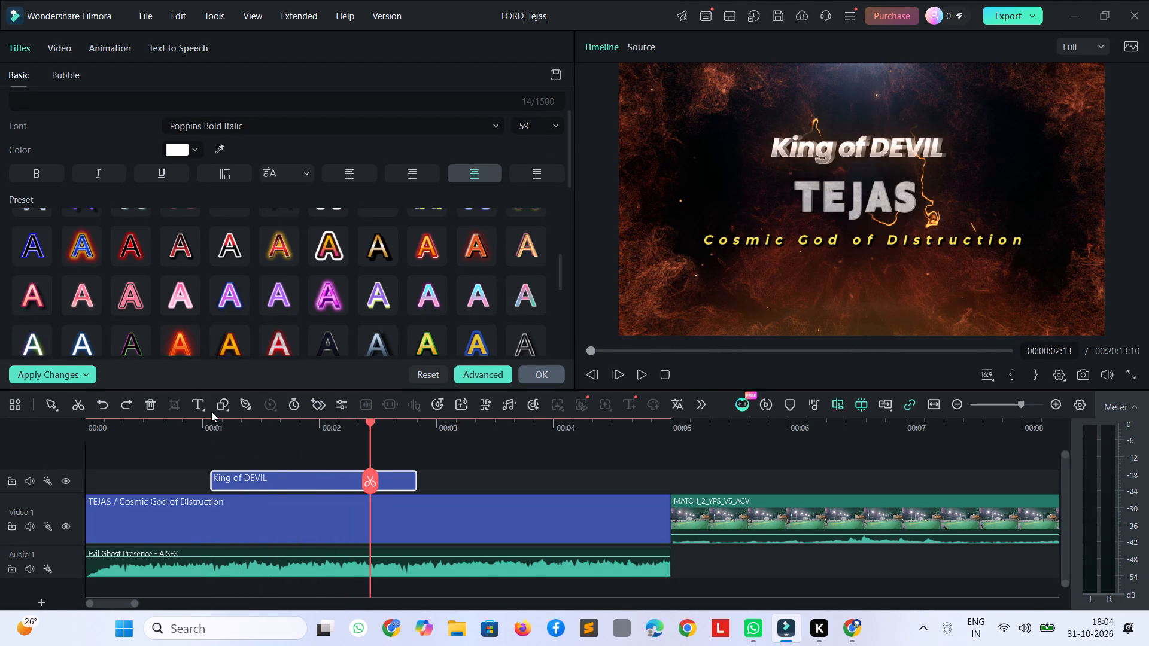
key(ctrl+z)
key(ctrl+z)
key(ctrl+z)
key(ctrl+z)
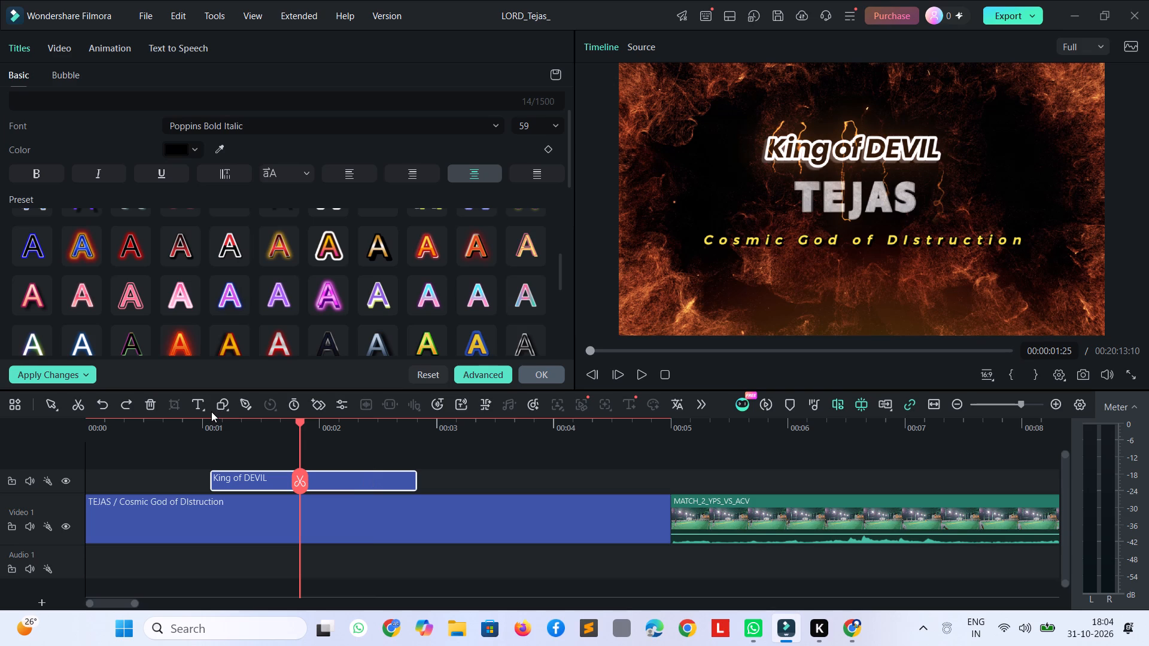
key(ctrl+z)
key(ctrl+z)
key(ctrl+z)
key(ctrl+z)
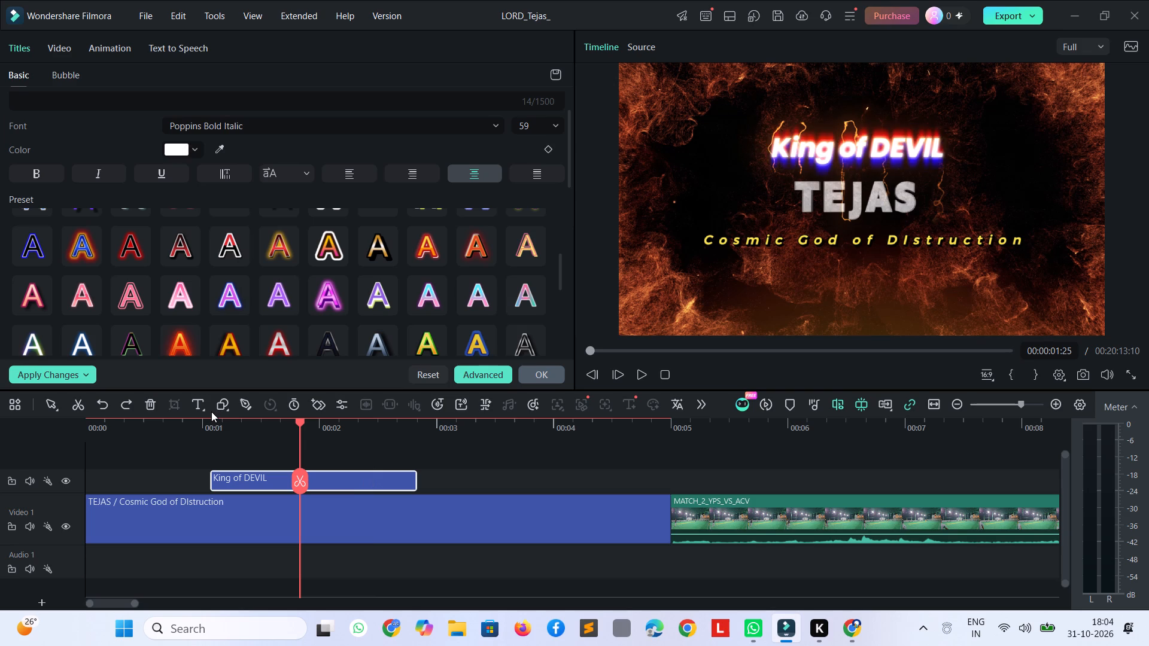
key(ctrl+z)
key(ctrl+z)
key(ctrl+z)
key(ctrl+z)
key(ctrl+z)
key(ctrl+z)
key(ctrl+z)
key(ctrl+z)
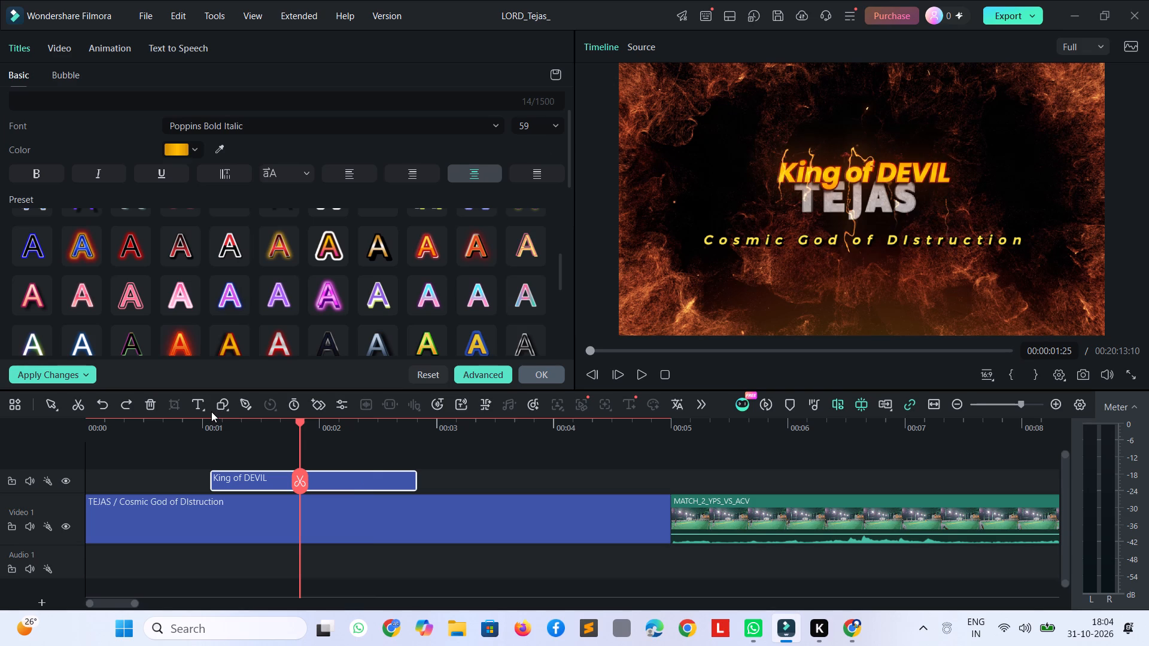
key(ctrl+z)
key(ctrl+z)
key(ctrl+z)
key(ctrl+z)
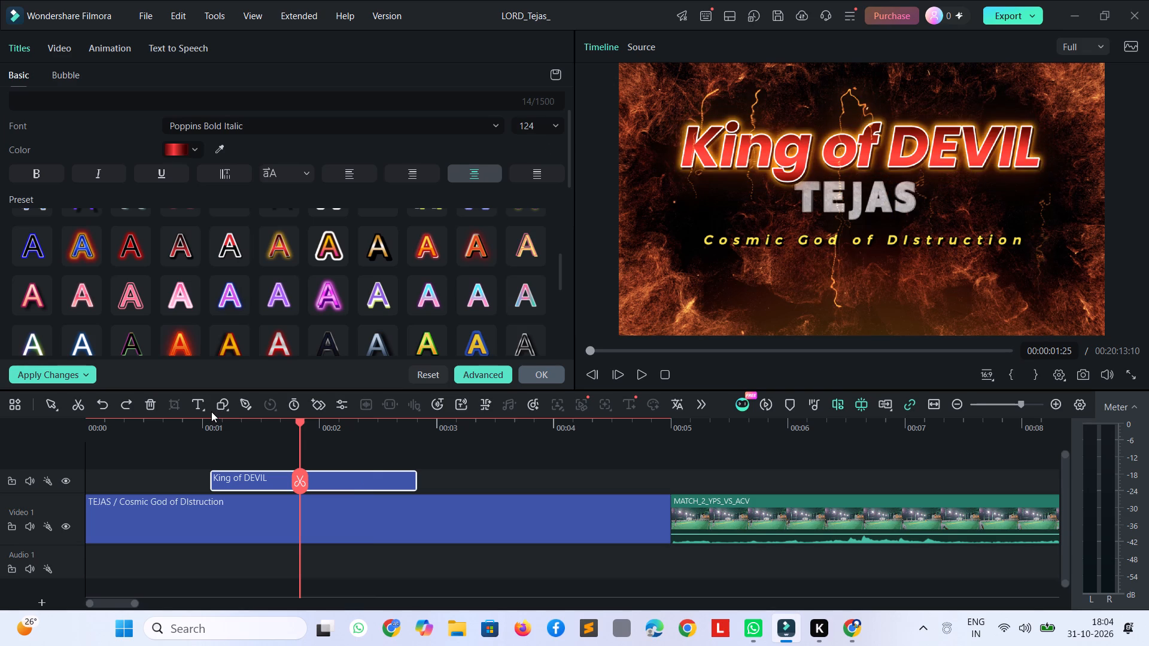
key(ctrl+z)
key(ctrl+z)
key(ctrl+z)
key(ctrl+z)
key(ctrl+z)
key(ctrl+z)
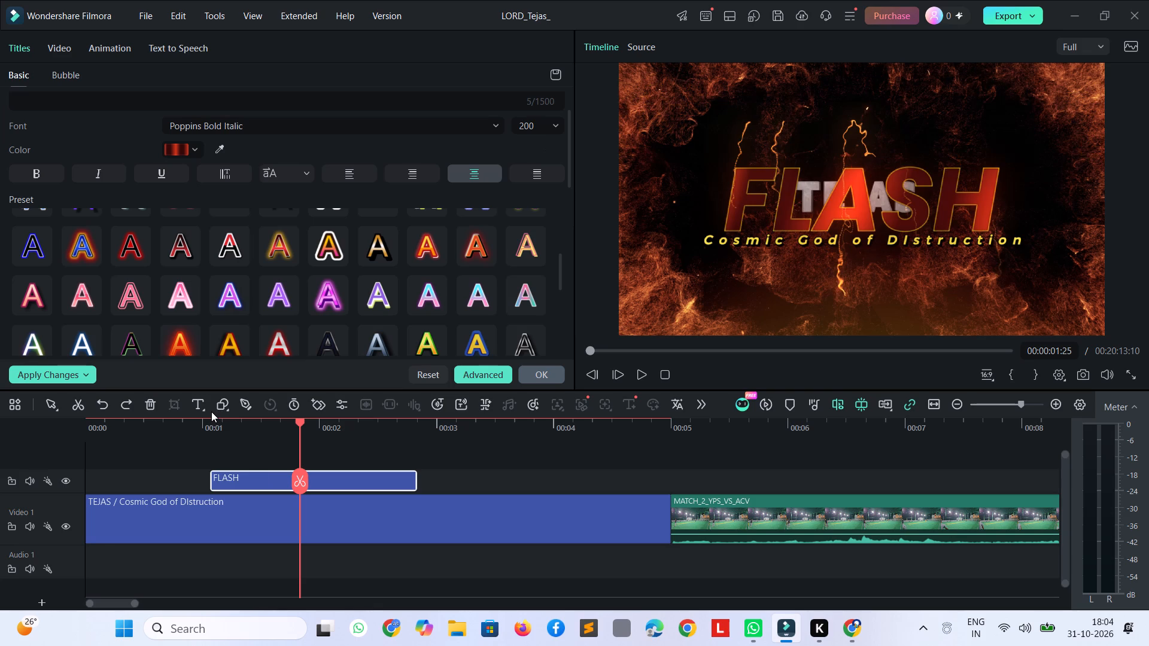
key(ctrl+y)
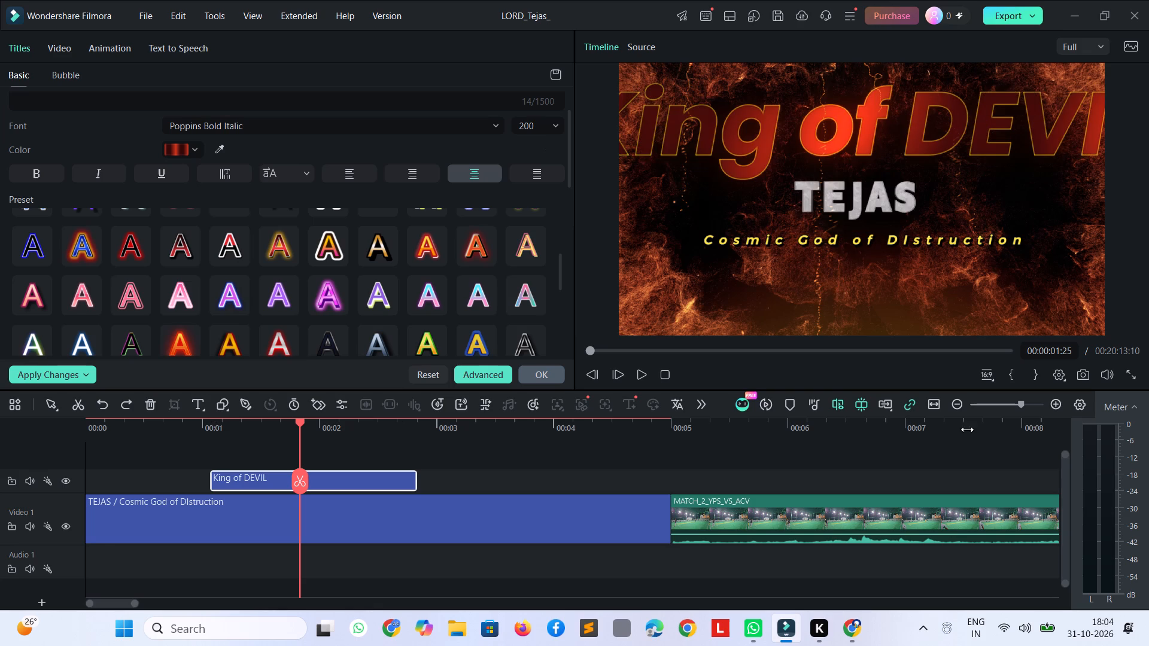
Play back the intro to check the King of DEVIL title over the TEJAS title.
key(space)
key(space)
key(space)
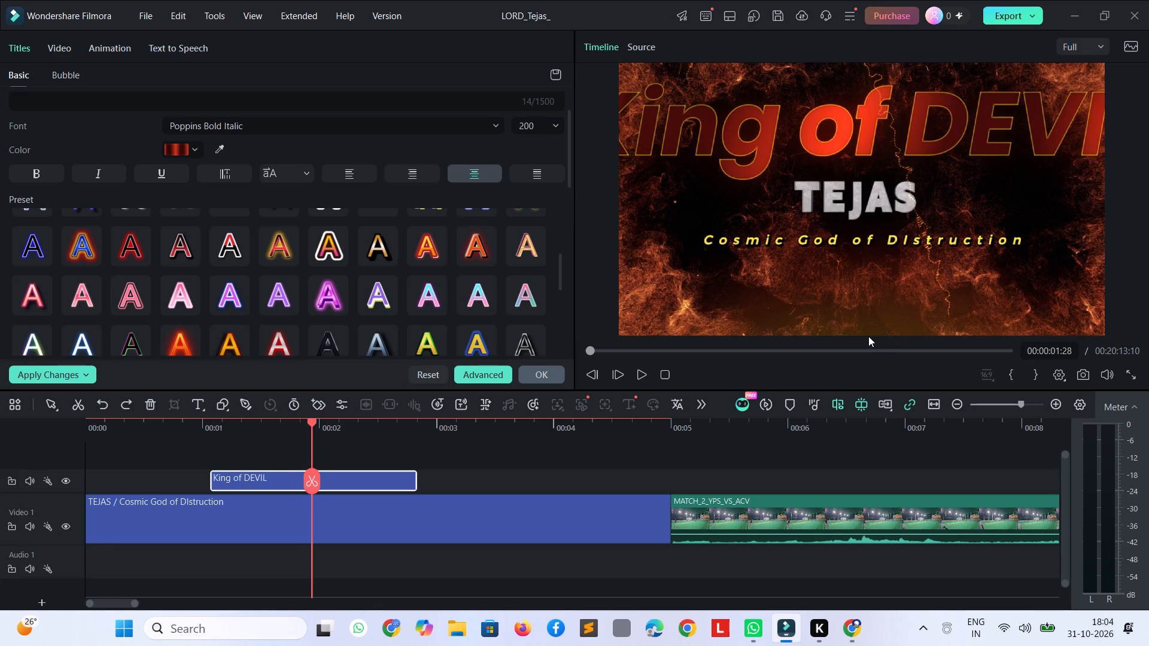
key(space)
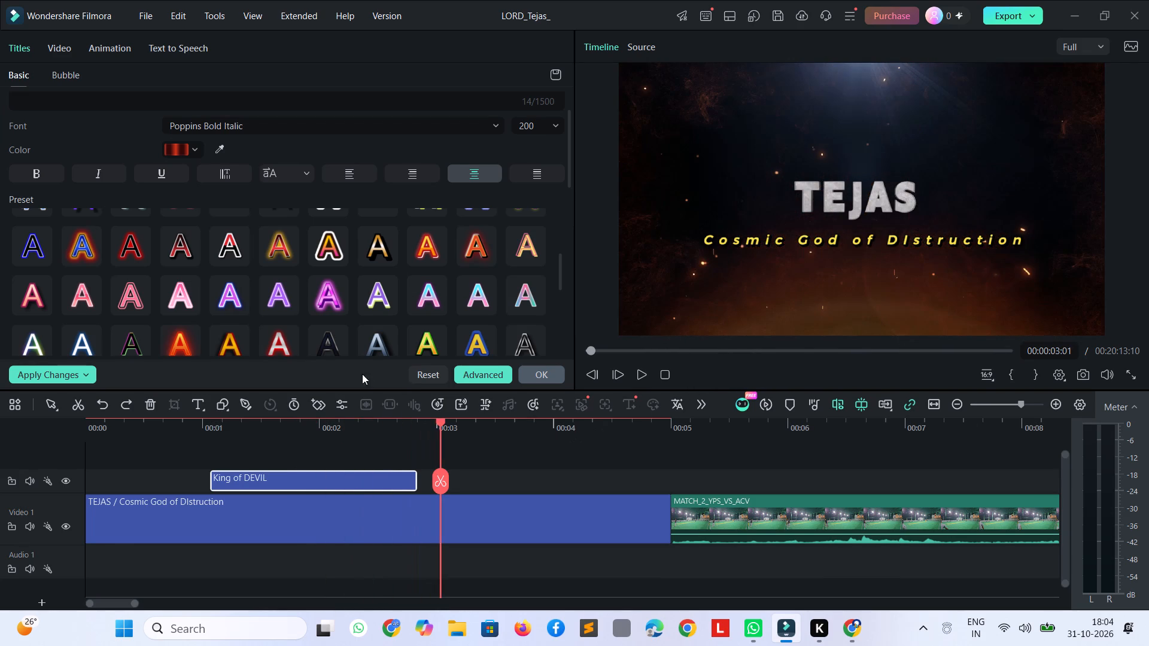
Reduce the King of DEVIL title's scale to 43.98 and move it above the TEJAS text, to Y 102.72.
scroll(224, 243, up, 2)
scroll(256, 110, up, 7)
scroll(247, 130, down, 2)
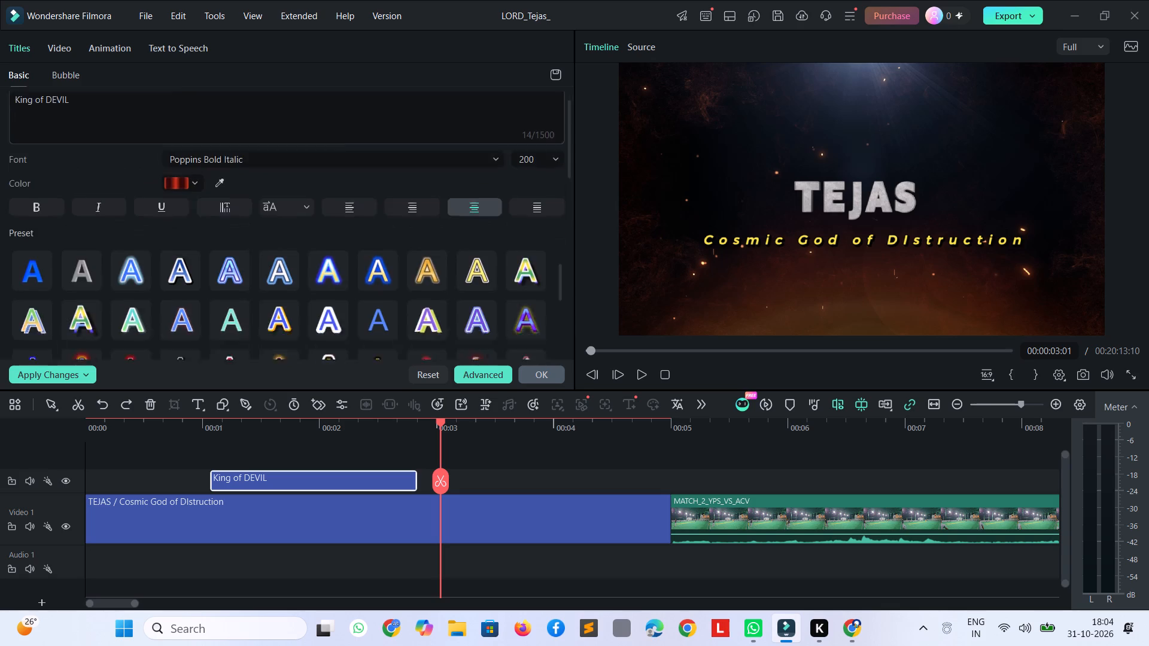
scroll(247, 130, down, 3)
click(222, 209)
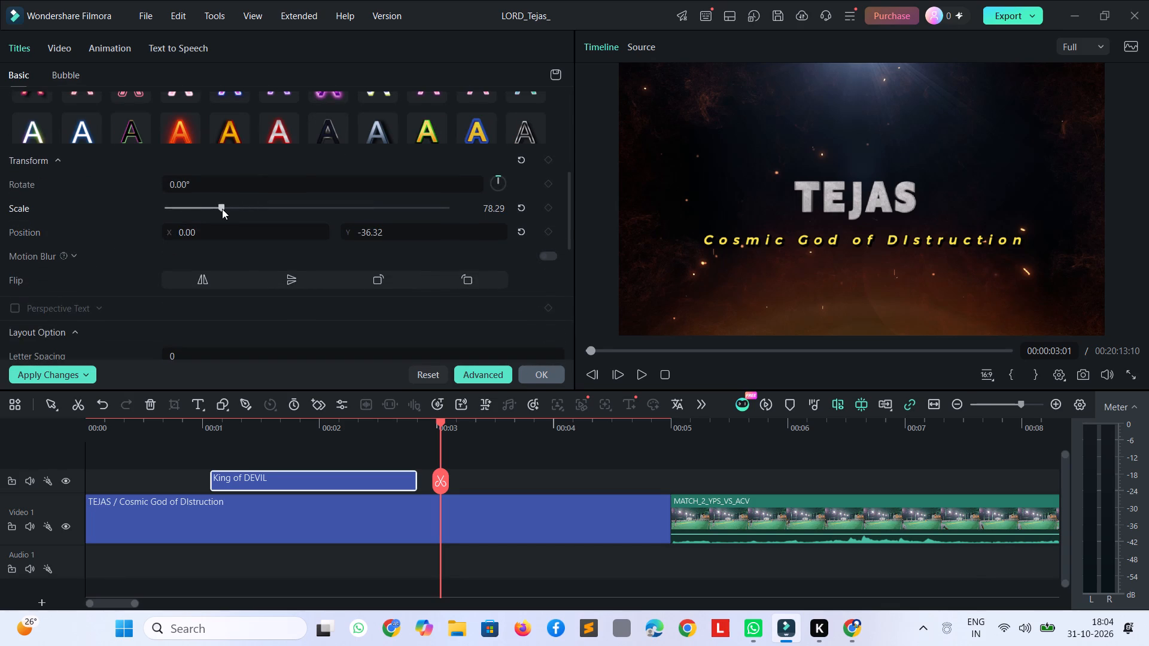
click(379, 473)
drag(436, 419, 275, 411)
drag(224, 213, 218, 214)
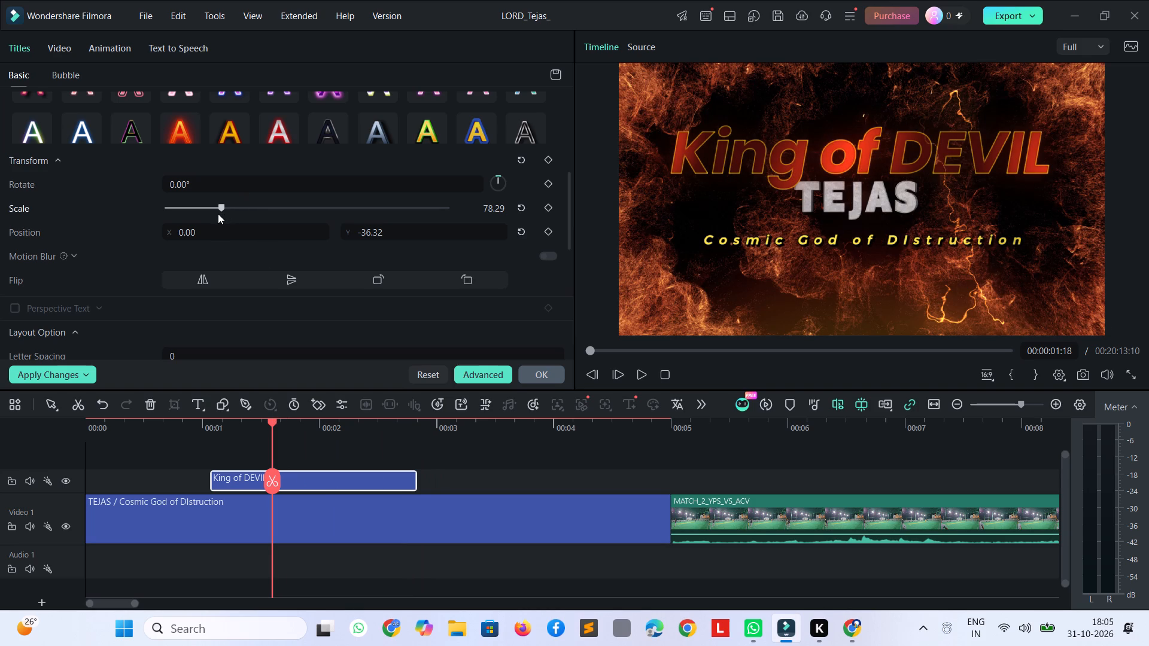
drag(218, 214, 216, 214)
drag(217, 212, 198, 217)
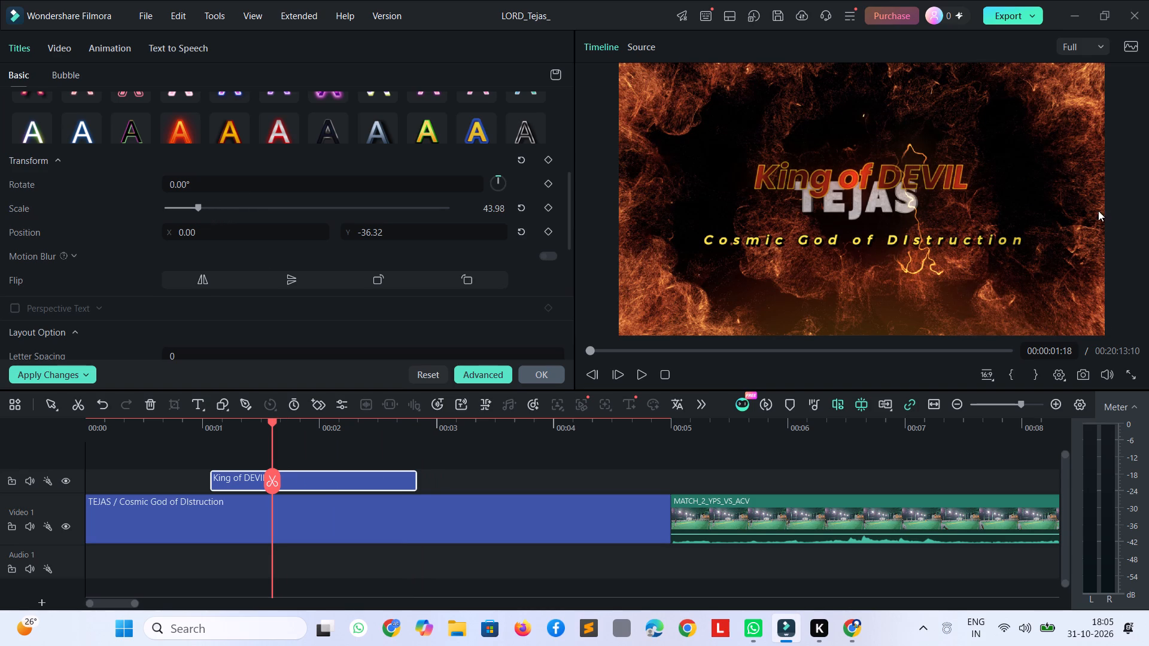
drag(814, 169, 813, 135)
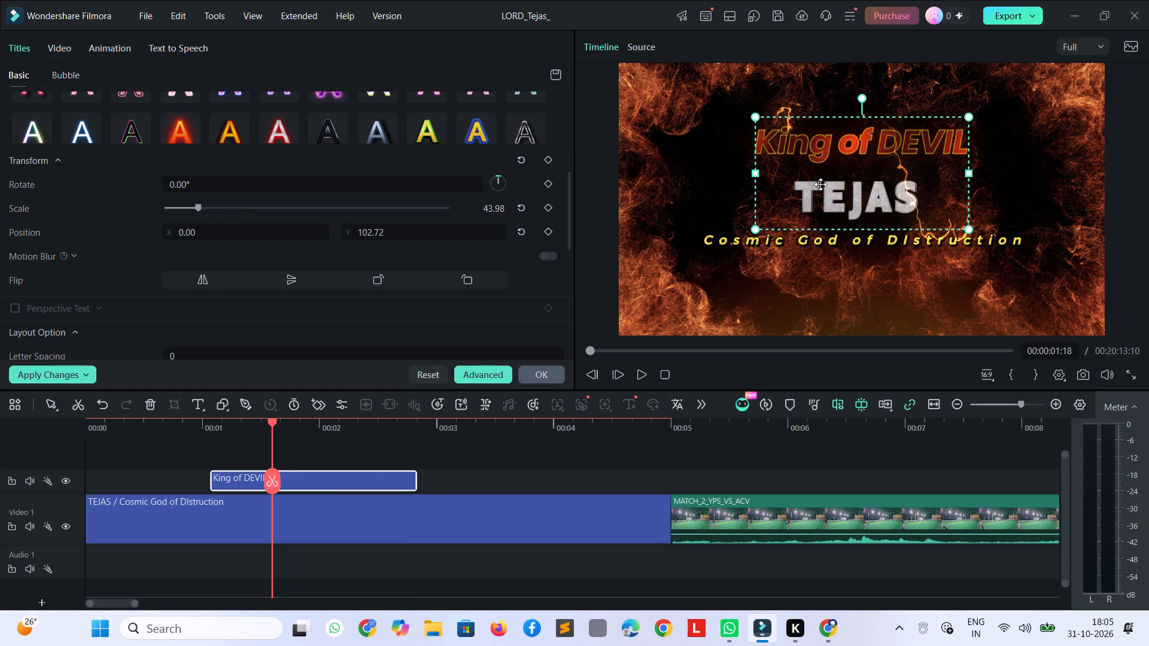
click(825, 153)
Set the King of DEVIL title's scale to about 59.
drag(200, 202, 210, 205)
drag(202, 203, 219, 208)
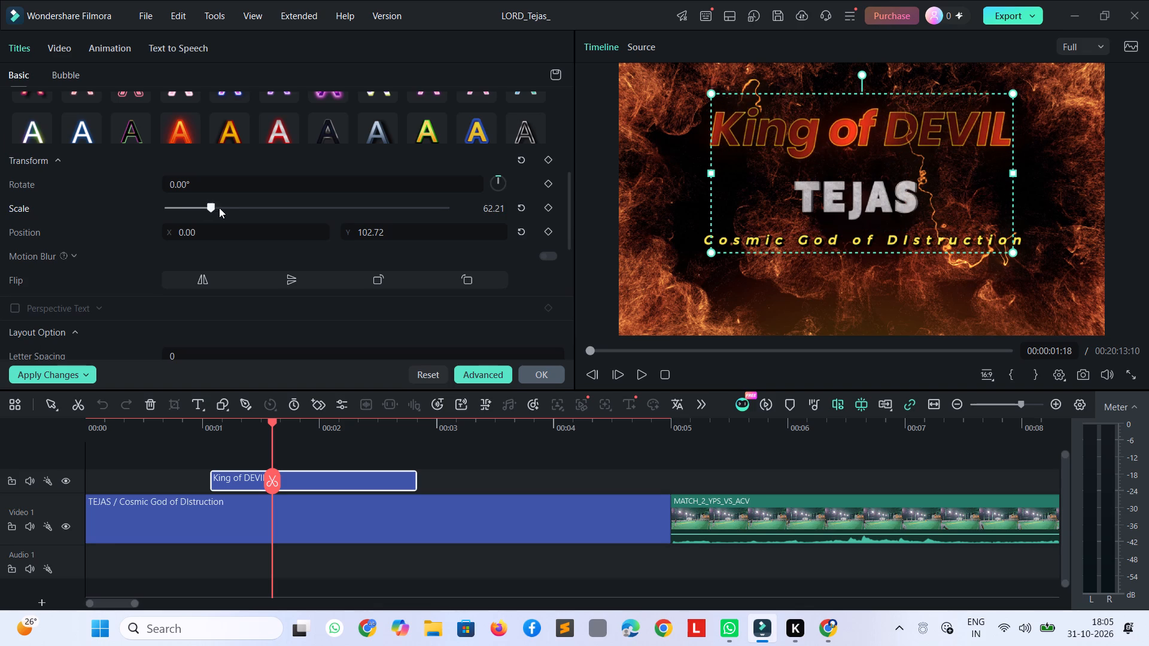
drag(219, 208, 209, 212)
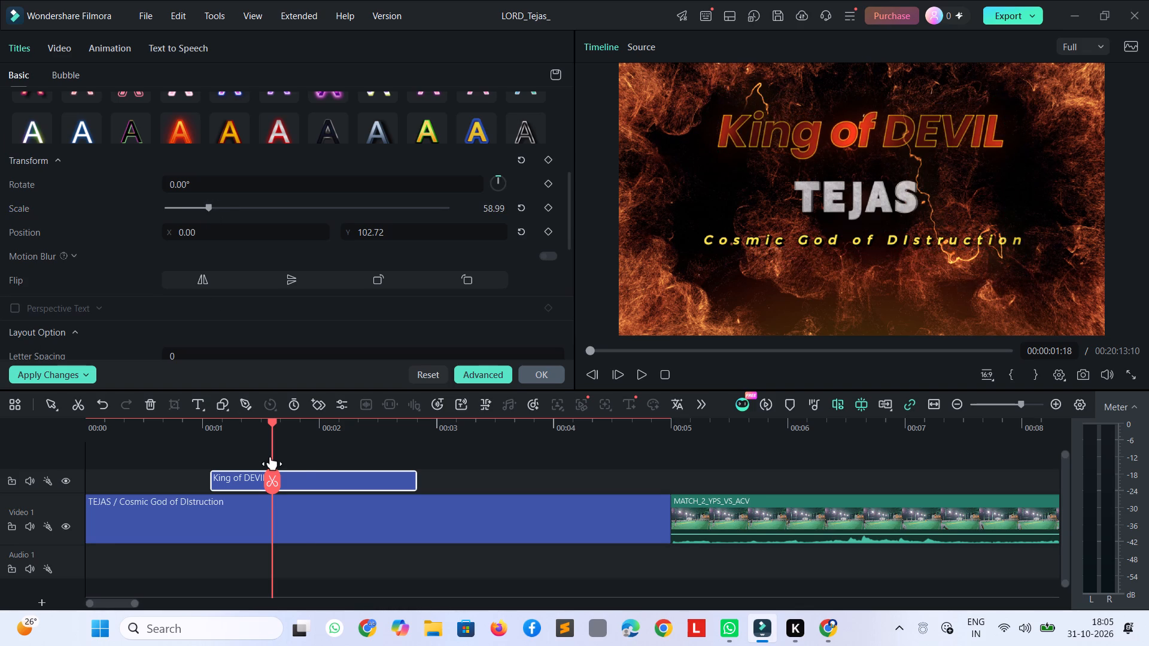
Play the intro from the King of DEVIL title and again from the beginning, stopping before the 4-second mark.
click(303, 472)
key(space)
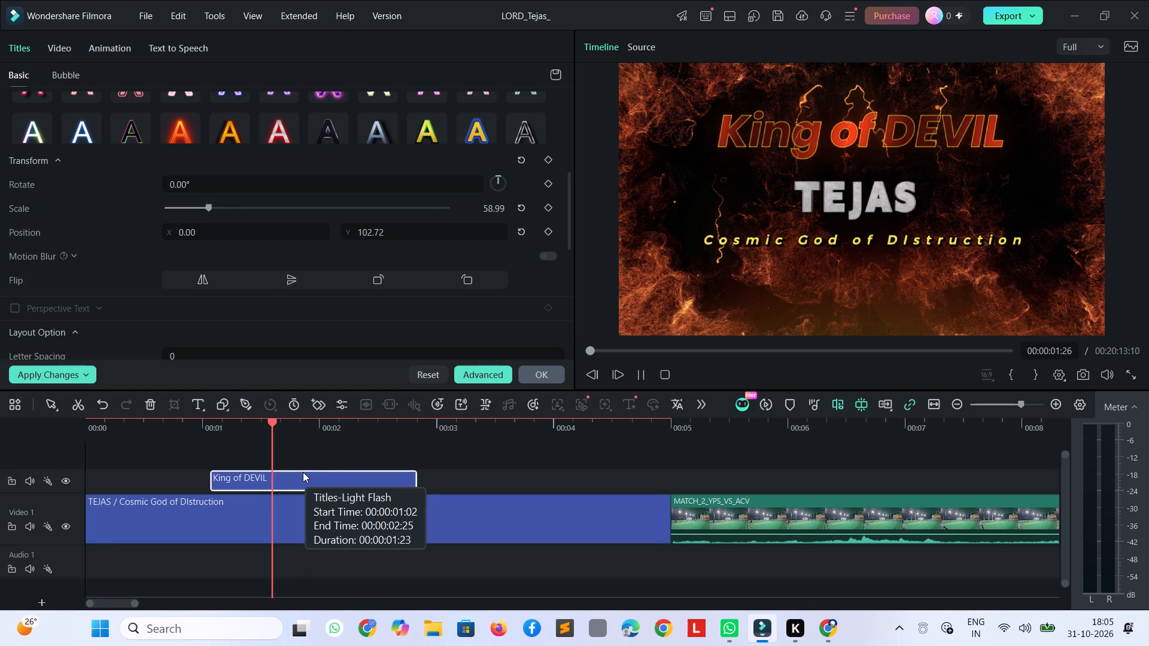
key(space)
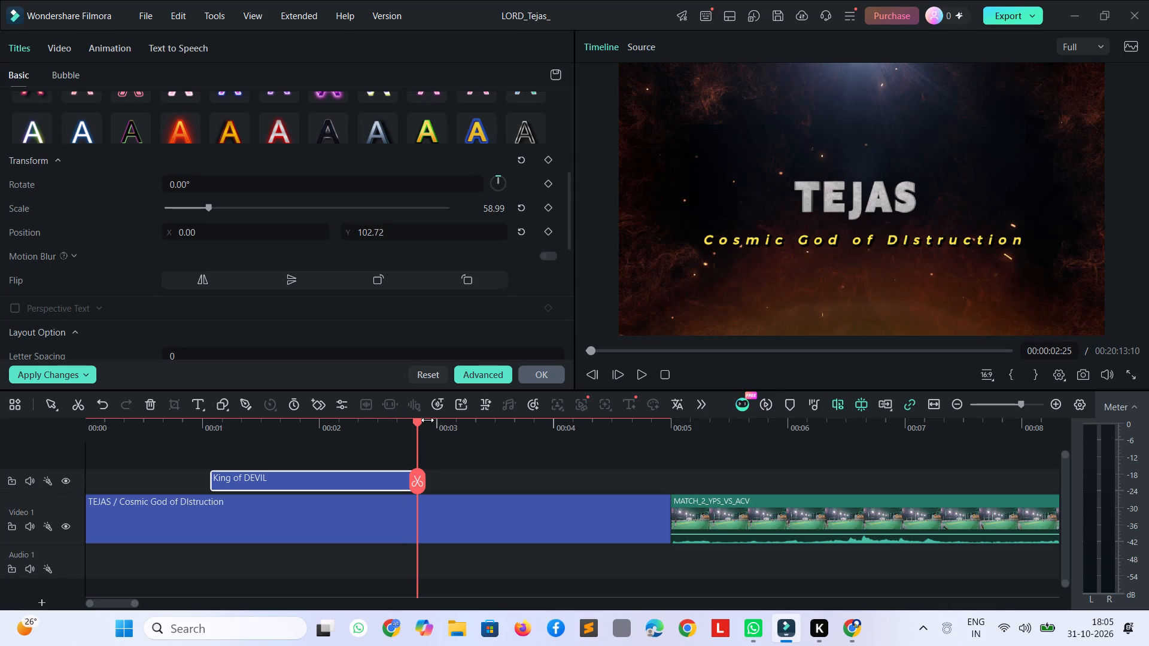
drag(417, 423, 47, 422)
key(space)
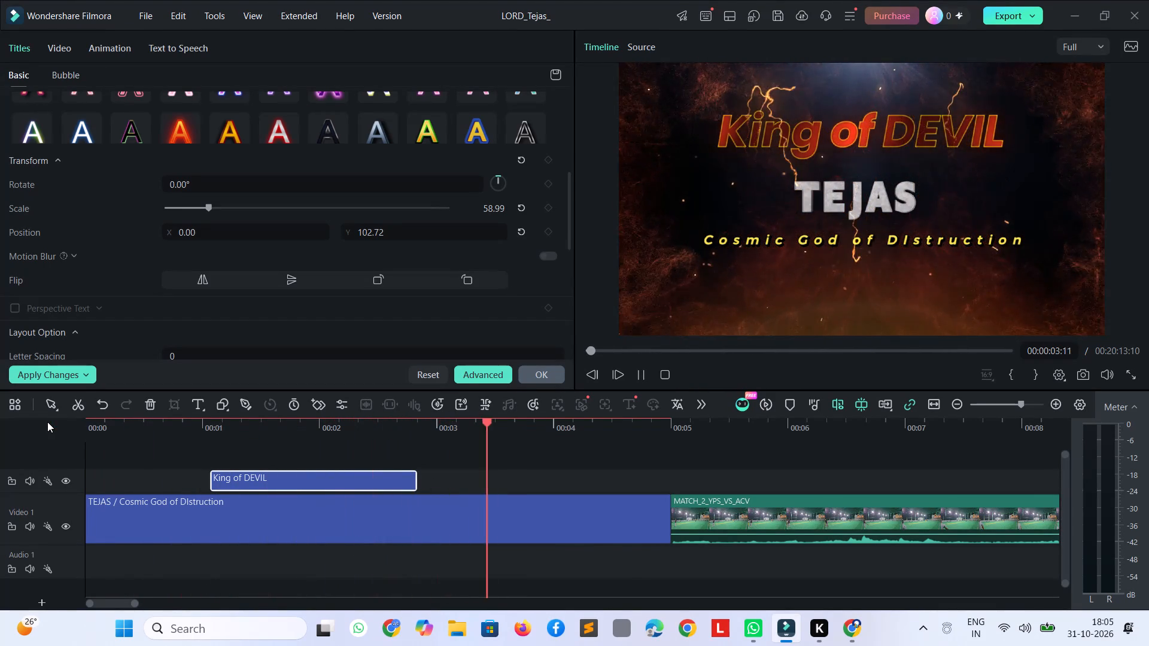
key(space)
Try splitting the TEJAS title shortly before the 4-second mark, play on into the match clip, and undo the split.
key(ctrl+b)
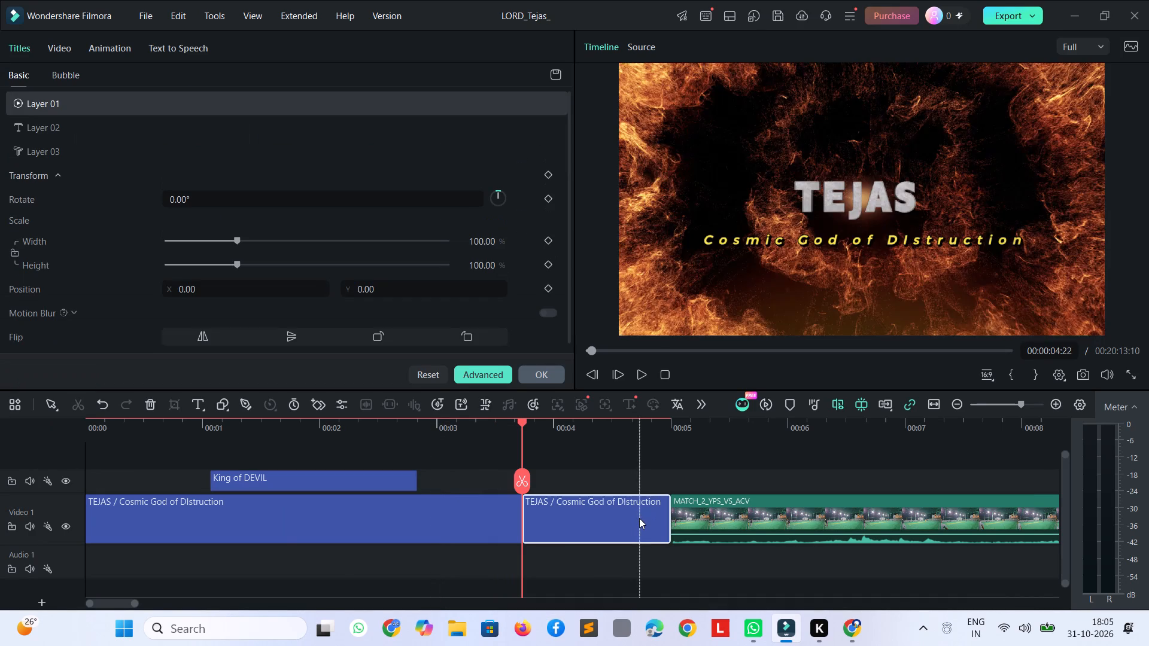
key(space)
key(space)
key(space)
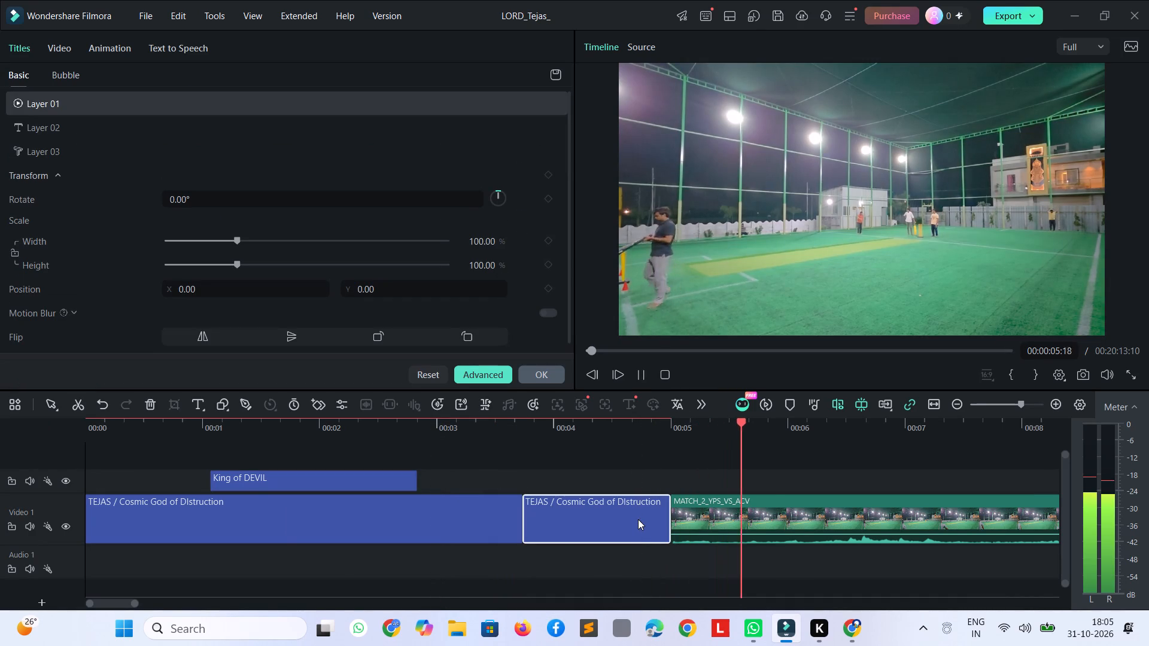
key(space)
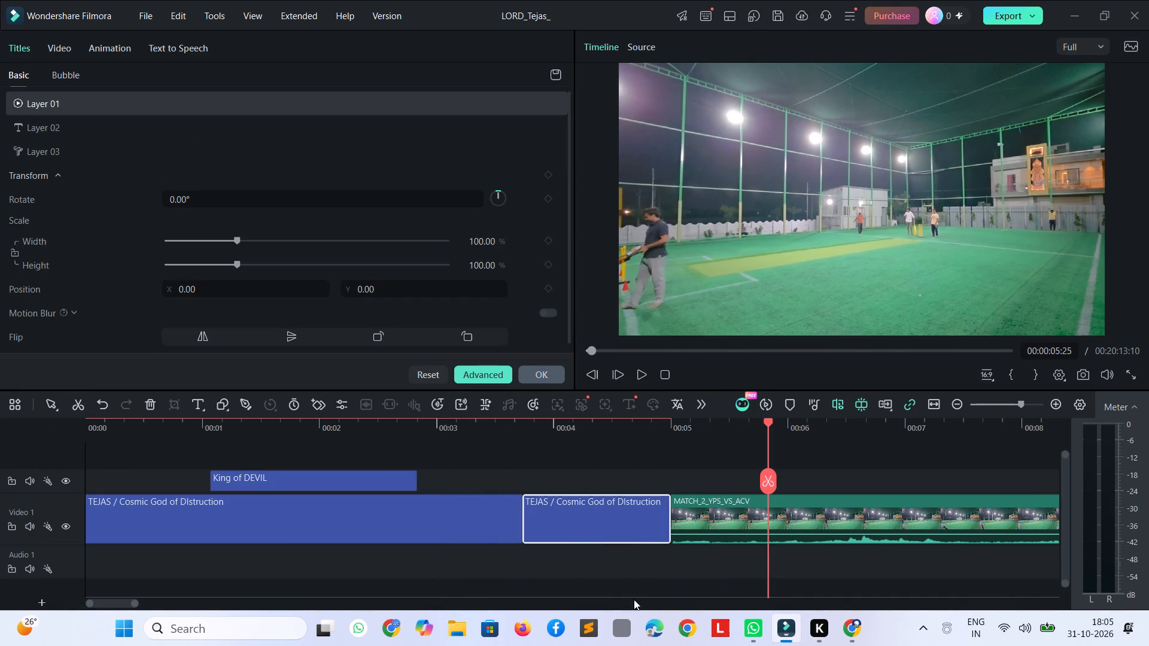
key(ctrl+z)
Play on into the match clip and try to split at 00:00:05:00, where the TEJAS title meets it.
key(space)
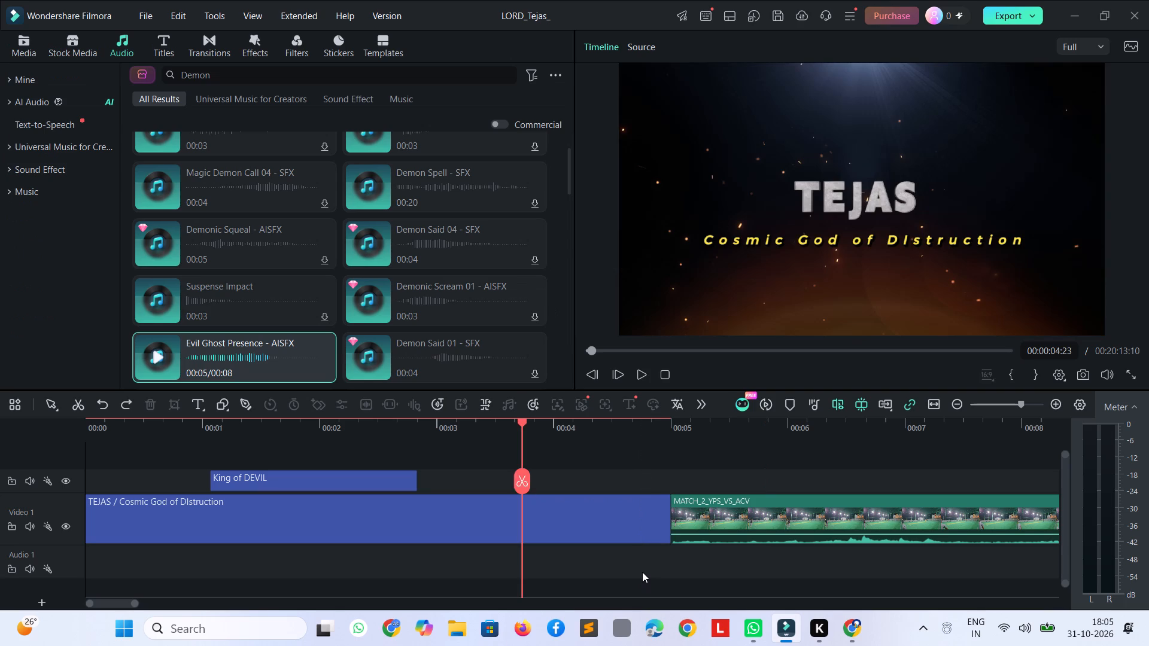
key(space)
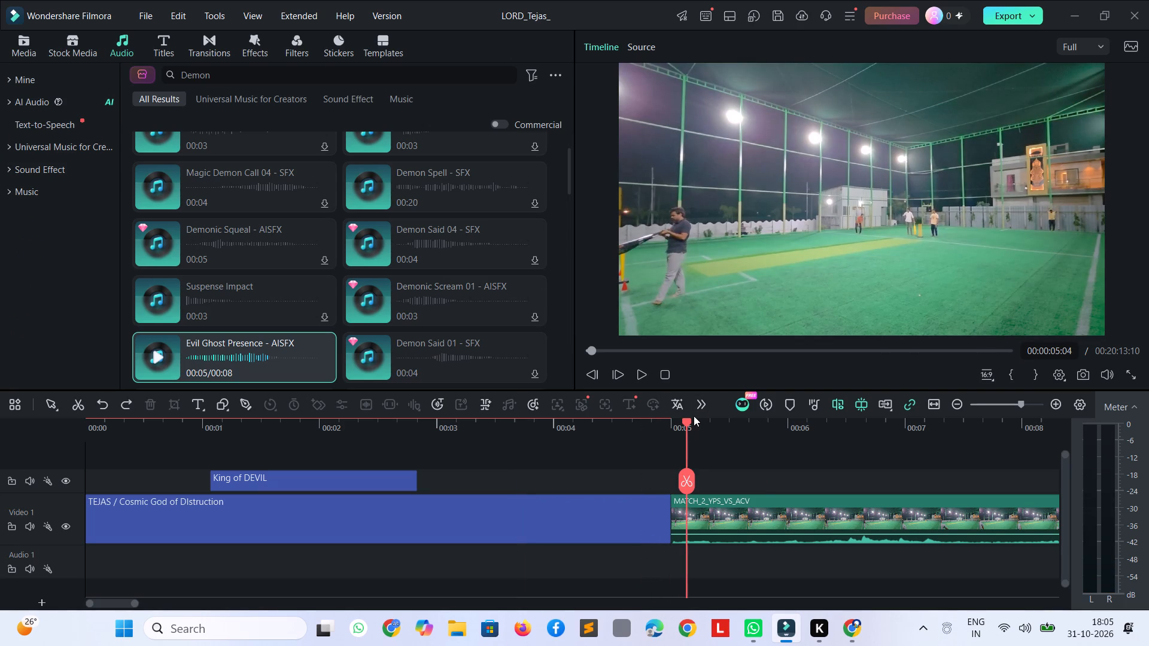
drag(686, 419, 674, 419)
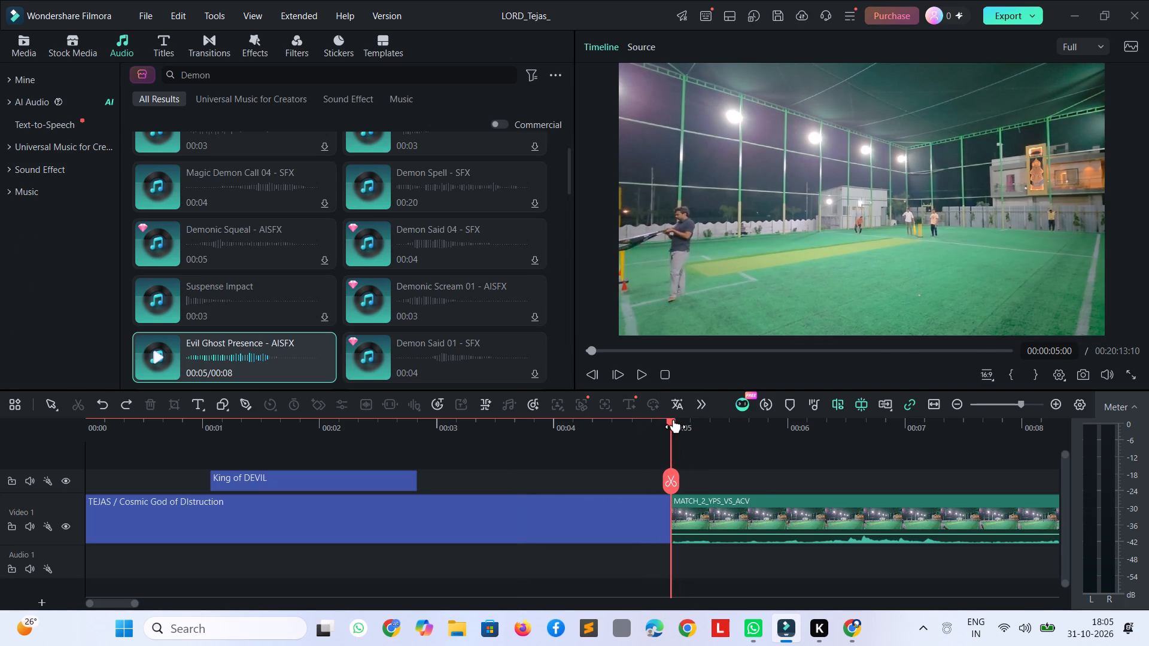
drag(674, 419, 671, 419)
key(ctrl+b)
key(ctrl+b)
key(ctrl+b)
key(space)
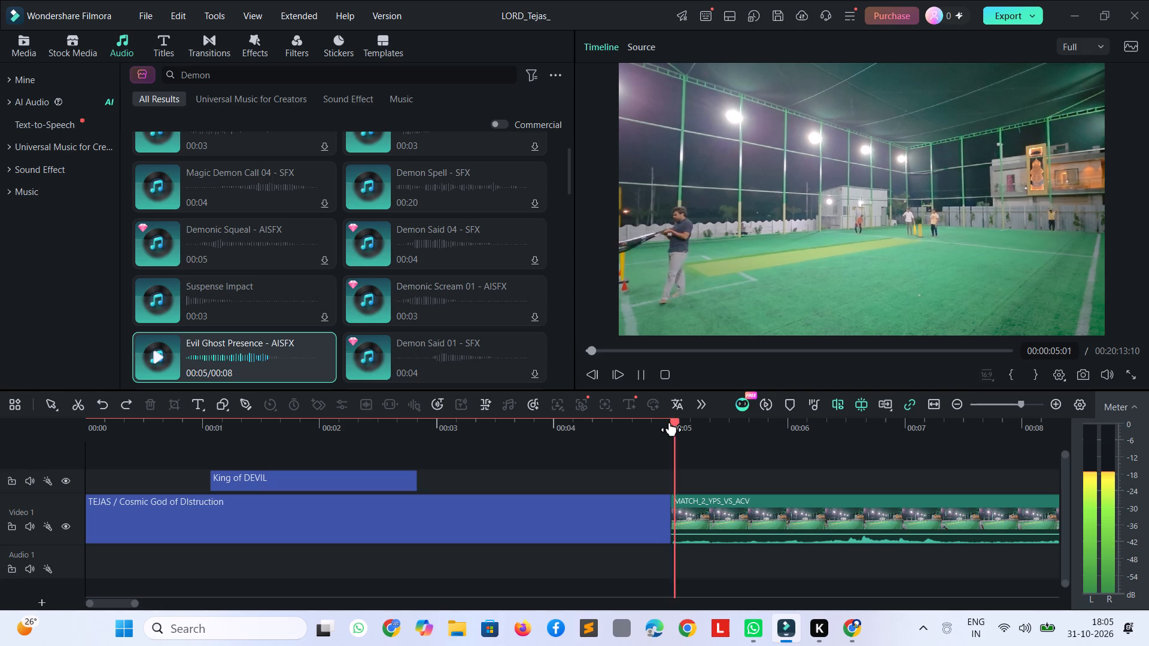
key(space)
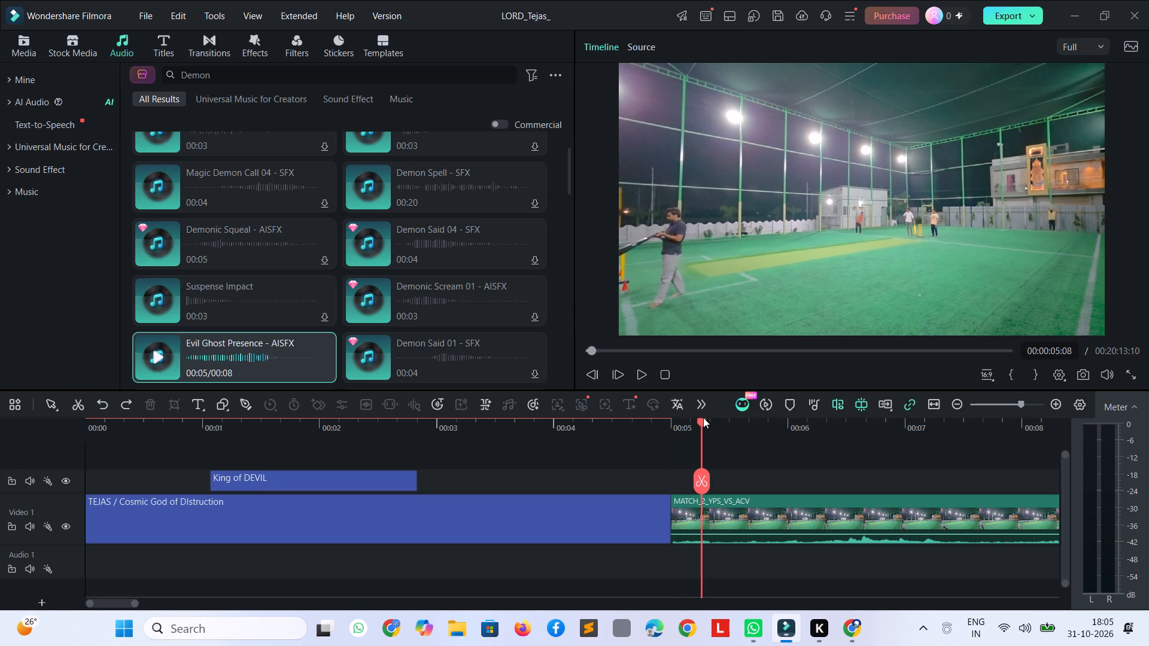
Split the TEJAS title at 00:00:04:29, one frame before the match clip begins.
click(703, 418)
click(701, 420)
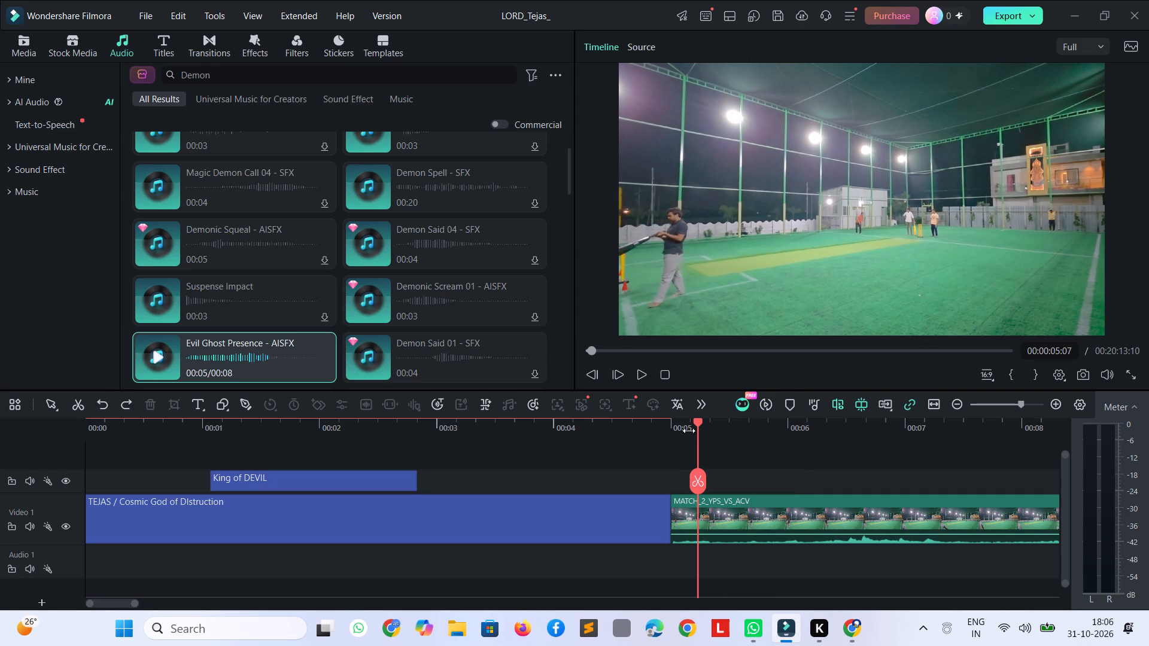
drag(697, 423, 671, 432)
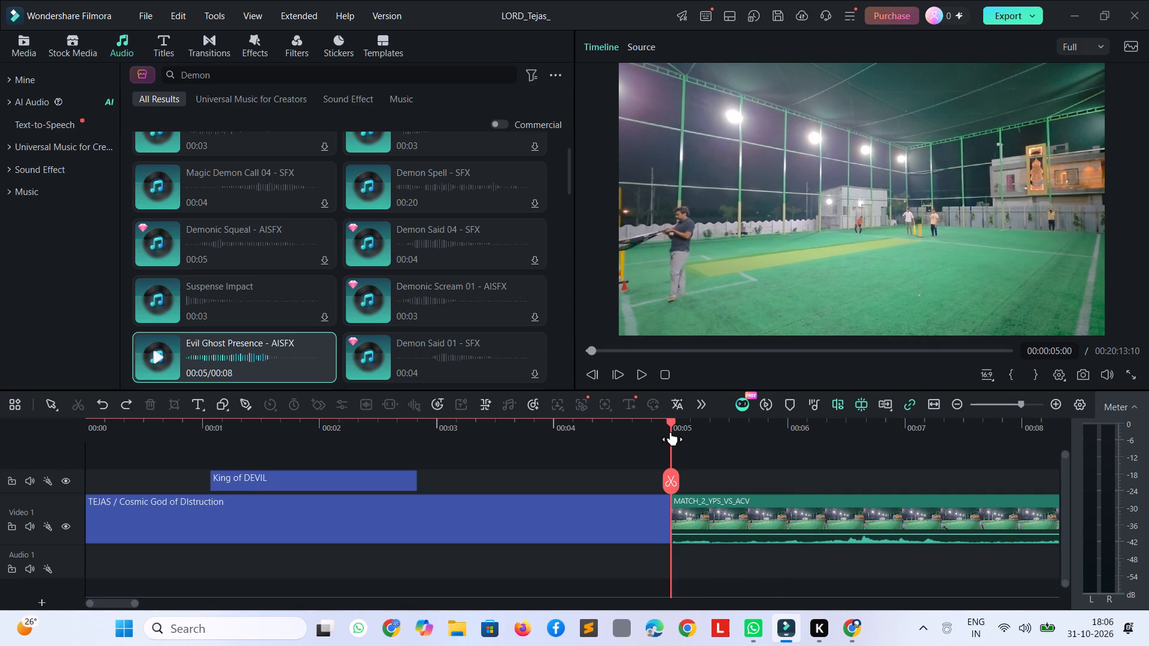
drag(671, 432, 667, 433)
drag(667, 433, 665, 433)
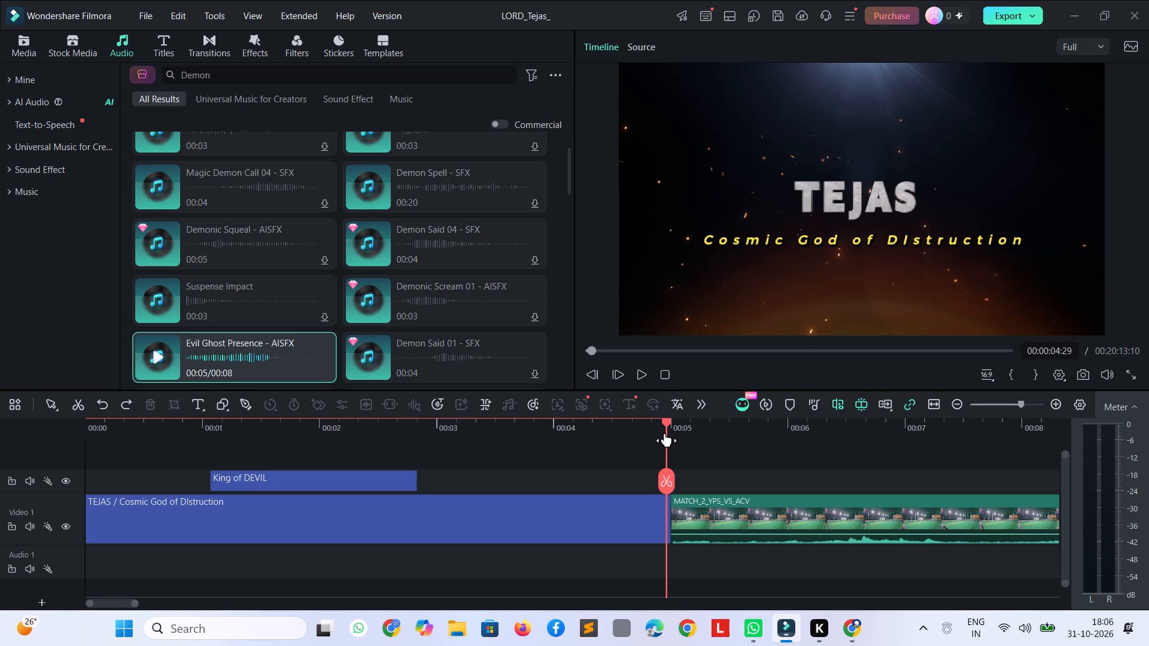
key(ctrl+b)
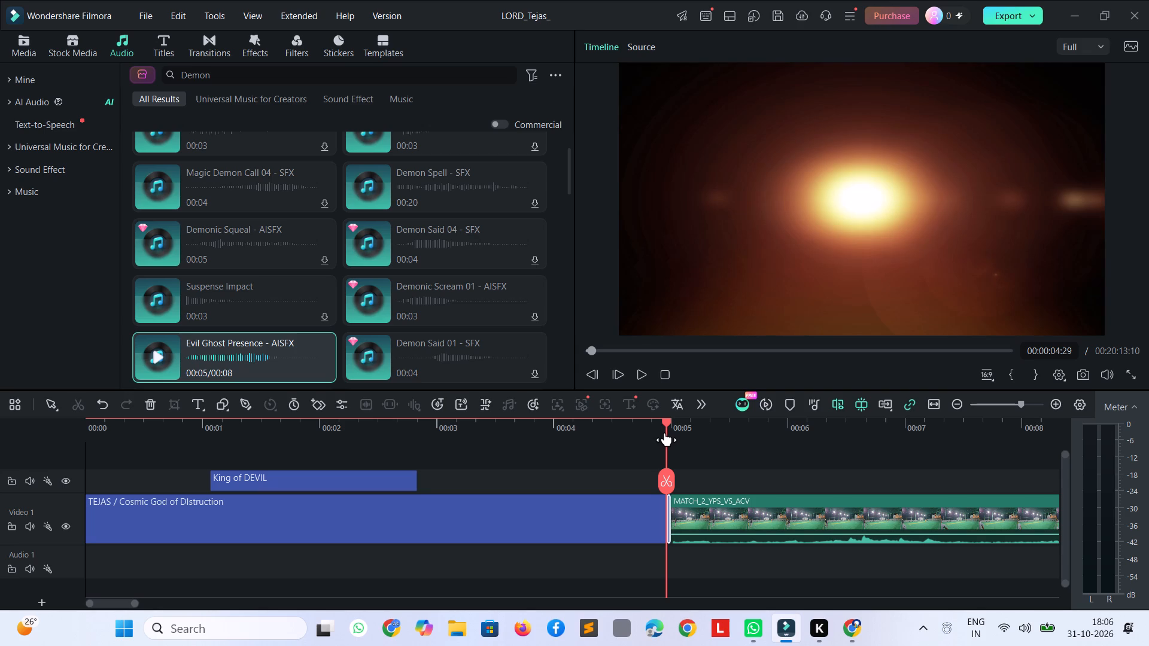
Add the trending Fade transition where the TEJAS title meets the match clip and play it back.
click(196, 45)
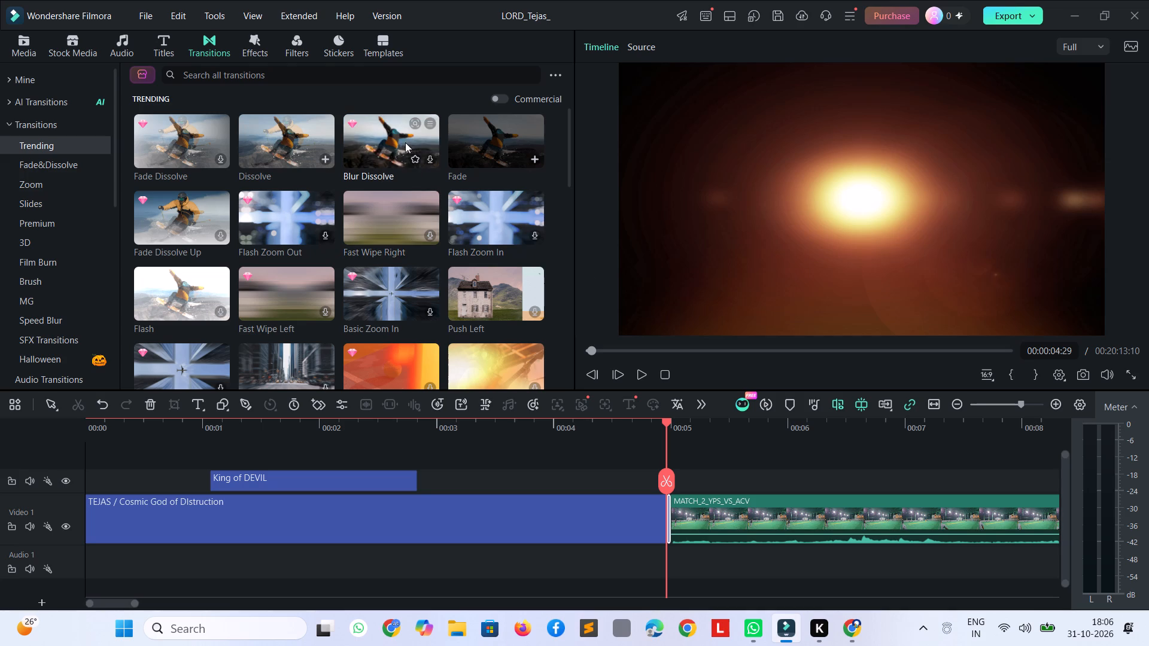
click(500, 142)
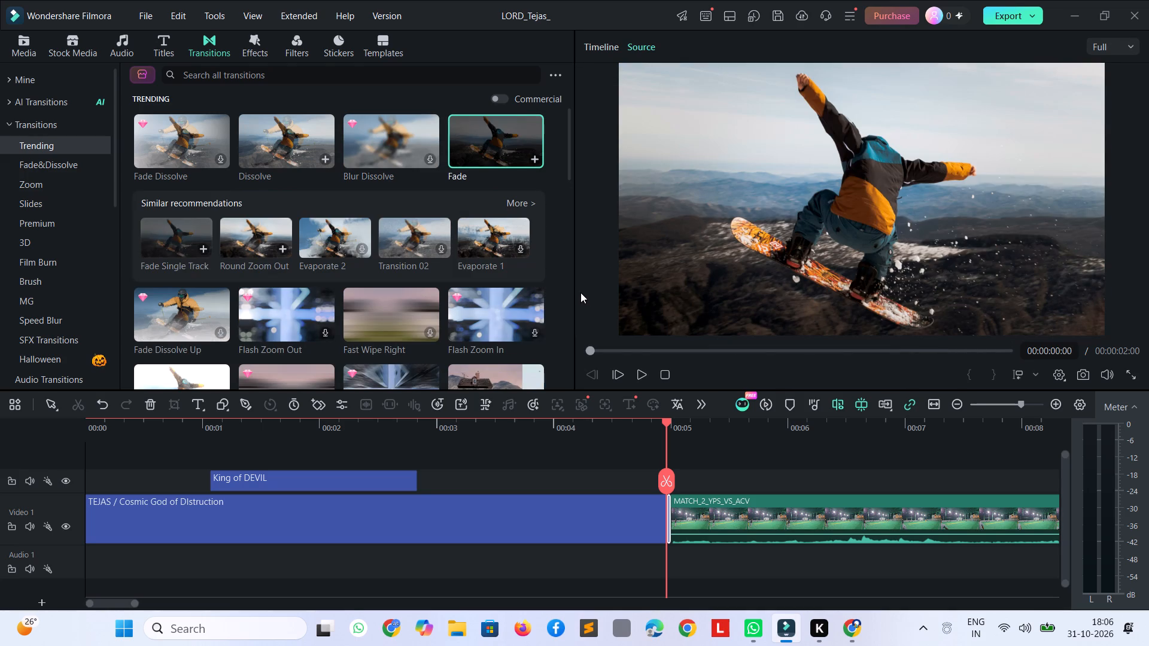
click(537, 159)
key(space)
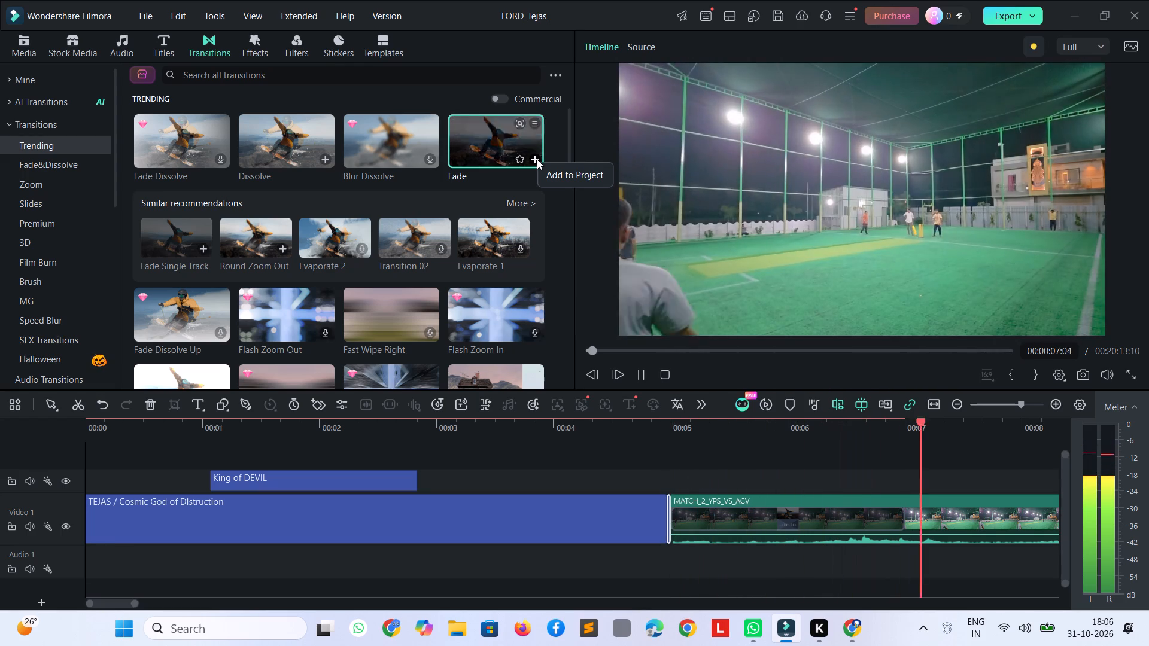
key(space)
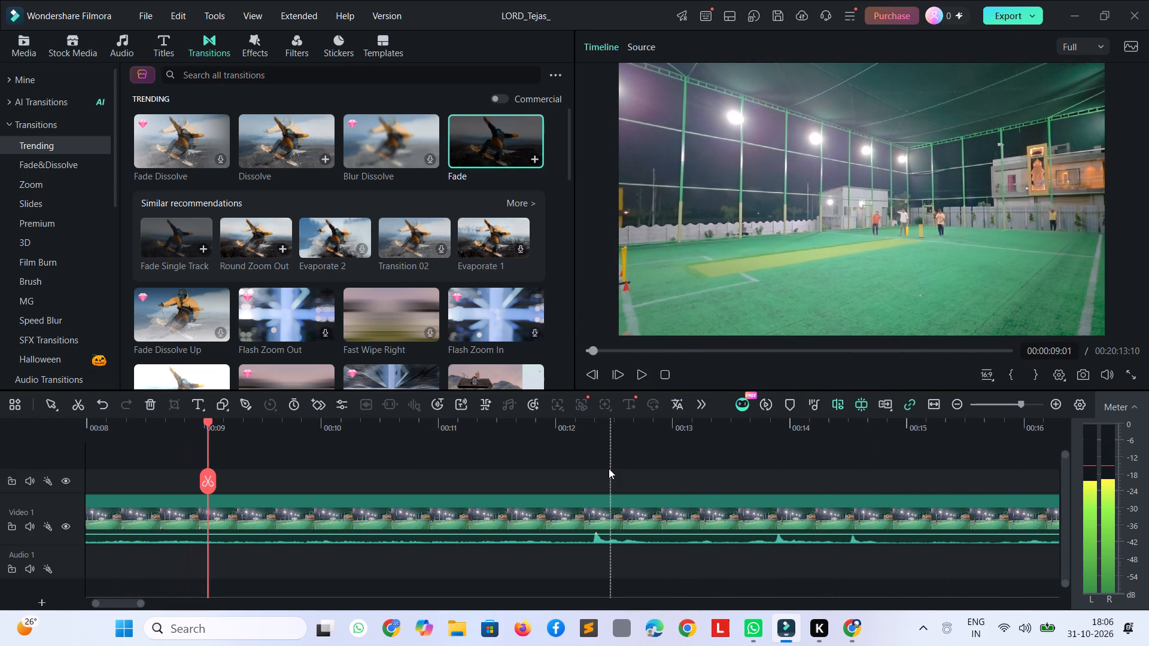
Return to the start of the timeline and play the intro as the King of DEVIL title appears.
ctrl+scroll(609, 468, down, 3)
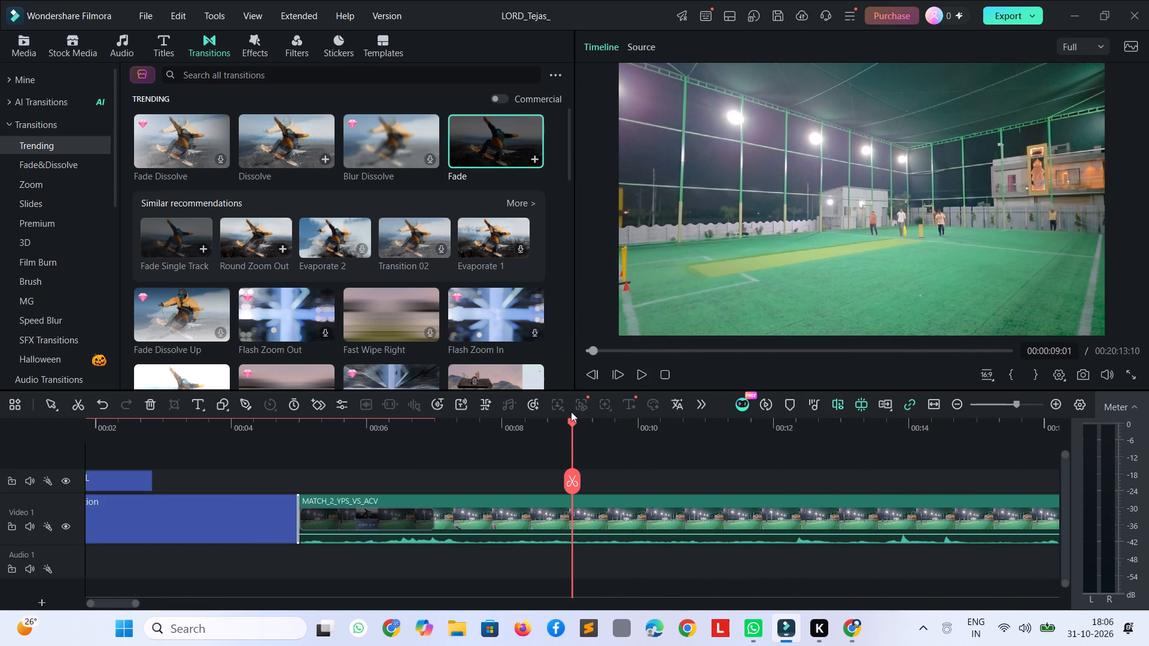
drag(573, 420, 0, 459)
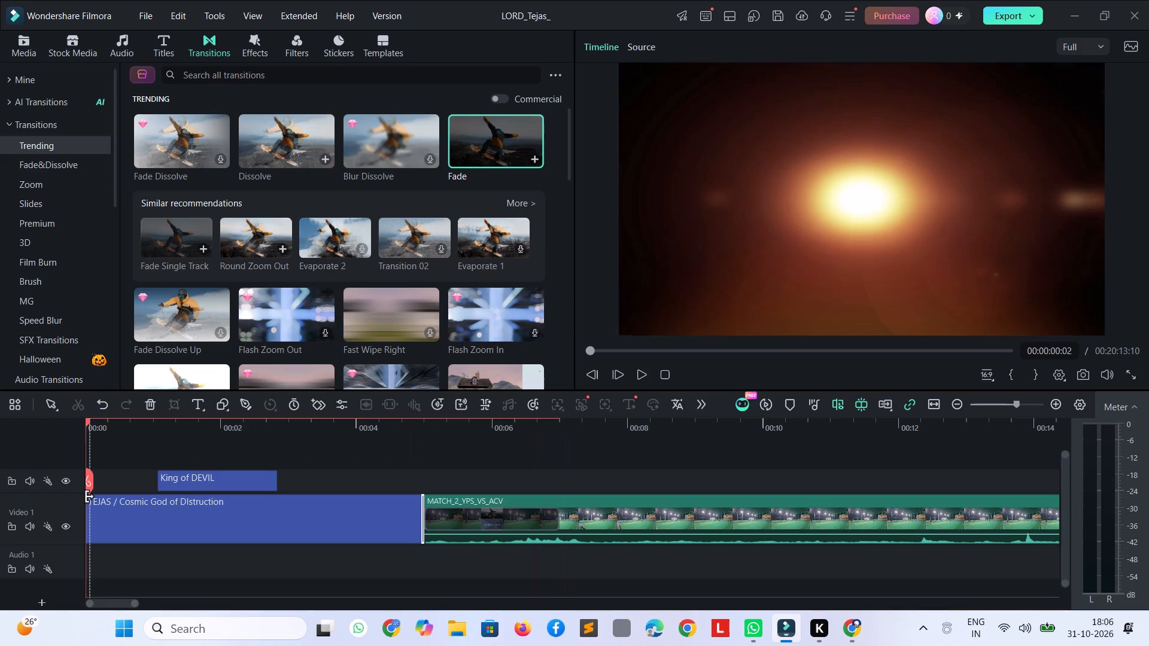
key(space)
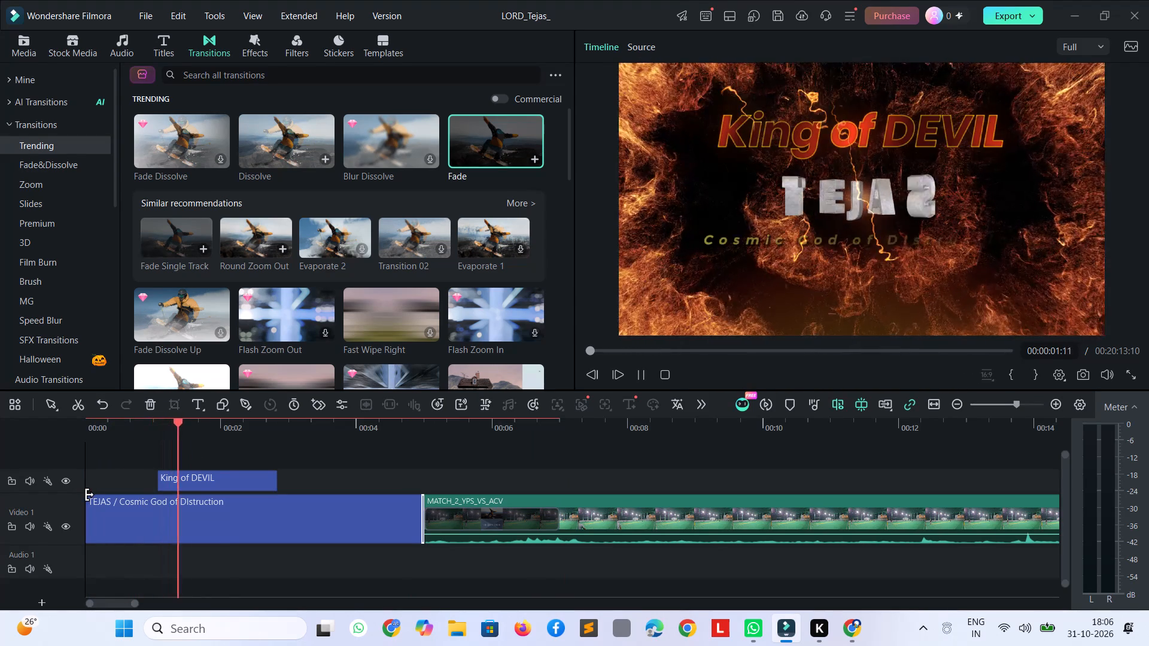
key(space)
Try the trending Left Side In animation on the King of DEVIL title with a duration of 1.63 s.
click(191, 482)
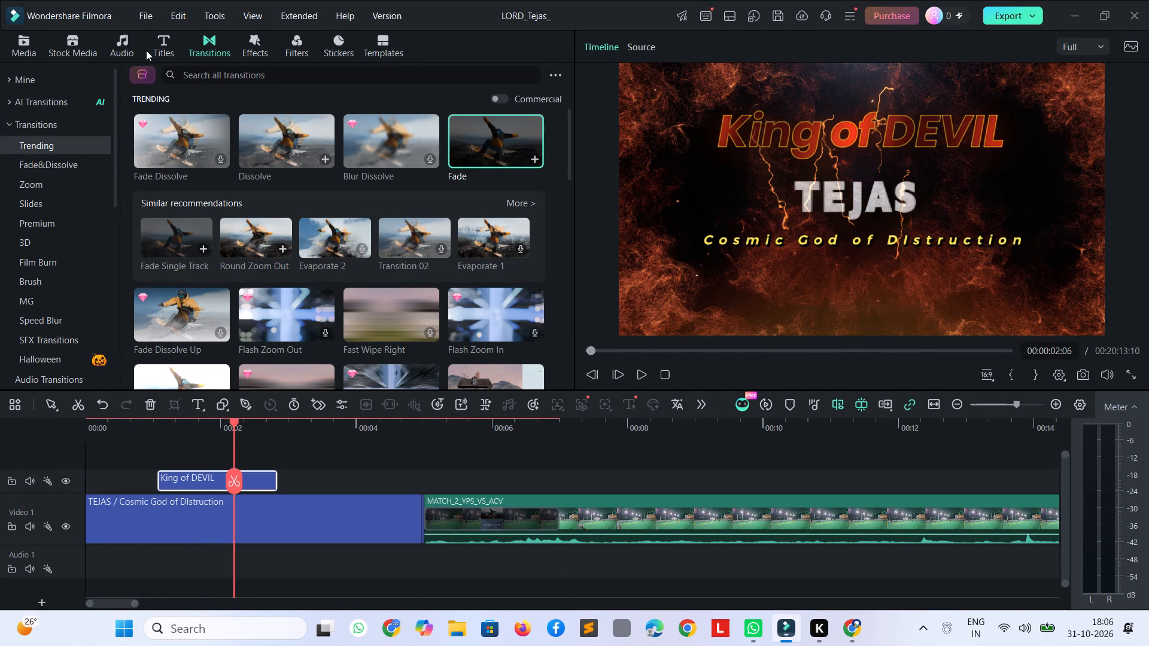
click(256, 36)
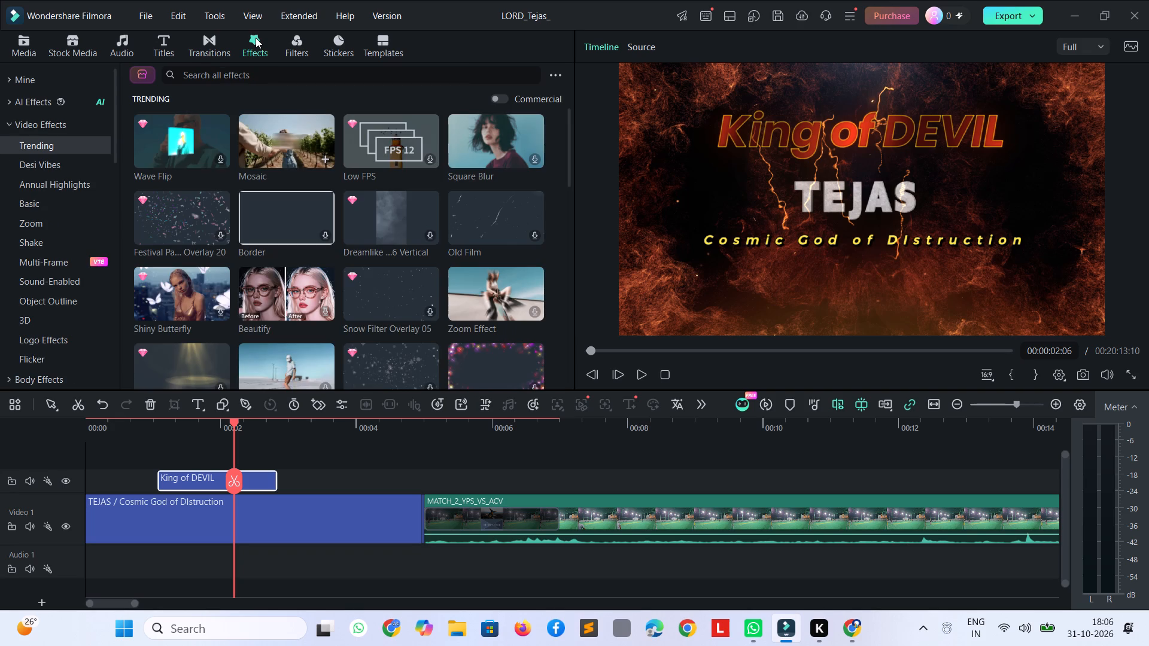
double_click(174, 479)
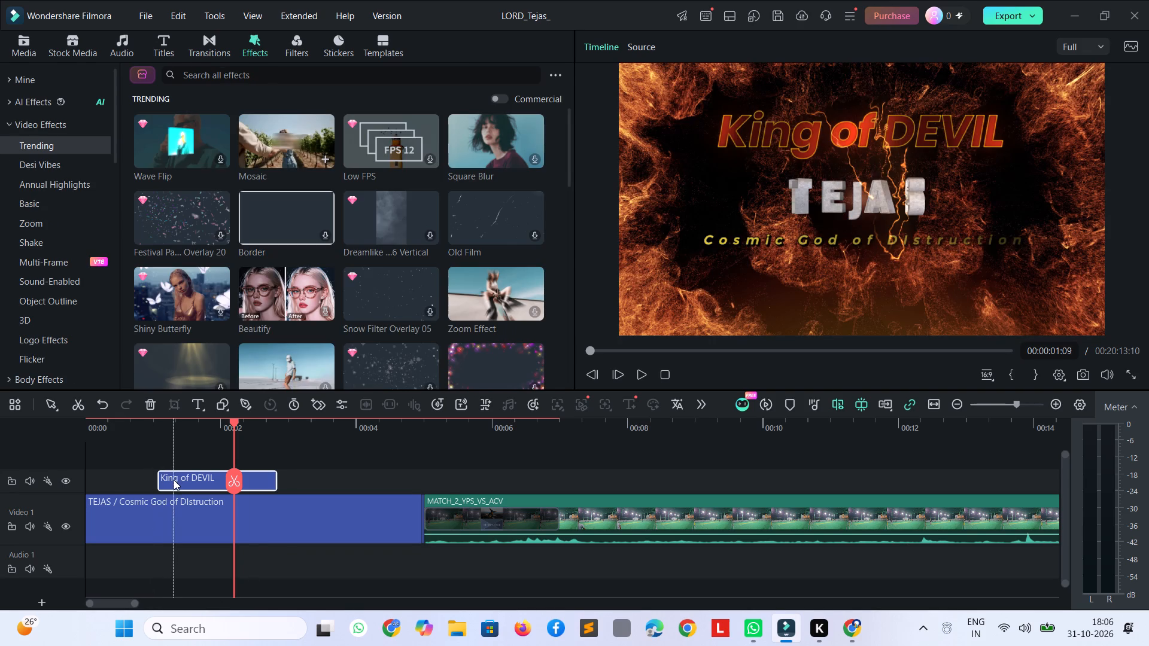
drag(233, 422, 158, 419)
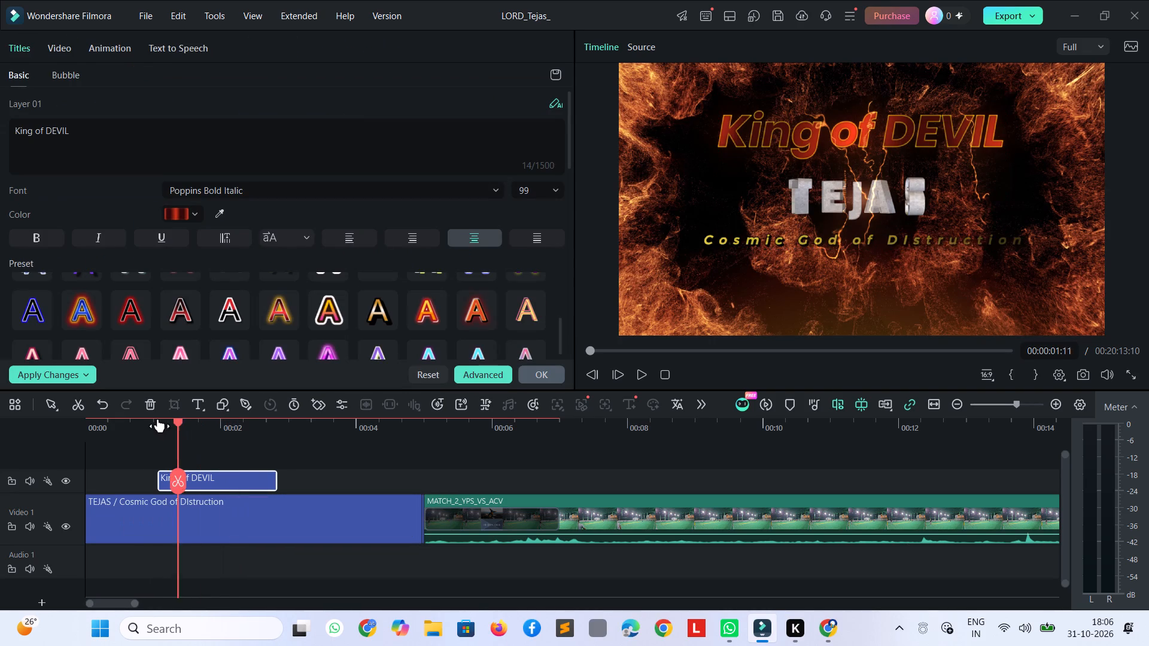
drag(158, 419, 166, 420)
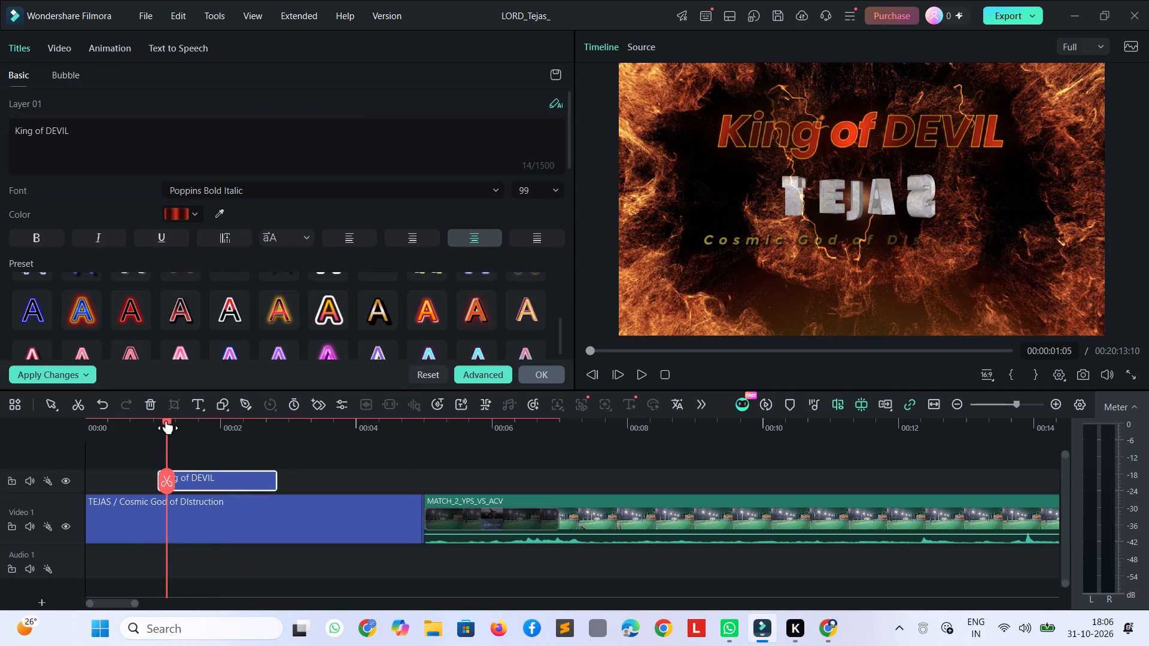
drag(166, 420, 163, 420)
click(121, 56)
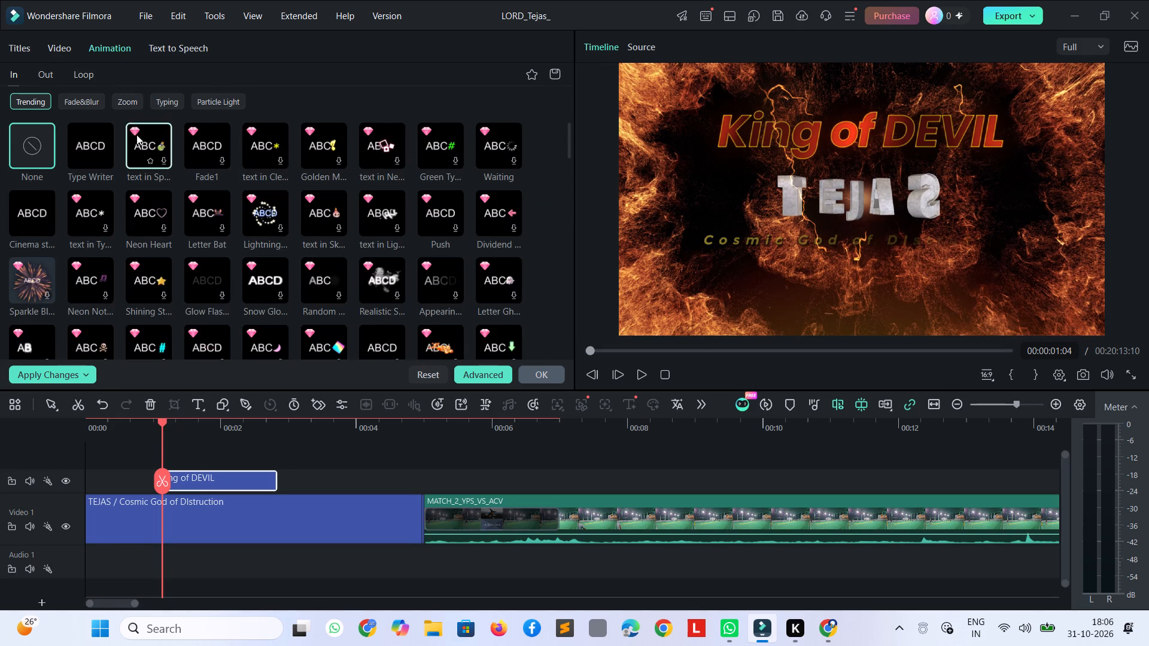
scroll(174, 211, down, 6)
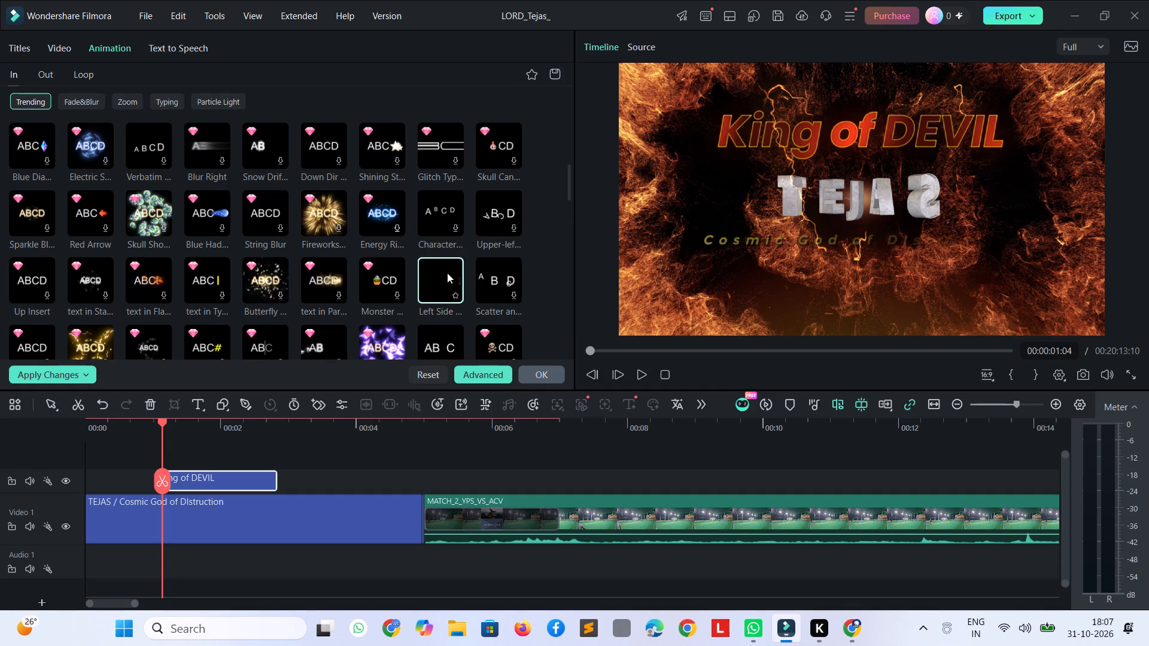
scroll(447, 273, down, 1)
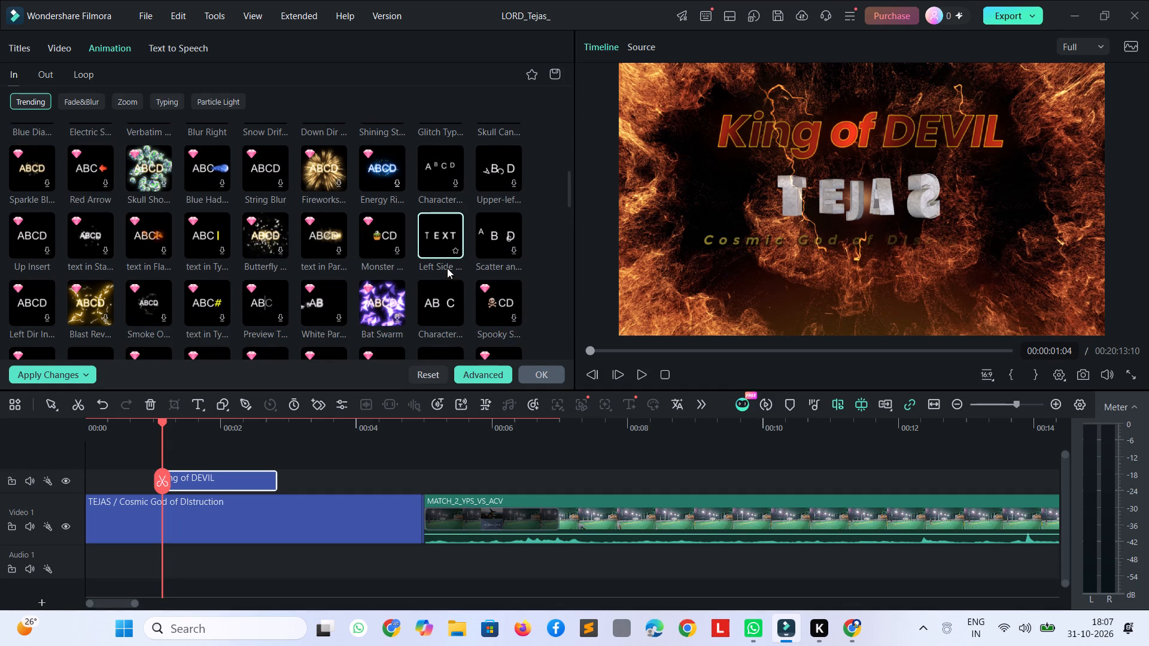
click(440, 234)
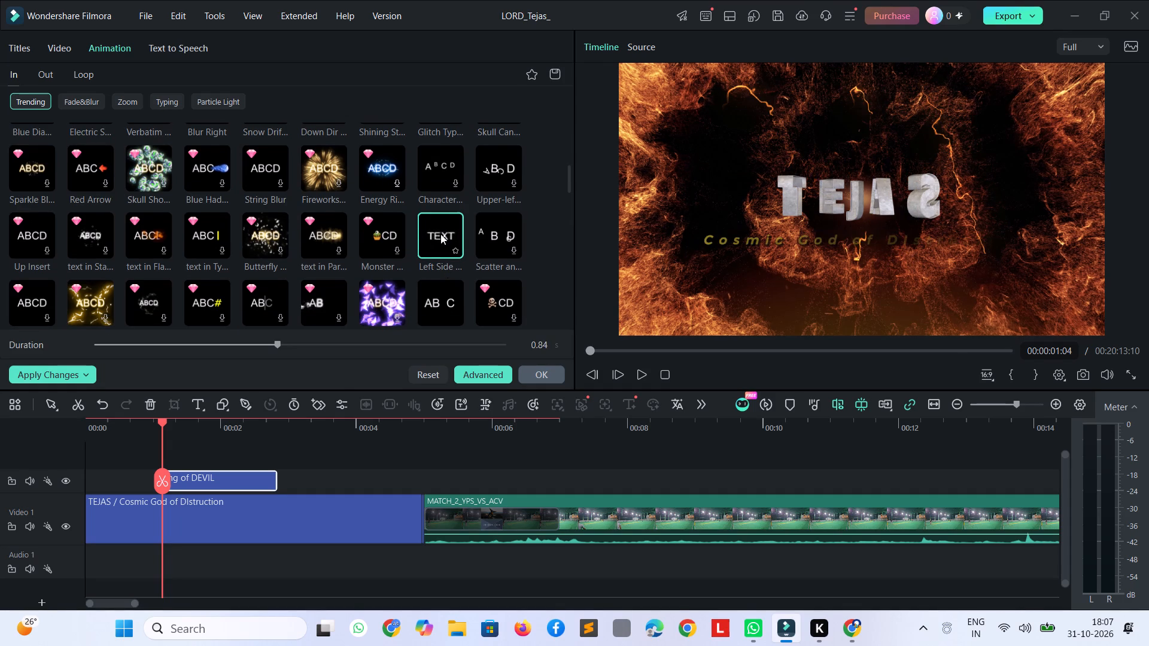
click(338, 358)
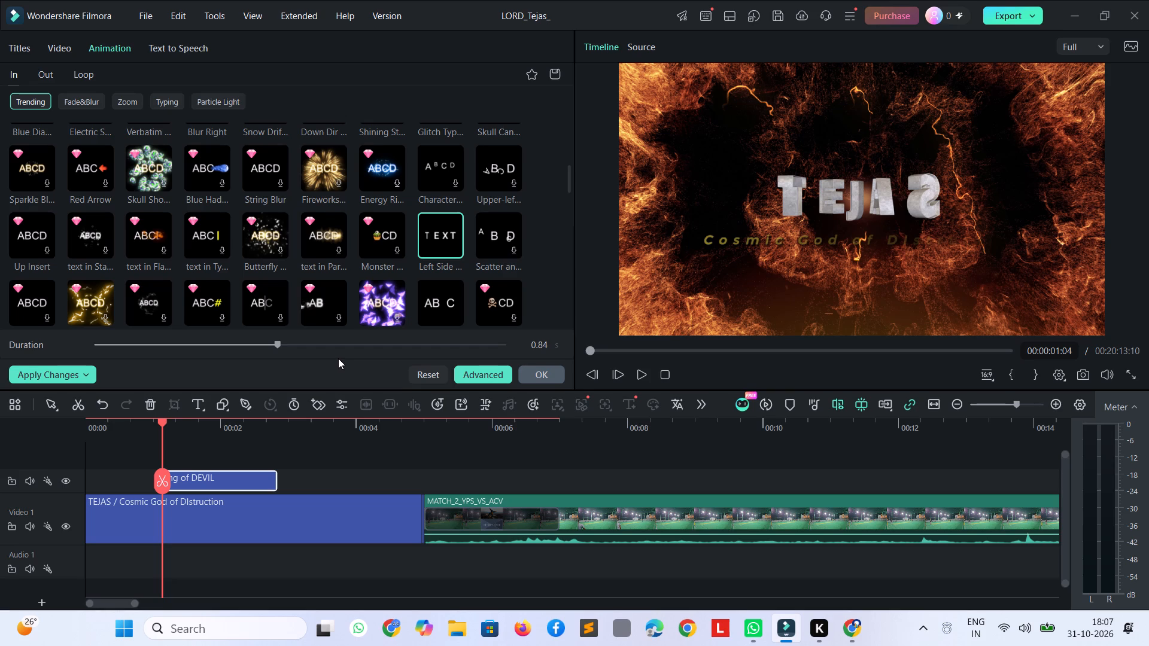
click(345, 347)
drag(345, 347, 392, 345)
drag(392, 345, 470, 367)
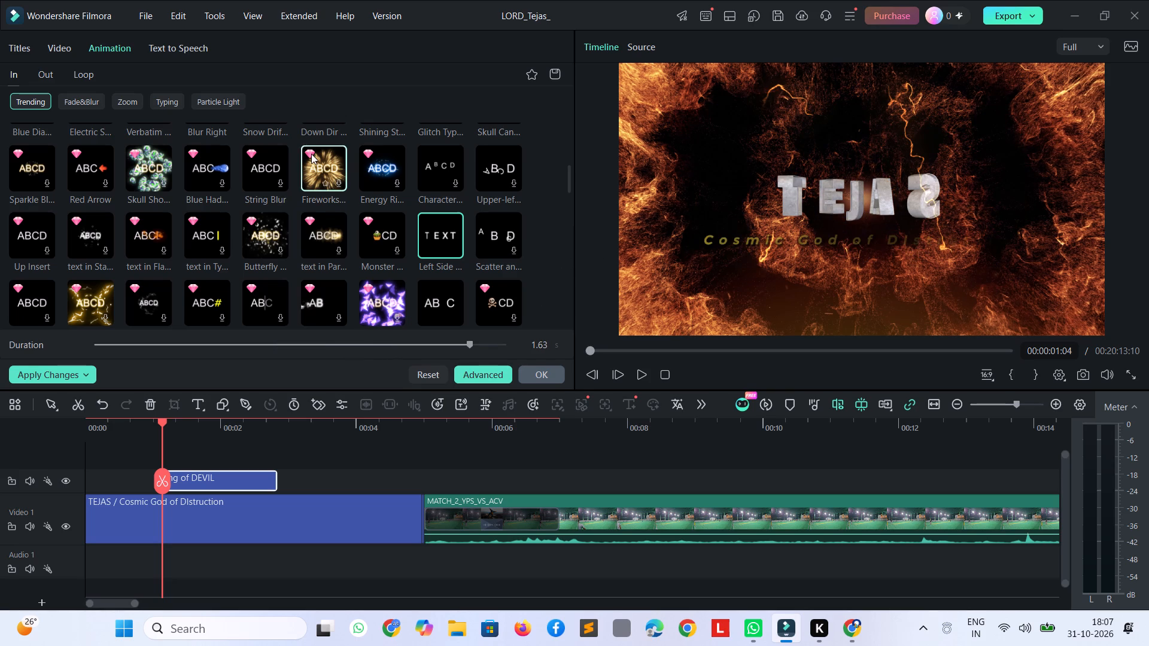
Apply the trending Character In animation beside Retro type to the King of DEVIL title, set its duration to 1.45 s, and play it back.
scroll(298, 228, down, 4)
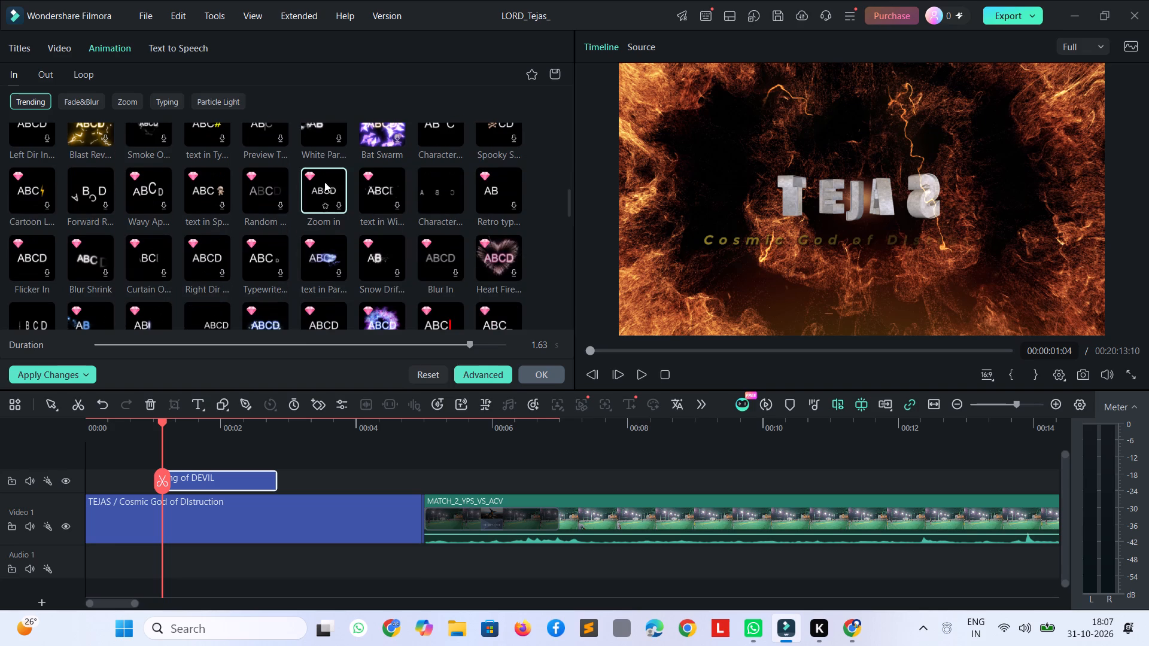
click(443, 200)
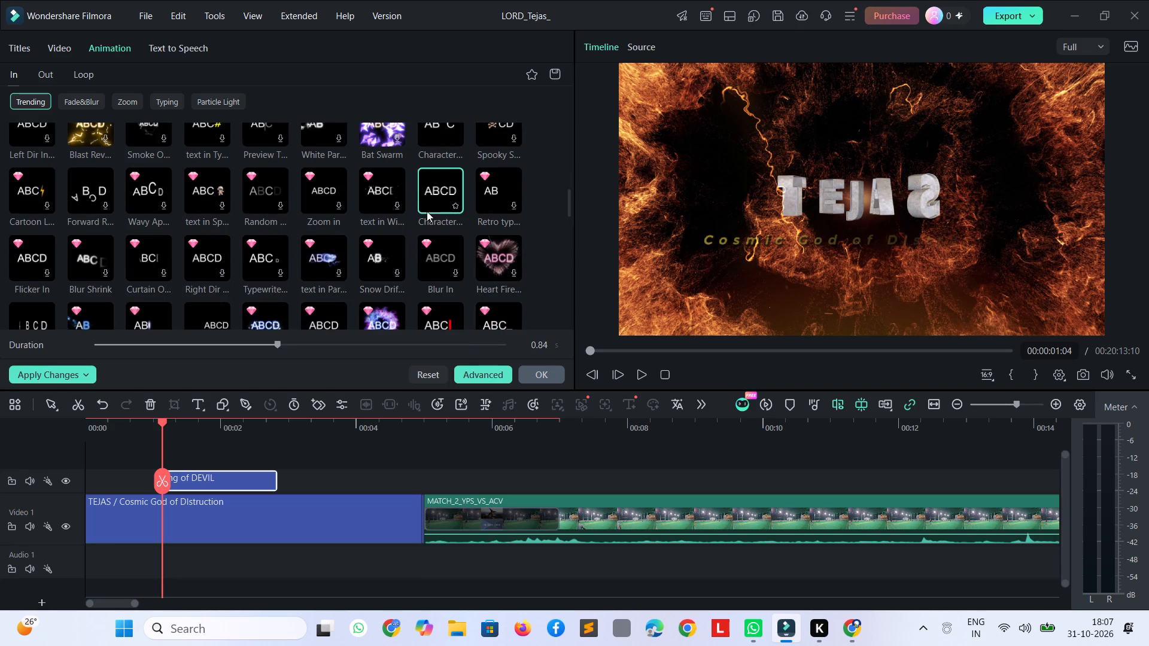
click(428, 338)
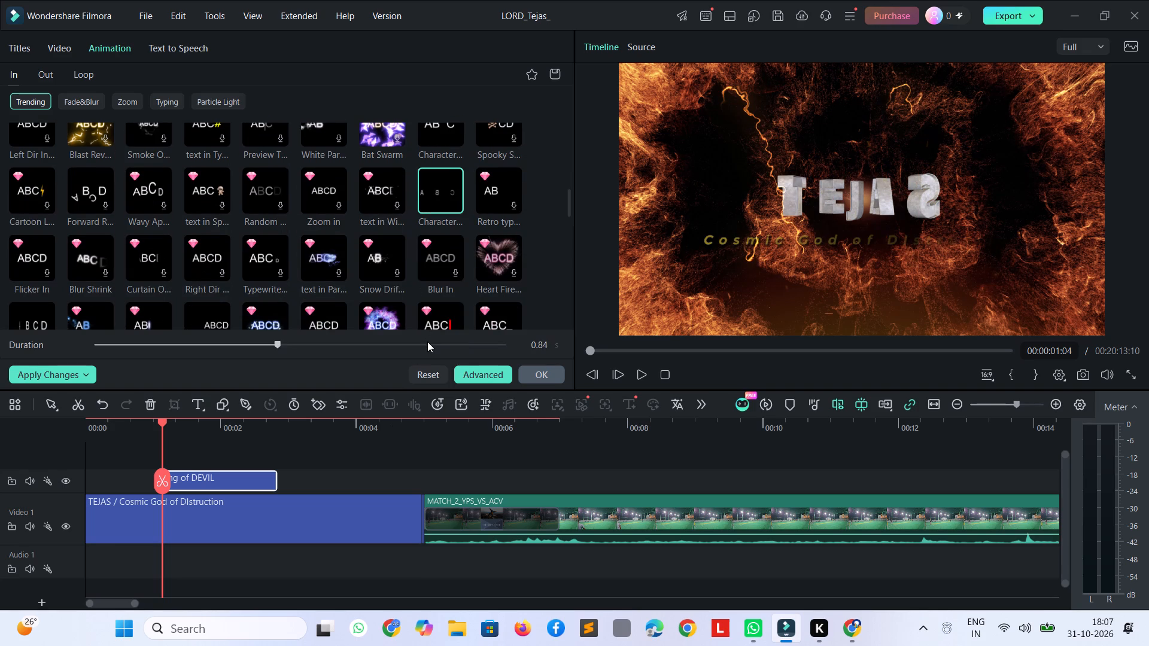
click(427, 342)
key(space)
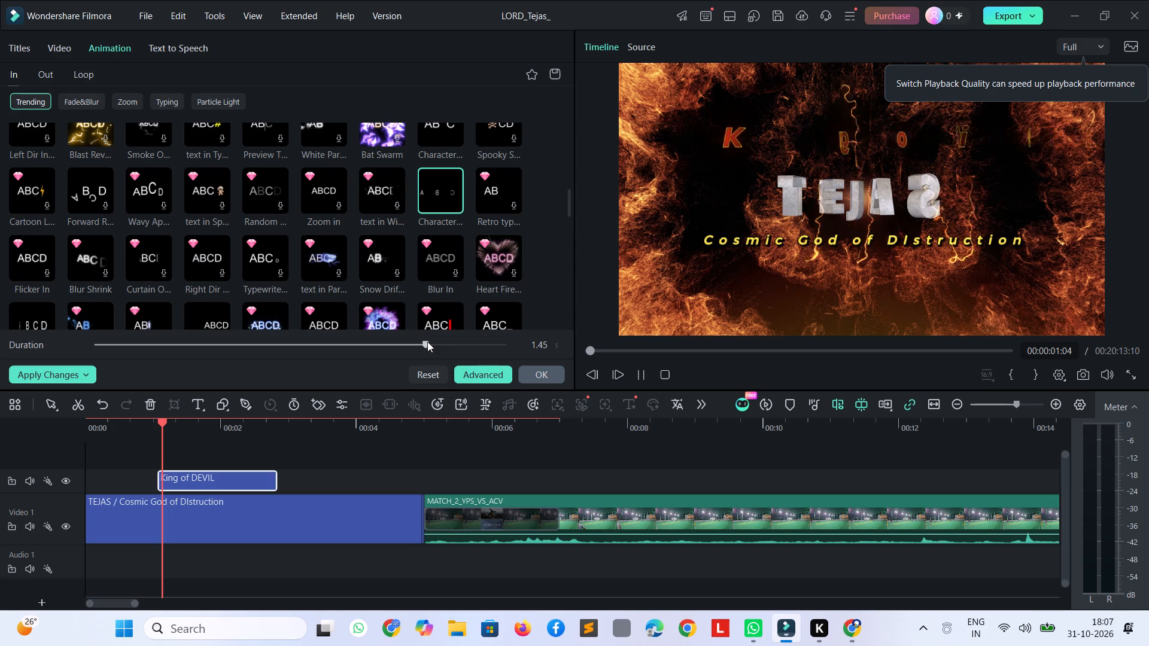
key(space)
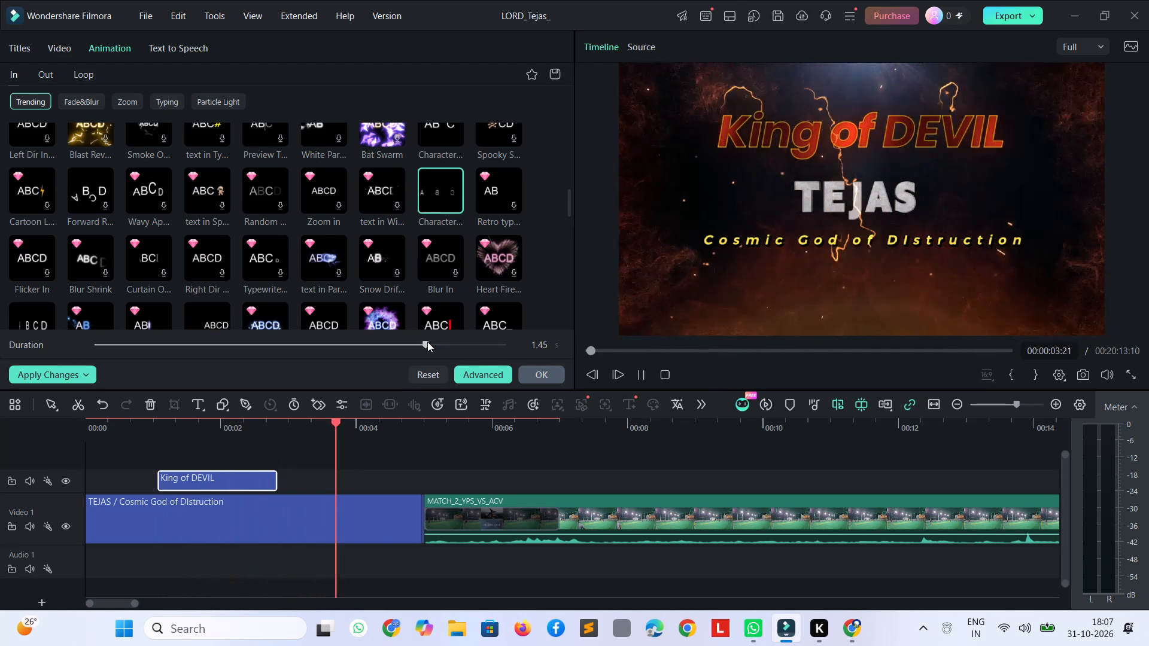
key(space)
key(space)
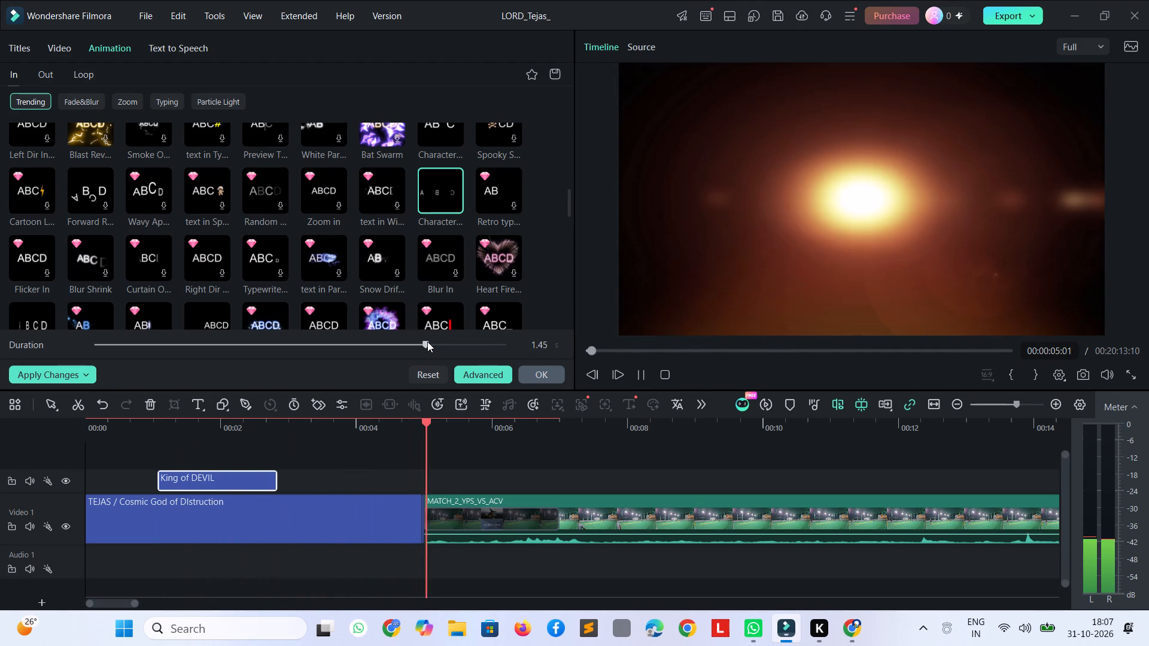
key(space)
key(space)
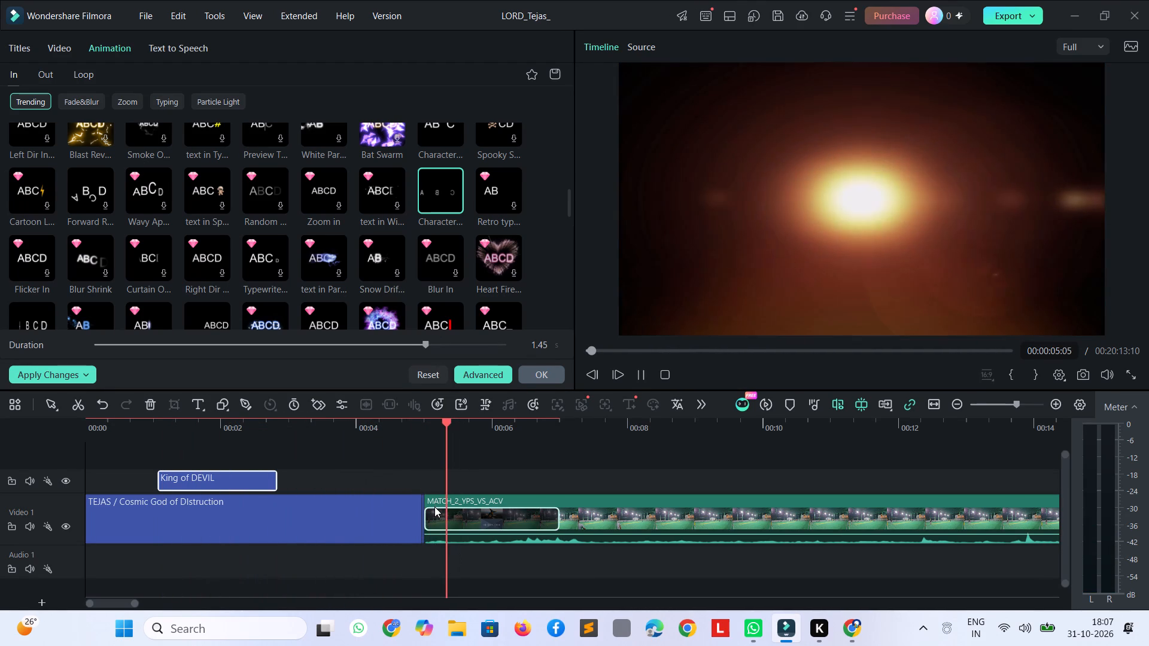
key(space)
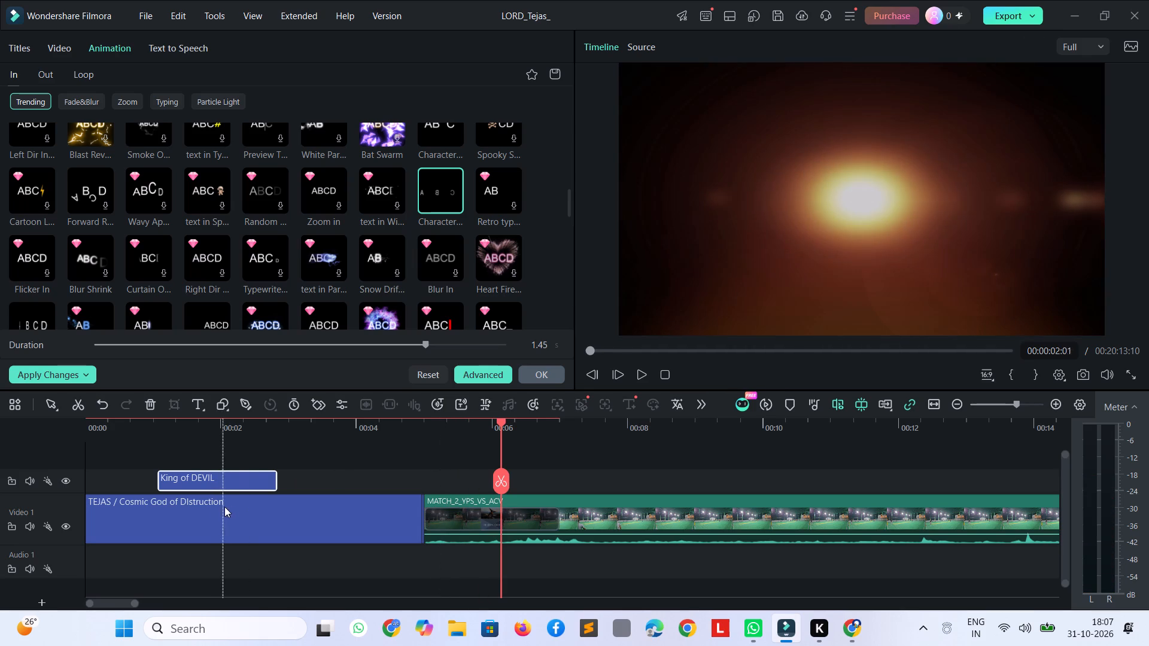
Replay the intro from the start to check the timing of the King of DEVIL title's animation.
click(241, 489)
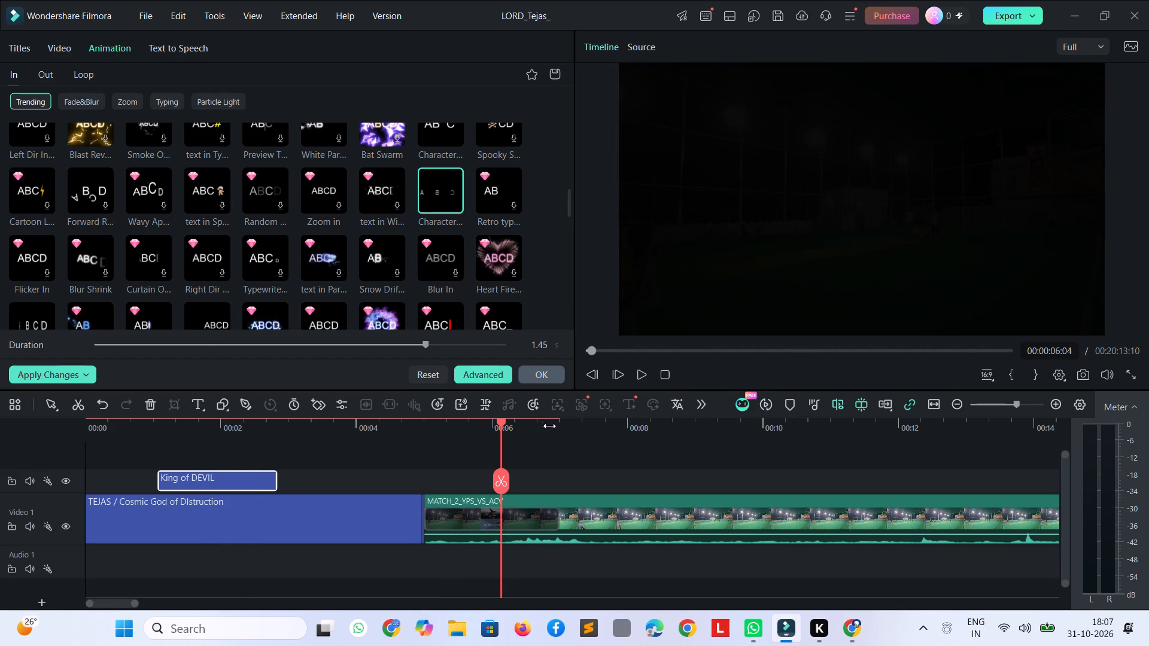
drag(498, 427, 137, 444)
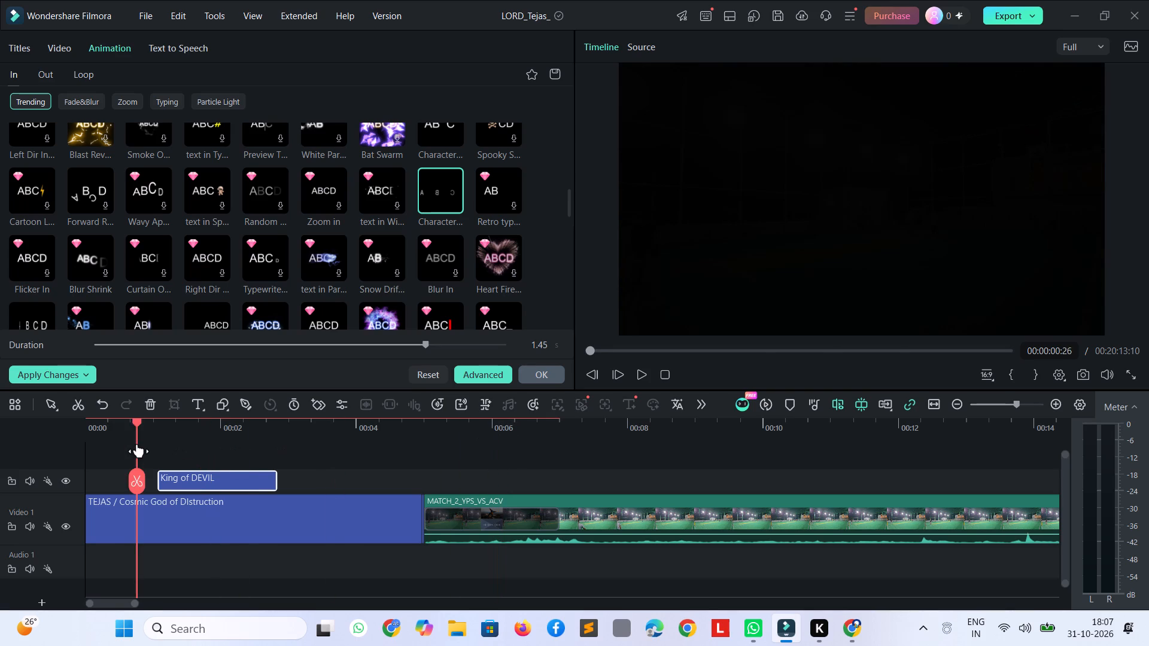
drag(137, 444, 58, 443)
key(space)
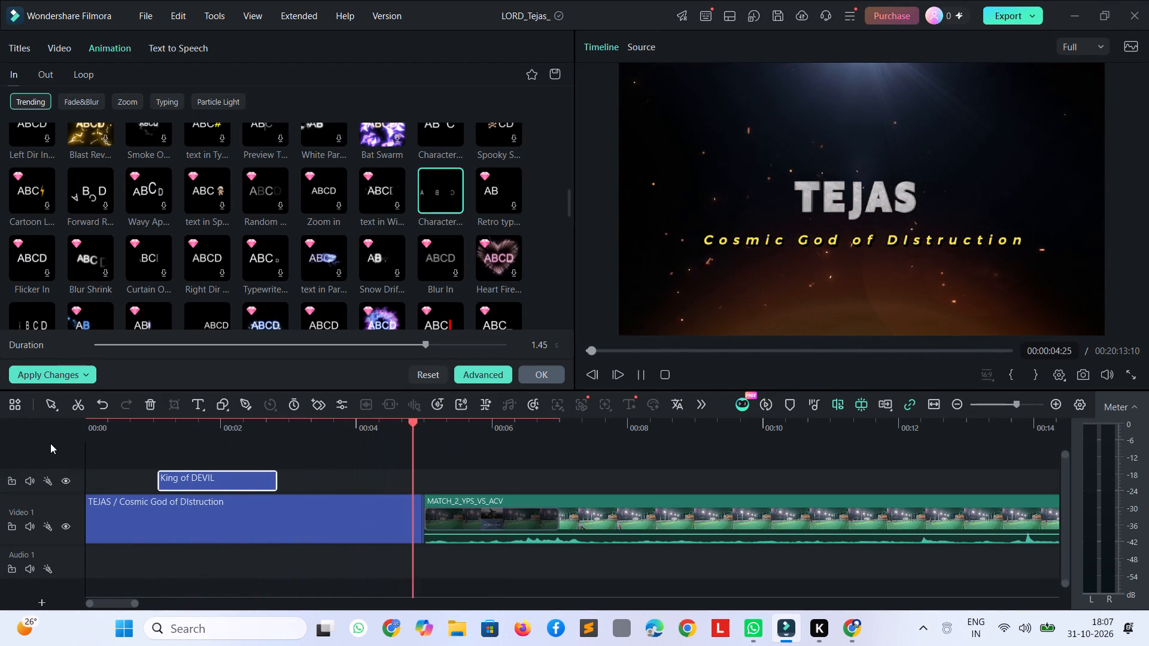
key(space)
Move the King of DEVIL title to the very start of the timeline, above the TEJAS title, and play it back.
drag(178, 475, 131, 472)
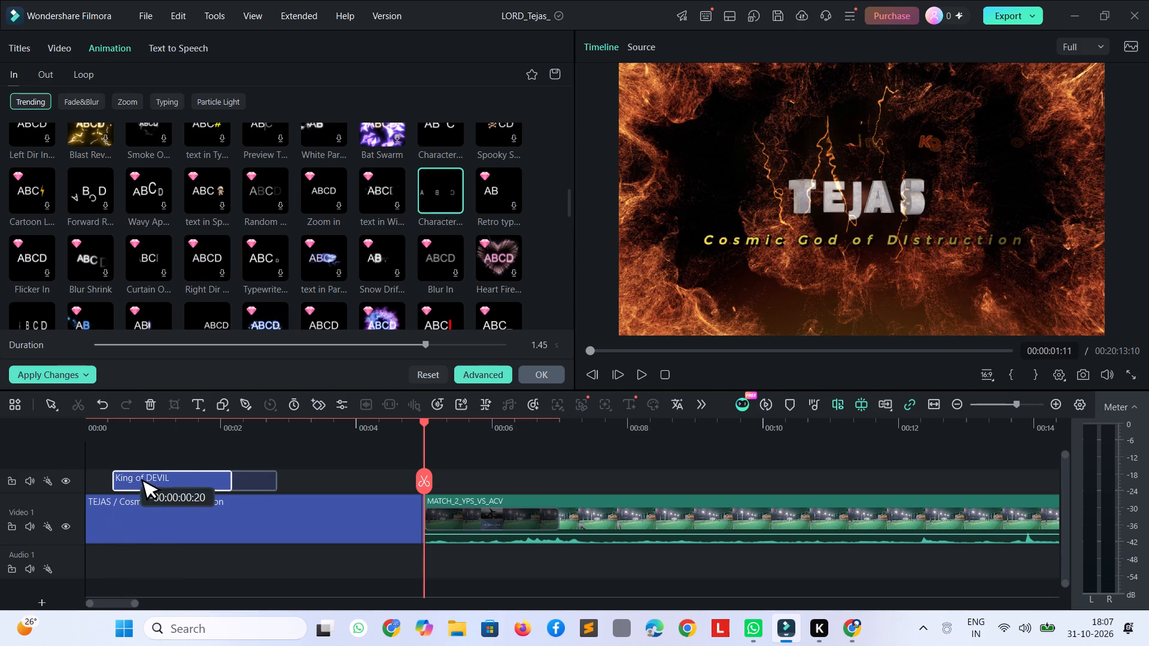
drag(131, 472, 104, 474)
key(space)
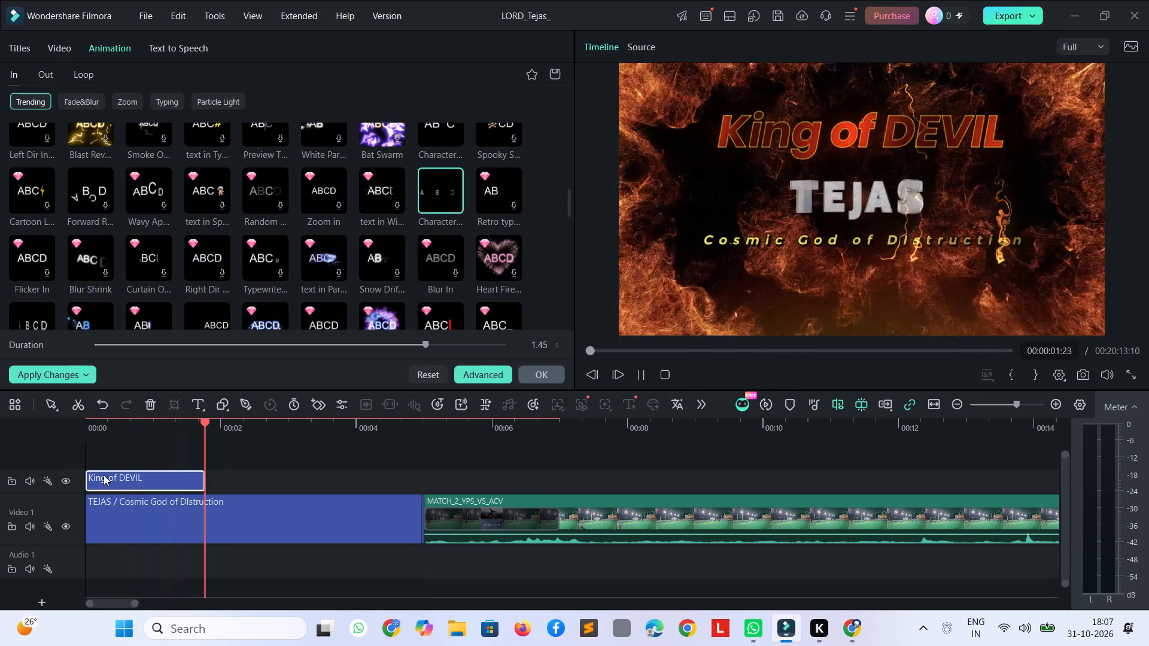
key(space)
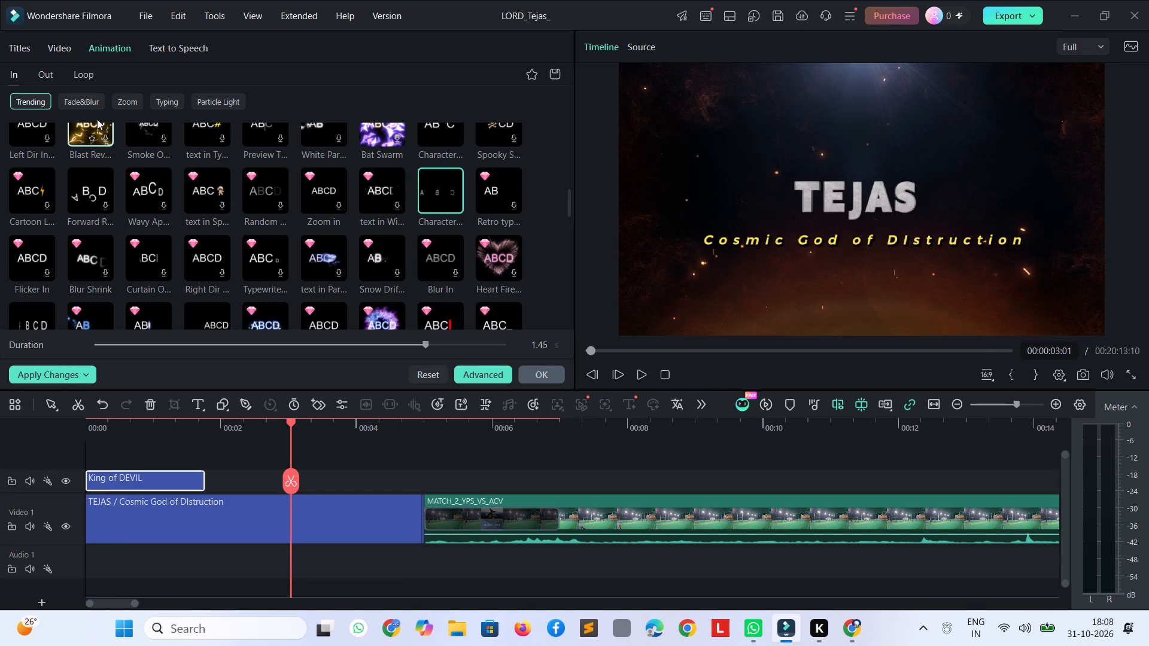
key(space)
Play on through the fade into the match clip and view the basic title settings of the TEJAS and King of DEVIL titles.
click(32, 60)
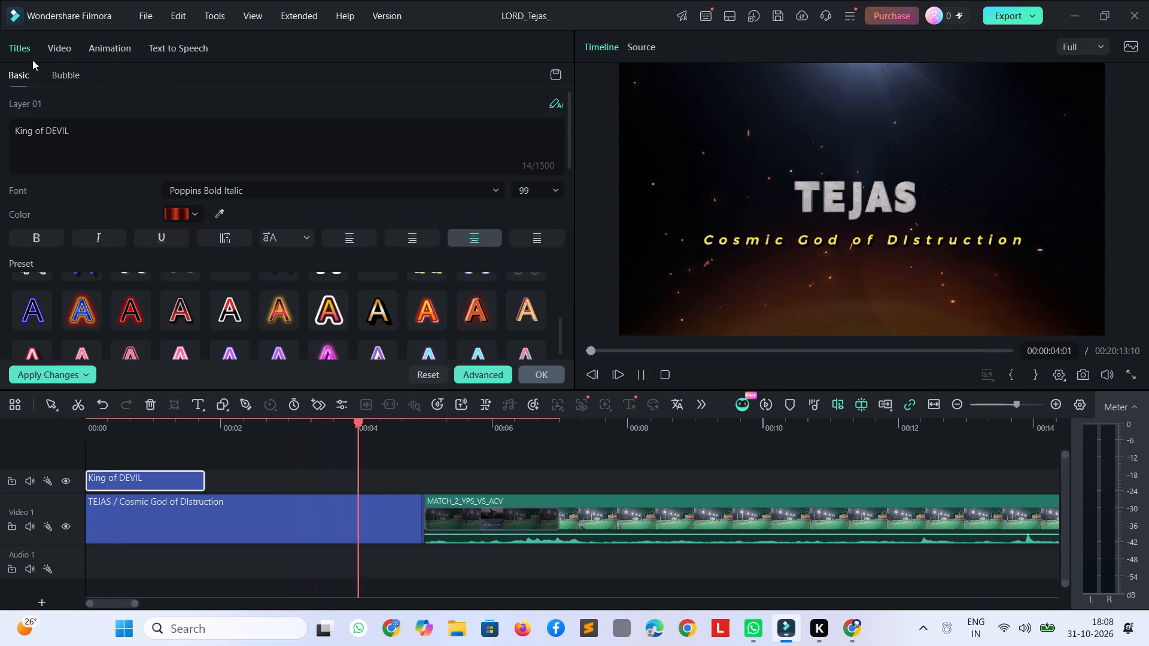
key(space)
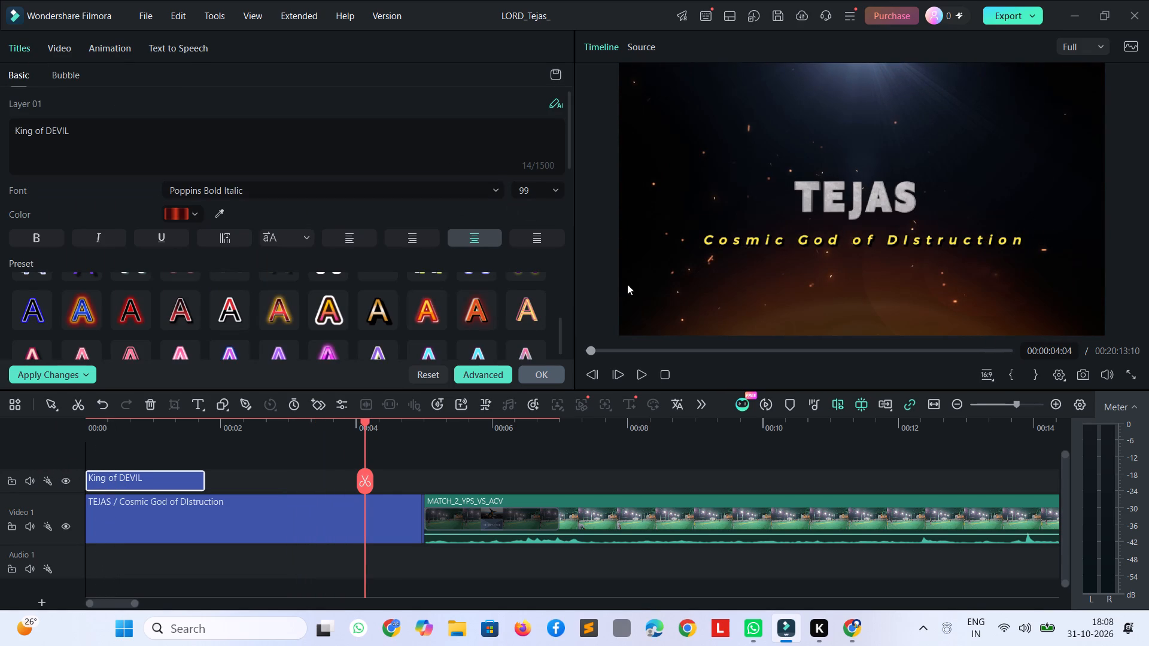
click(589, 269)
key(space)
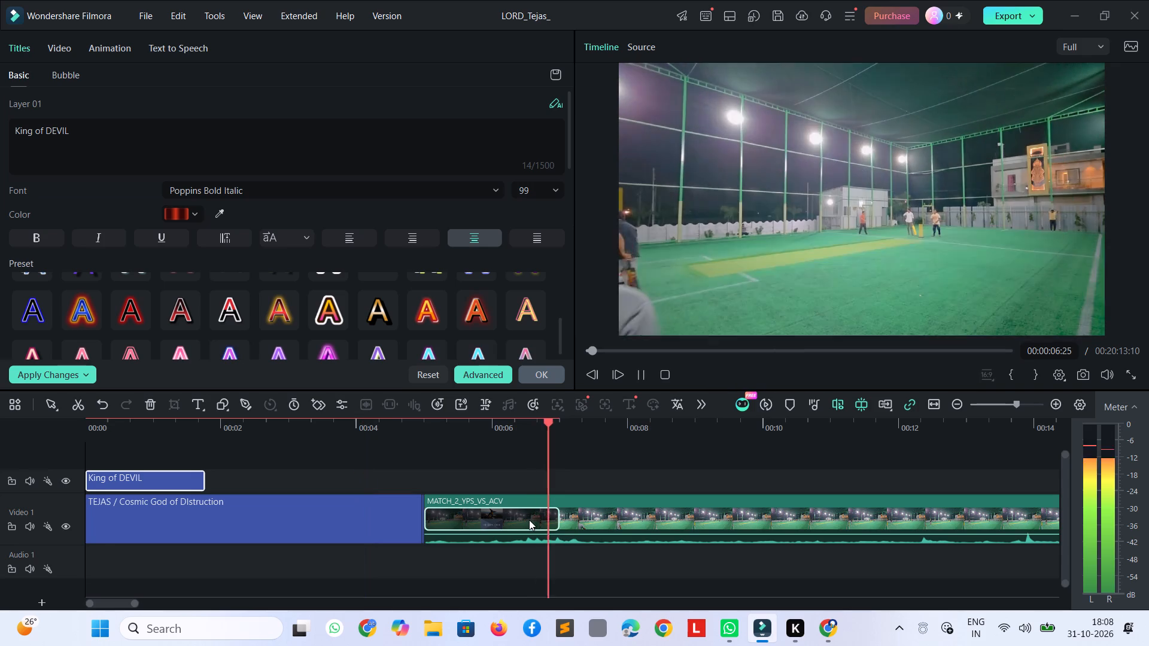
key(space)
click(476, 440)
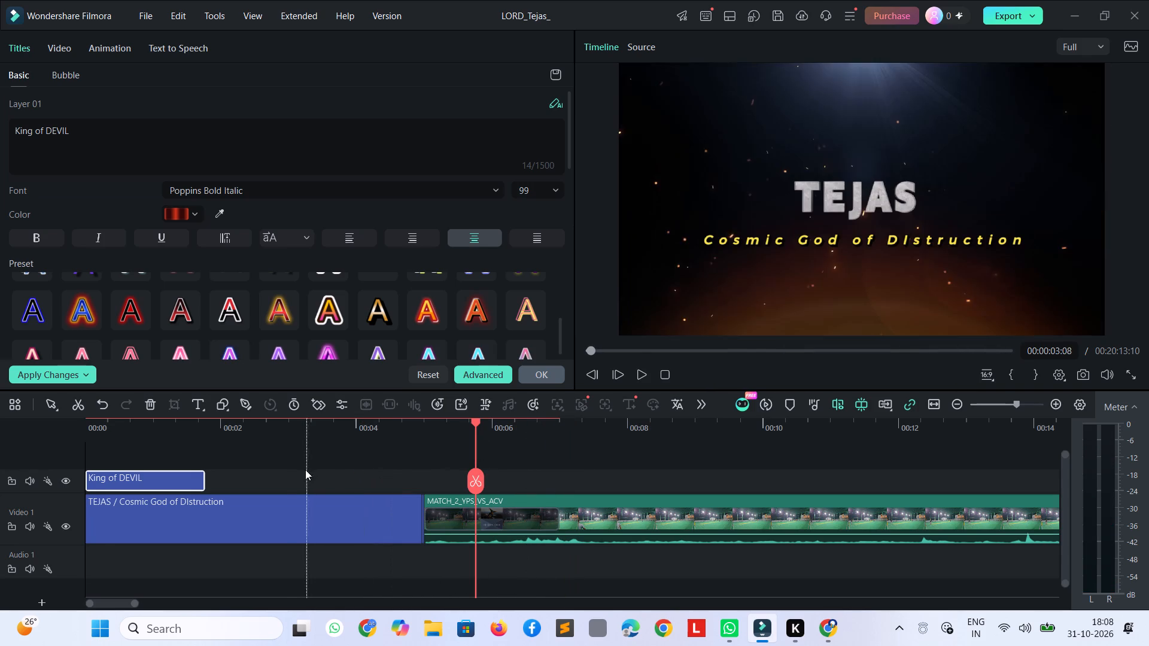
click(285, 523)
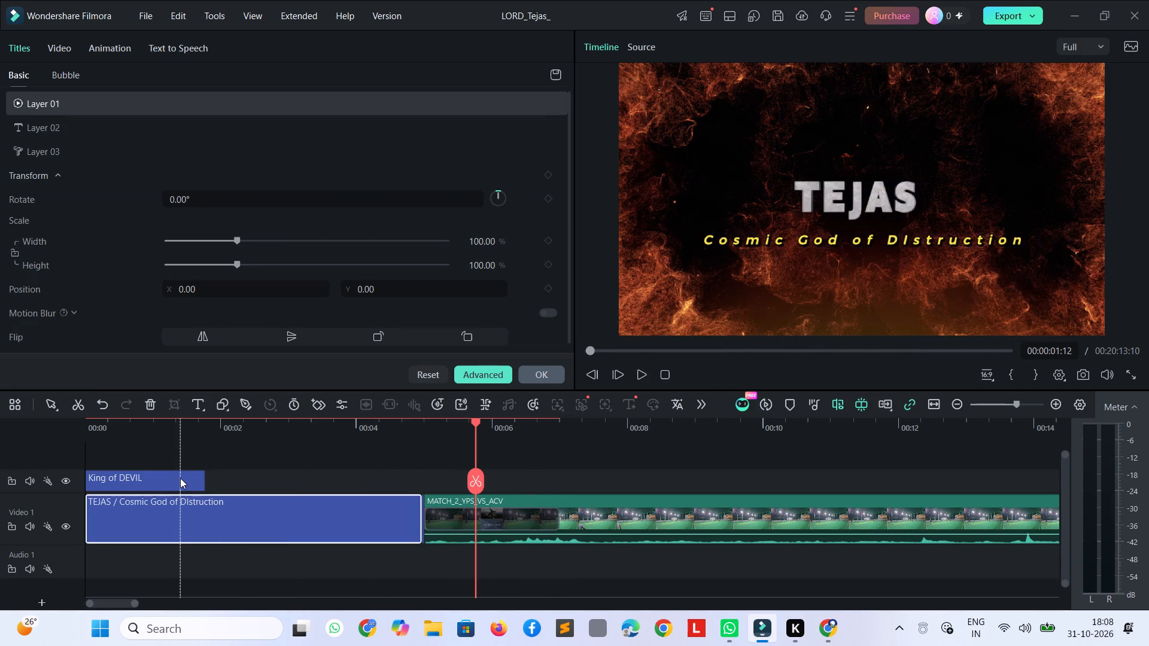
click(180, 477)
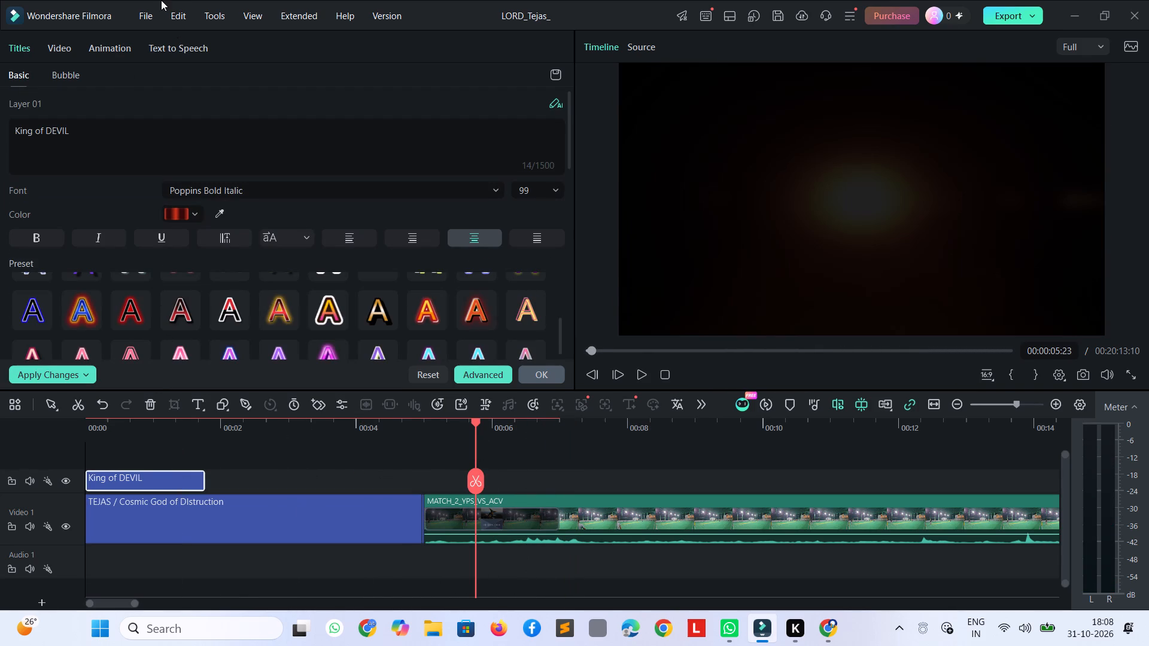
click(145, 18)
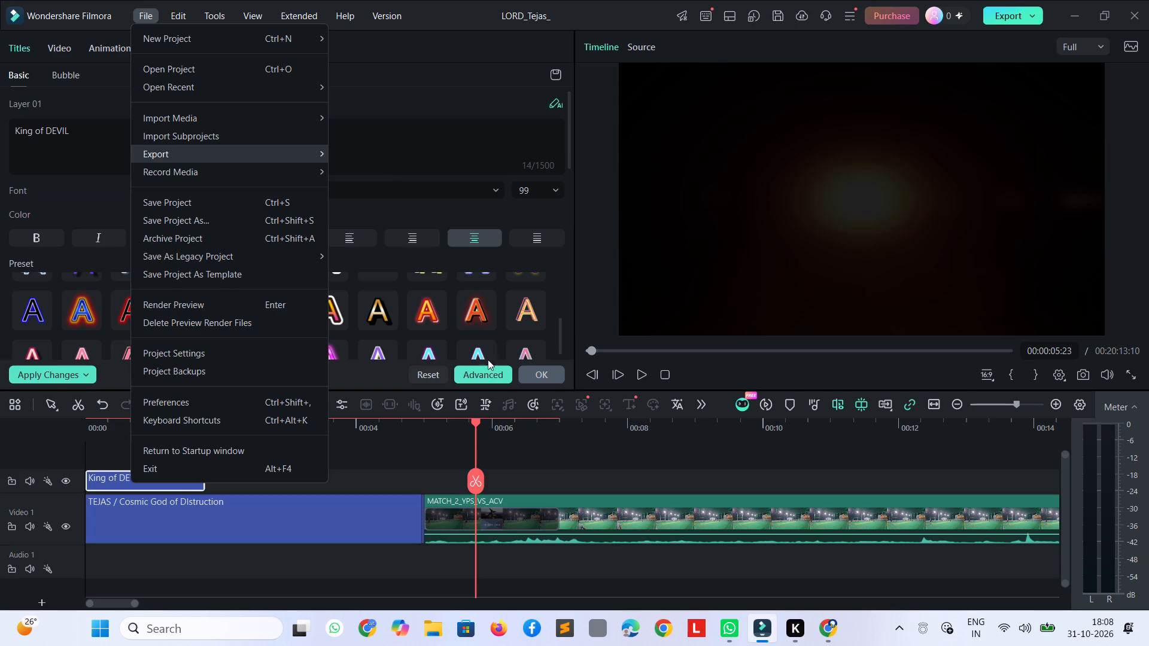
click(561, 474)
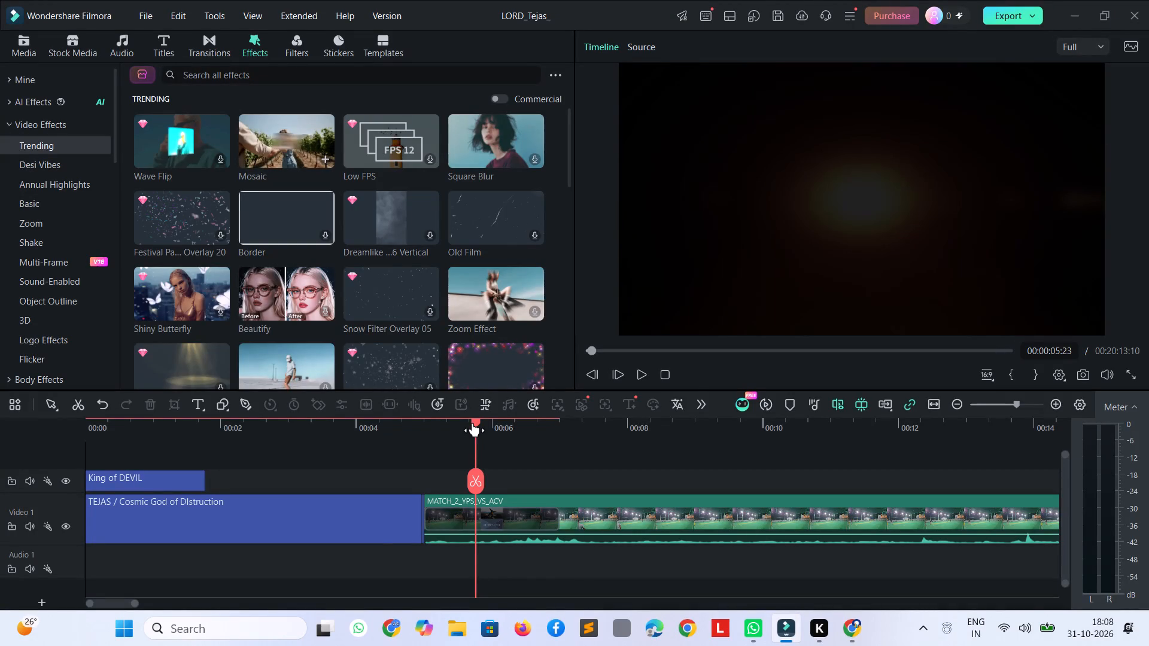
Preview the Evil Ghost Presence and Ghost Breath sounds in the Demon audio results and place Ghost Breath on Audio 1 just after the start.
drag(473, 423, 63, 455)
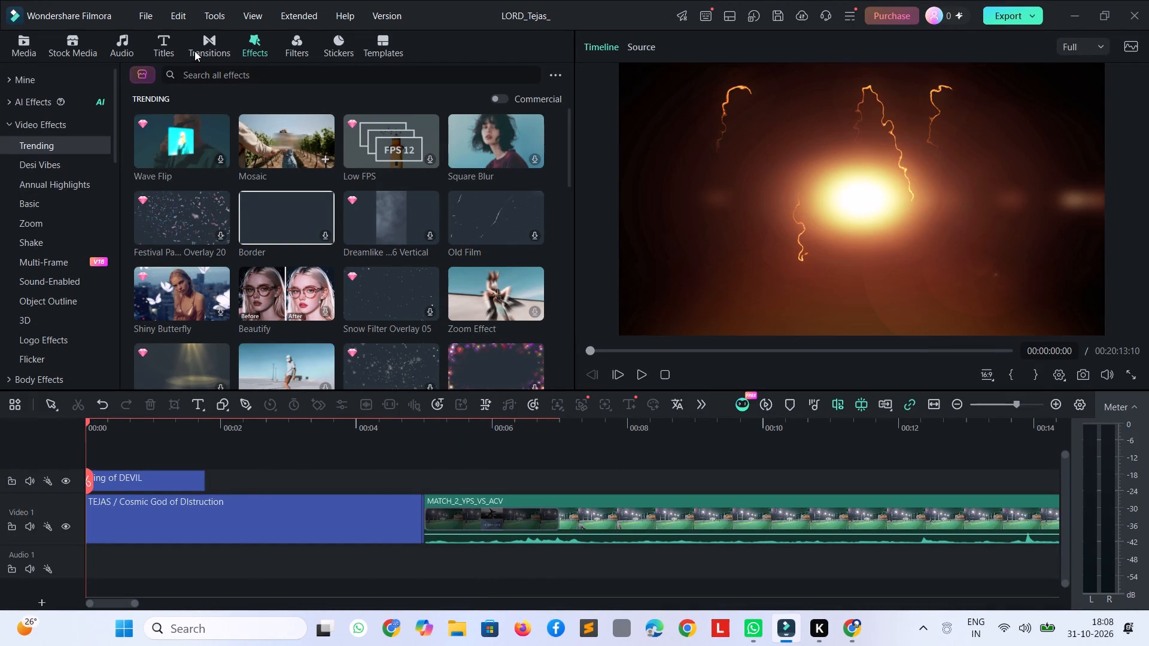
click(127, 49)
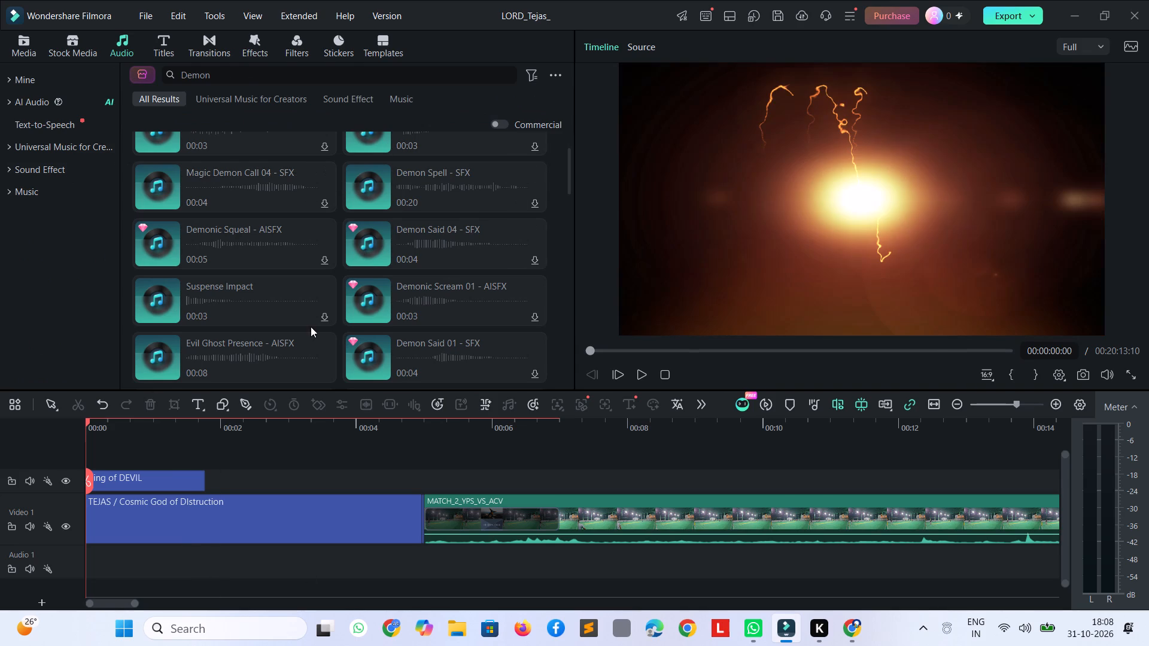
scroll(301, 321, down, 1)
click(147, 269)
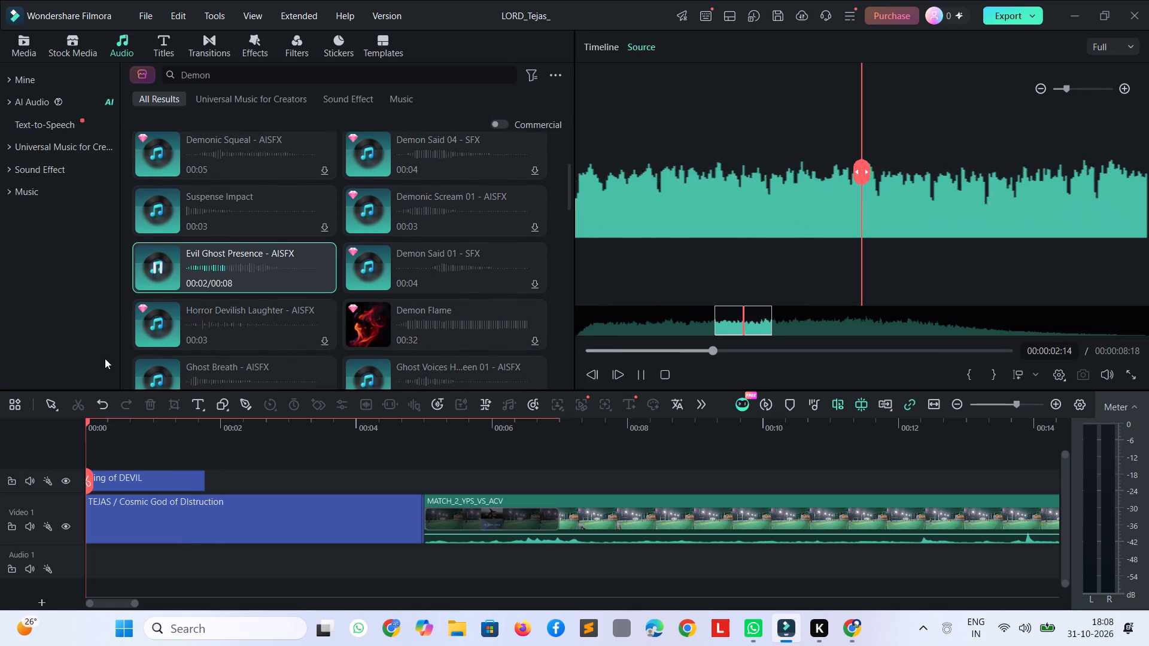
scroll(157, 320, down, 1)
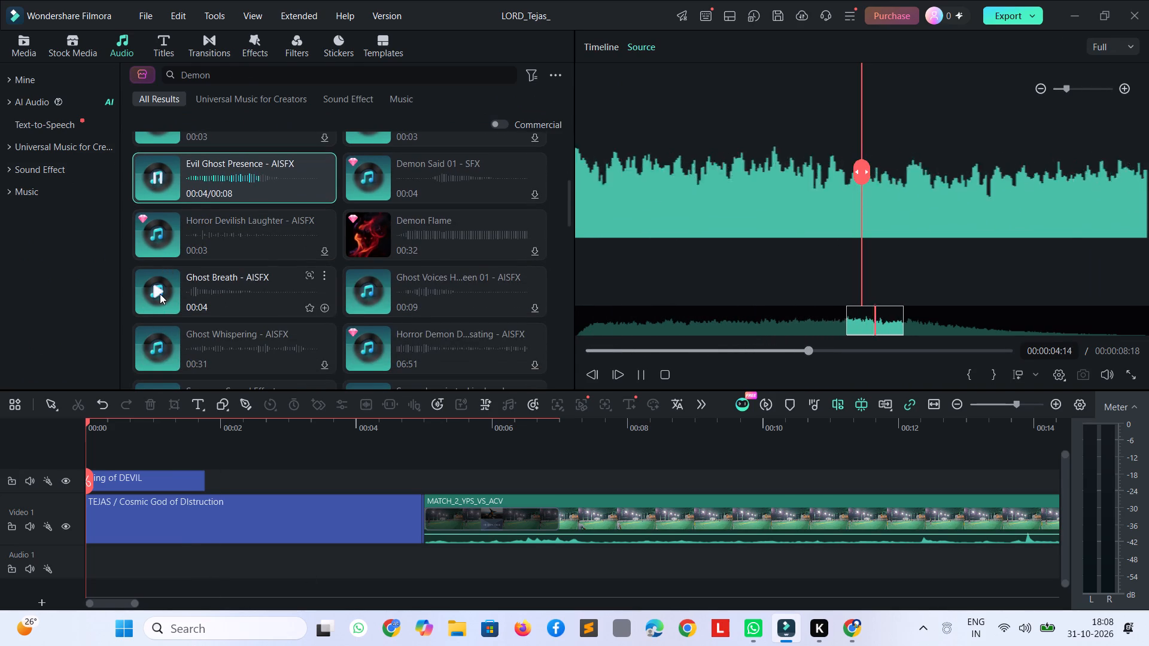
click(160, 294)
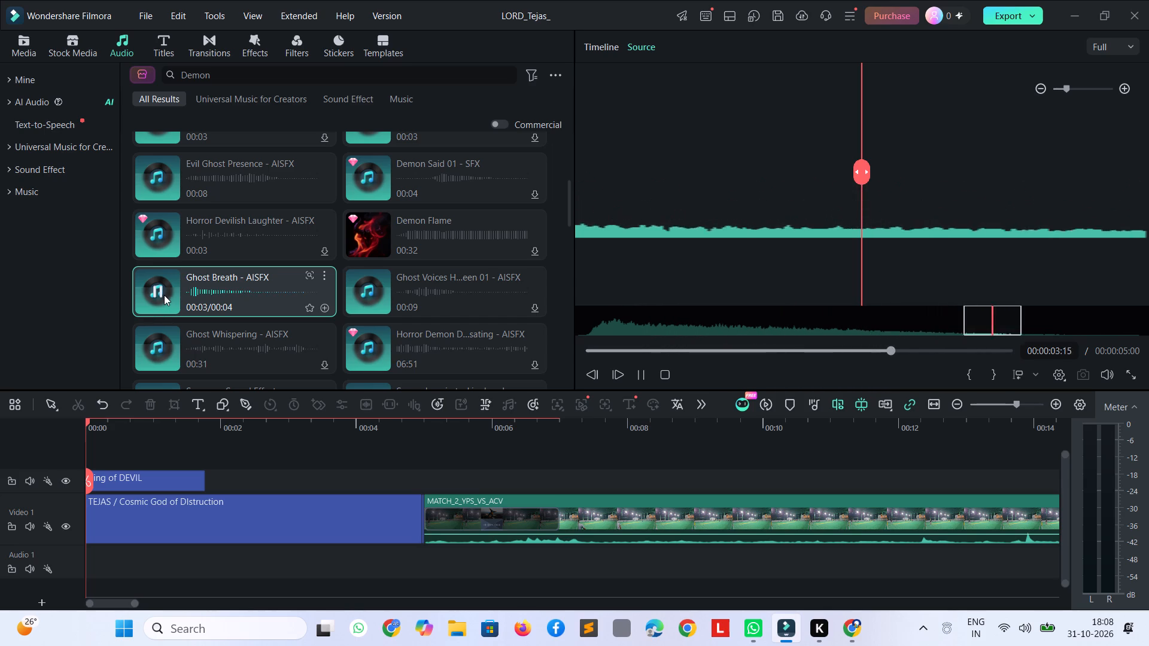
drag(165, 294, 98, 560)
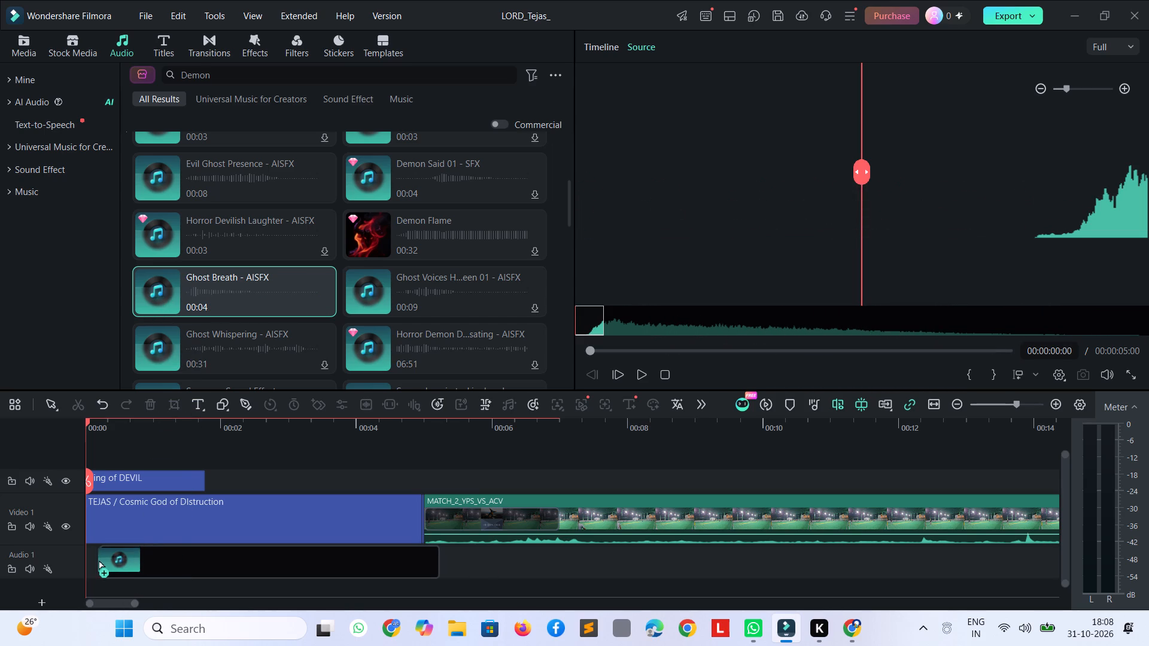
drag(98, 560, 102, 560)
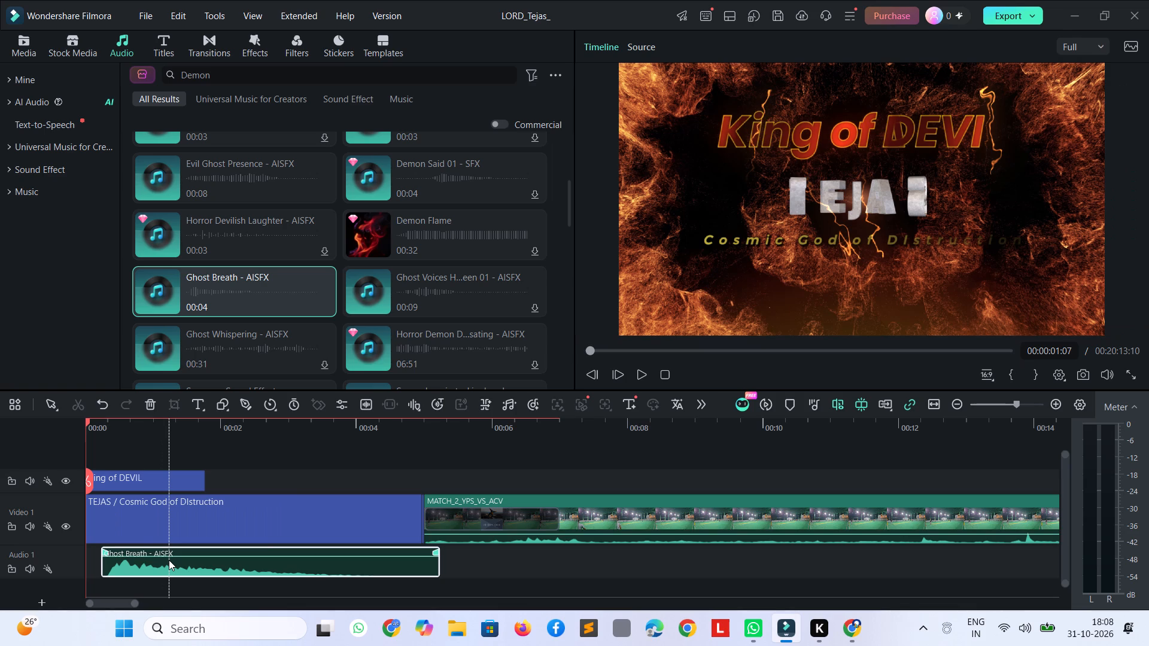
drag(169, 560, 171, 564)
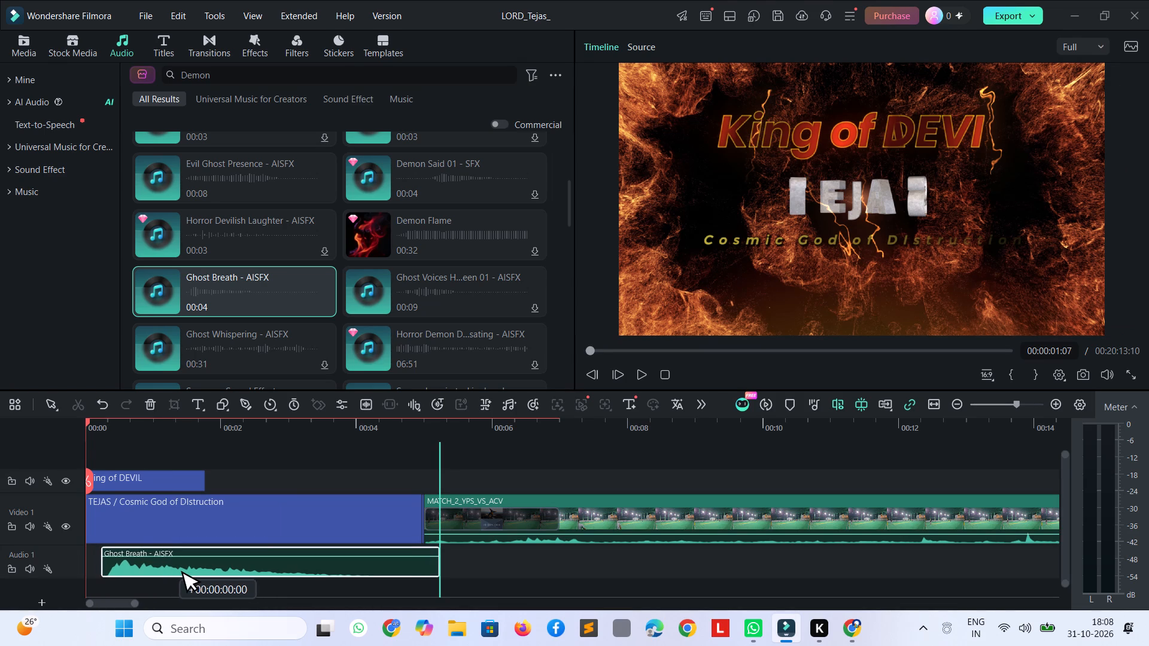
drag(171, 564, 169, 565)
Play the intro through the fade into the match clip, replaying it from the start, to check the Ghost Breath sound.
key(space)
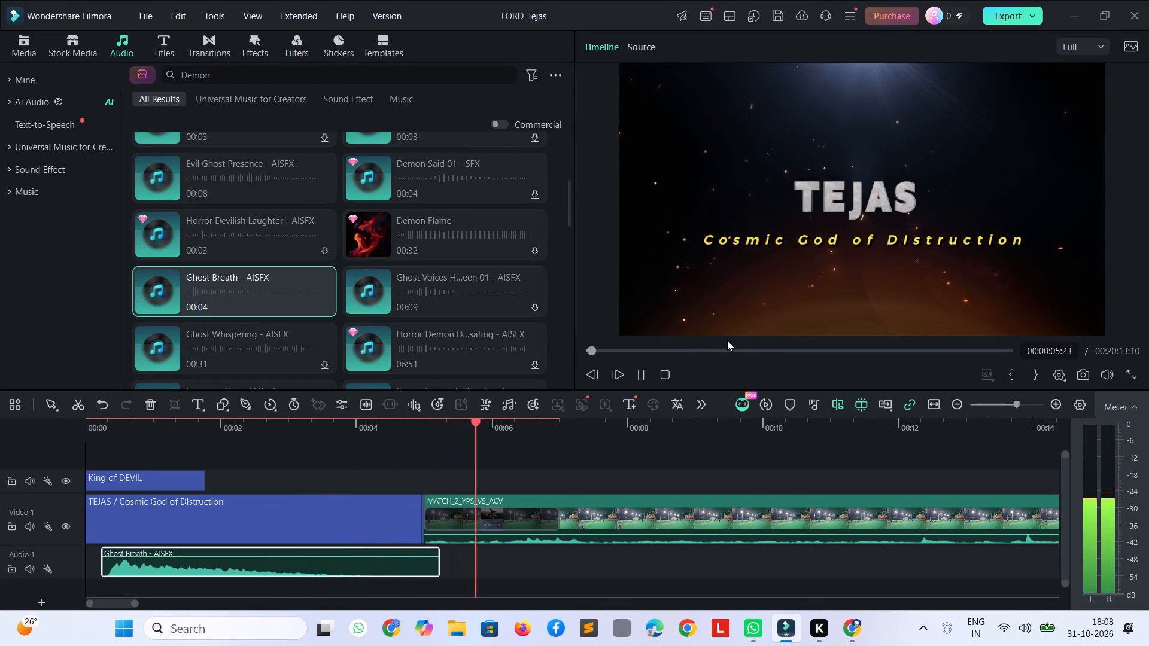
key(space)
key(space)
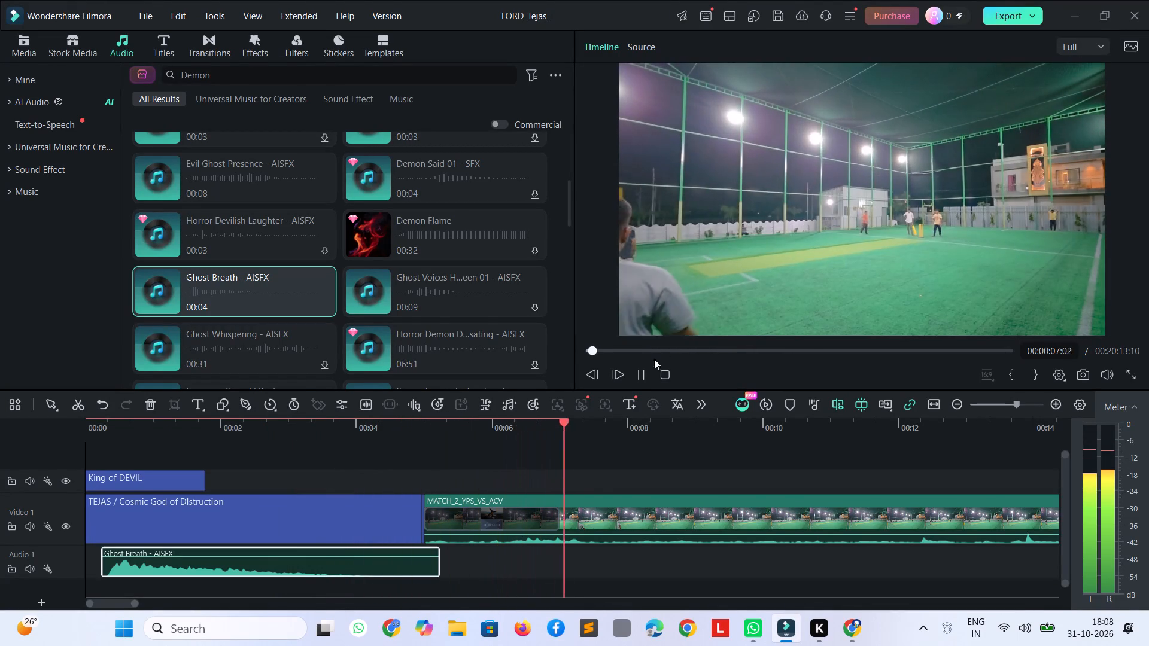
key(space)
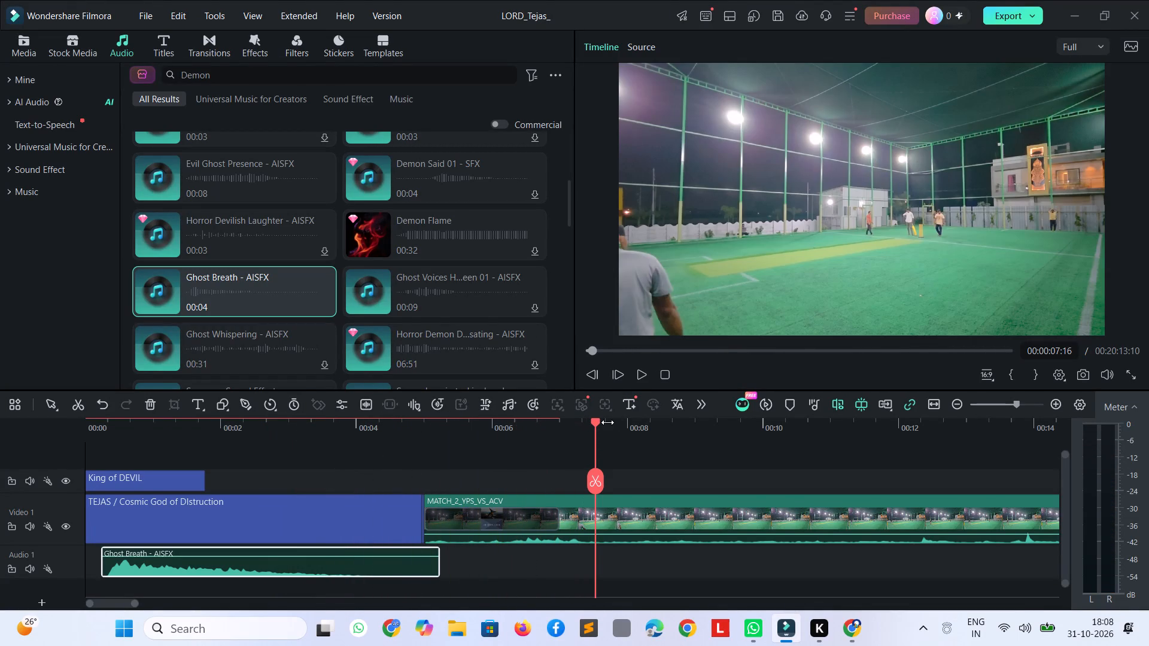
drag(598, 424, 0, 520)
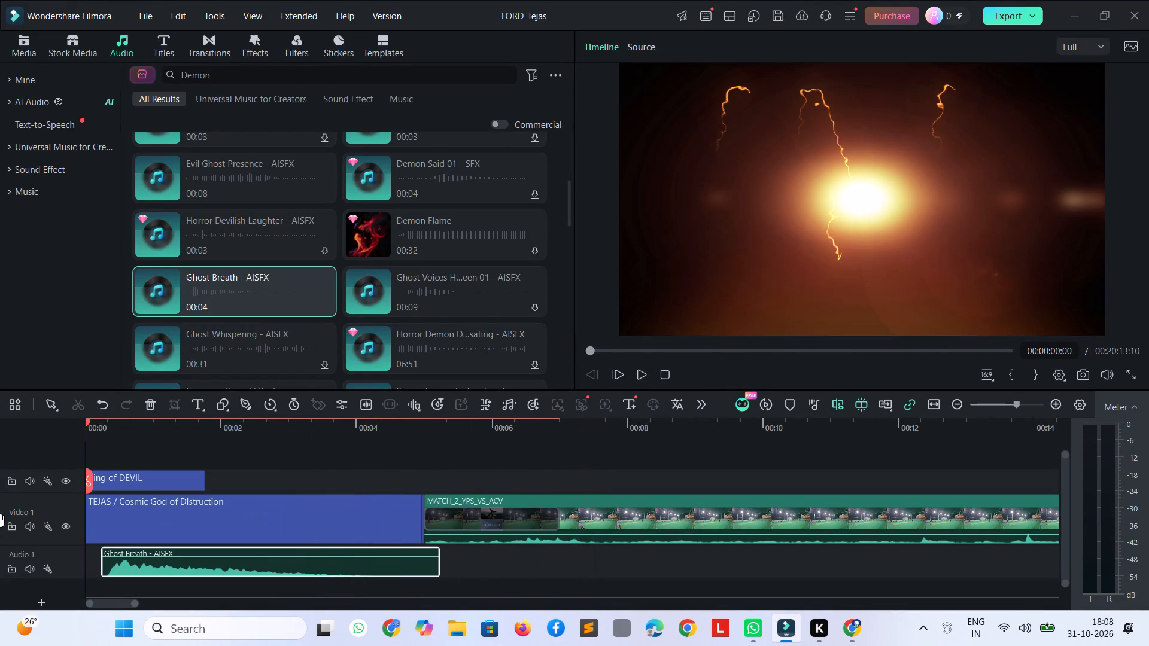
key(space)
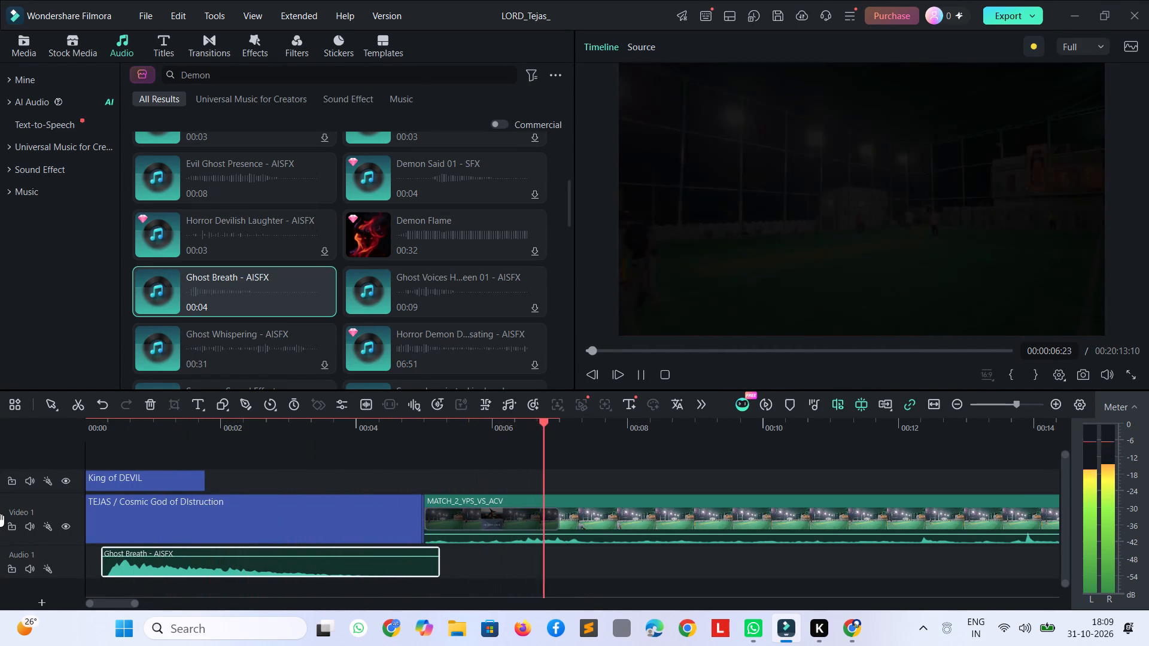
key(space)
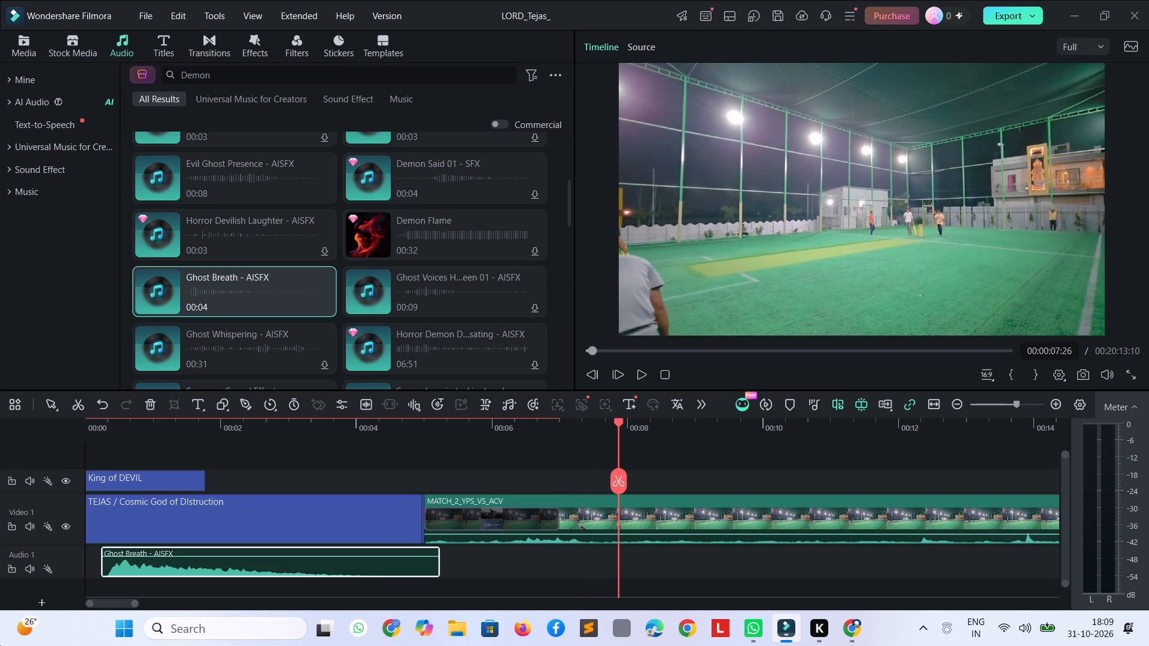
Extend the end of the King of DEVIL title to about 4.3 s on the timeline.
click(150, 476)
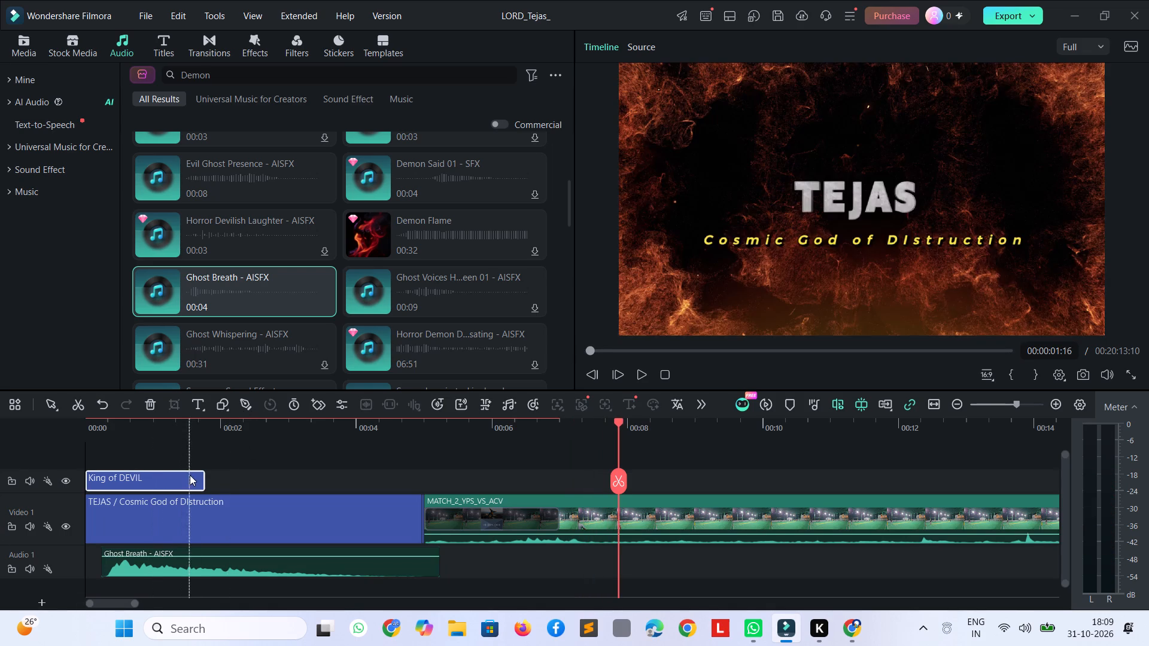
drag(205, 482, 344, 516)
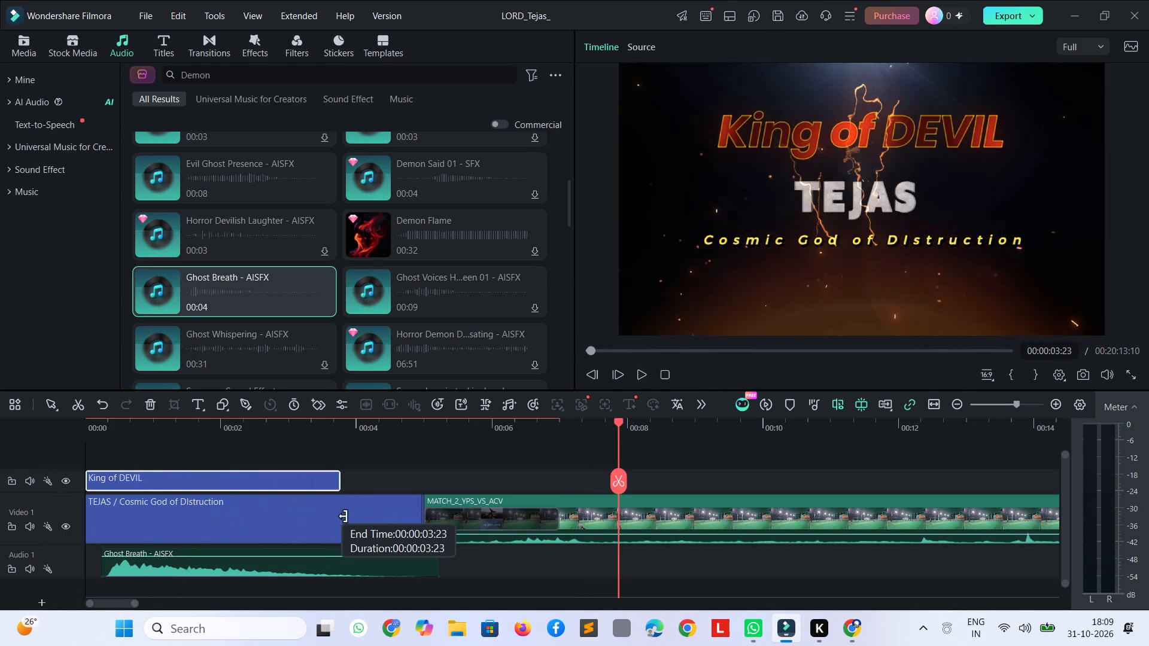
drag(344, 516, 364, 517)
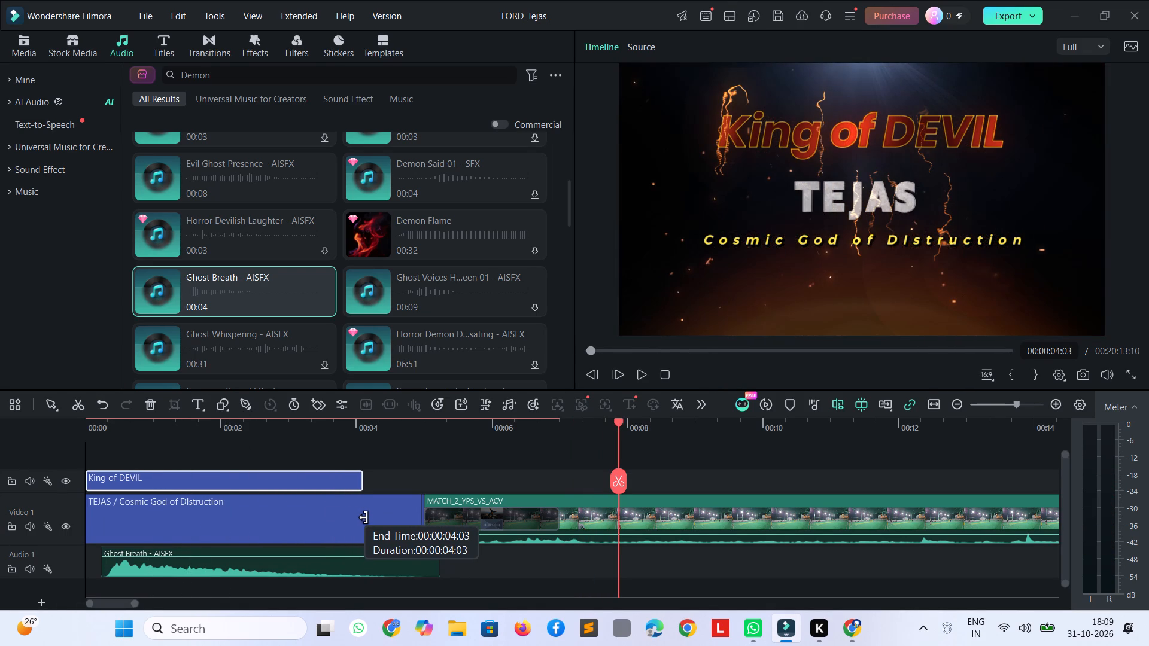
drag(364, 517, 377, 517)
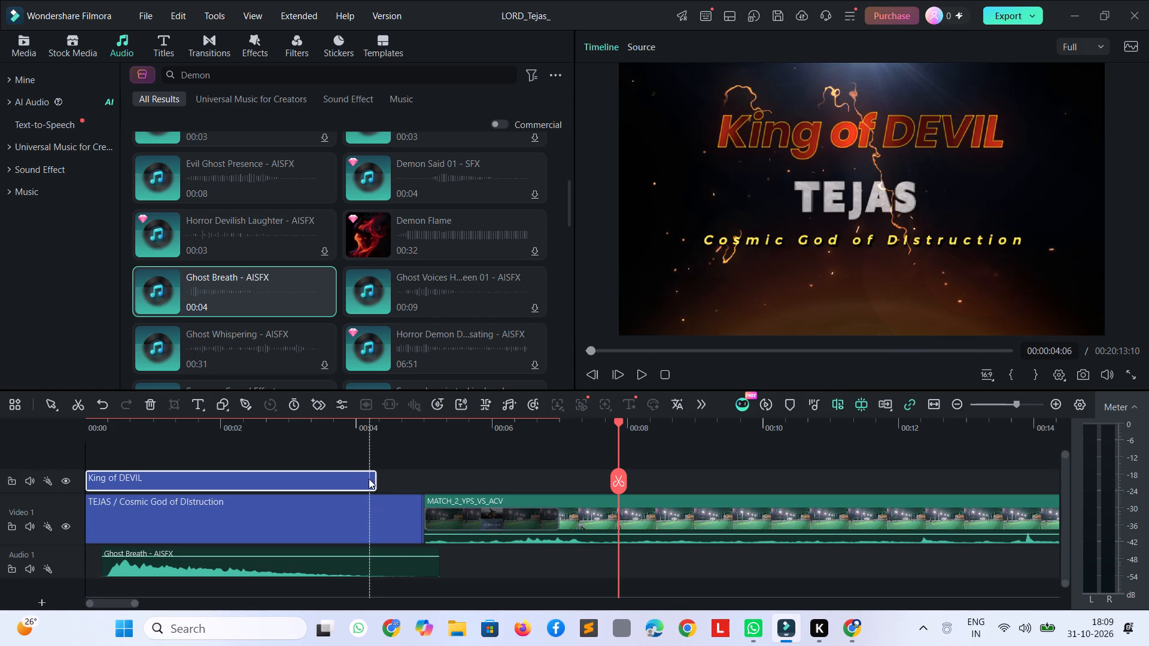
click(352, 479)
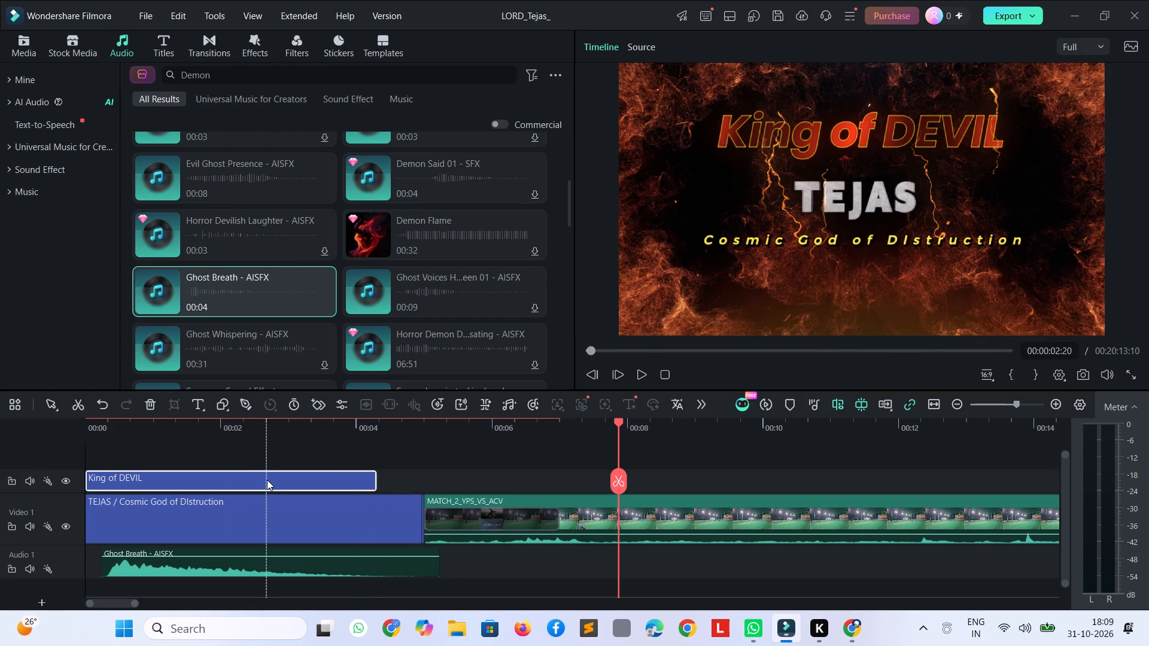
Apply the trending Cinema Out animation beside Glow Flash to the King of DEVIL title and set its duration to 0.98 s.
double_click(267, 480)
click(127, 55)
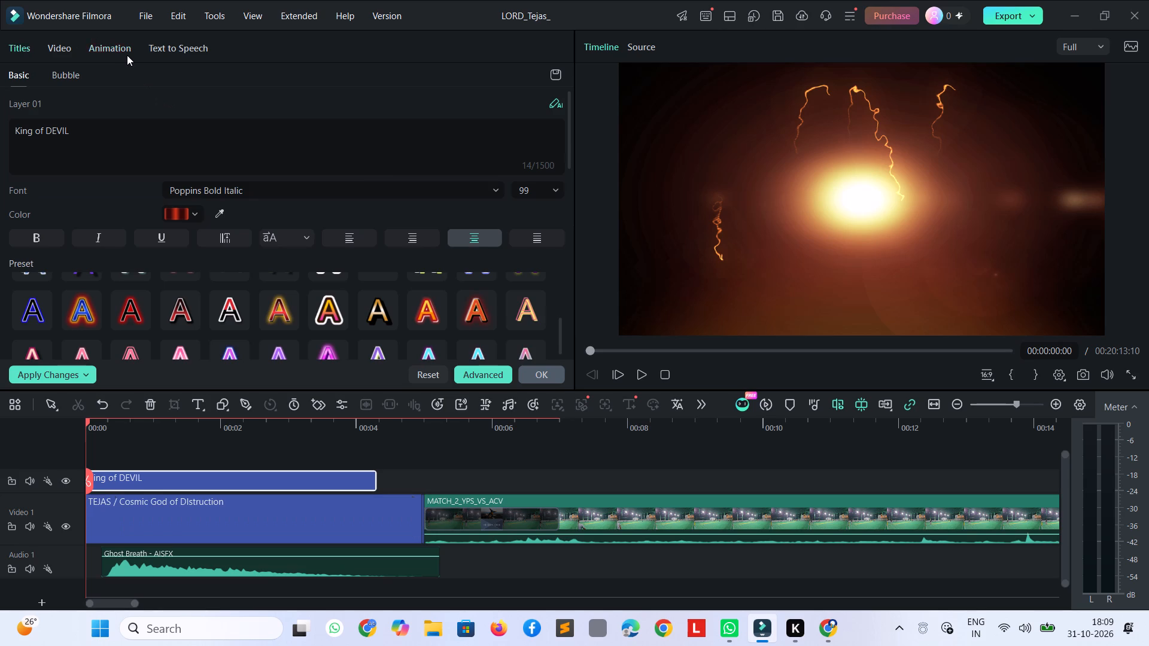
click(127, 54)
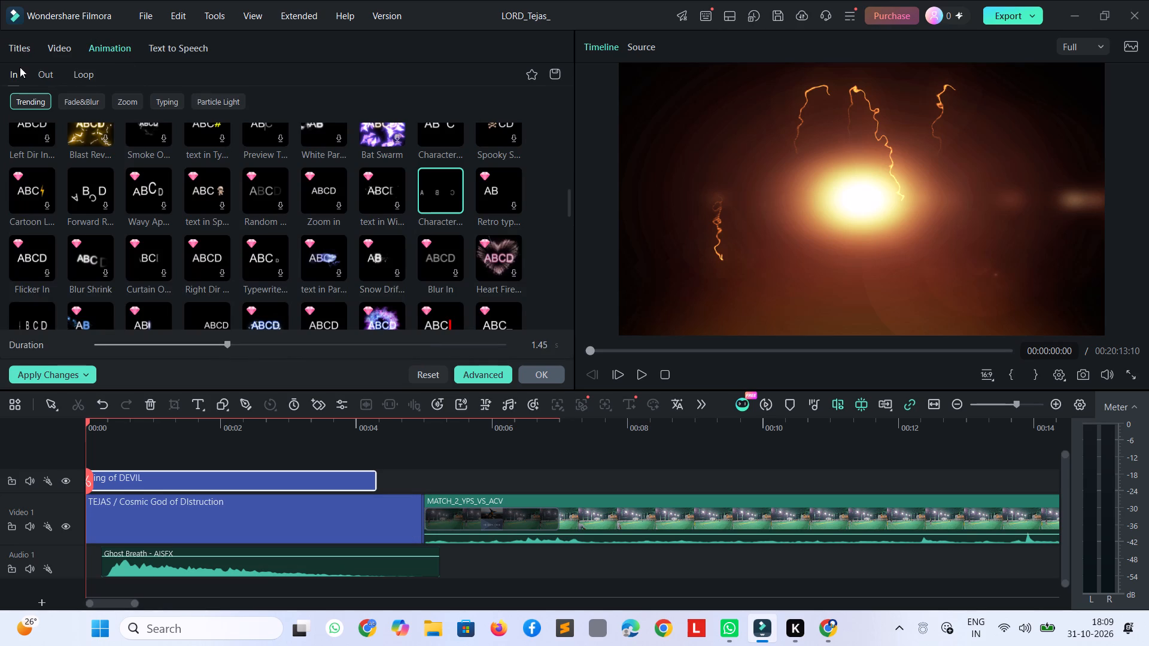
click(33, 75)
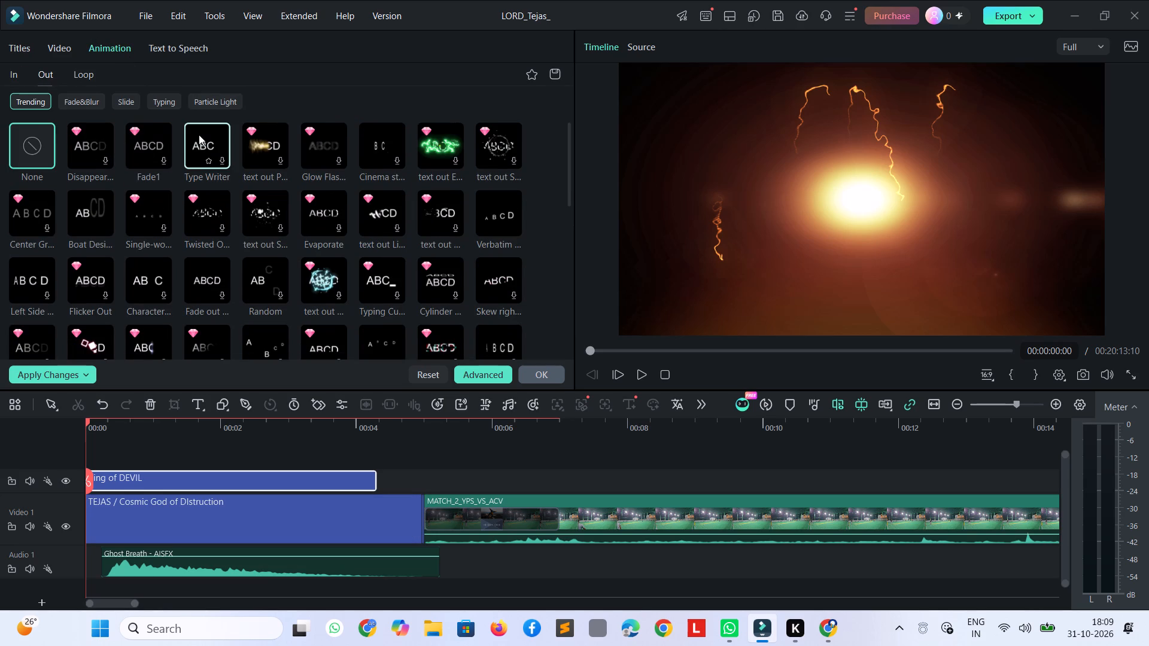
click(384, 139)
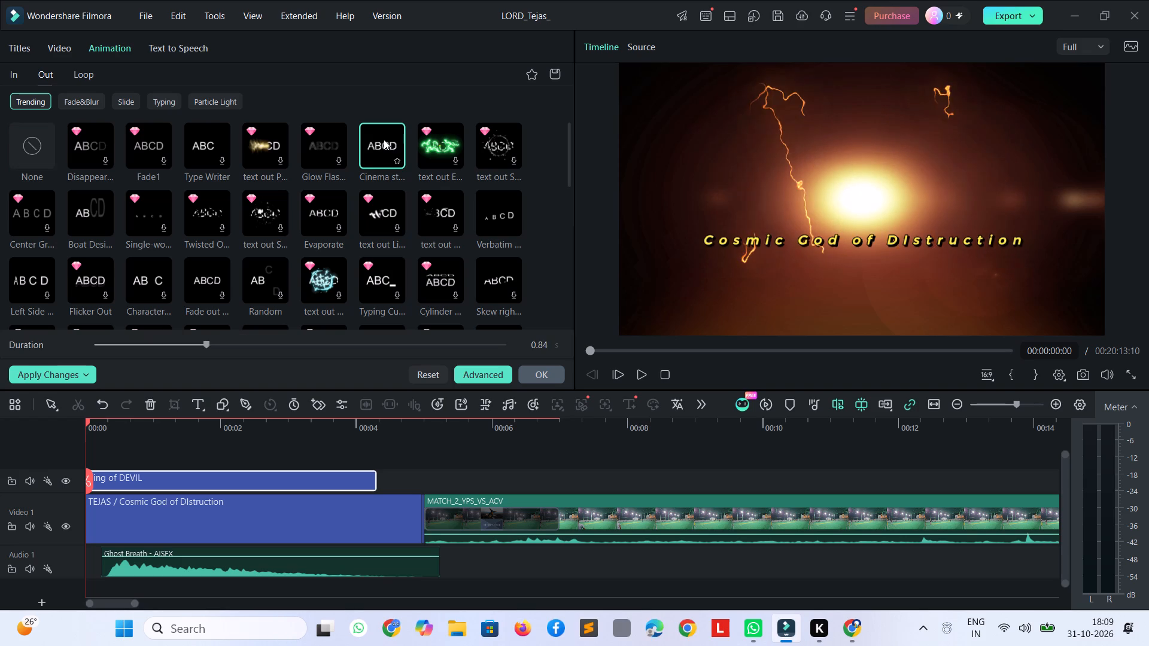
click(384, 139)
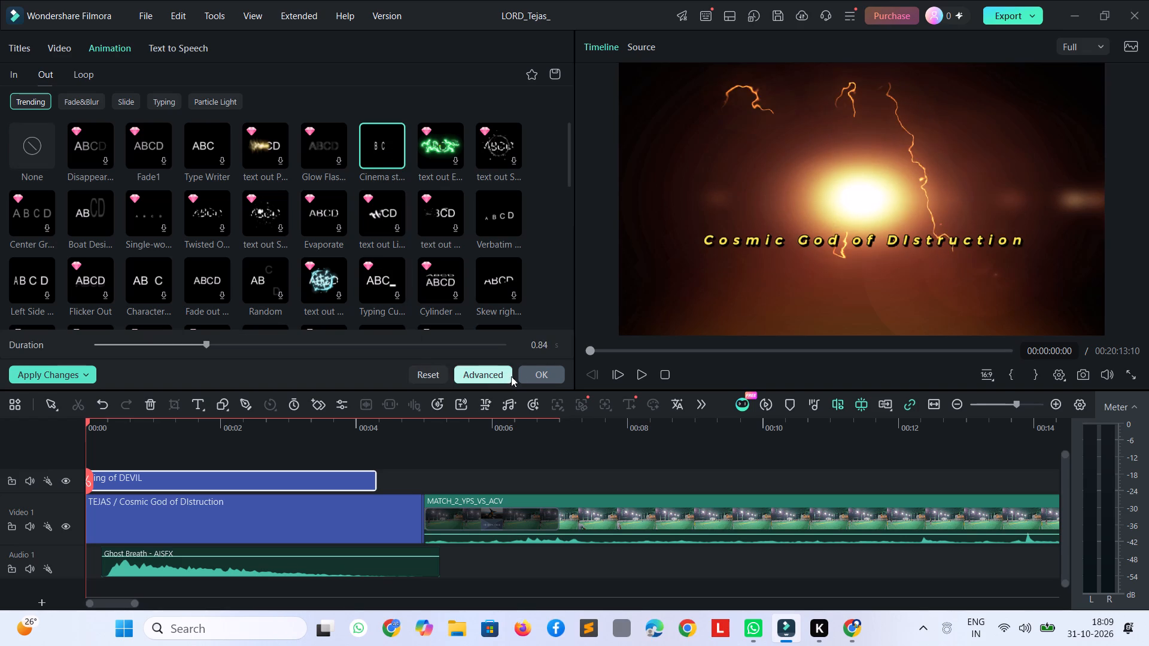
click(227, 343)
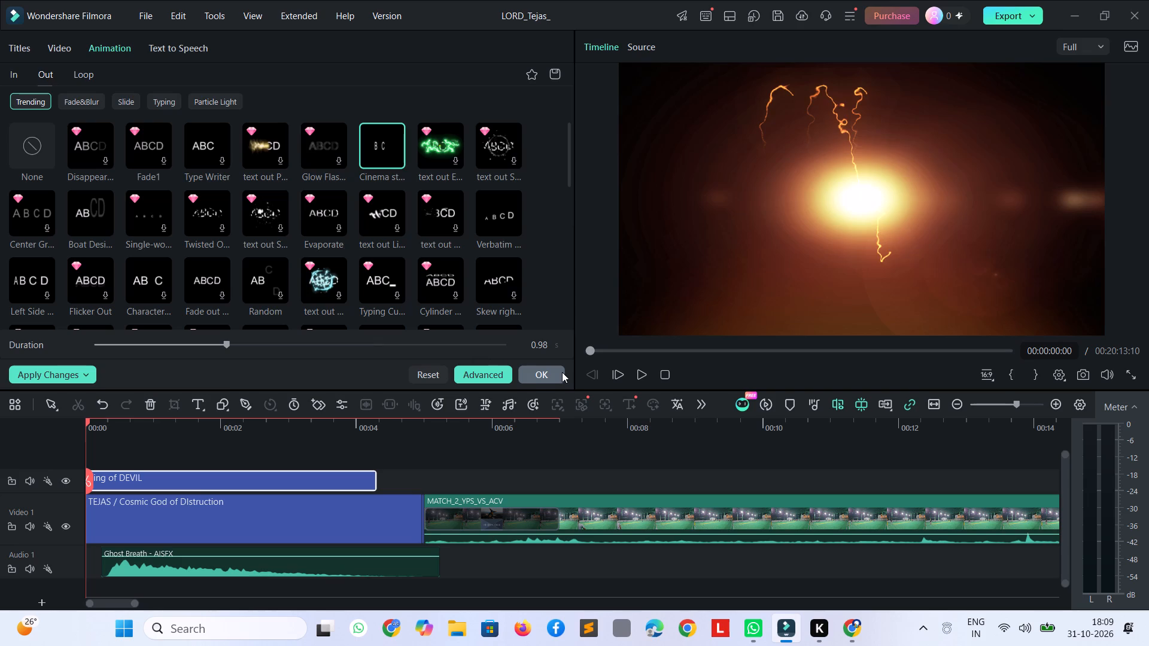
click(534, 380)
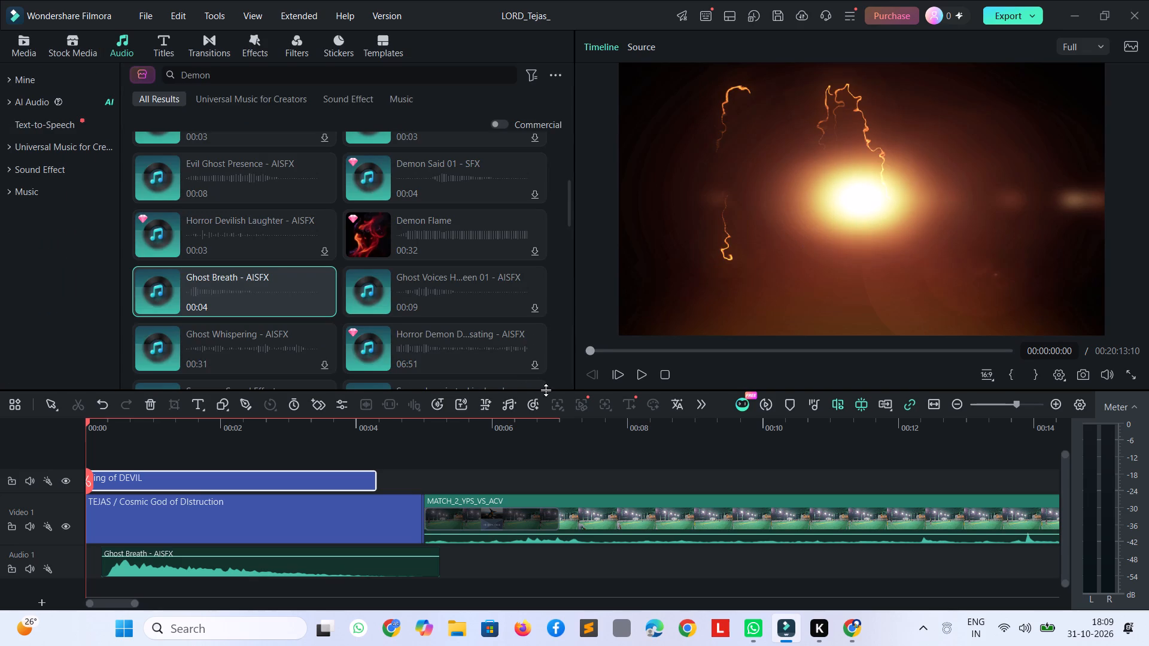
Play the intro from the start into the match clip to check the King of DEVIL title's closing animation.
key(space)
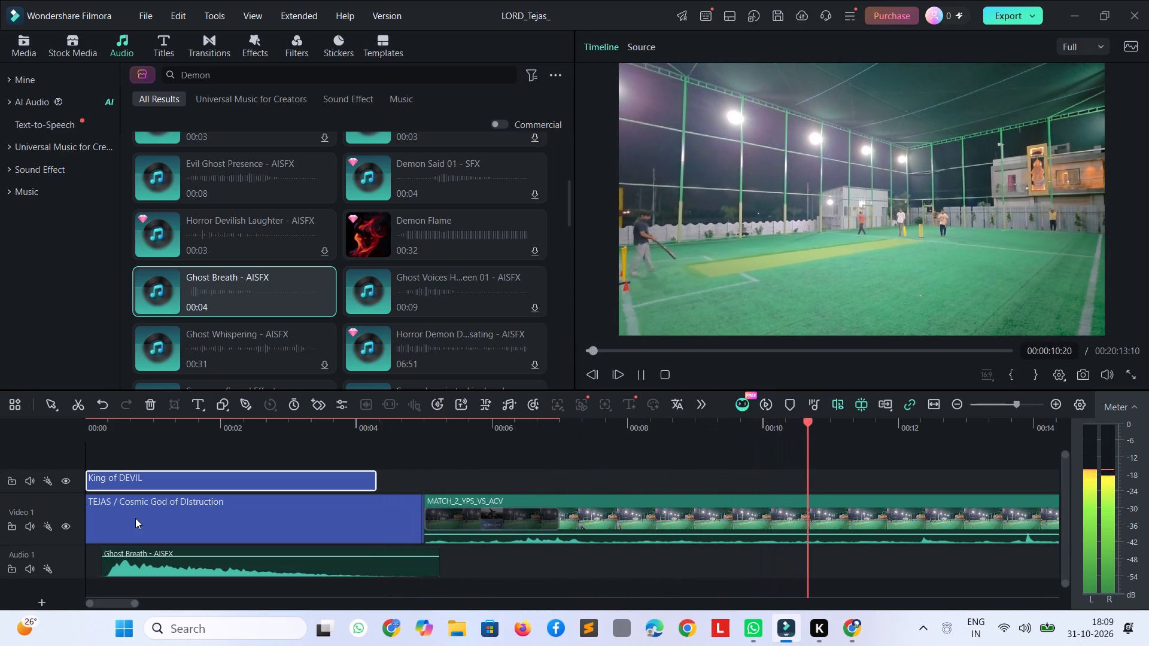
key(space)
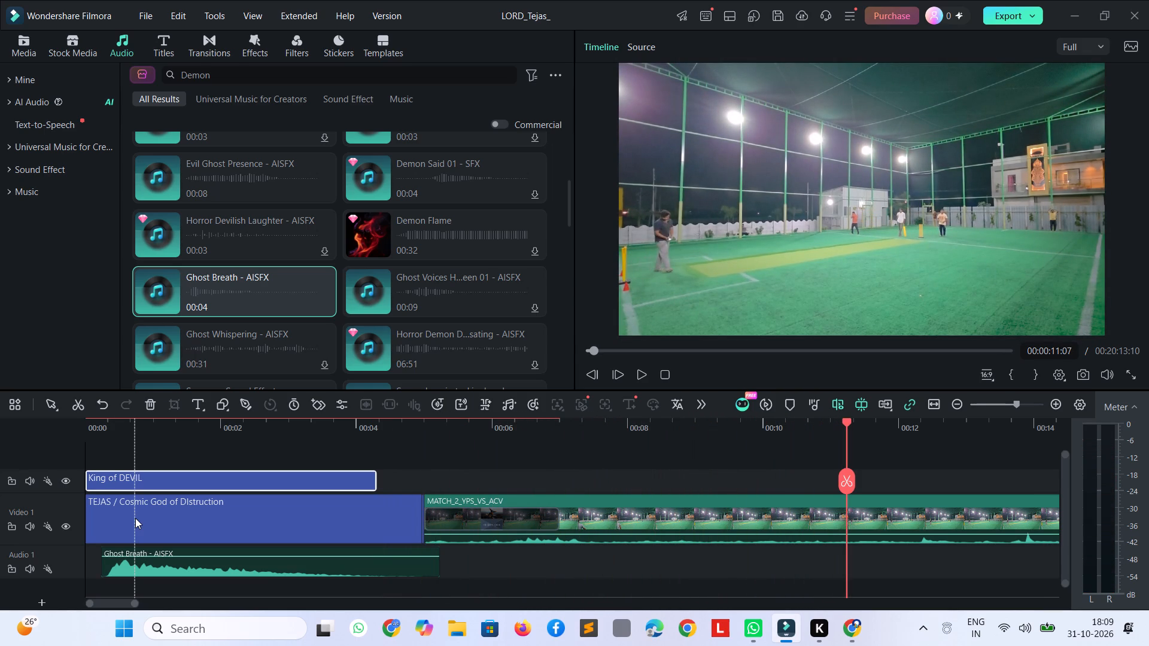
Review the match footage between about 8 s and 13 s, replaying it to examine where to cut before the delivery.
key(space)
key(space)
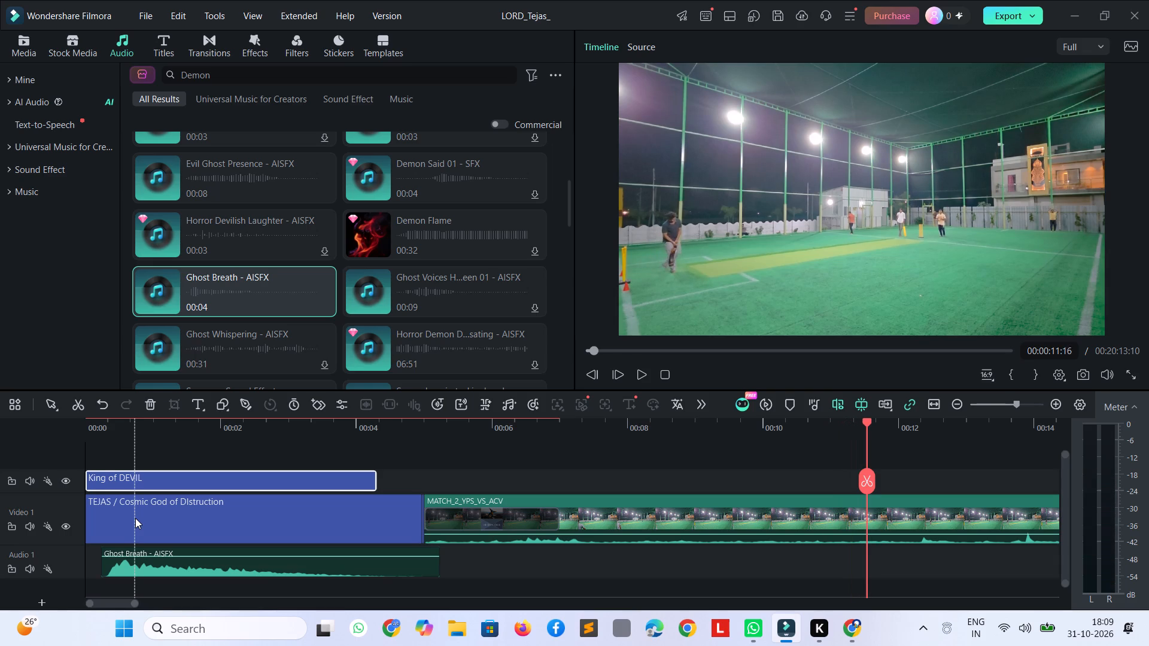
key(space)
key(space)
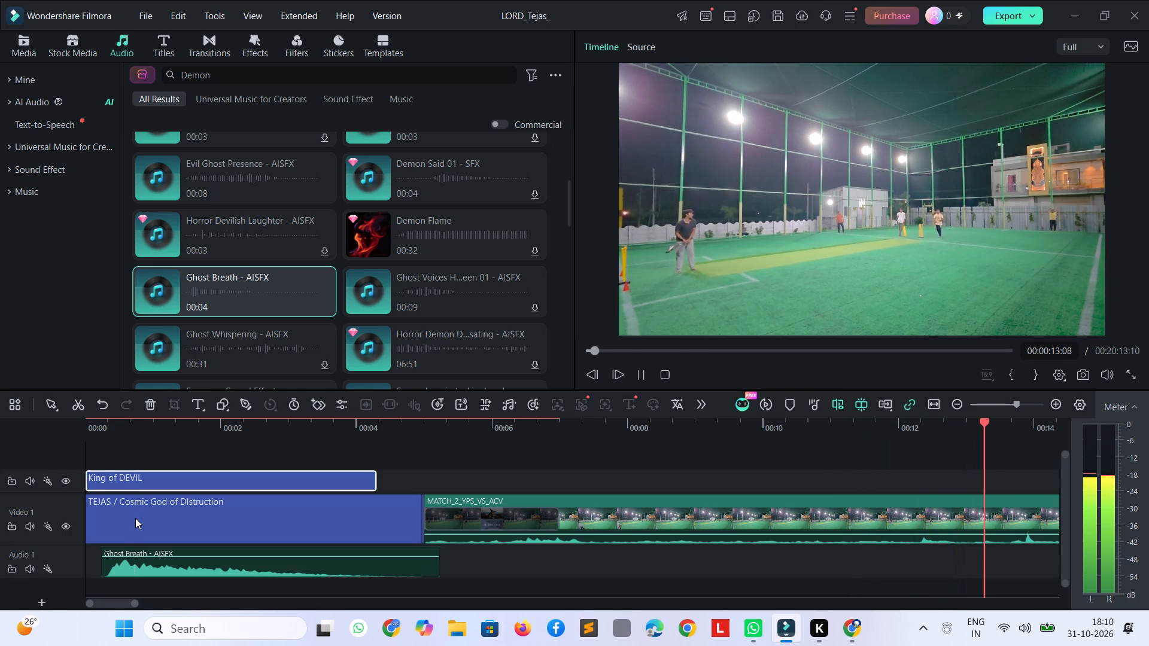
key(shift+Left)
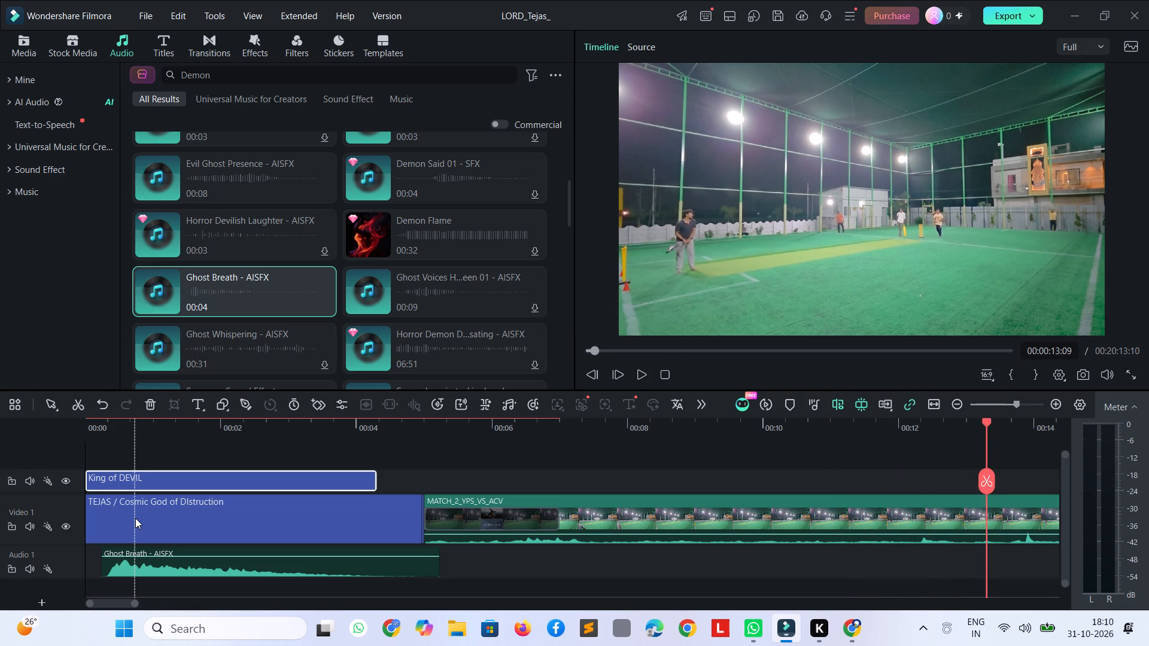
key(shift+Left)
key(space)
key(space)
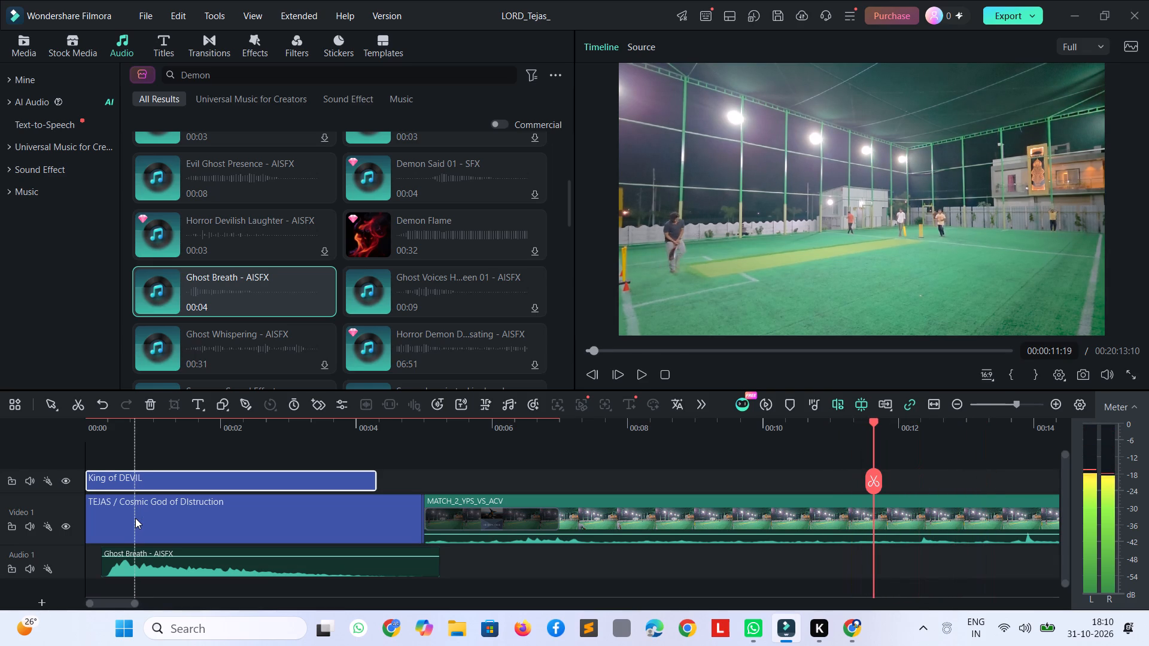
key(Left)
key(Left)
key(Left)
key(Left)
key(Left)
key(shift+Left)
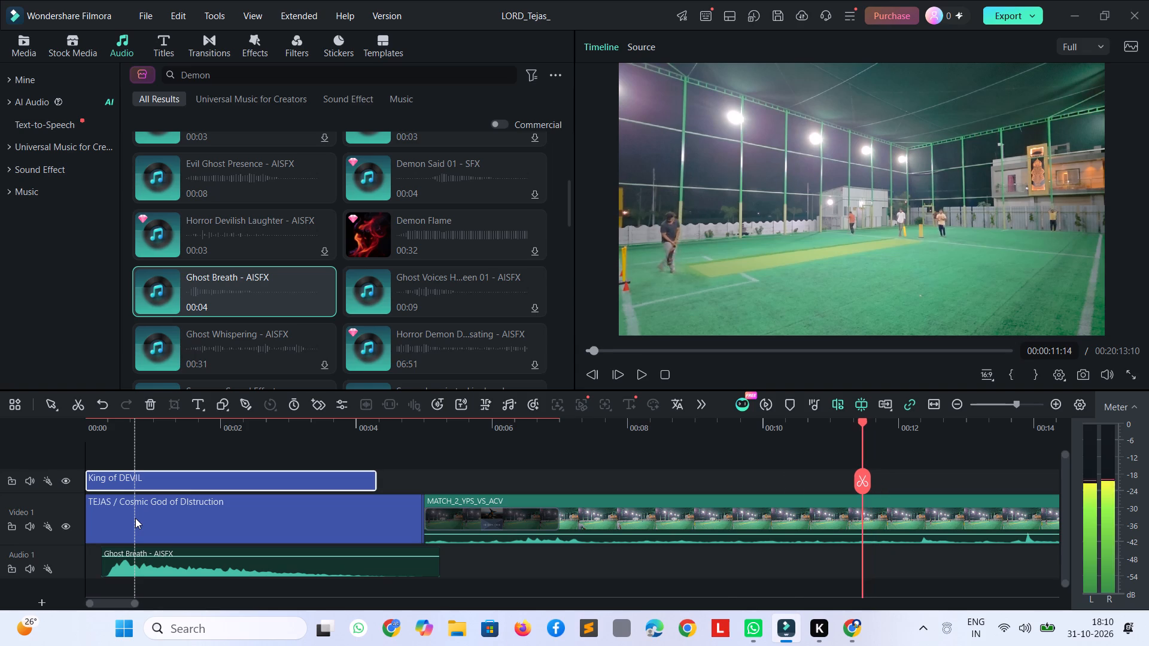
key(shift+Left)
key(shift+Left)
key(shift+Left)
key(shift+Left)
key(space)
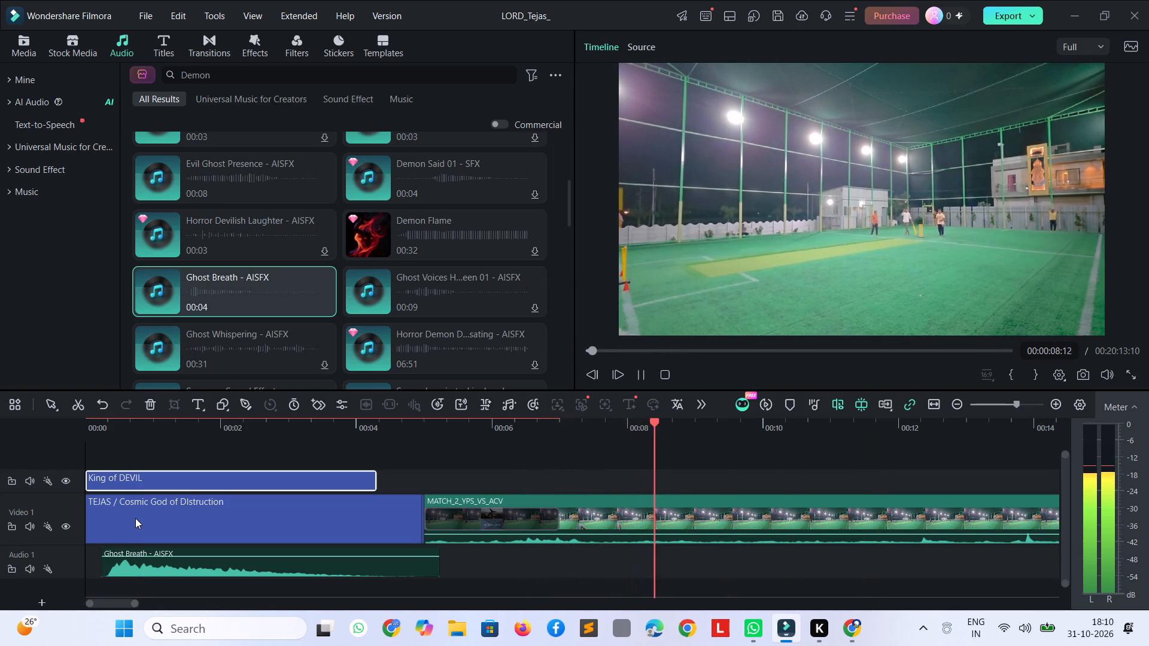
key(space)
key(Left)
key(Left)
key(Left)
key(Left)
key(Left)
key(Left)
key(Left)
key(Left)
key(Left)
key(Left)
key(Left)
key(Left)
key(Left)
key(Left)
key(Left)
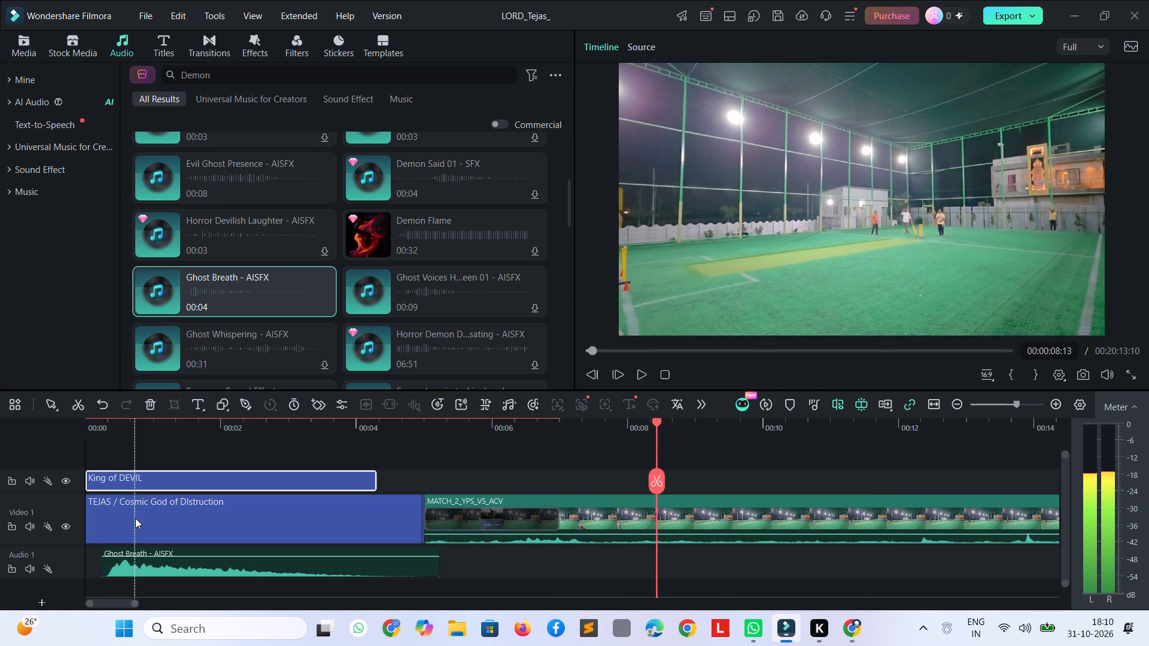
key(space)
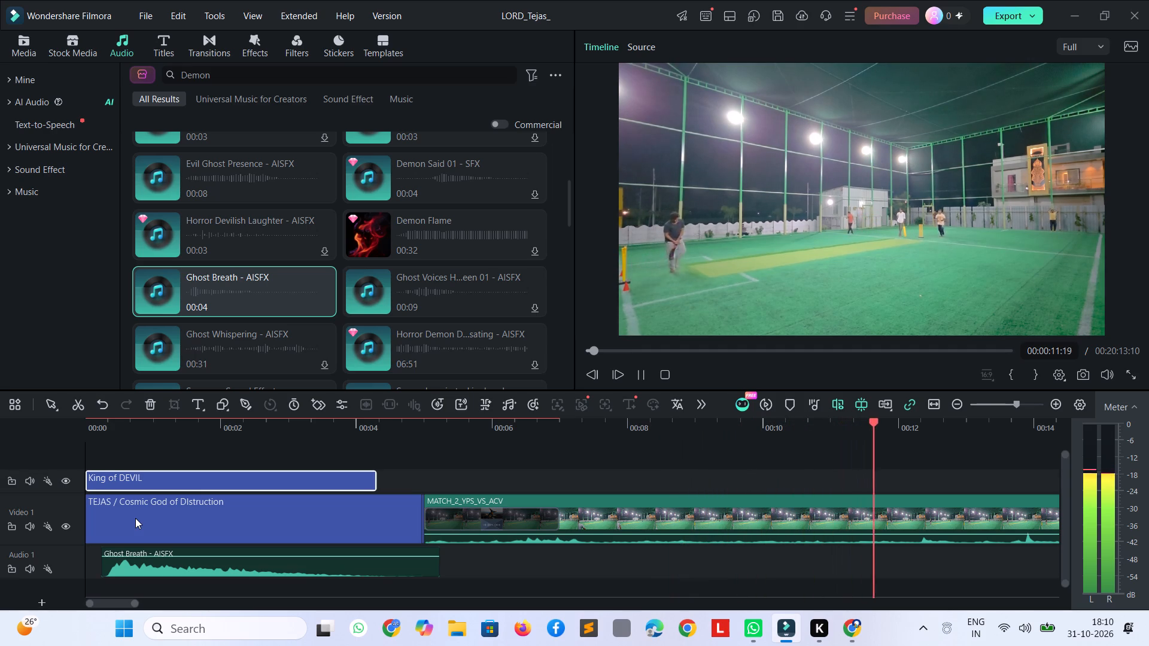
key(space)
key(space)
key(space)
key(space)
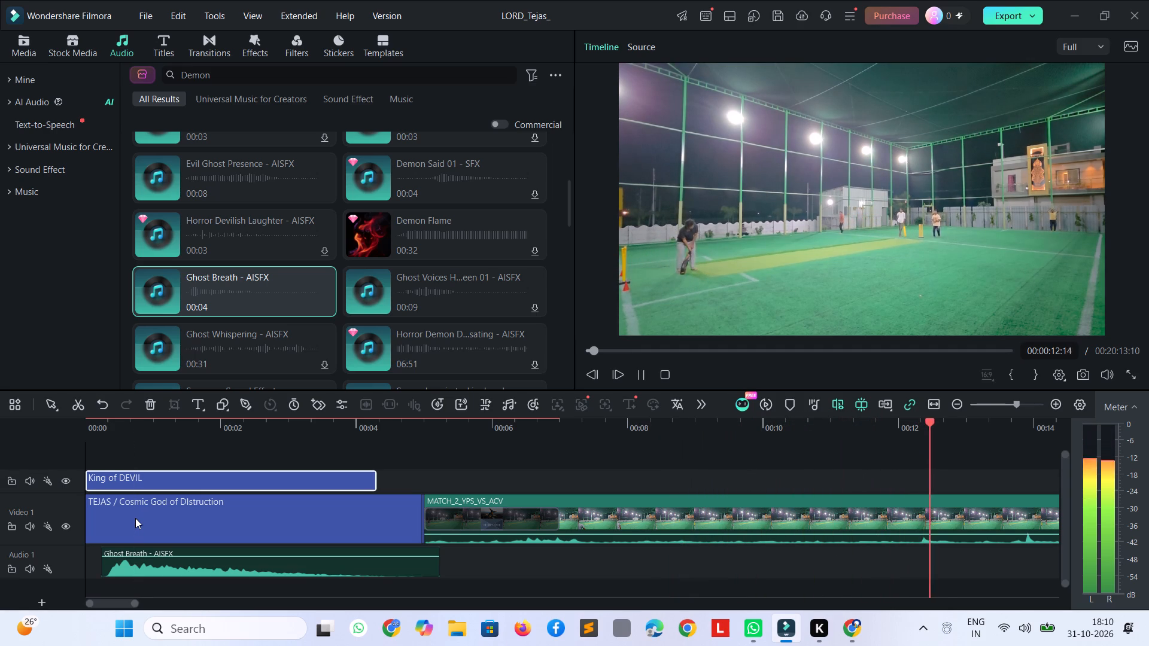
Split the MATCH_2_YPS_VS_ACV clip at 00:00:11:28.
key(space)
key(Left)
key(Left)
key(Left)
key(Left)
key(Left)
key(Left)
key(Left)
key(Left)
key(Left)
key(Left)
key(Left)
key(Left)
key(Left)
key(Left)
key(Left)
key(Left)
key(Left)
key(Left)
key(Left)
key(Left)
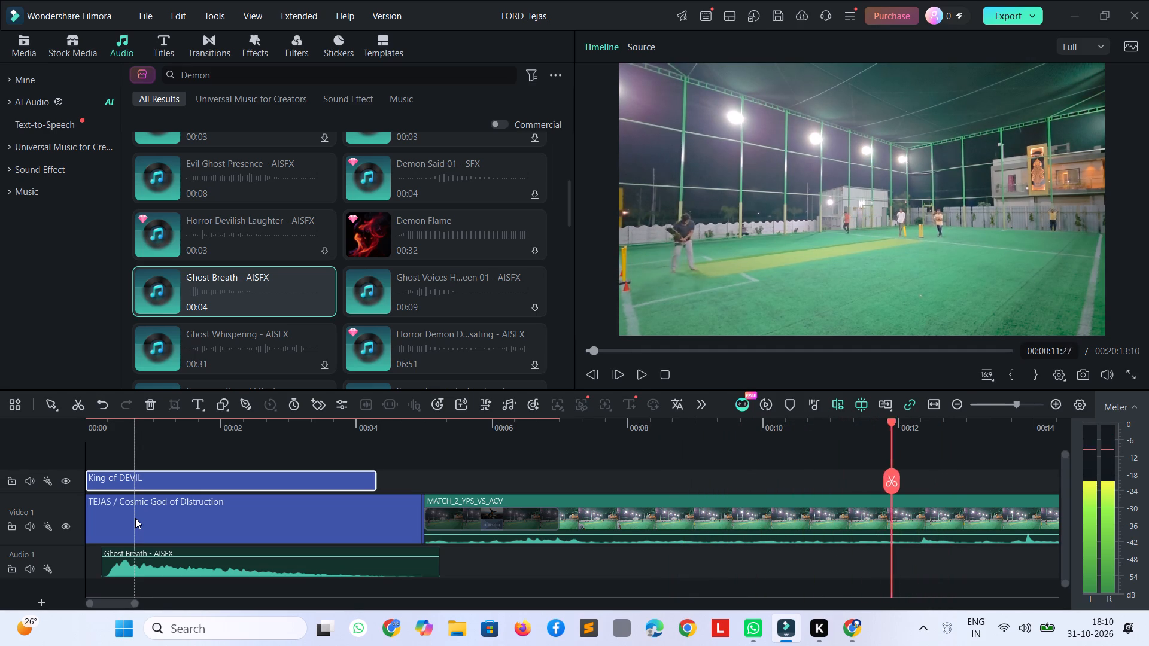
key(space)
key(space)
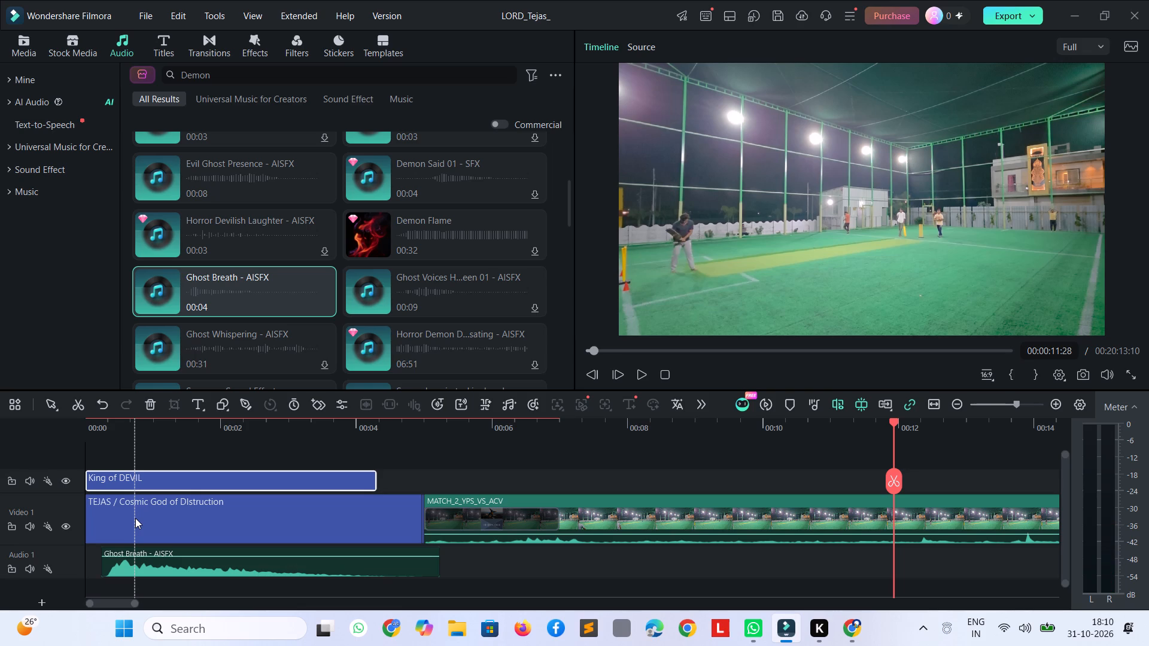
key(ctrl+b)
Split the match clip again at 00:00:17:12 and delete the section between the two cuts.
key(space)
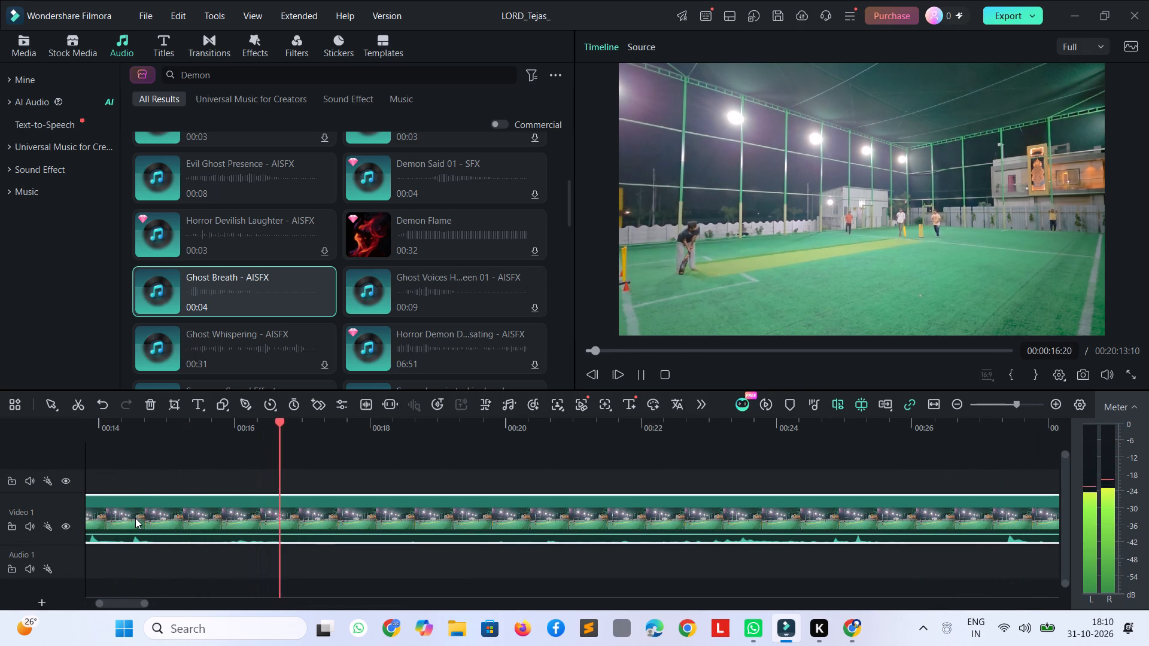
key(space)
key(ctrl+b)
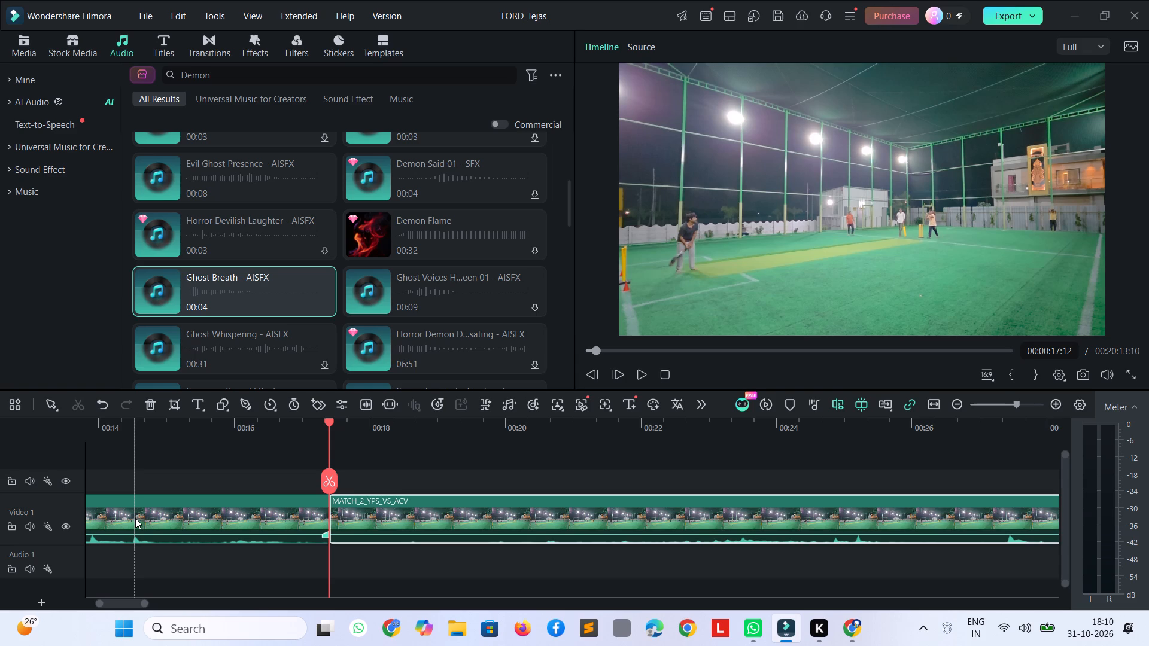
click(199, 518)
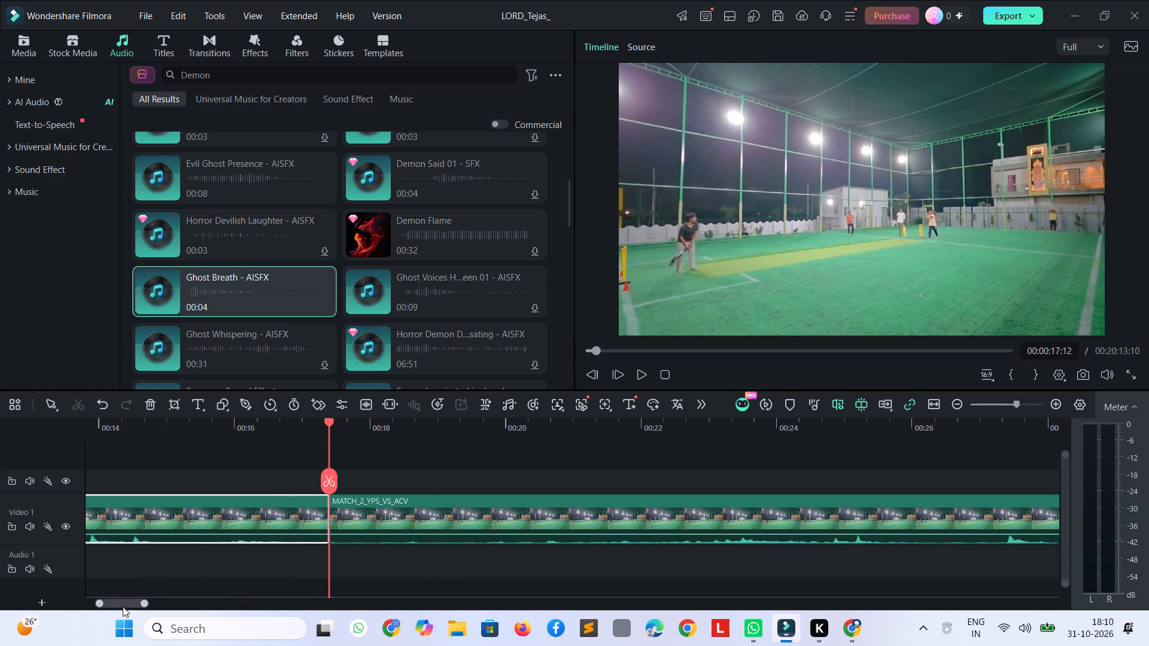
drag(123, 607, 106, 605)
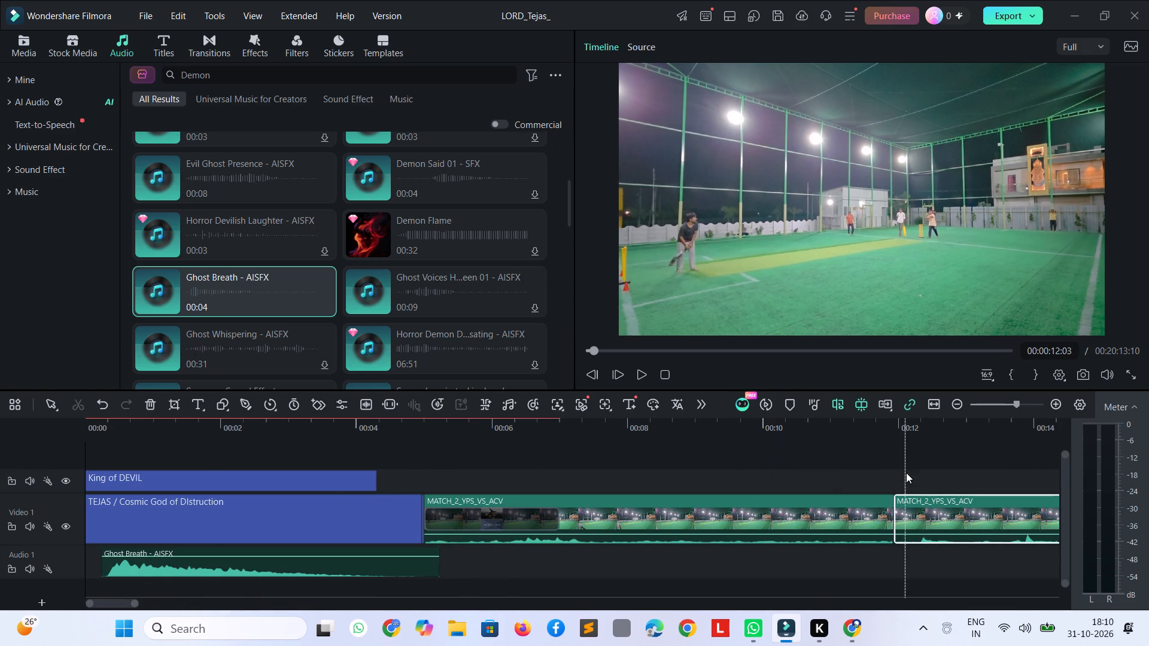
click(914, 499)
key(Delete)
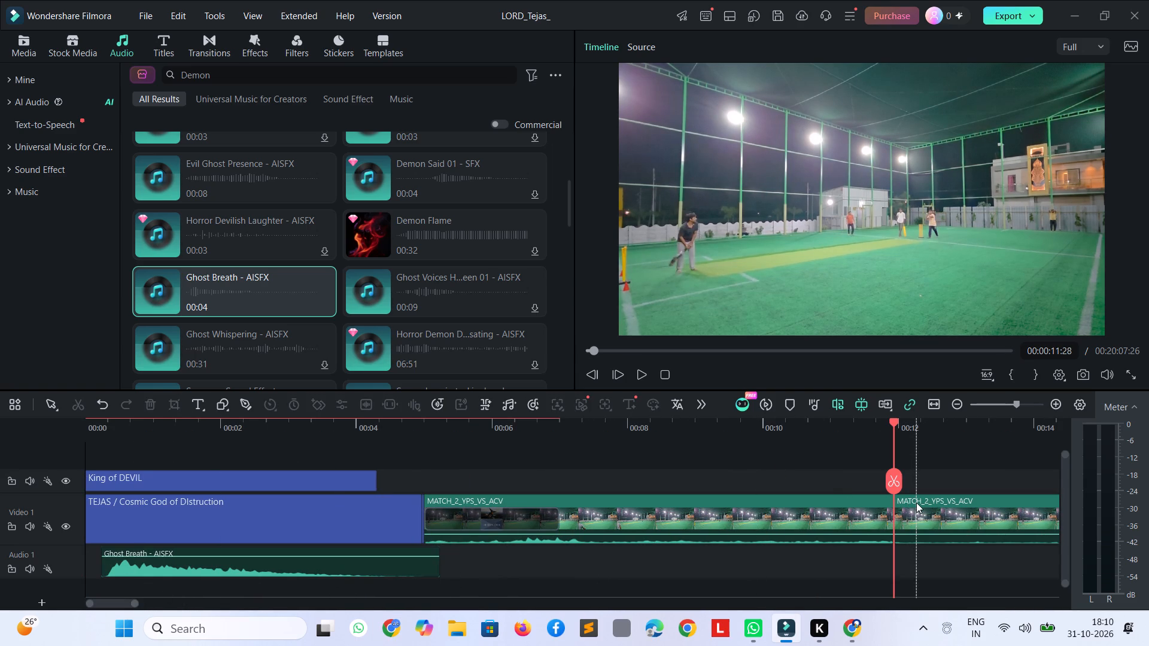
Play the match footage across the cut at 00:00:11:28 to check the join.
ctrl+scroll(692, 461, down, 2)
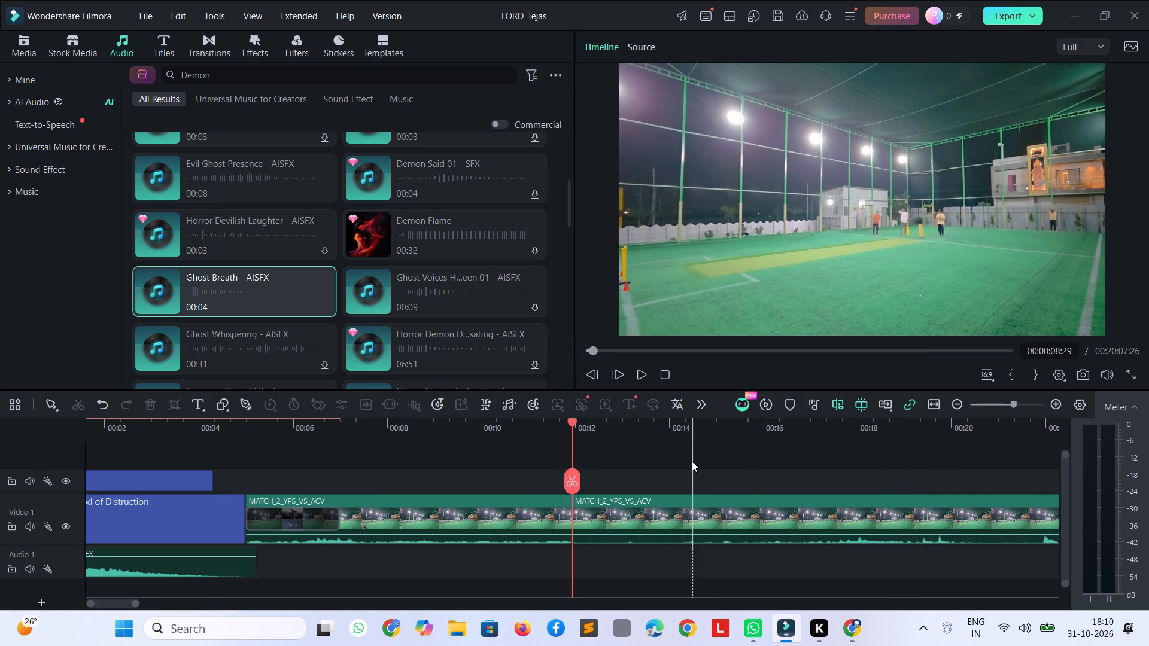
ctrl+scroll(128, 541, up, 3)
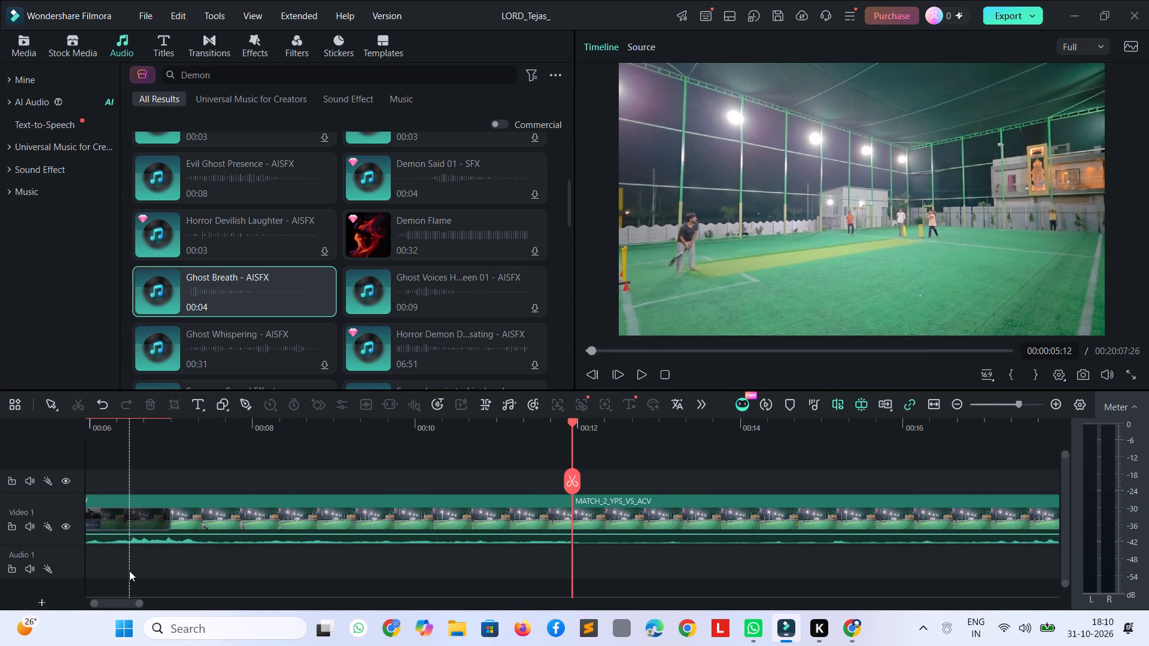
drag(114, 606, 105, 605)
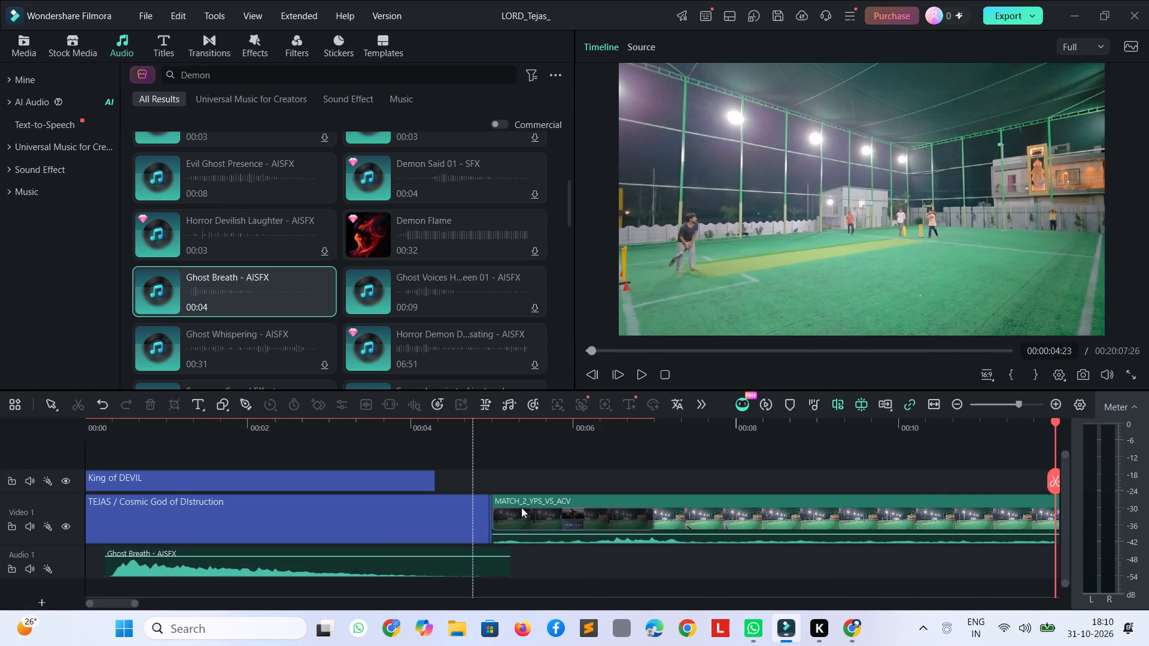
key(space)
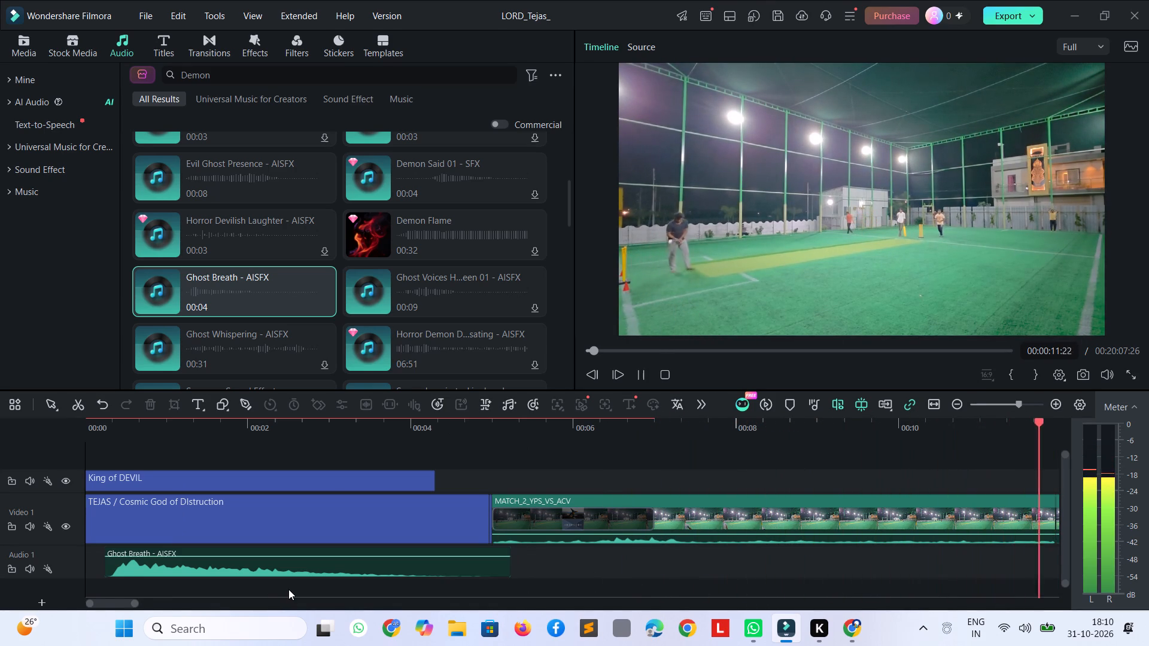
key(space)
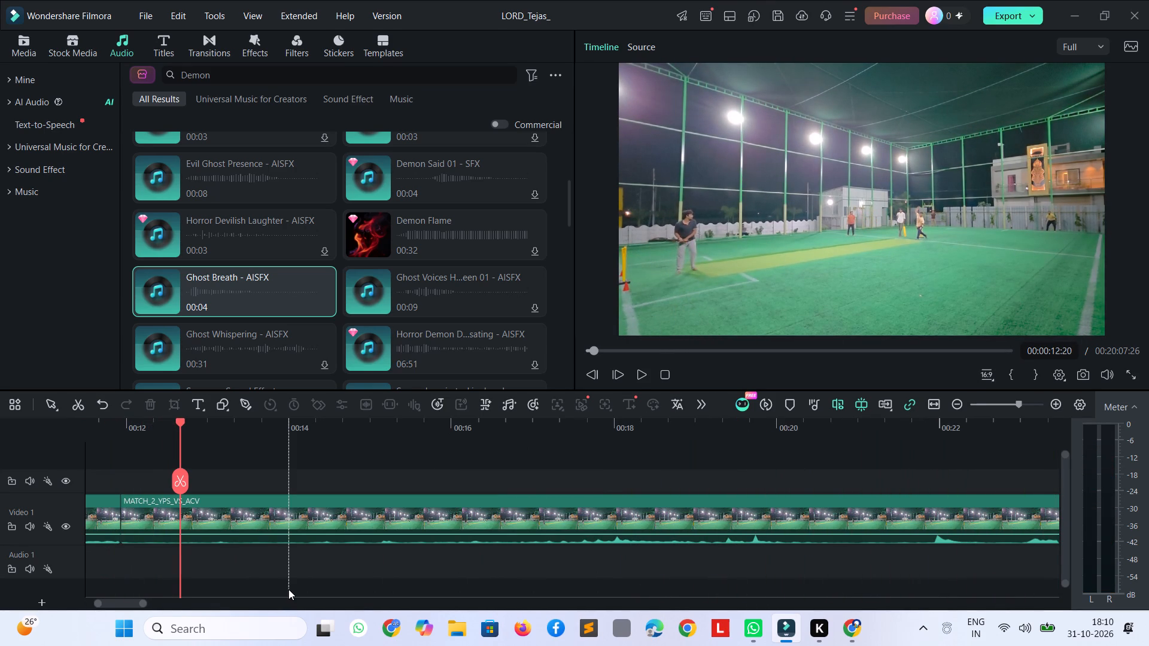
Split the opening match segment at 00:00:07:15 and delete the part from there to the existing cut.
key(shift+Left)
key(shift+Left)
key(shift+Left)
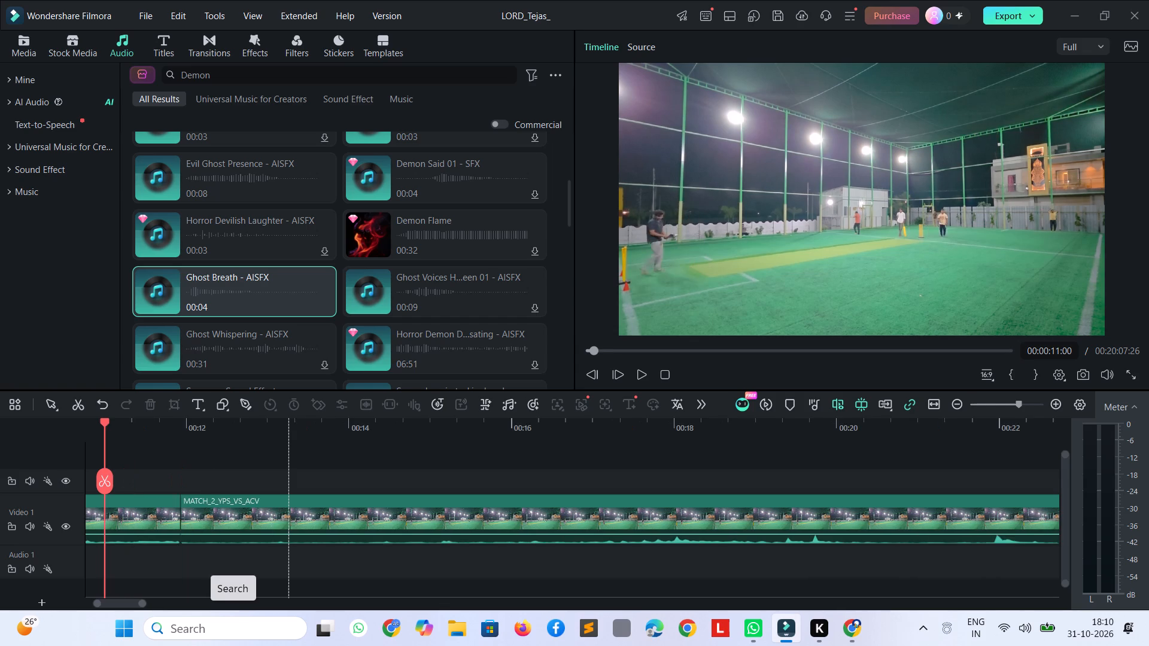
key(shift+Left)
key(shift+Left)
key(shift+Left)
key(shift+Left)
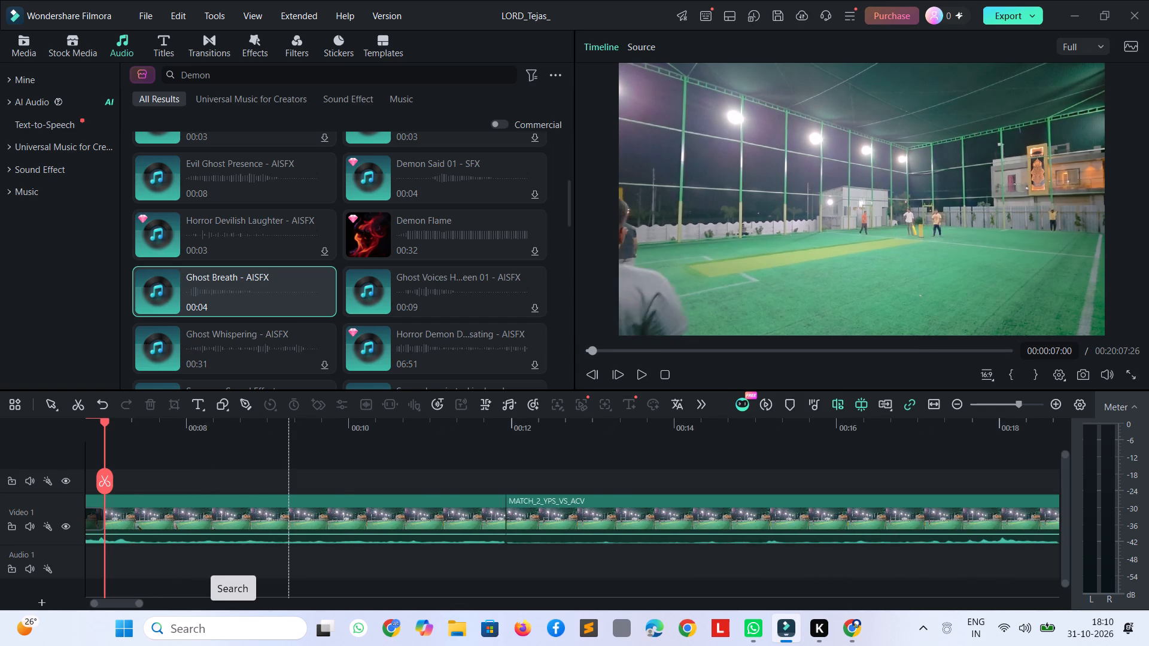
key(shift+Left)
key(shift+Left)
key(space)
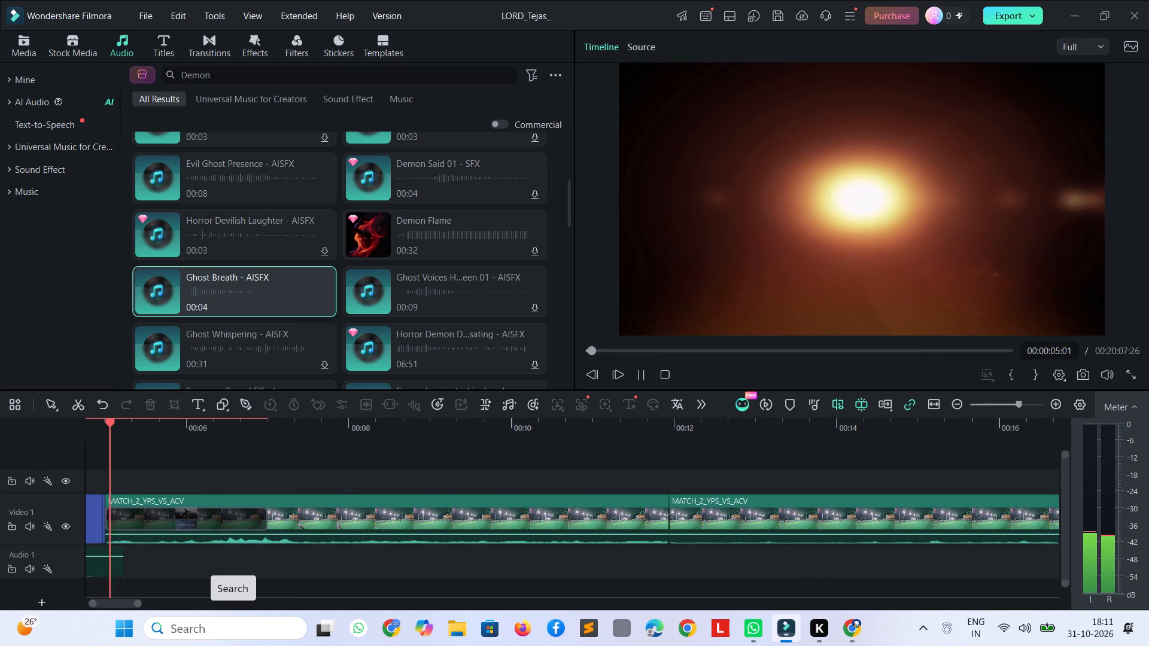
key(space)
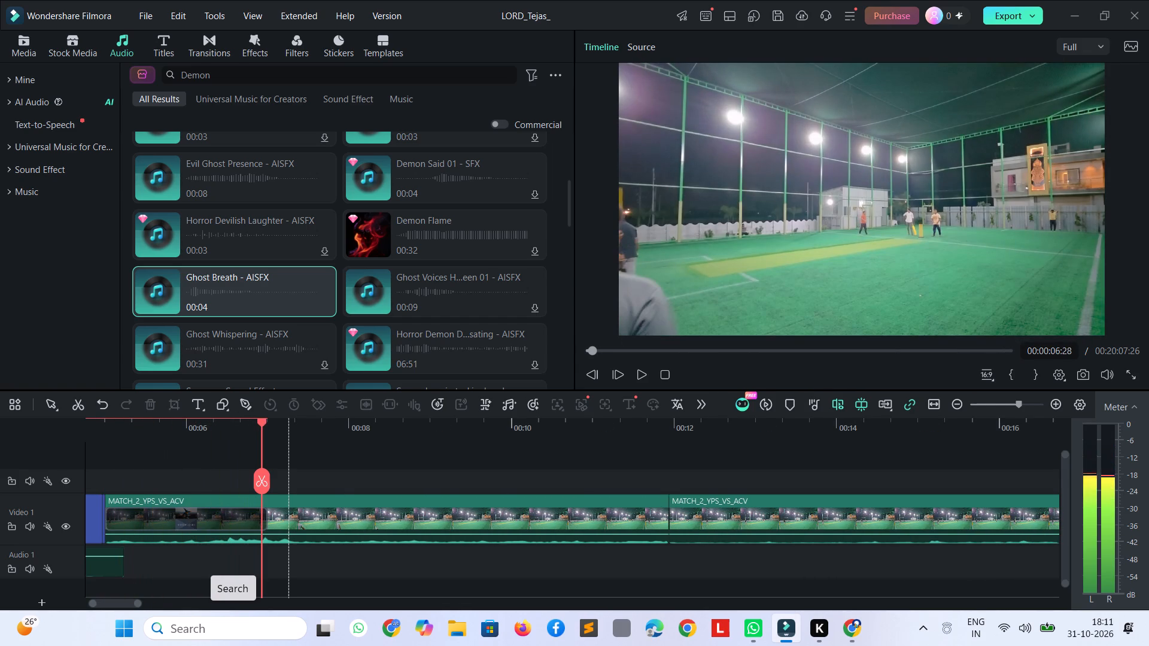
key(space)
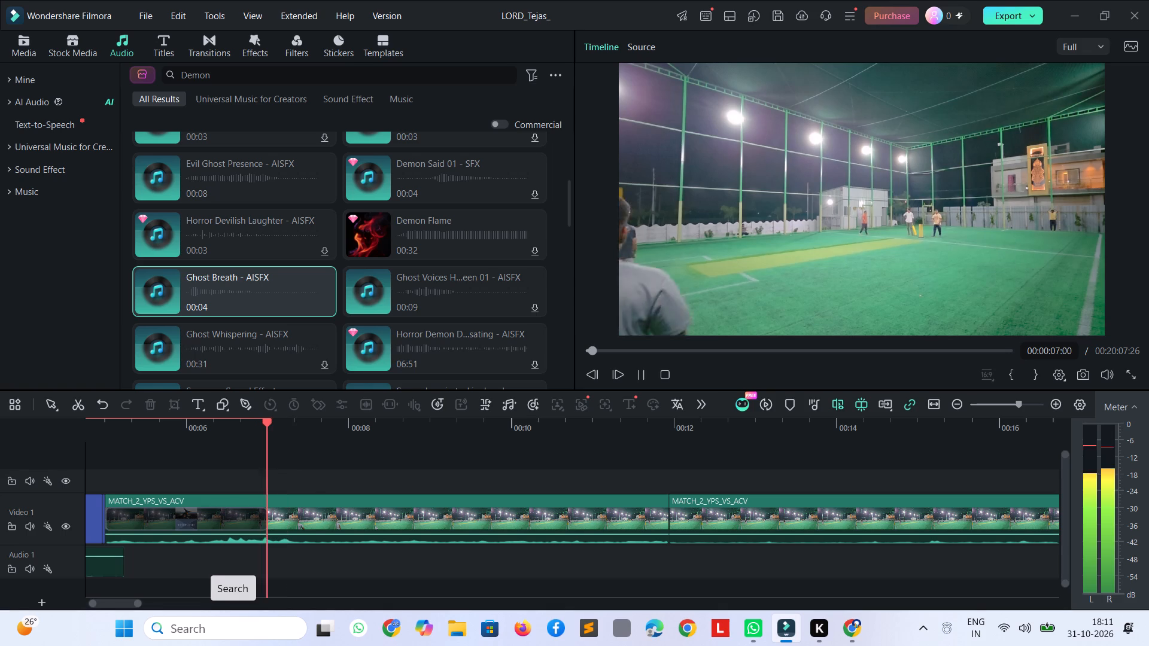
key(space)
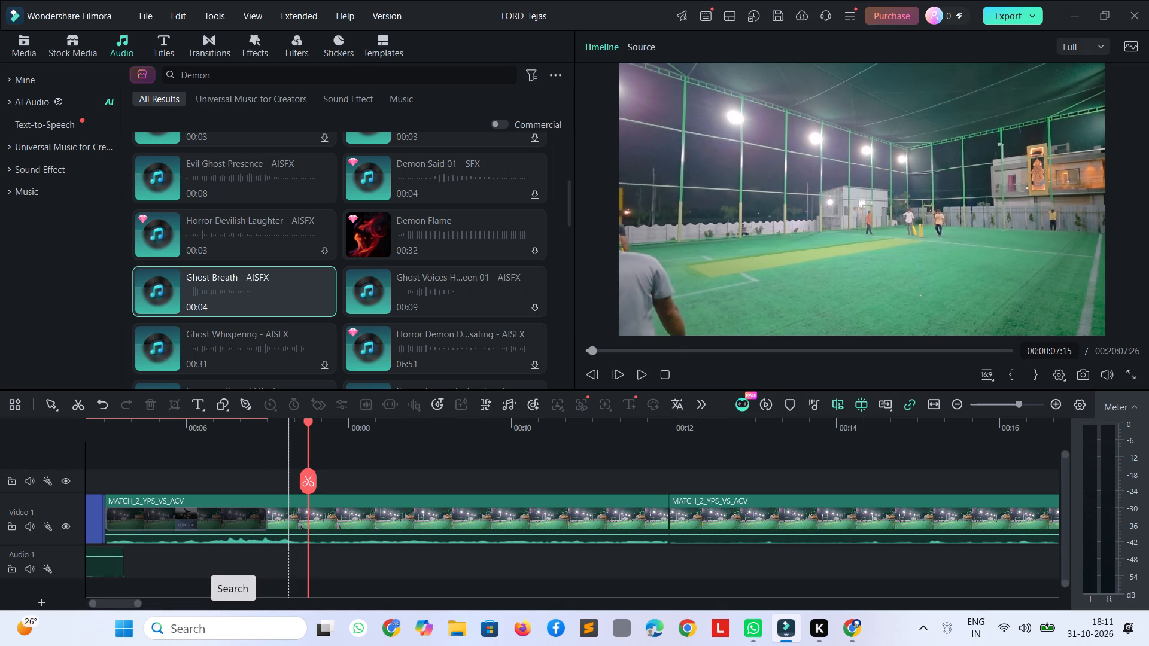
key(ctrl+b)
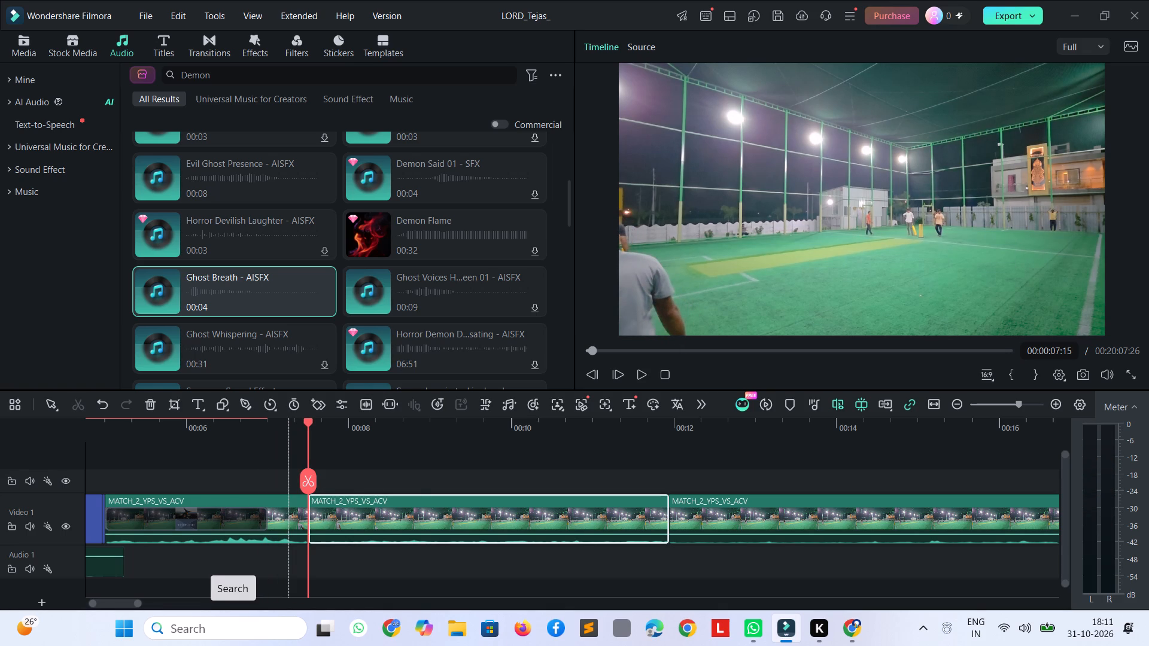
key(space)
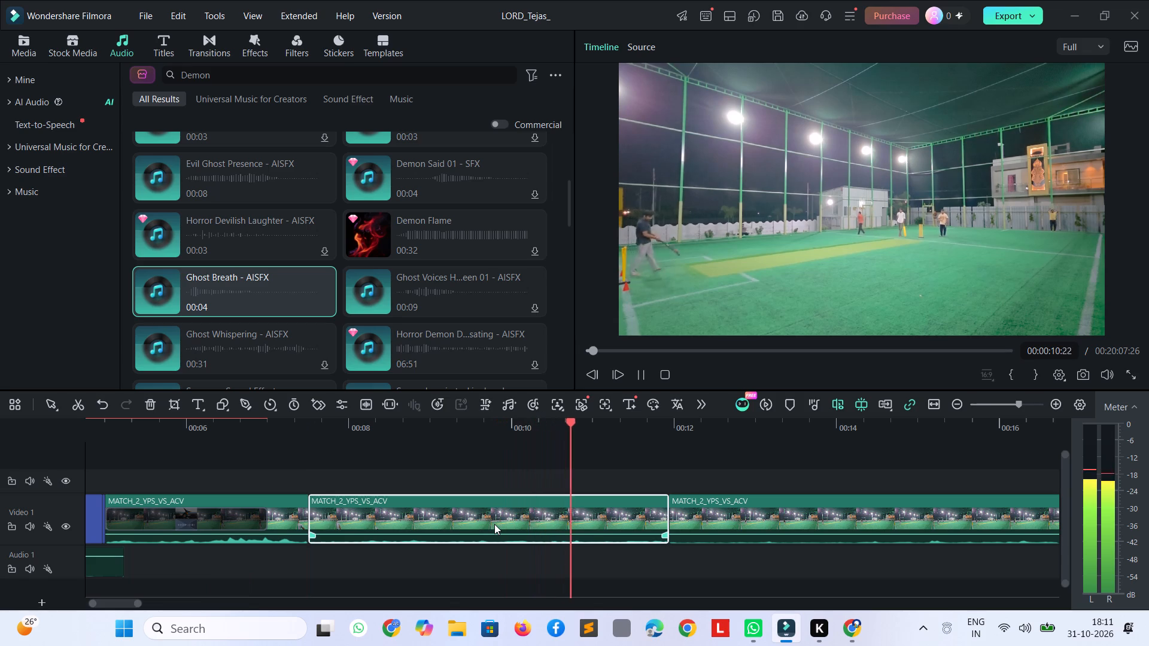
click(494, 524)
key(space)
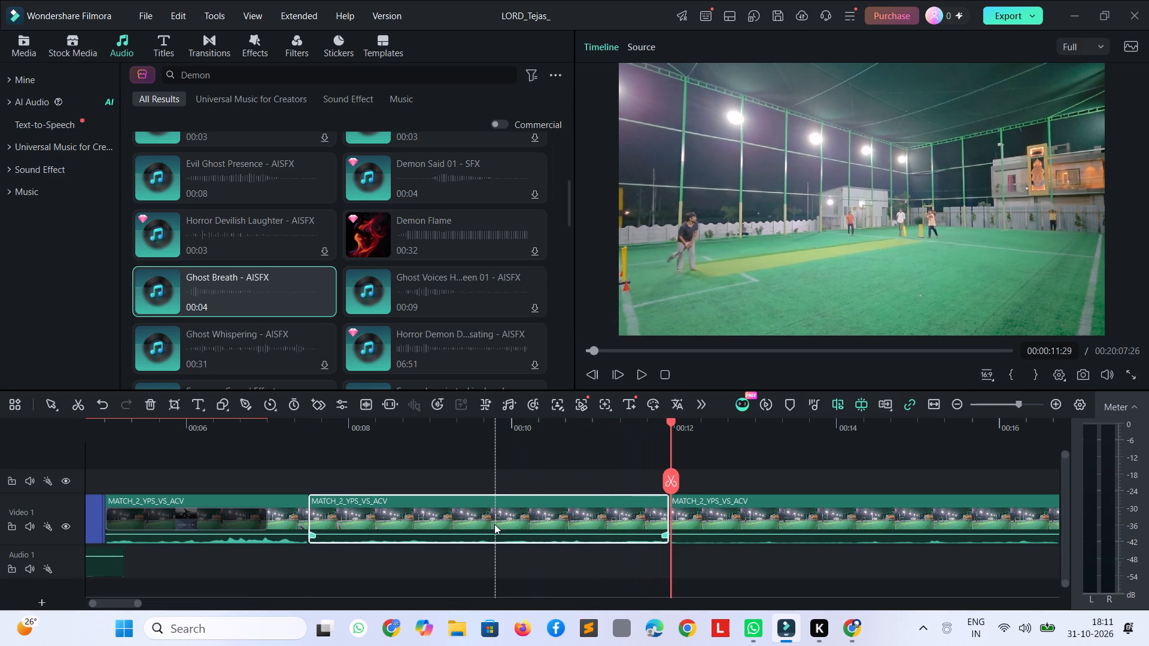
key(Delete)
Play the match footage across the cut at 00:00:07:15, replaying it from before the cut, to check the new join.
key(space)
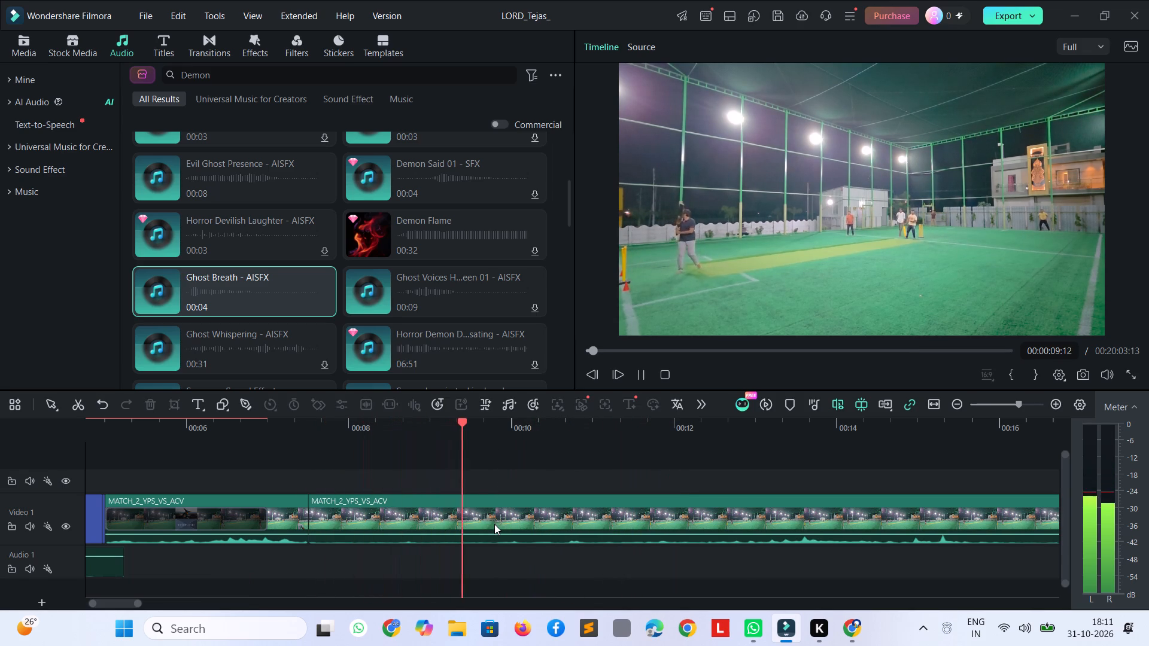
key(space)
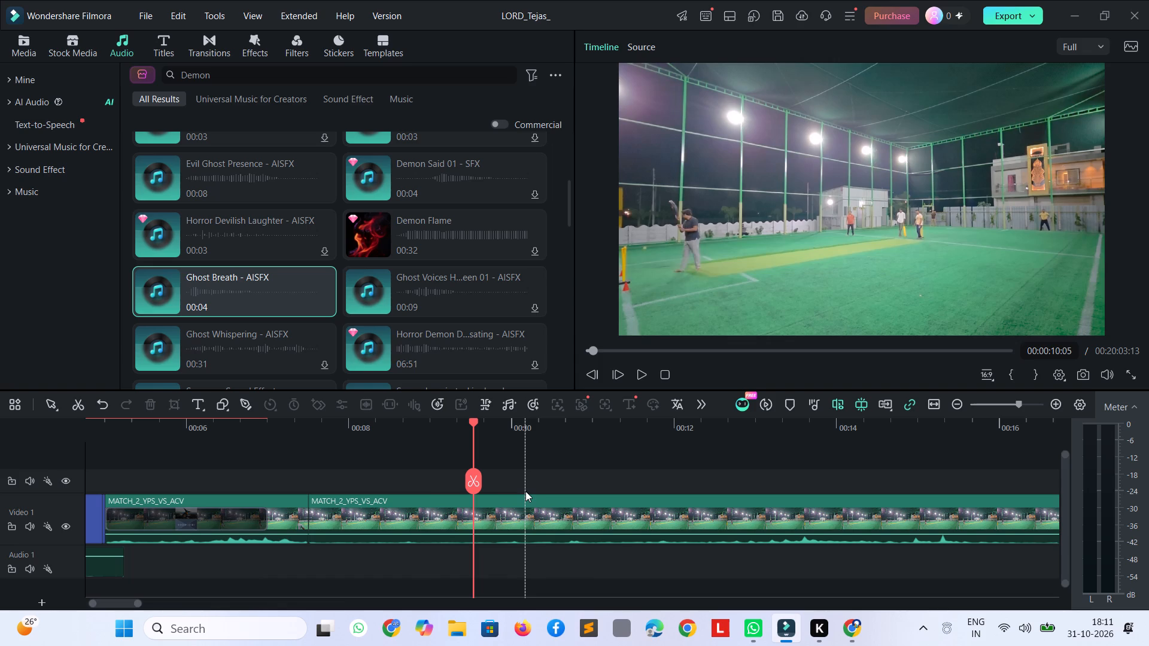
drag(475, 426, 268, 461)
key(space)
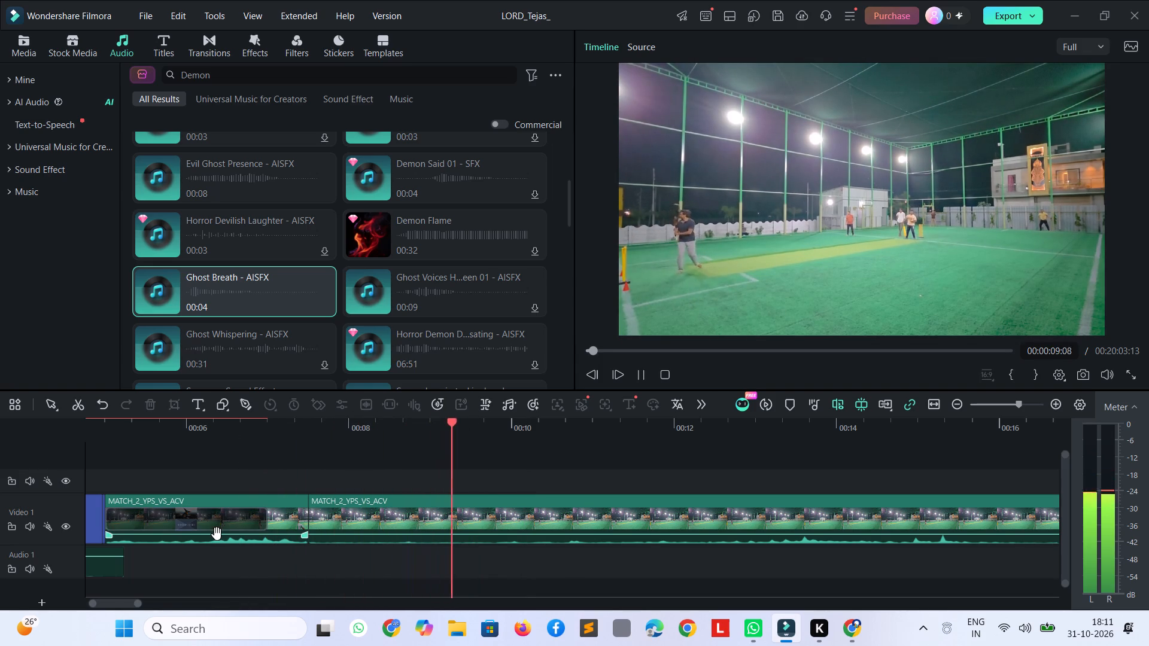
key(space)
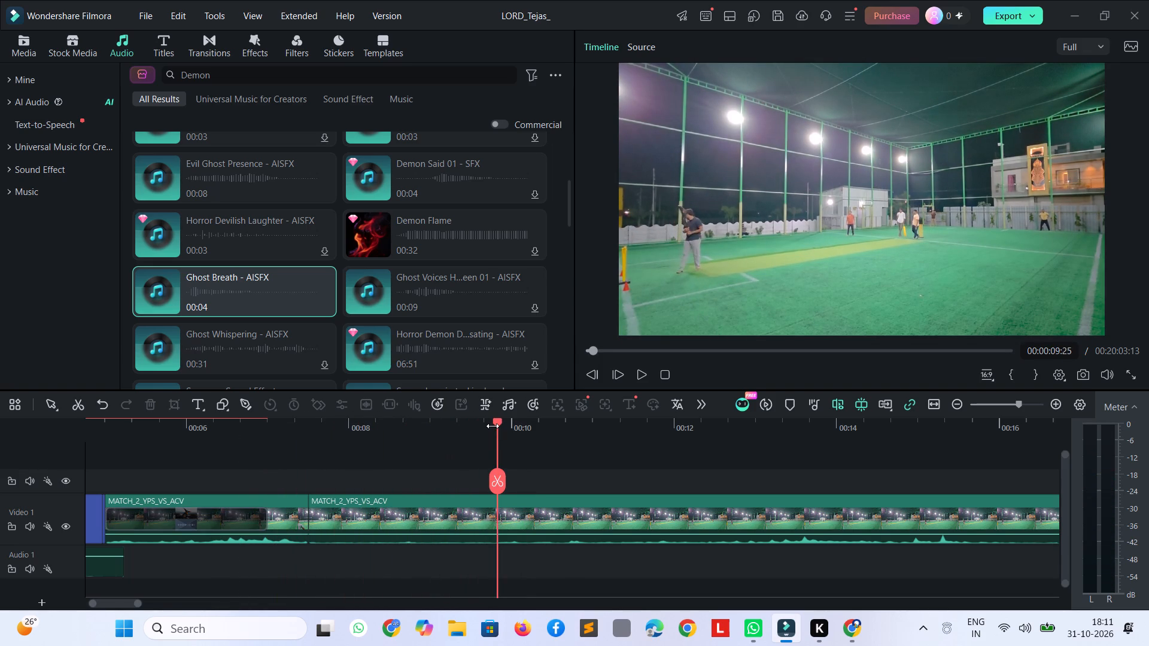
drag(497, 428, 226, 438)
key(space)
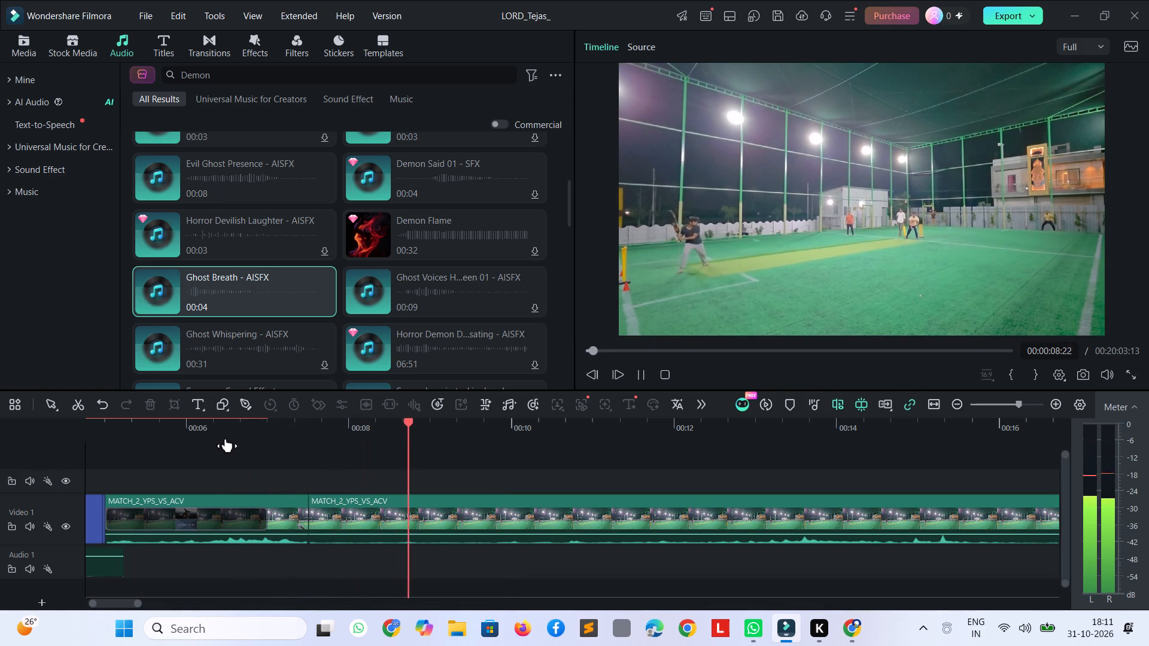
Split the opening match segment at 00:00:07:01 and delete the part from there to the existing cut.
key(space)
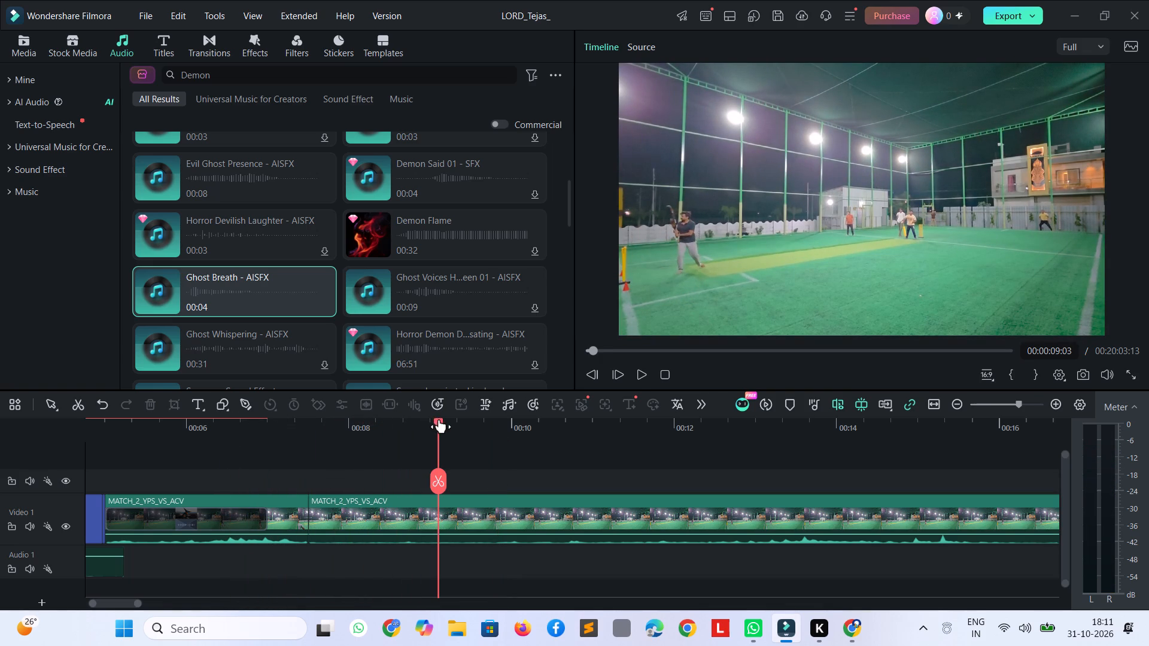
drag(439, 419, 220, 482)
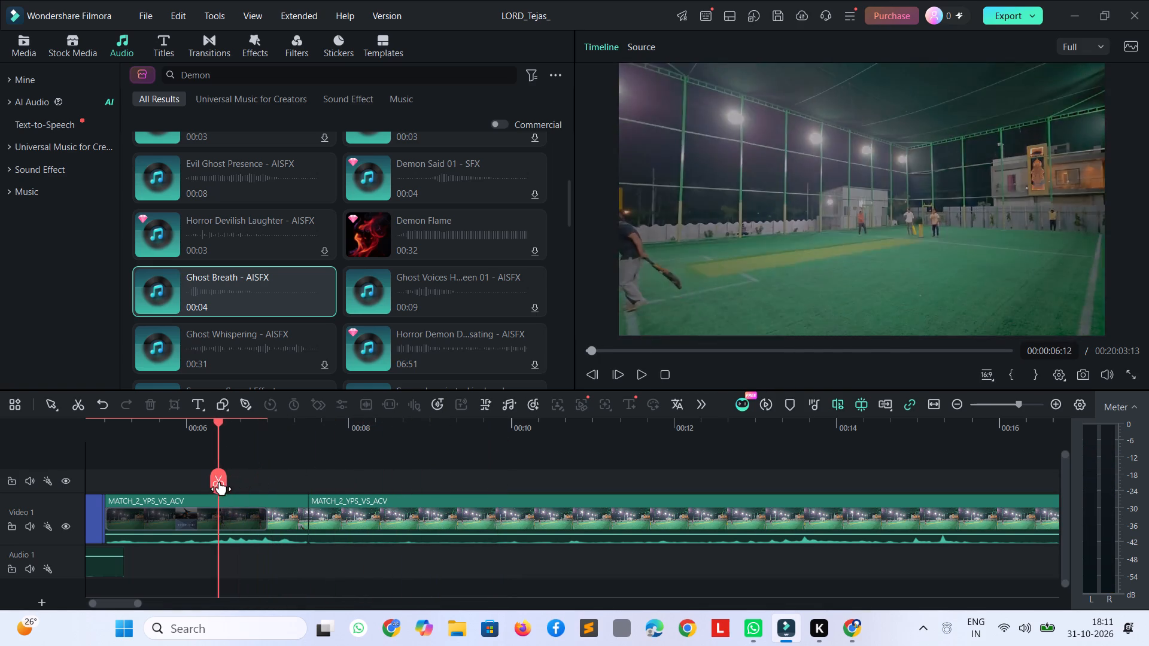
drag(220, 482, 207, 484)
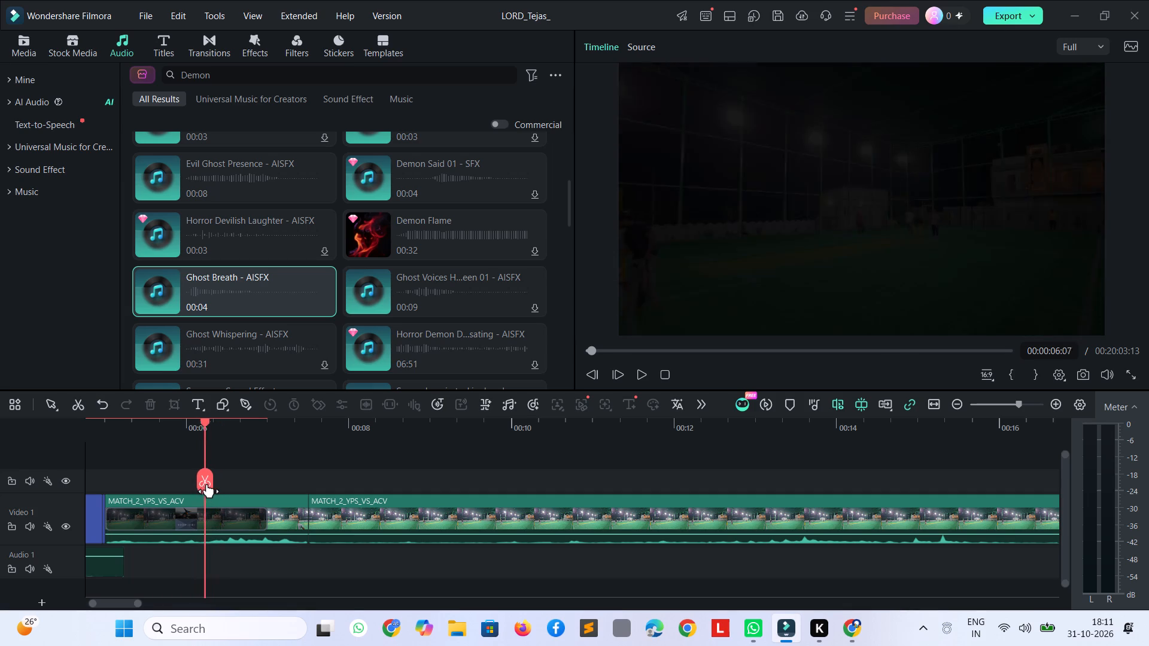
drag(207, 484, 238, 494)
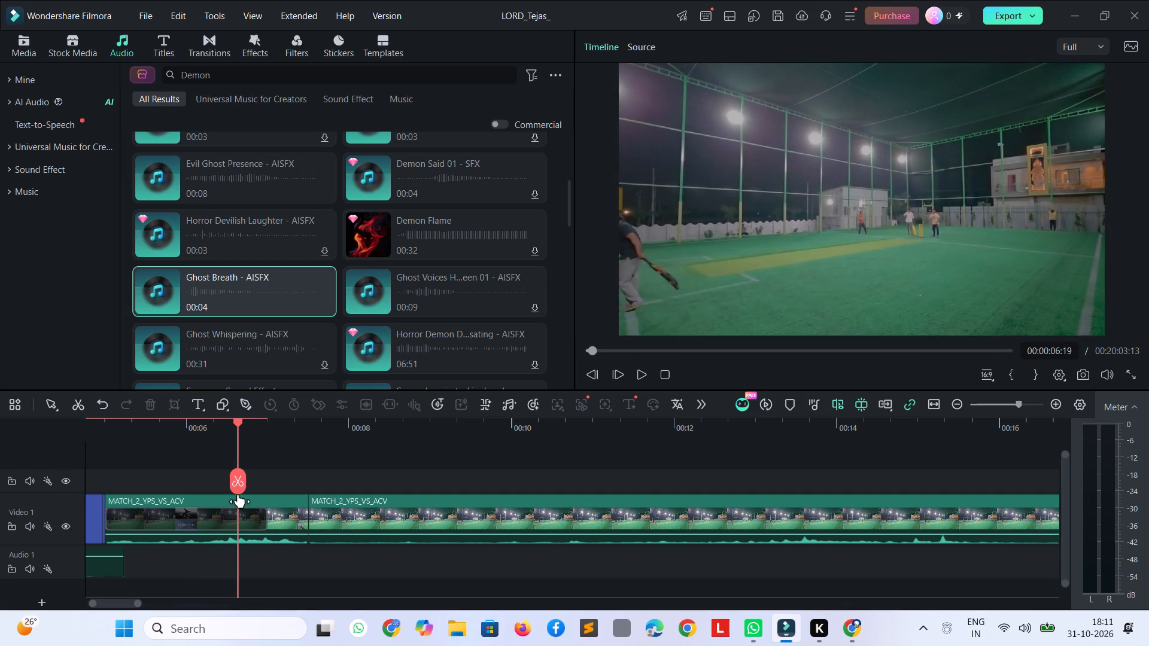
drag(238, 494, 261, 510)
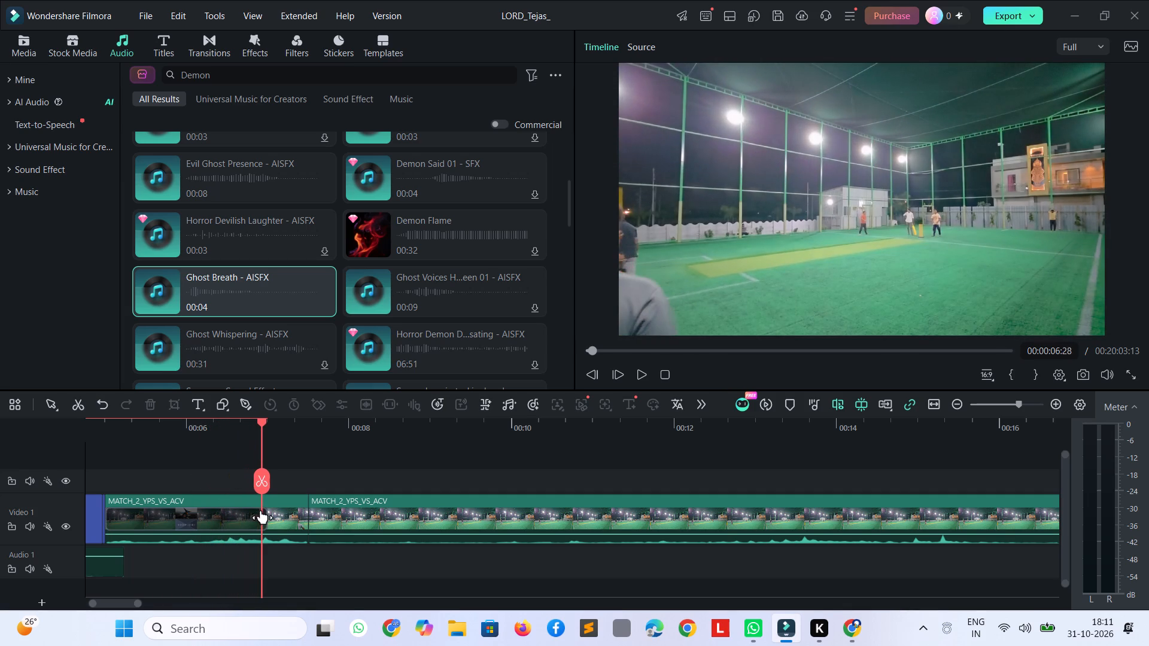
drag(261, 510, 262, 513)
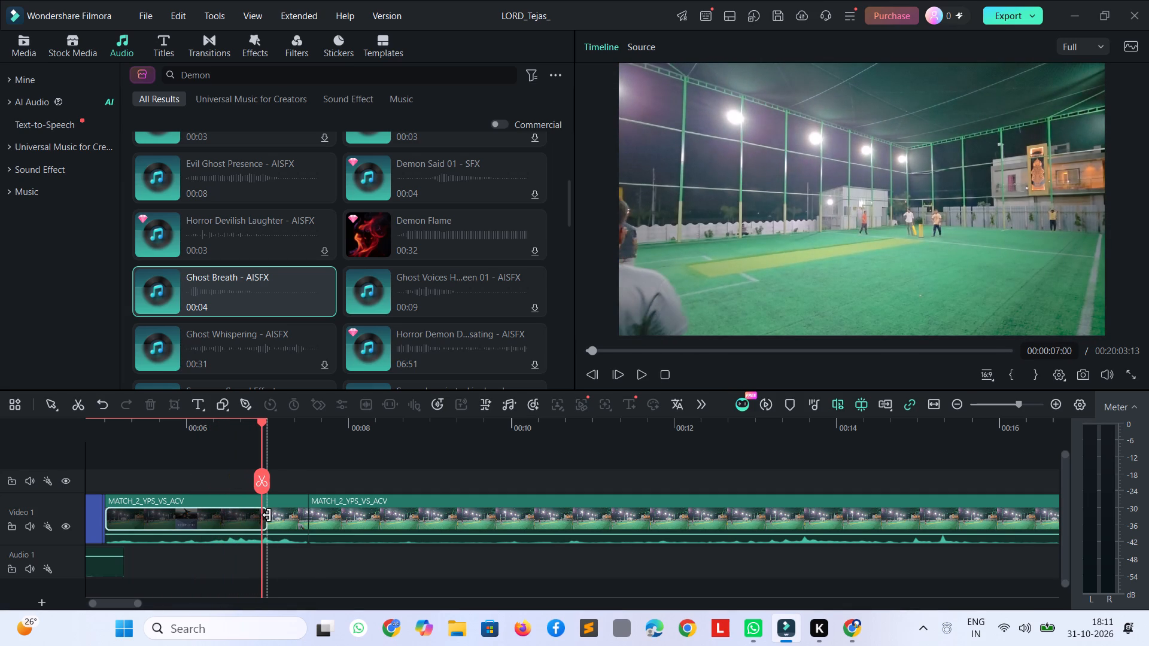
key(space)
key(space)
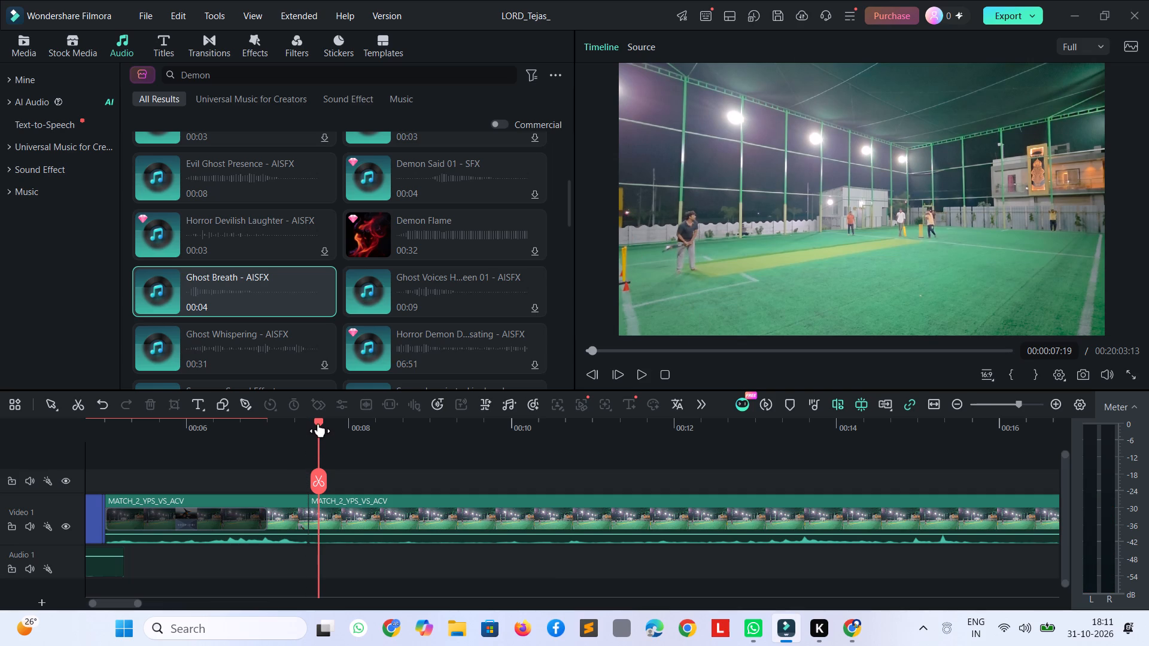
drag(318, 423, 278, 428)
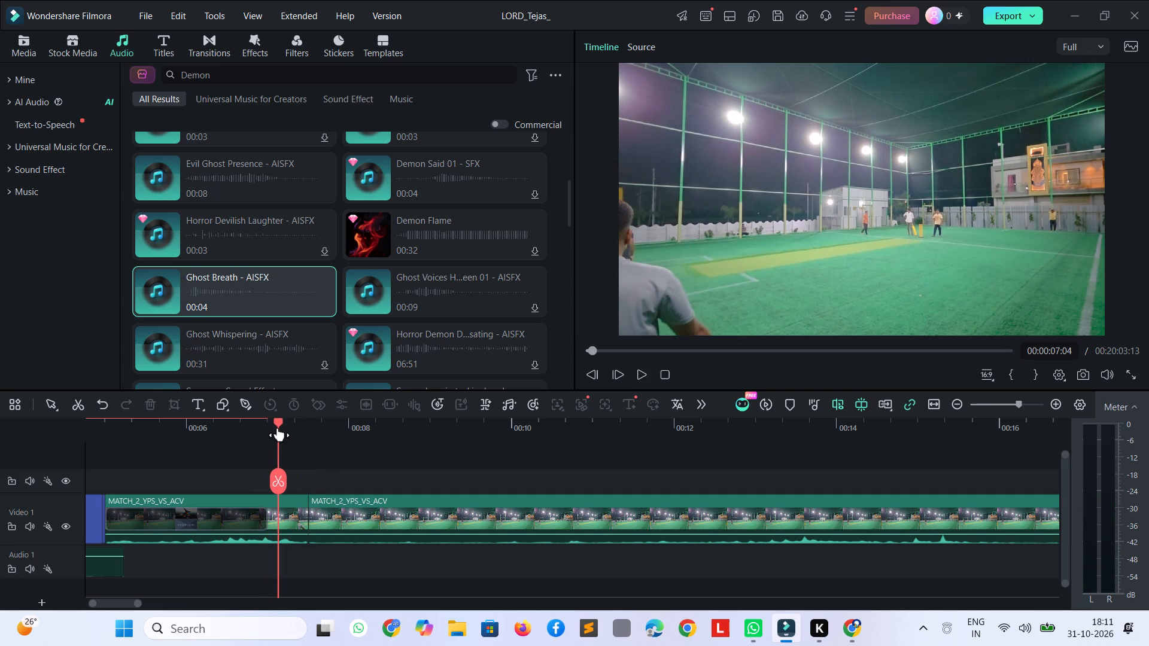
drag(278, 428, 271, 425)
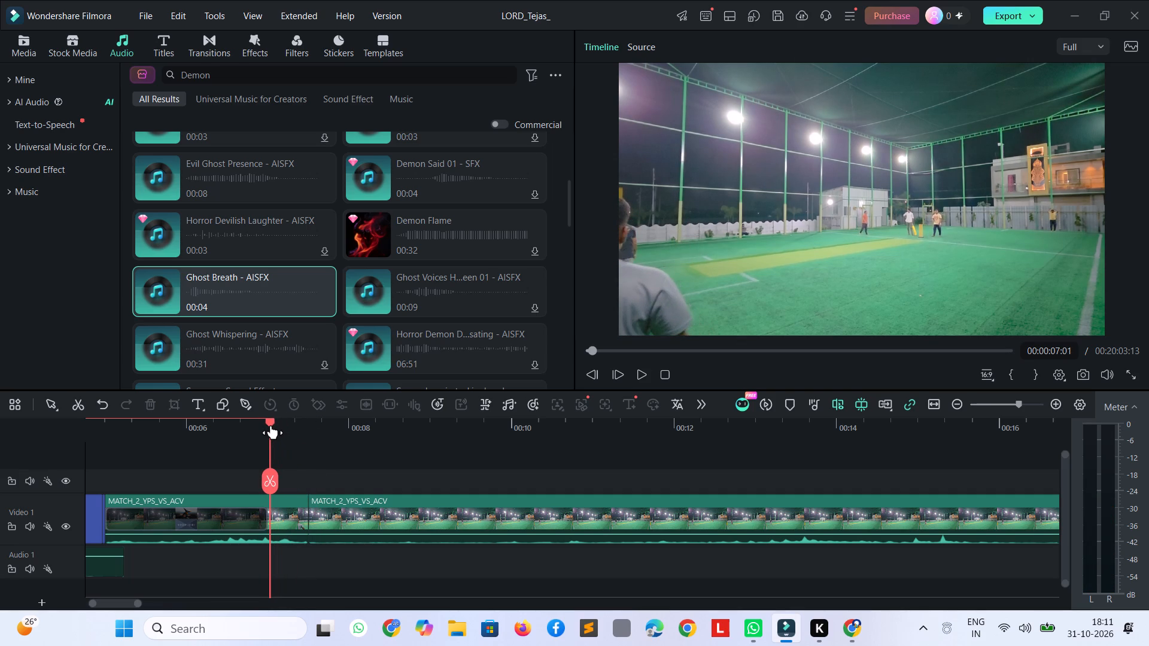
key(ctrl+b)
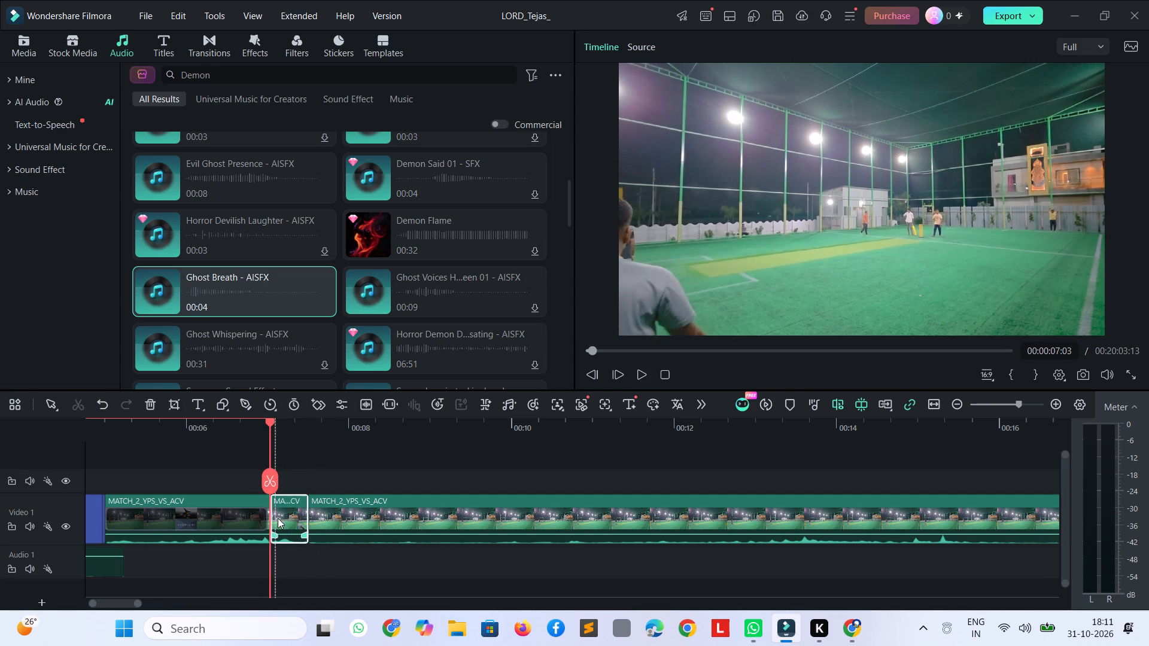
click(280, 517)
key(Delete)
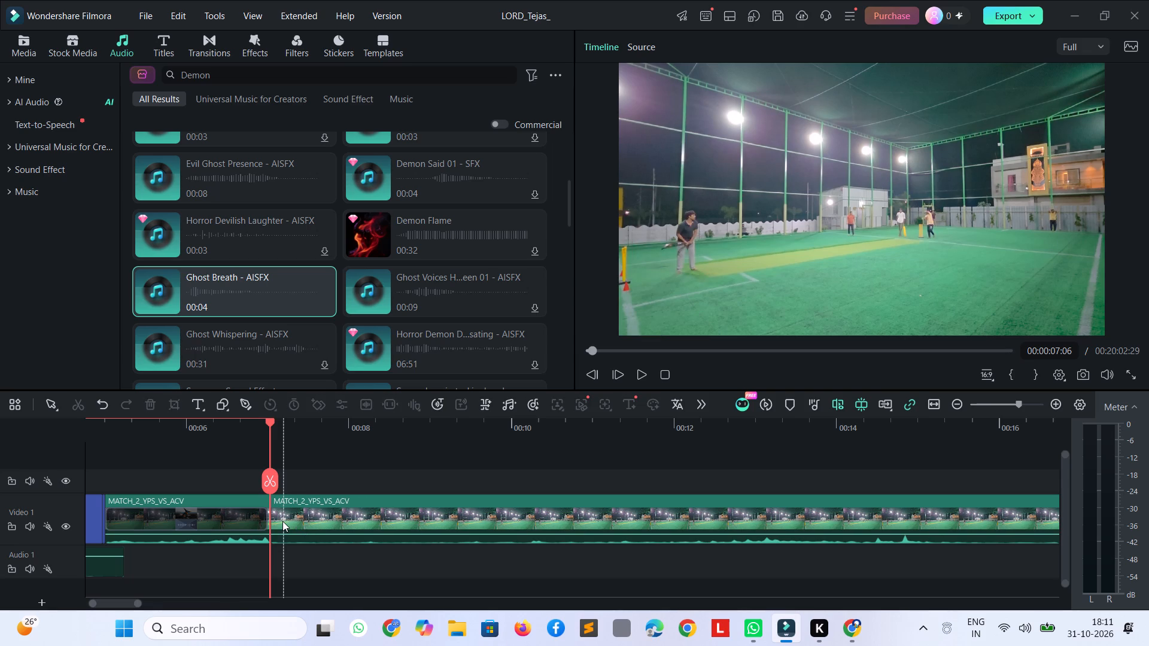
Play the match footage onward from the cut at 00:00:07:01, replaying it from before the cut, to check the join.
key(space)
key(space)
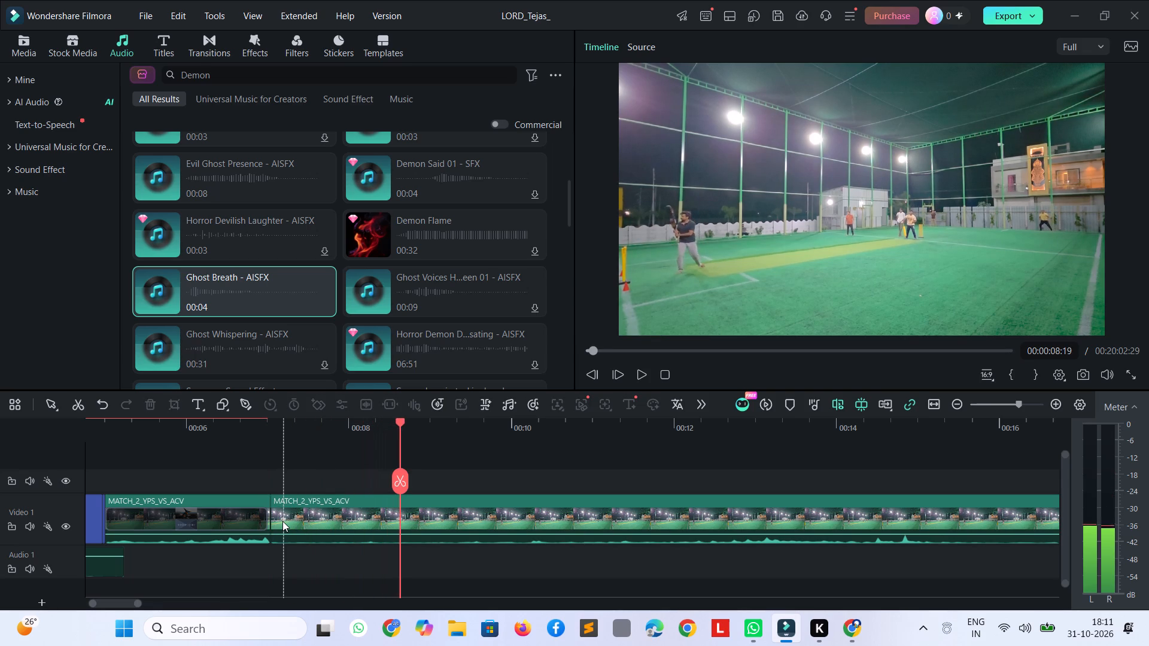
key(shift+Left)
key(shift+Left)
key(shift+Left)
key(shift+Left)
key(shift+Left)
key(space)
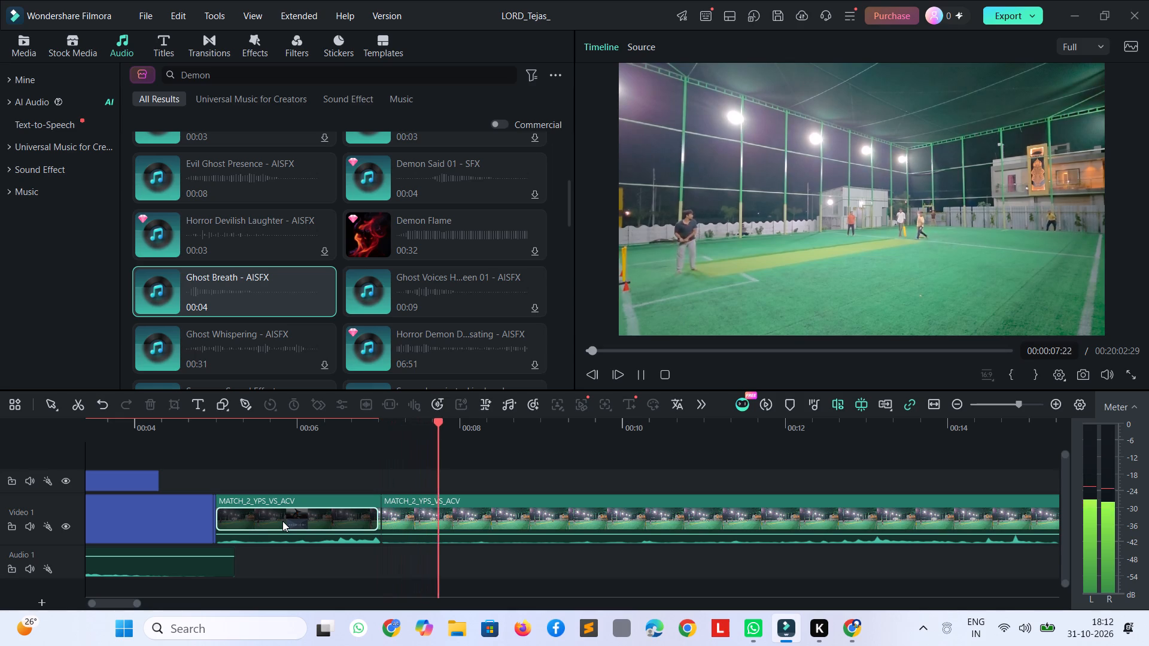
key(space)
Split the opening match segment at 00:00:06:29 and delete the sliver between there and the existing cut.
key(shift+Left)
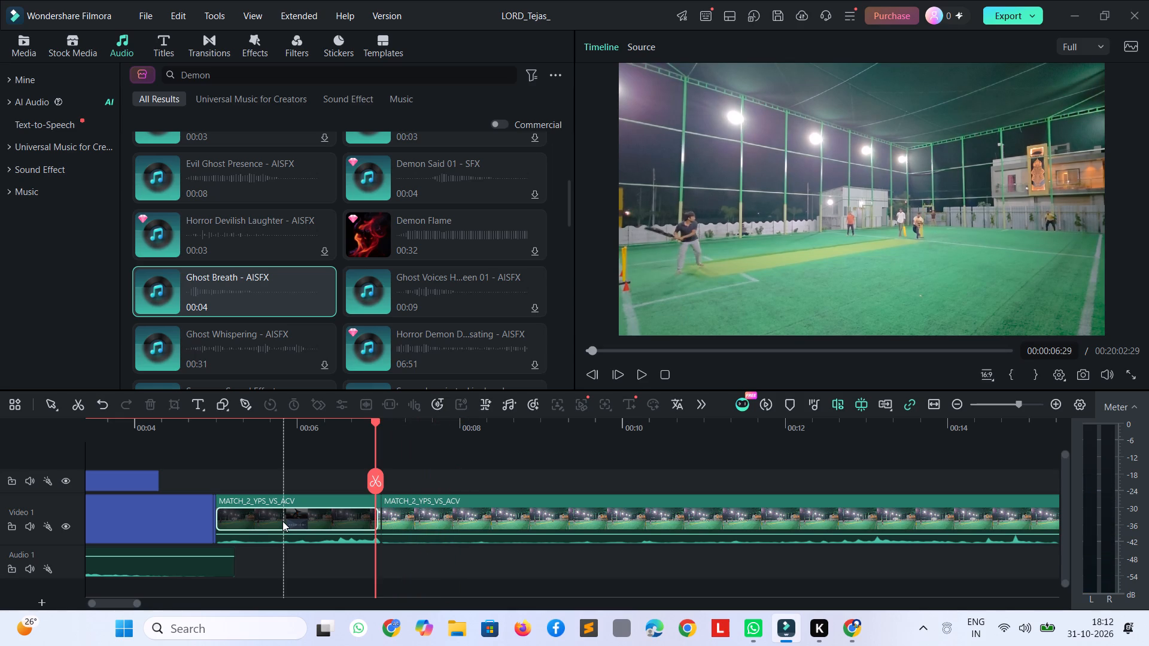
key(ctrl+b)
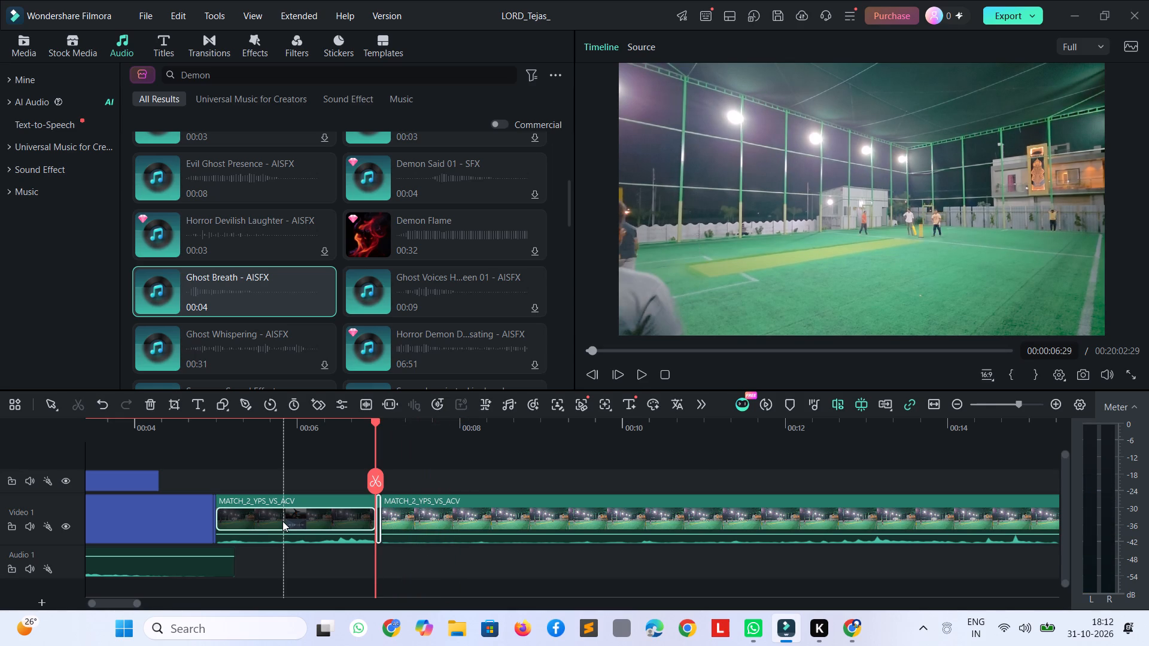
key(Delete)
Split the match clip at 00:00:15:13 and delete the section between the 00:00:06:29 cut and the new one.
key(space)
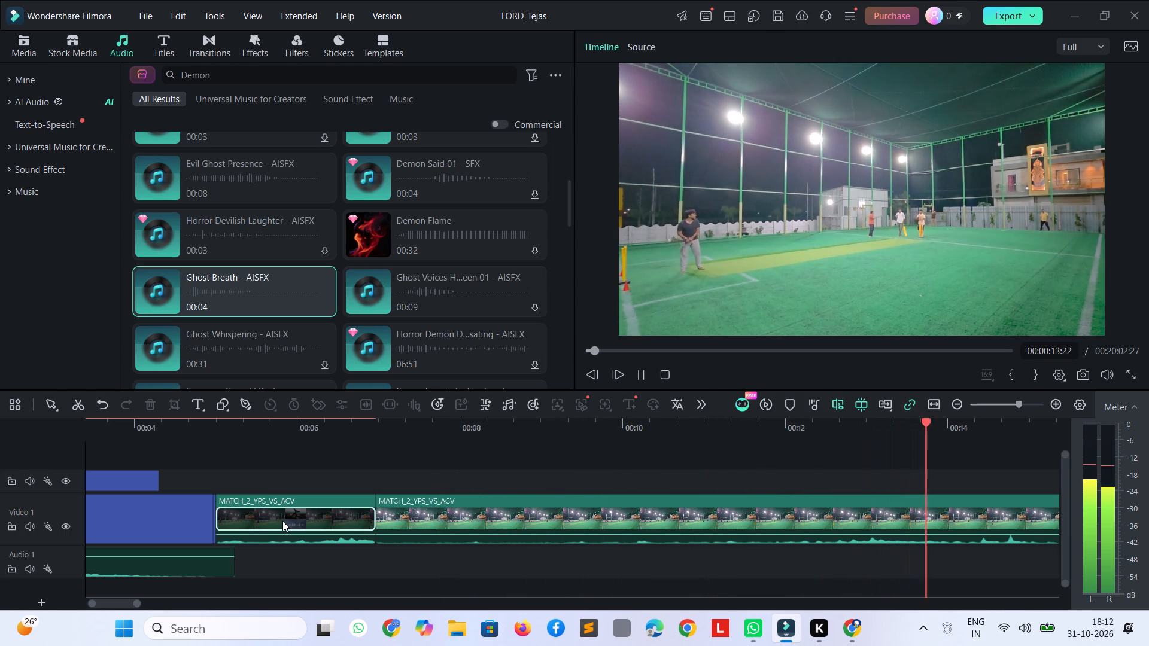
key(space)
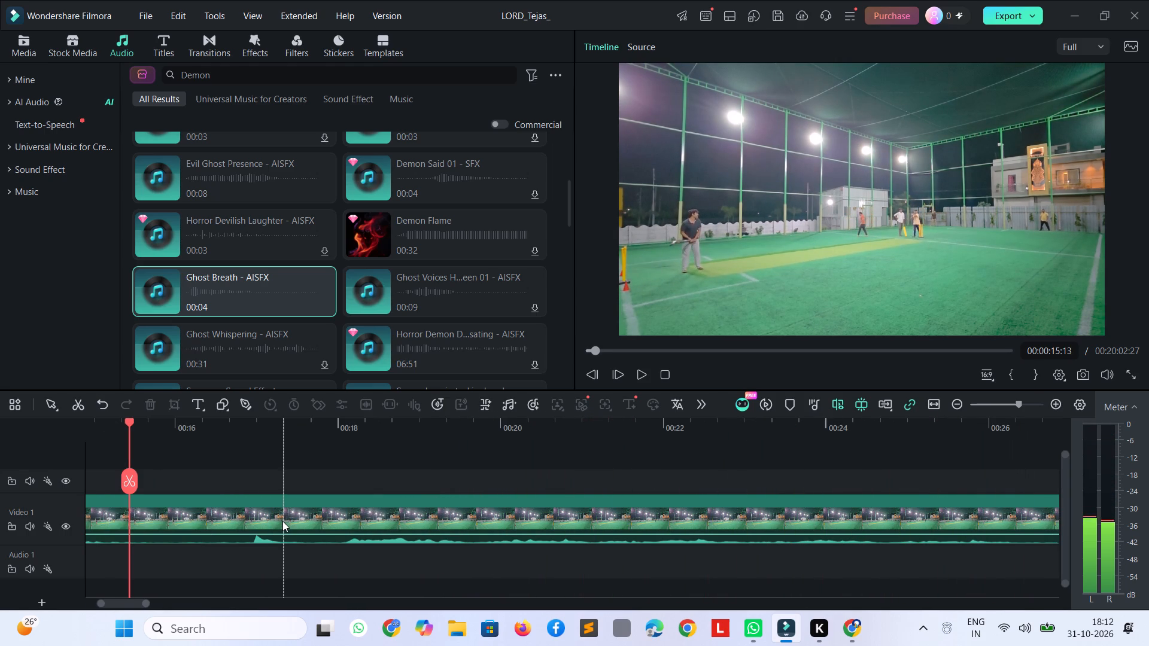
key(ctrl+b)
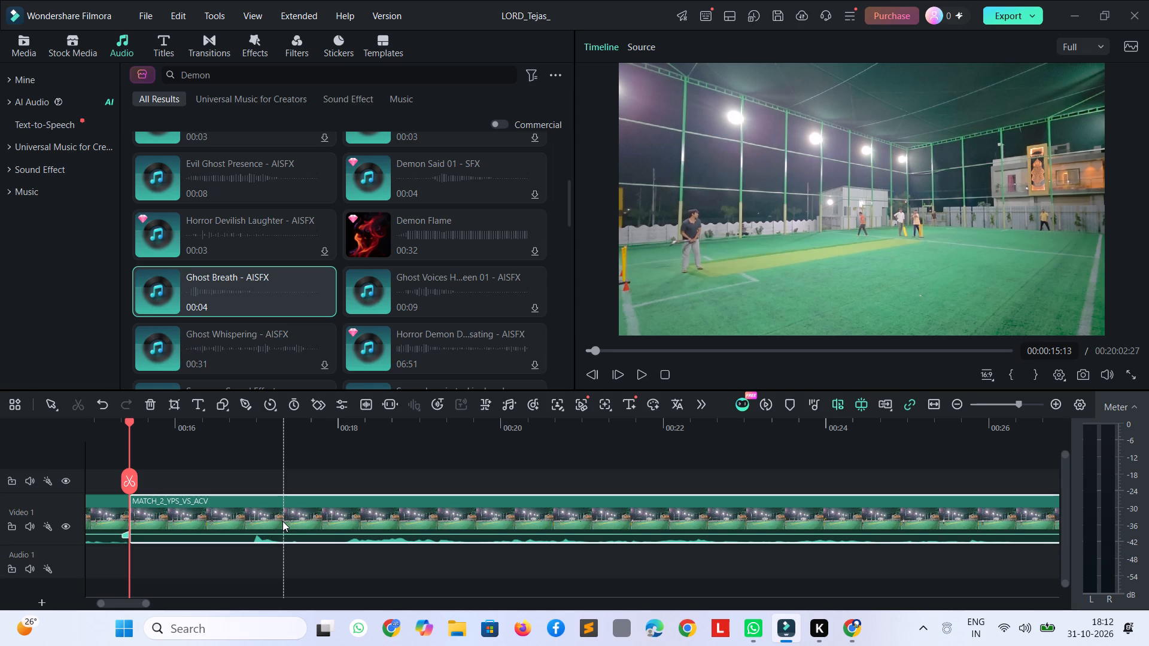
click(225, 517)
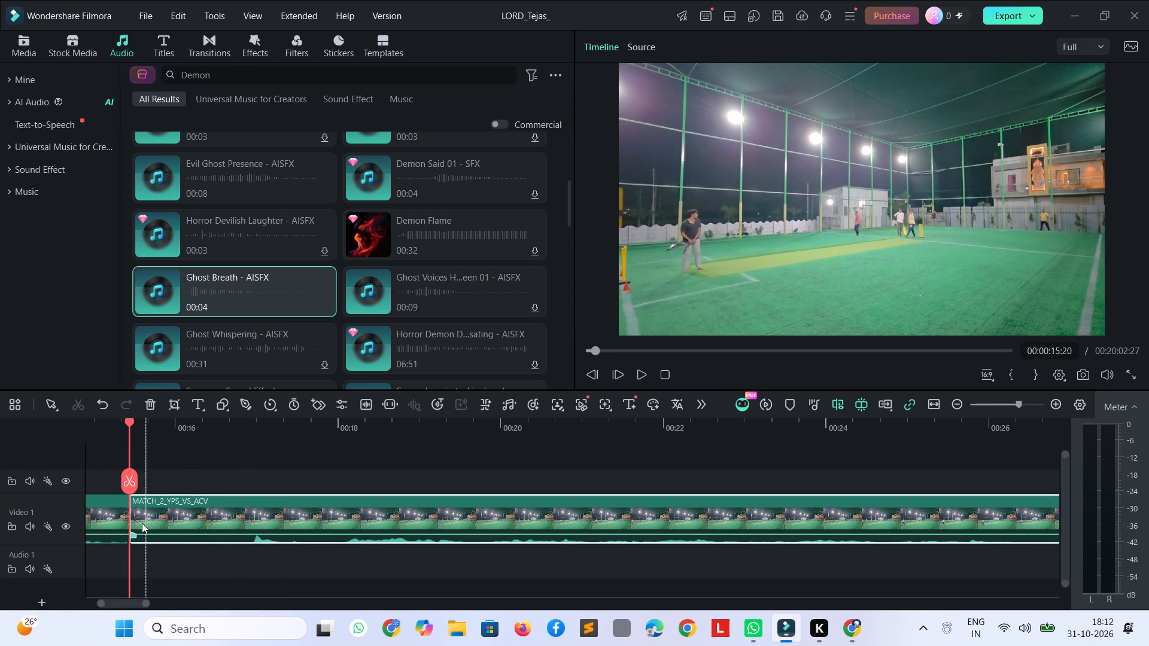
click(112, 520)
key(Delete)
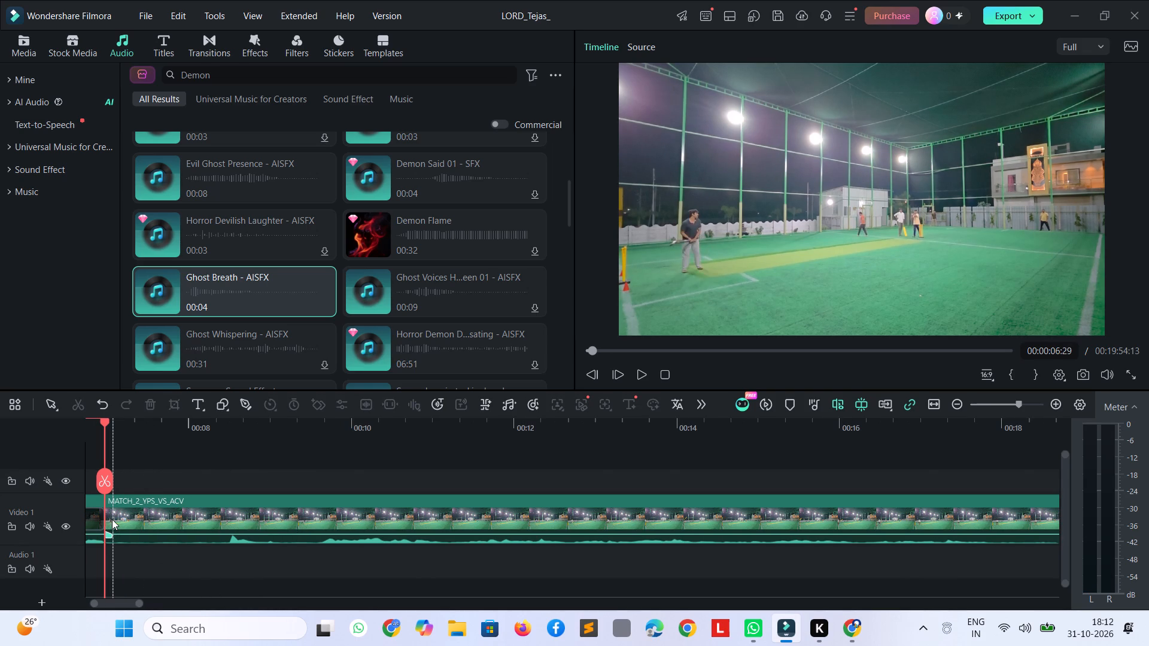
Play the next delivery through the batters' run and split the match clip at 00:00:12:20.
key(space)
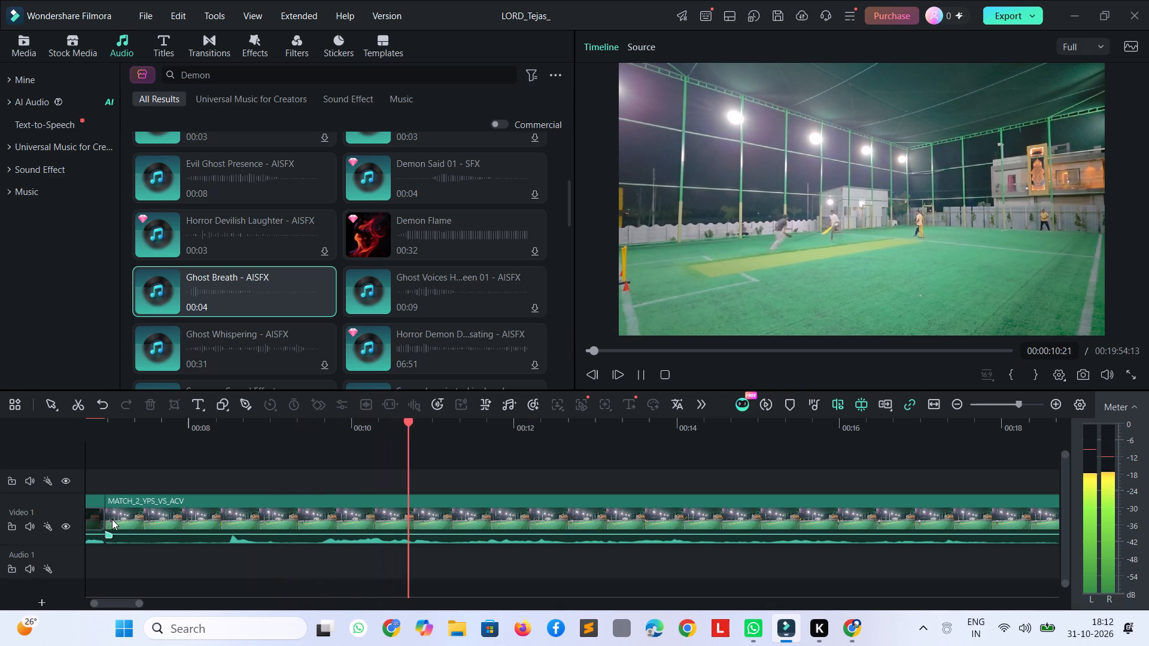
key(space)
key(space)
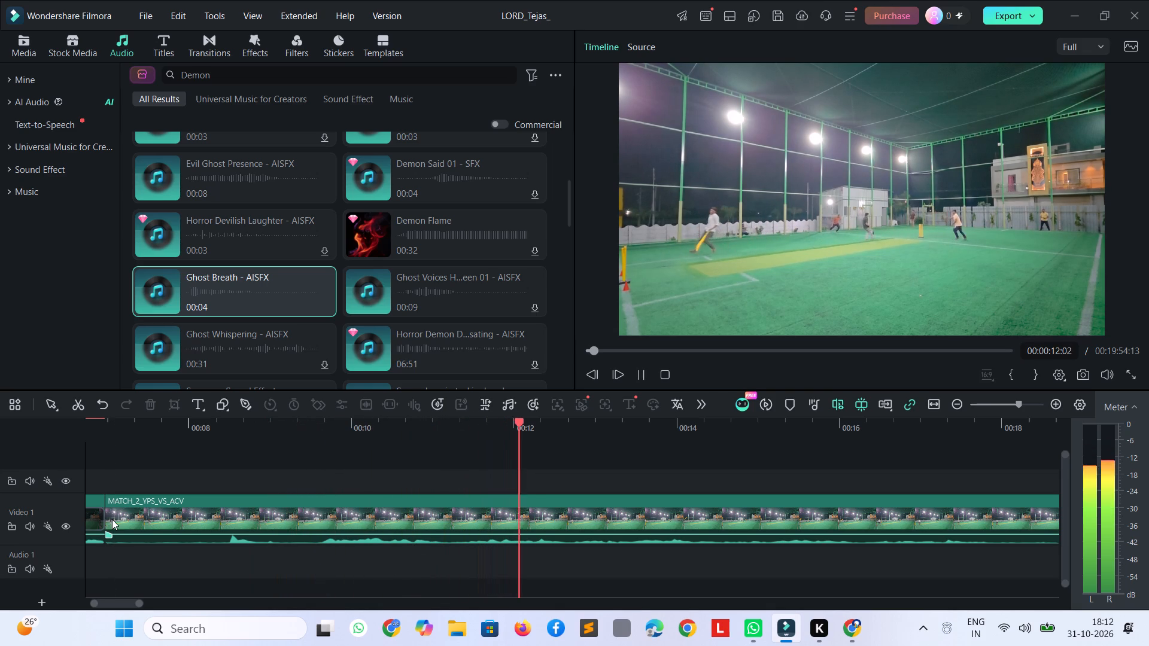
key(space)
key(space)
key(space)
key(ctrl+b)
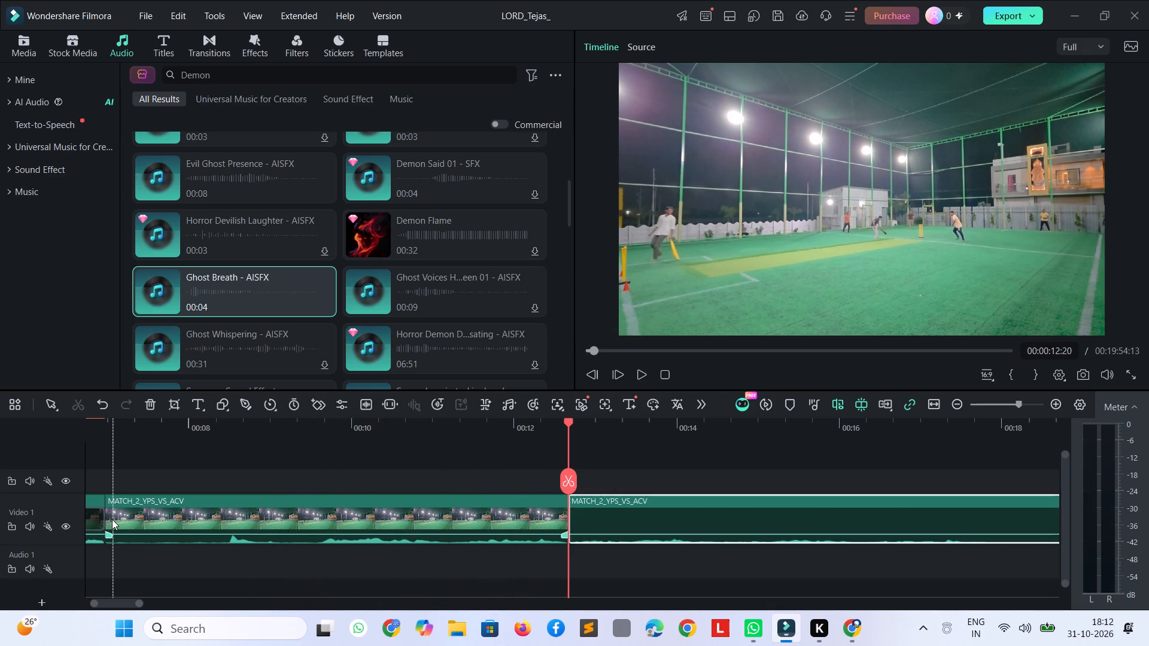
Skip ahead through the match to the next delivery, split the clip at 00:01:31:05 and delete the section back to the 00:00:12:20 cut.
key(space)
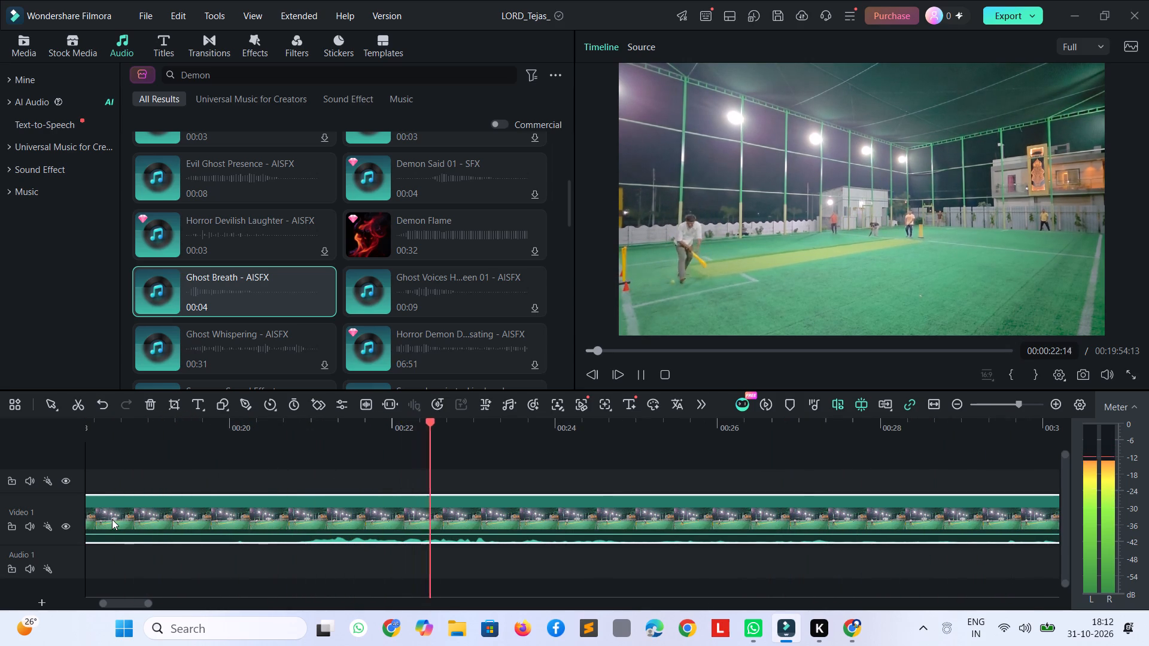
key(shift+Right)
key(shift+Right)
key(shift+Right)
key(shift+Right)
key(shift+Right)
key(shift+Right)
key(shift+Right)
key(shift+Right)
key(shift+Right)
key(shift+Right)
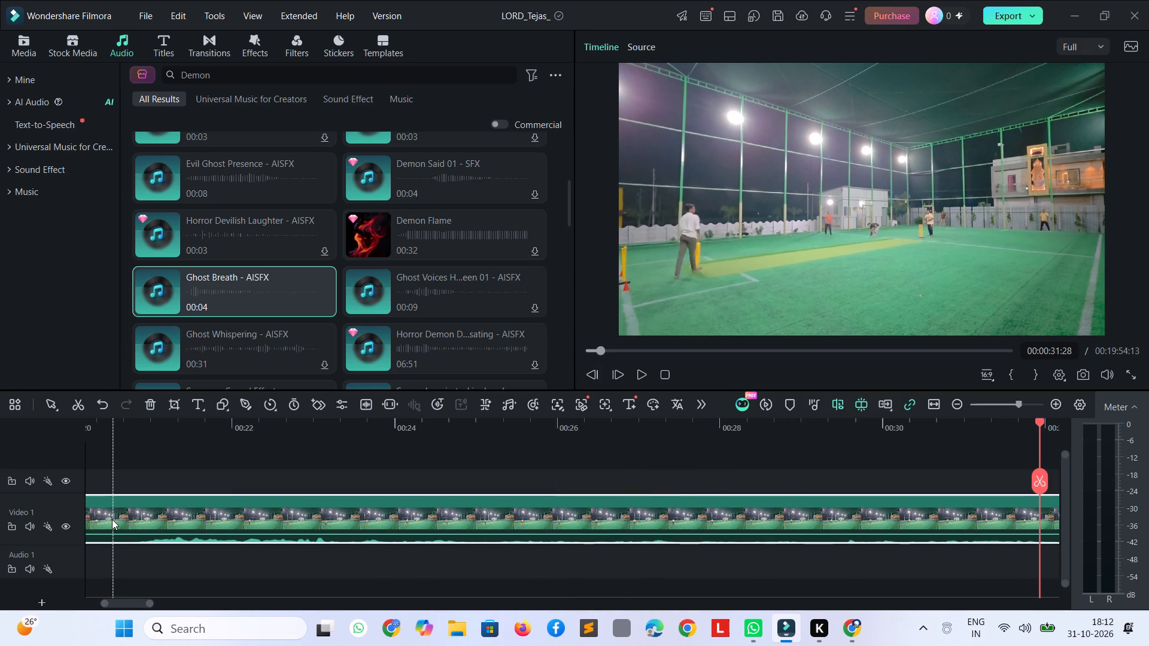
key(shift+Right)
key(shift+Right)
key(shift+Right)
key(shift+Right)
key(shift+Right)
key(shift+Right)
key(shift+Right)
key(shift+Right)
key(shift+Right)
key(shift+Right)
key(shift+Right)
key(shift+Right)
key(shift+Right)
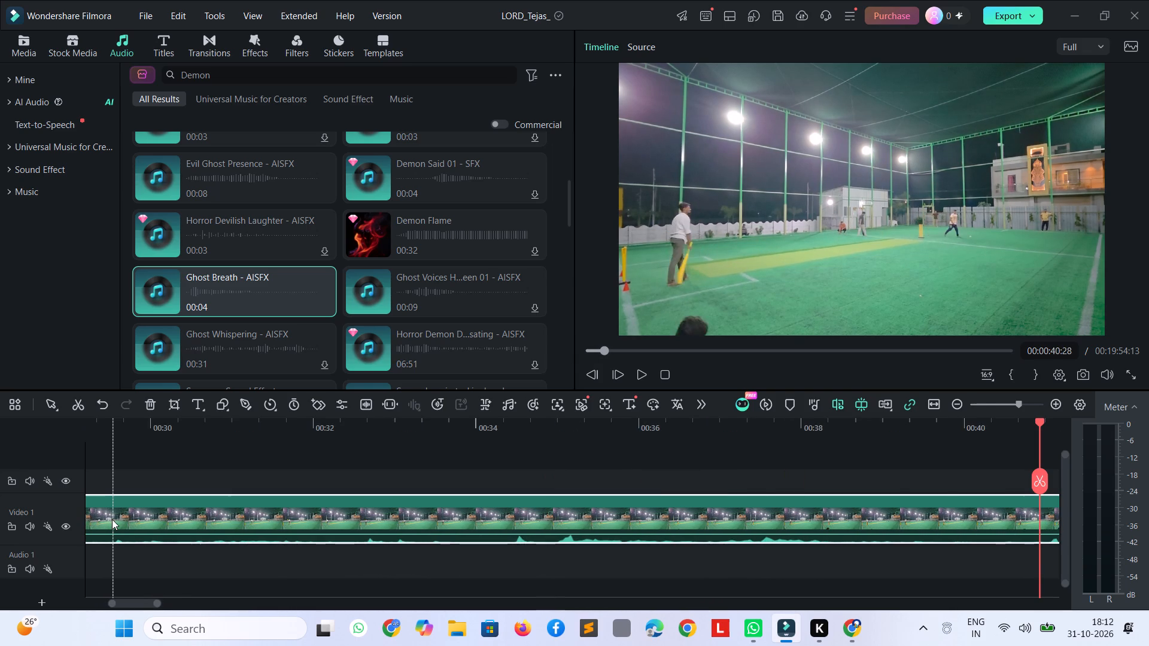
key(shift+Right)
key(shift+Right)
key(shift+Right)
key(shift+Right)
key(shift+Right)
key(shift+Right)
key(shift+Right)
key(shift+Right)
key(shift+Right)
key(shift+Right)
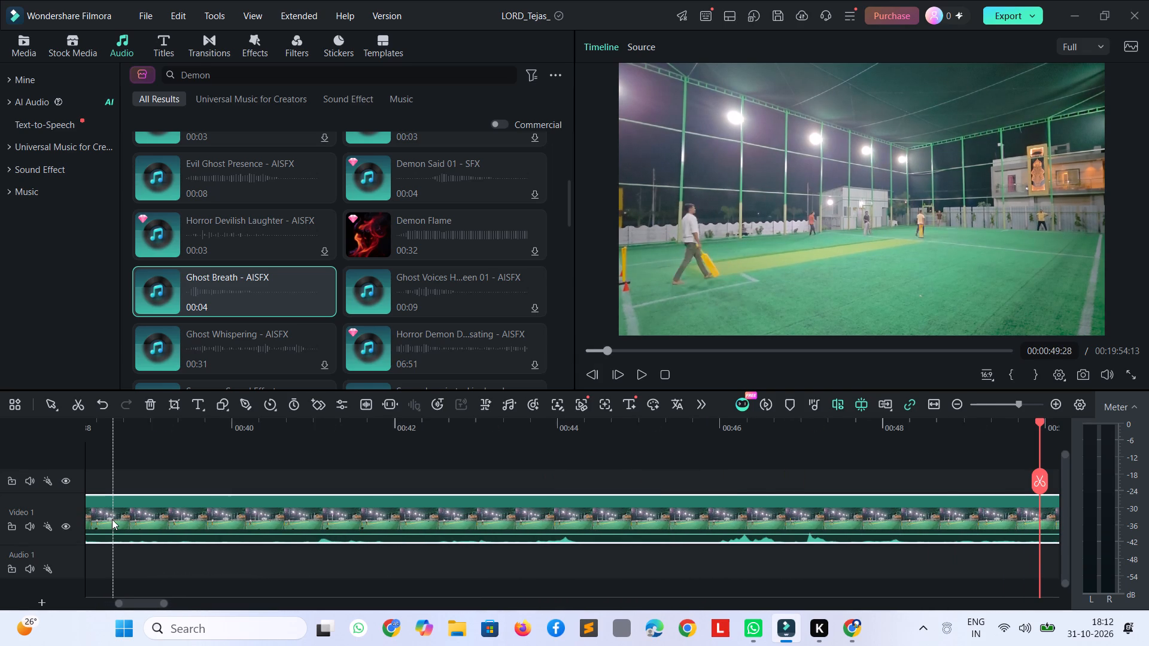
key(shift+Right)
key(shift+Right)
key(shift+Right)
key(shift+Right)
key(shift+Right)
key(shift+Right)
key(shift+Right)
key(shift+Right)
key(shift+Right)
key(shift+Right)
key(shift+Right)
key(shift+Right)
key(shift+Right)
key(shift+Right)
key(shift+Right)
key(shift+Right)
key(shift+Right)
key(shift+Right)
key(shift+Right)
key(shift+Right)
key(shift+Right)
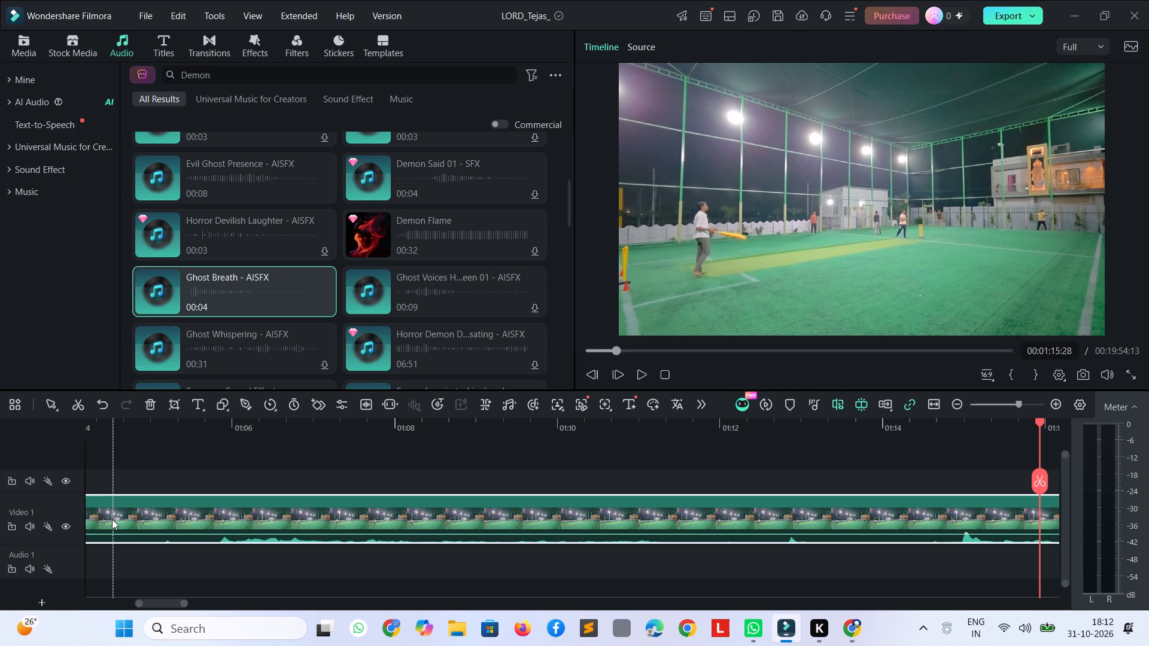
key(shift+Right)
key(shift+Right)
key(shift+Right)
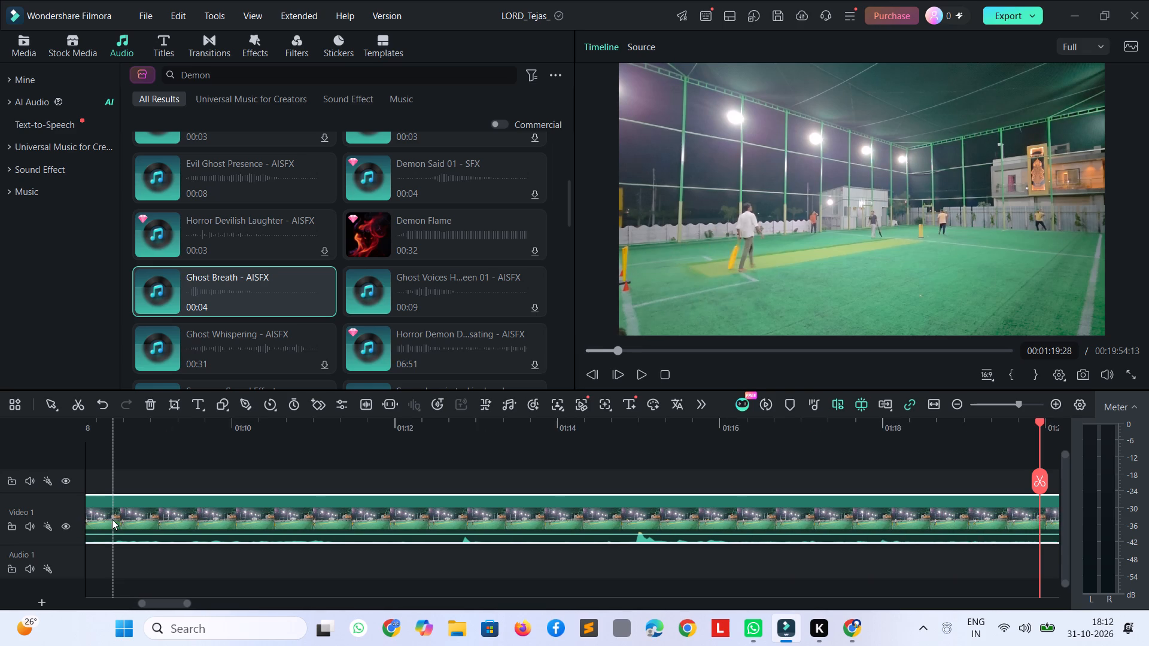
key(shift+Right)
key(shift+Right)
key(shift+Right)
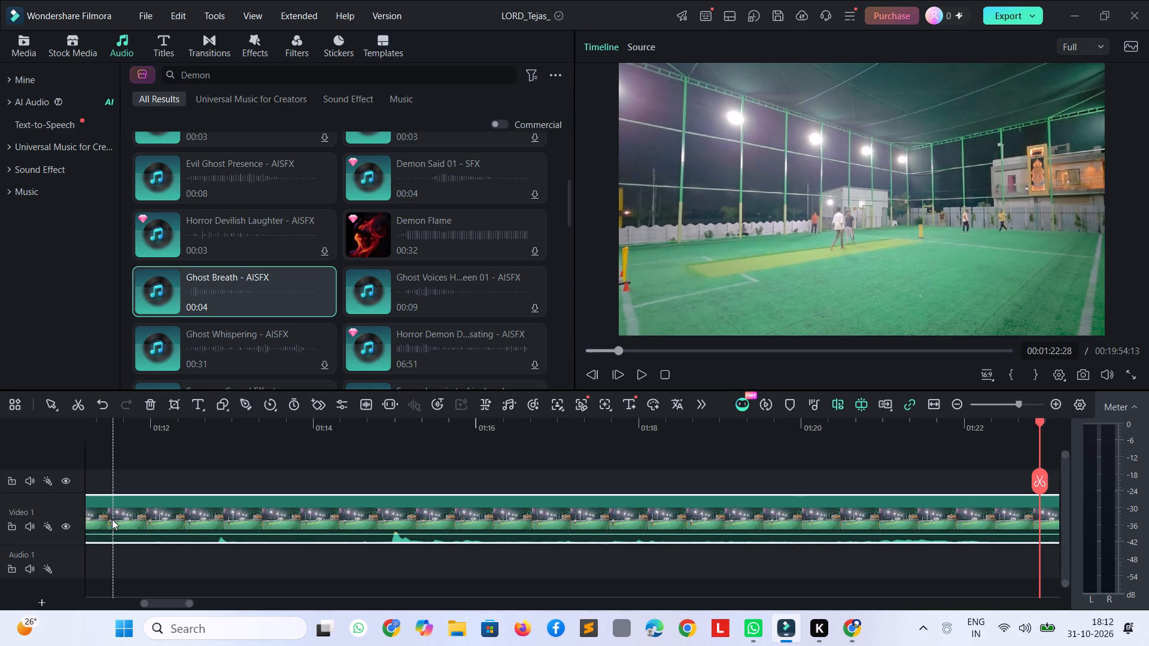
key(shift+Right)
key(shift+Right)
key(shift+Right)
key(shift+Right)
key(shift+Right)
key(shift+Right)
key(shift+Right)
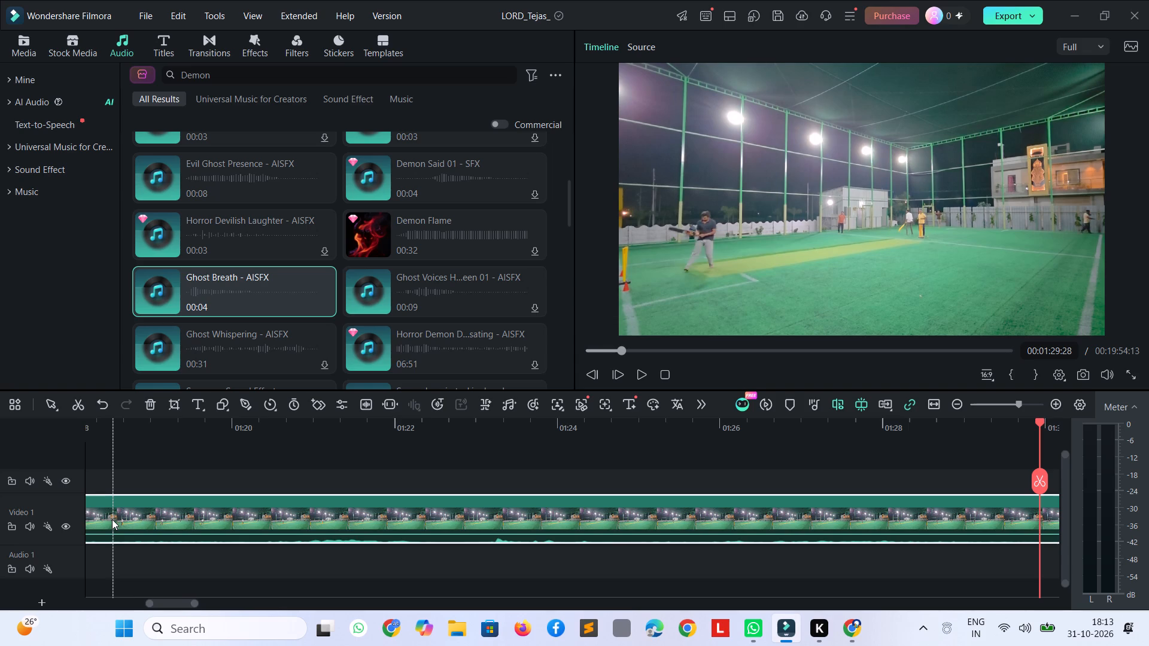
key(space)
key(space)
key(space)
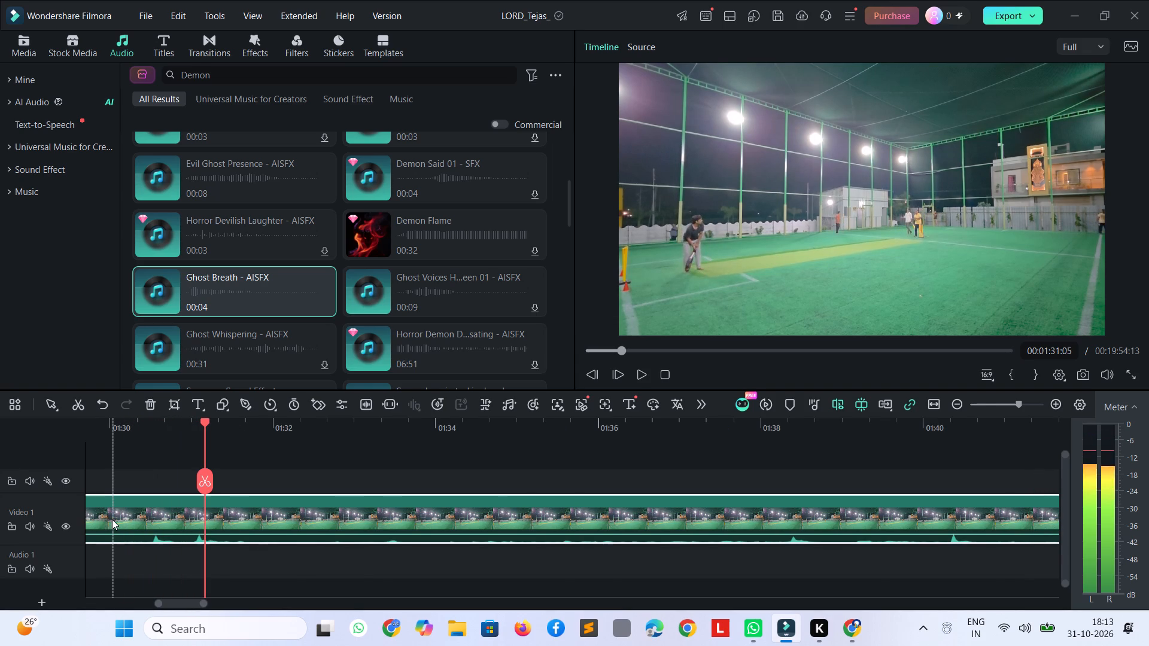
key(ctrl+b)
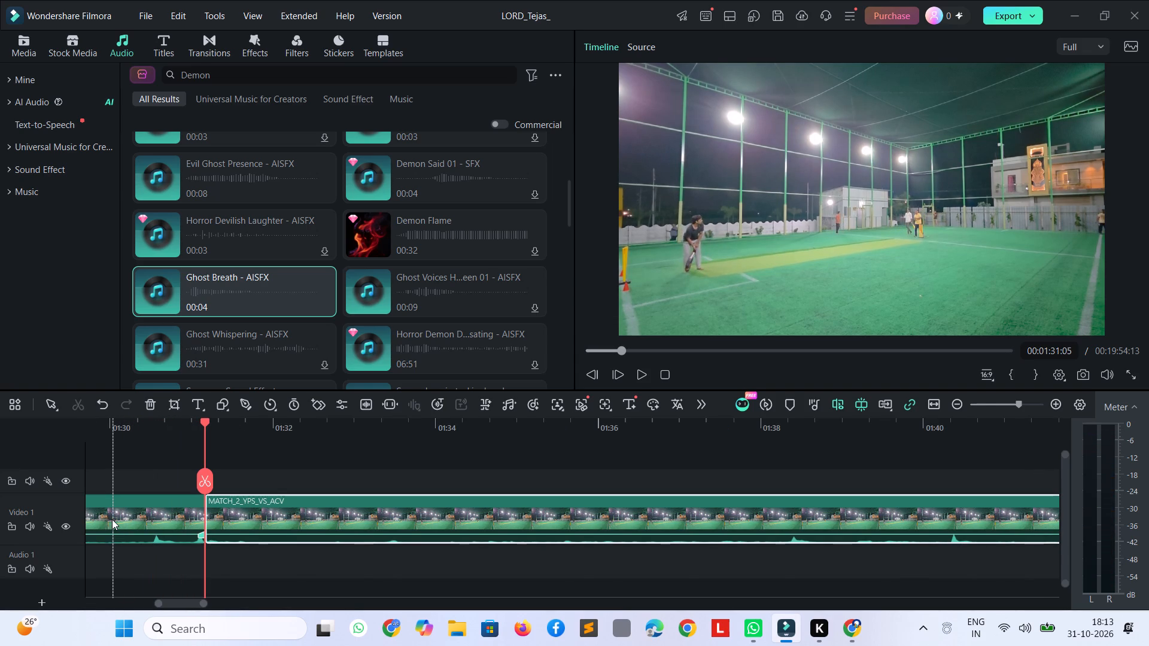
click(143, 514)
key(Delete)
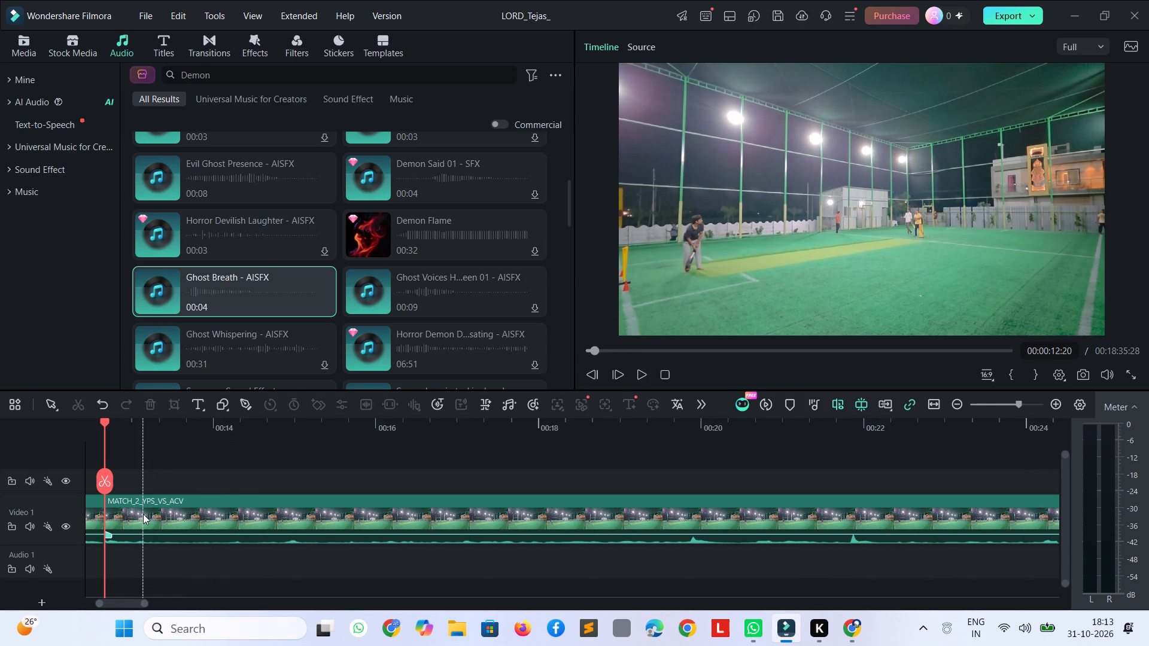
Play ahead to the next delivery, split the match clip at 00:00:22:13 and delete the section back to the 00:00:12:20 cut.
key(space)
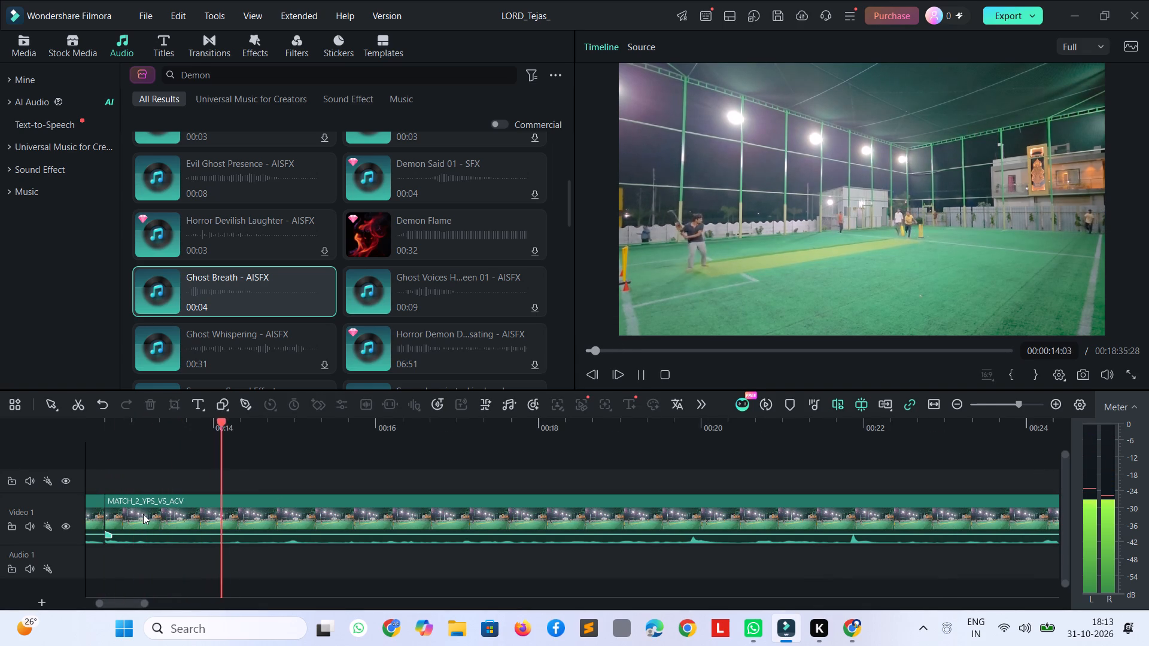
key(space)
key(space)
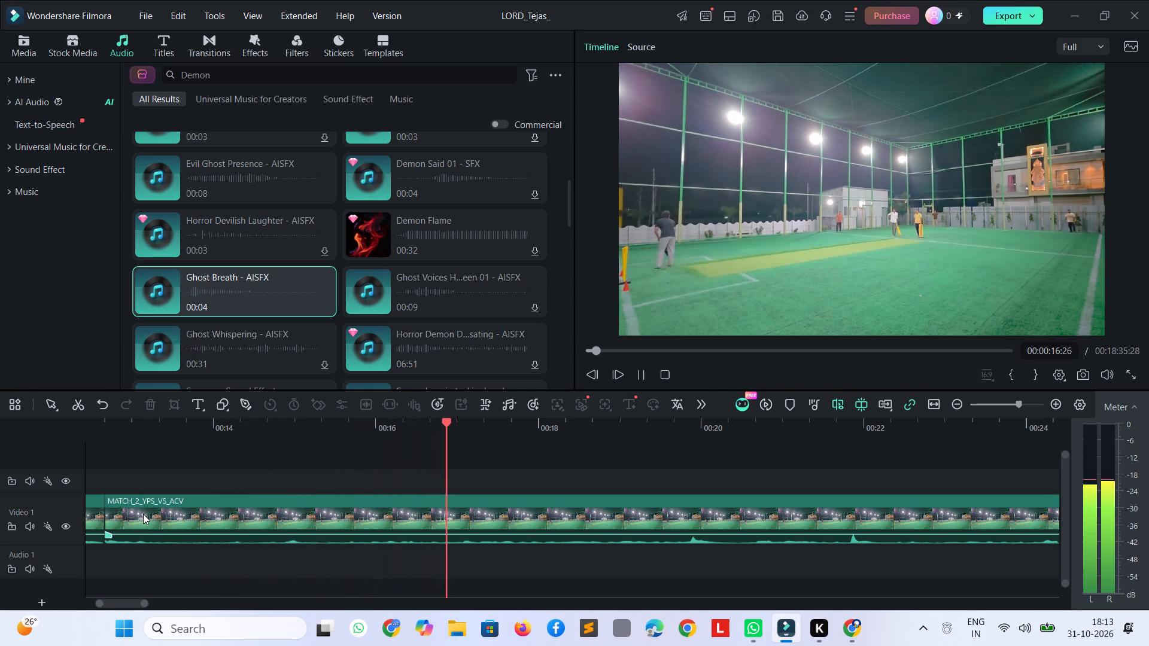
key(ctrl+Right)
key(space)
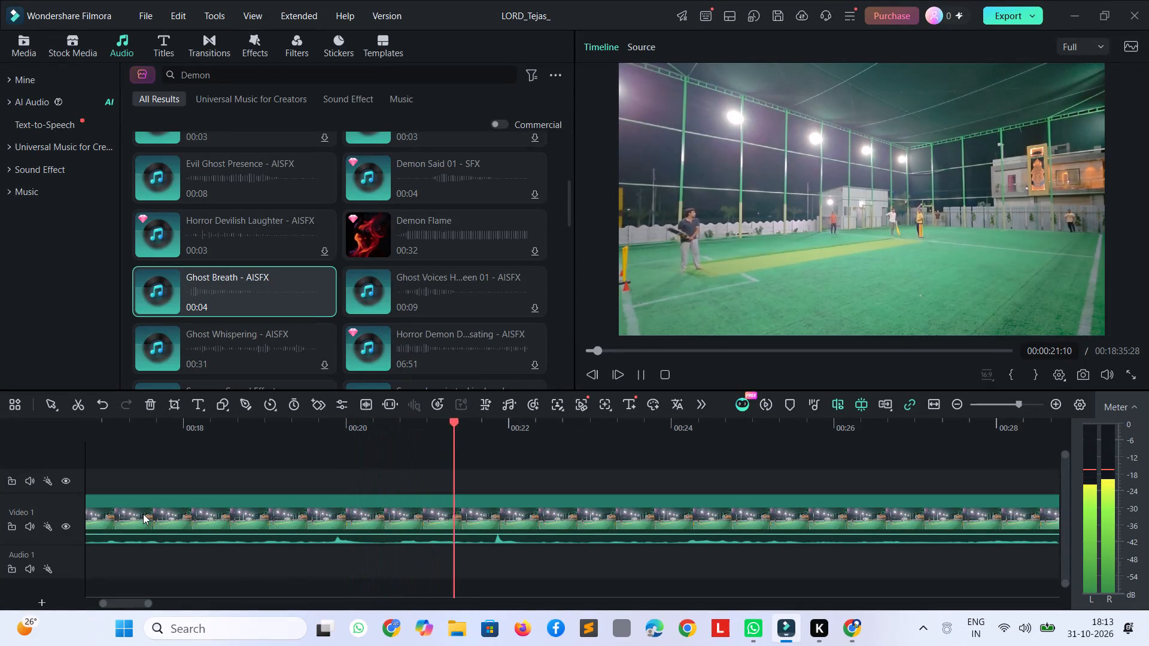
key(space)
key(ctrl+b)
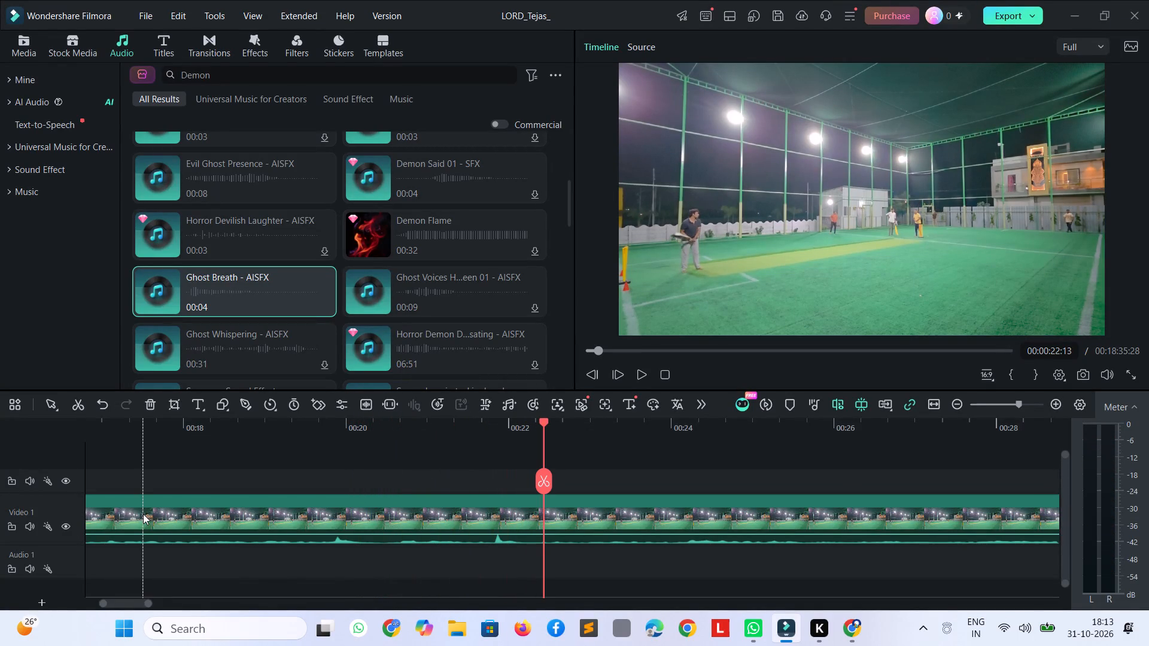
scroll(234, 571, down, 1)
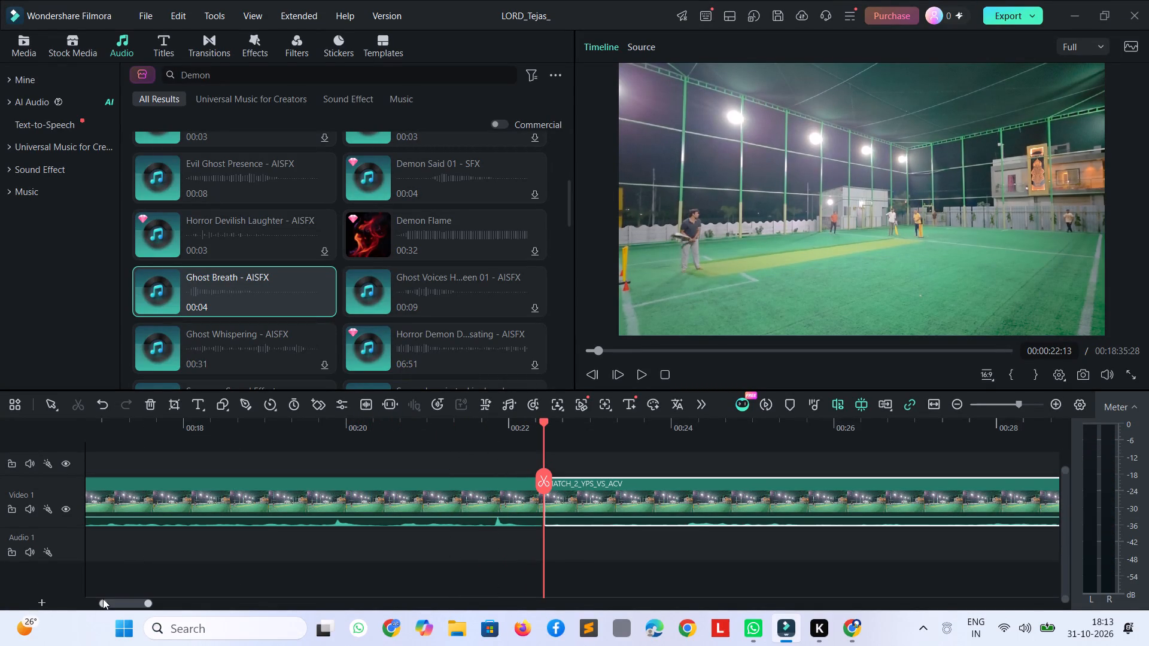
drag(109, 601, 0, 583)
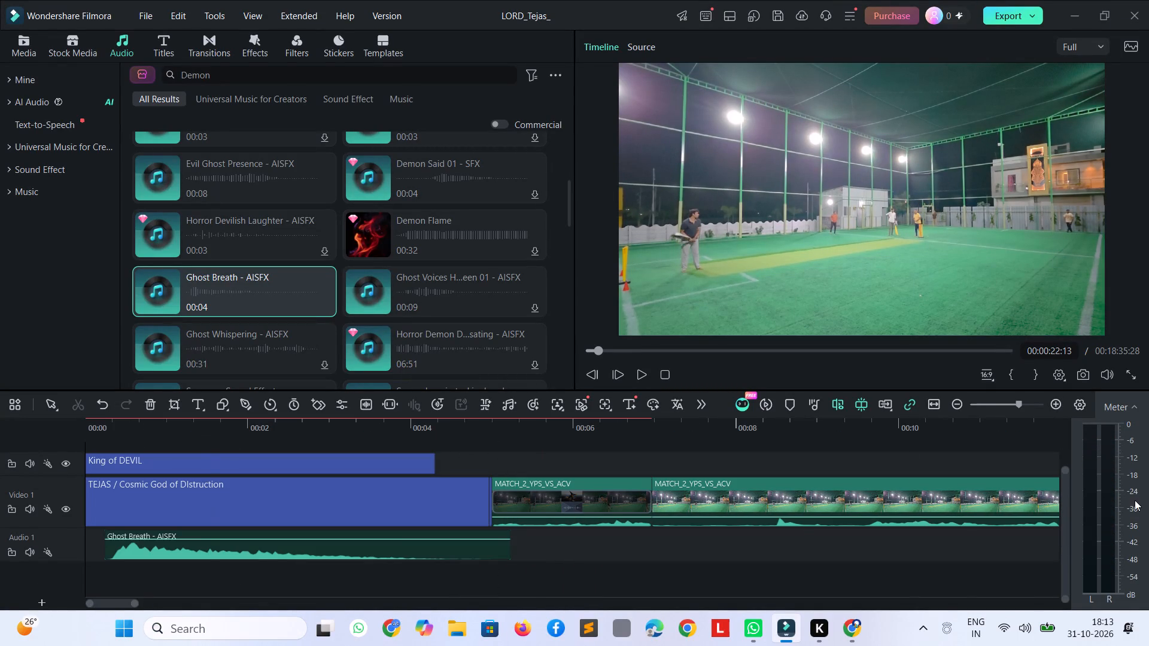
click(957, 505)
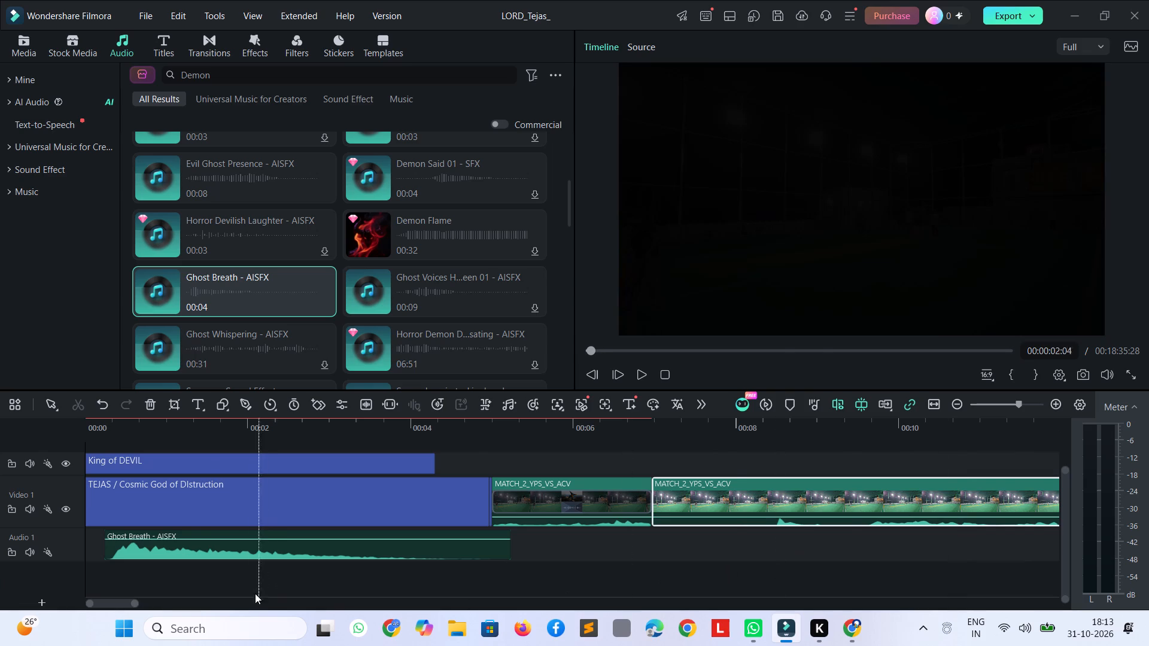
drag(109, 604, 143, 604)
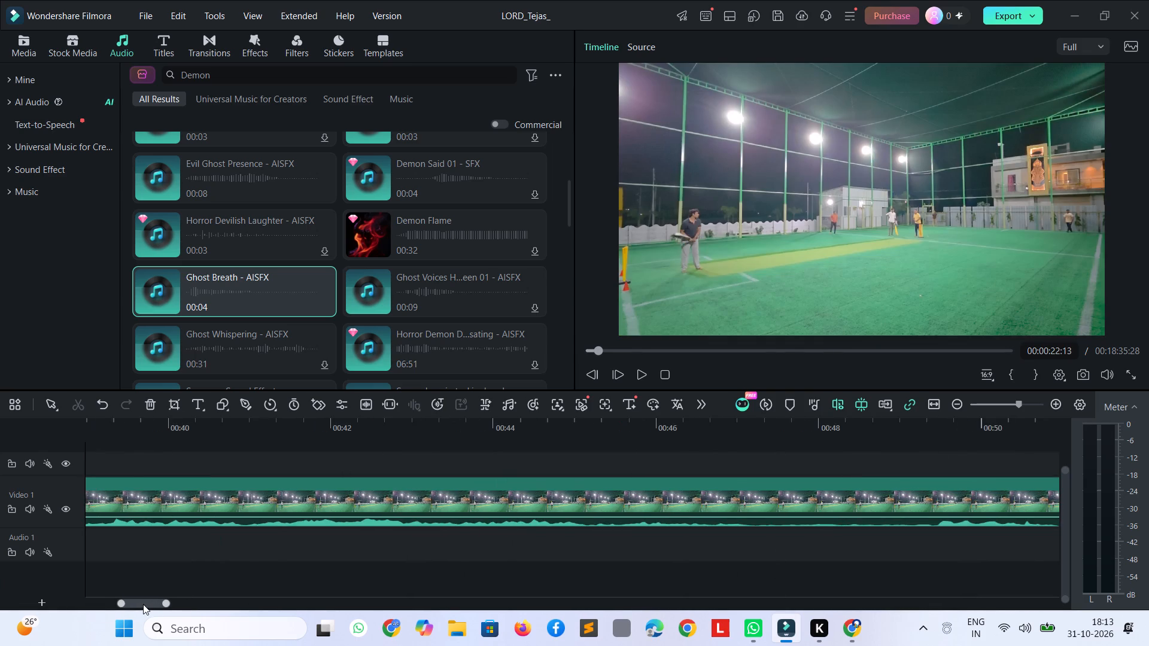
drag(143, 604, 119, 600)
click(312, 511)
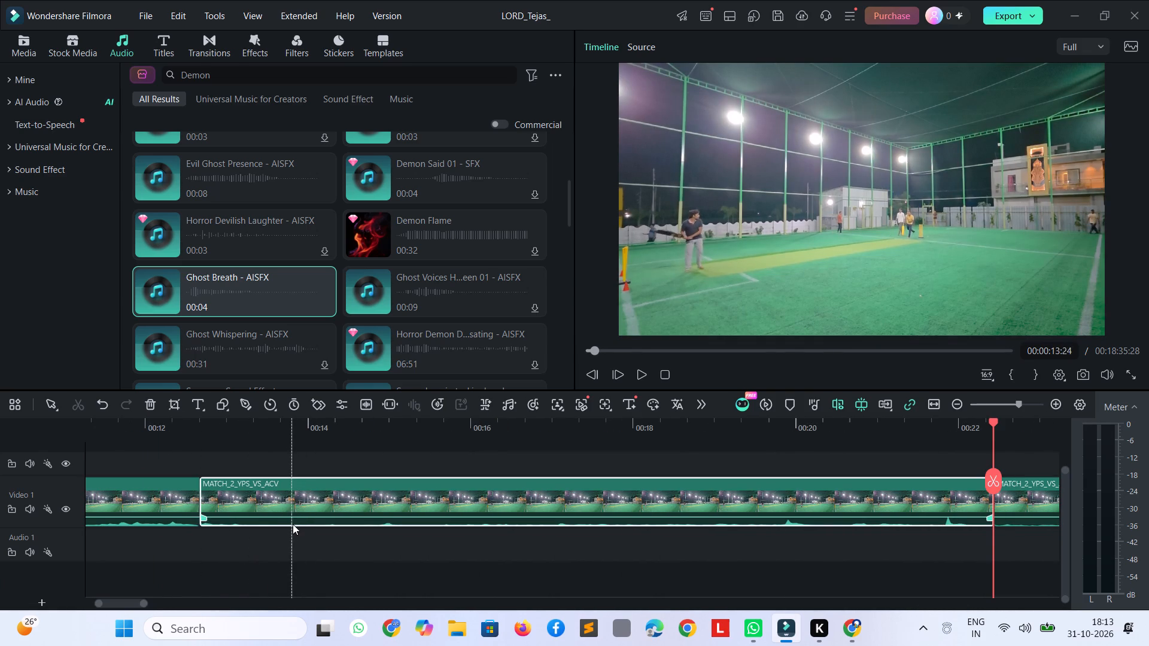
key(Delete)
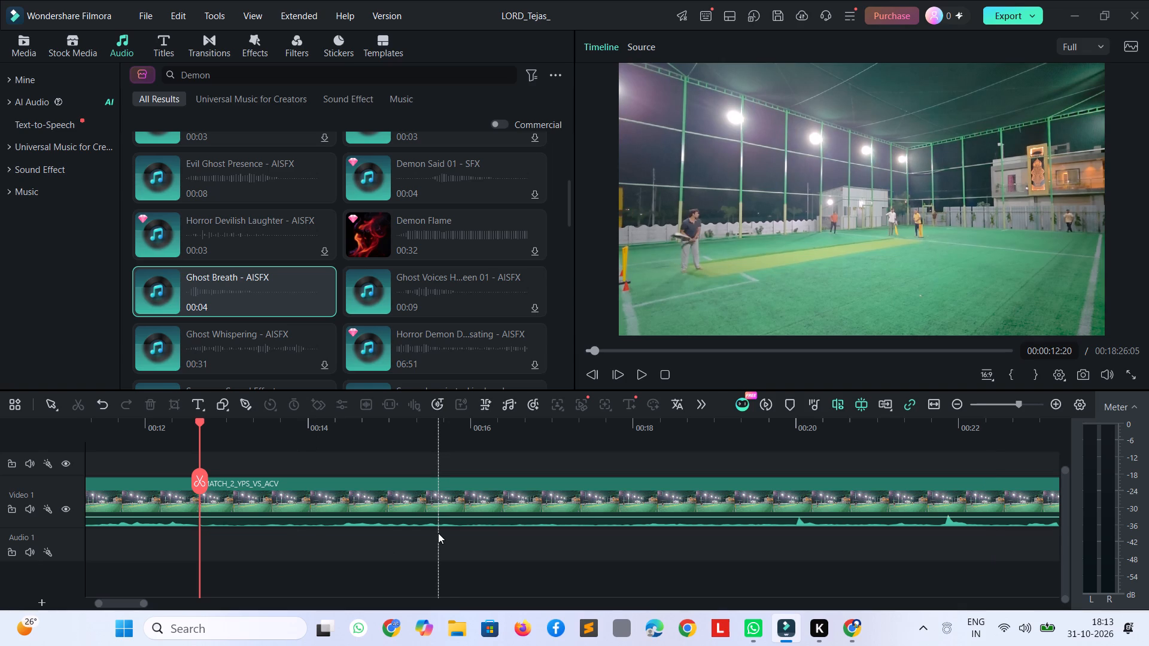
Play on to about 00:00:20, split the match clip there and delete the section back to the 00:00:12:20 cut.
key(space)
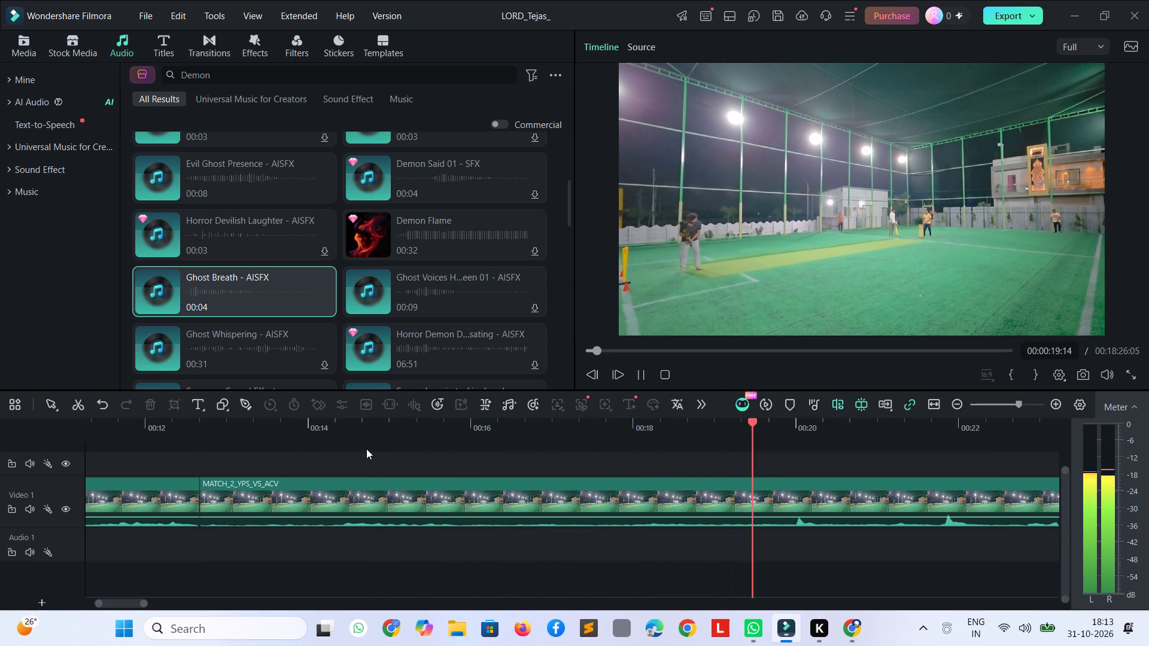
key(space)
key(ctrl+b)
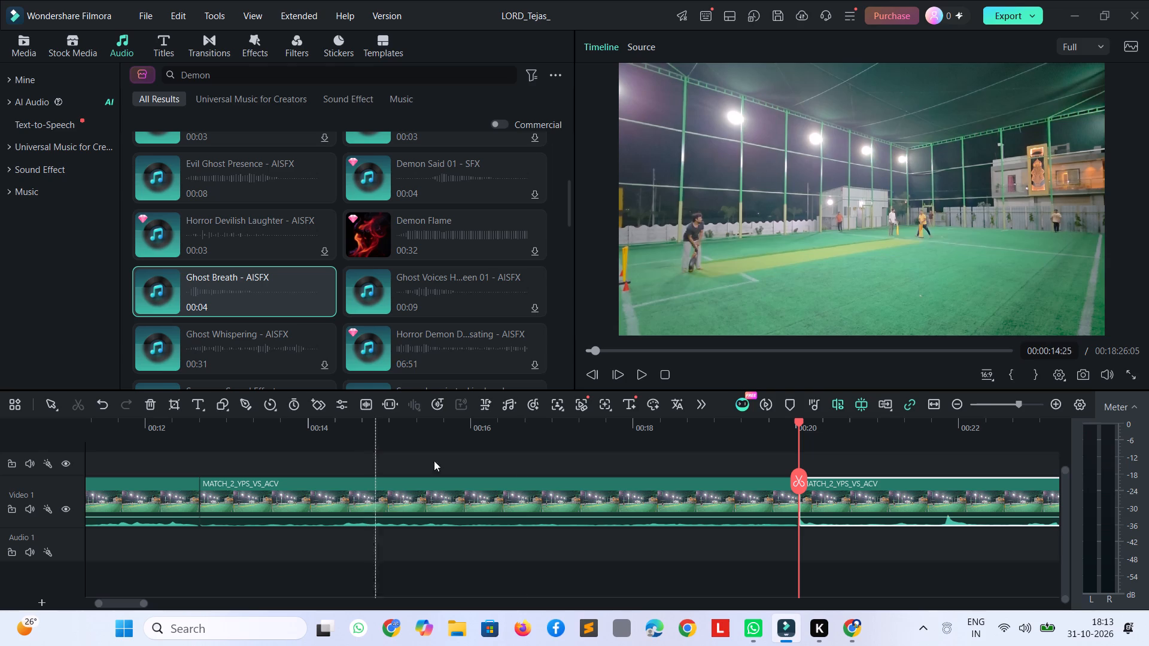
click(575, 511)
key(Delete)
Review the delivery after the 00:00:12:20 cut, replaying the batter's shot and the batters' run to look for a zoom-in moment.
key(space)
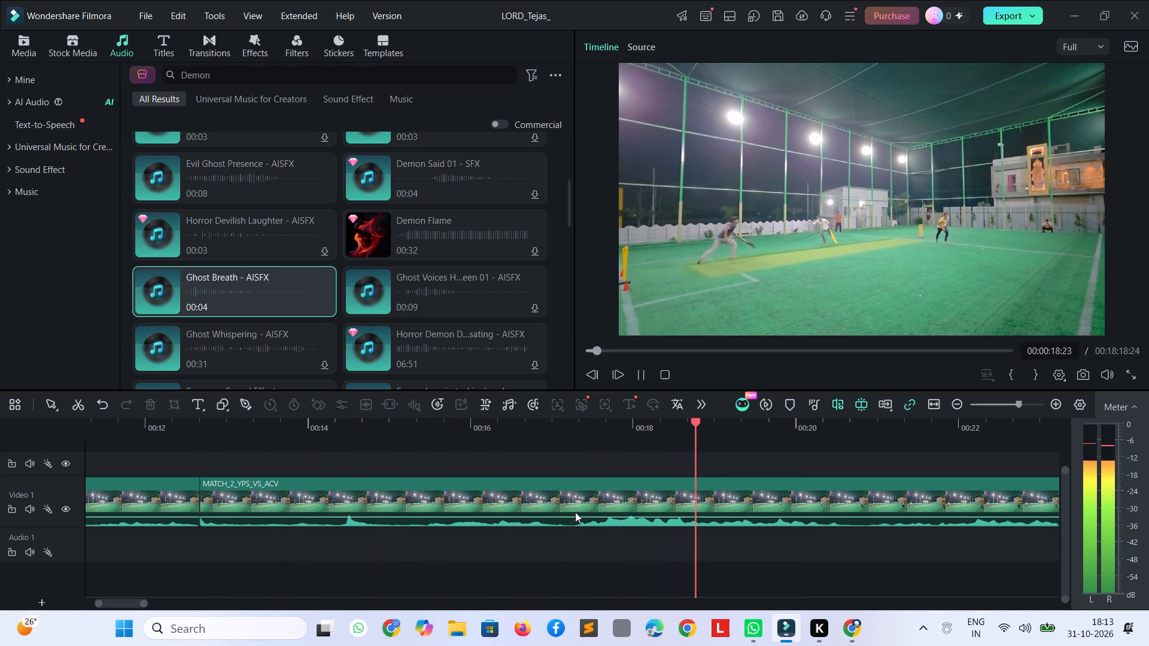
key(space)
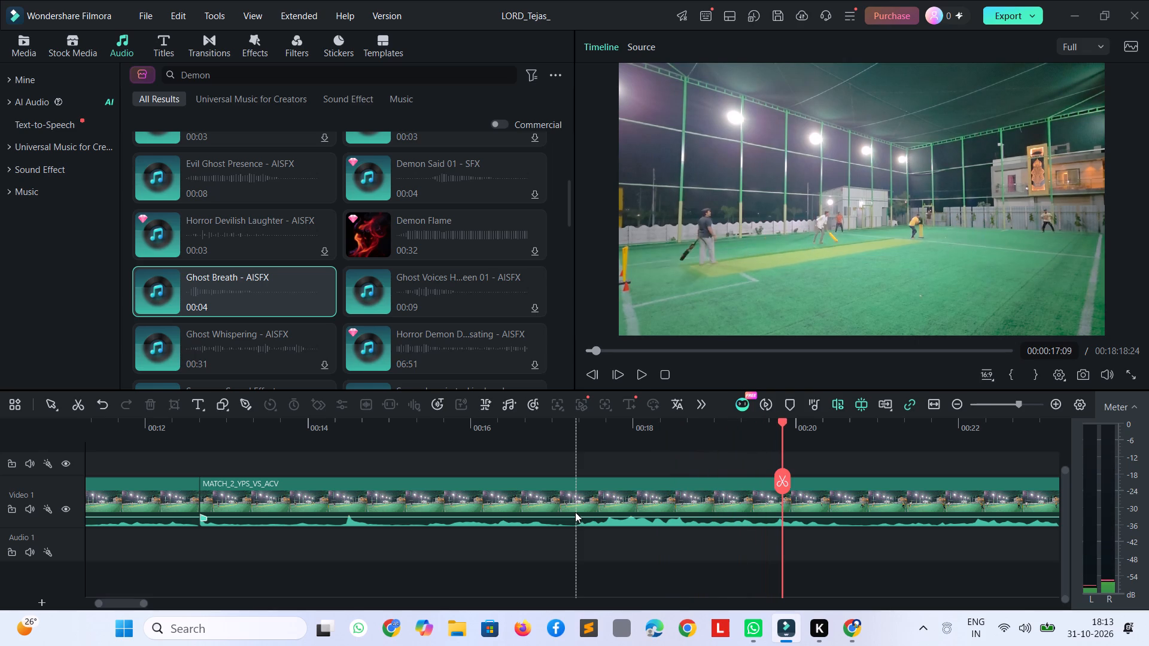
drag(782, 431, 603, 477)
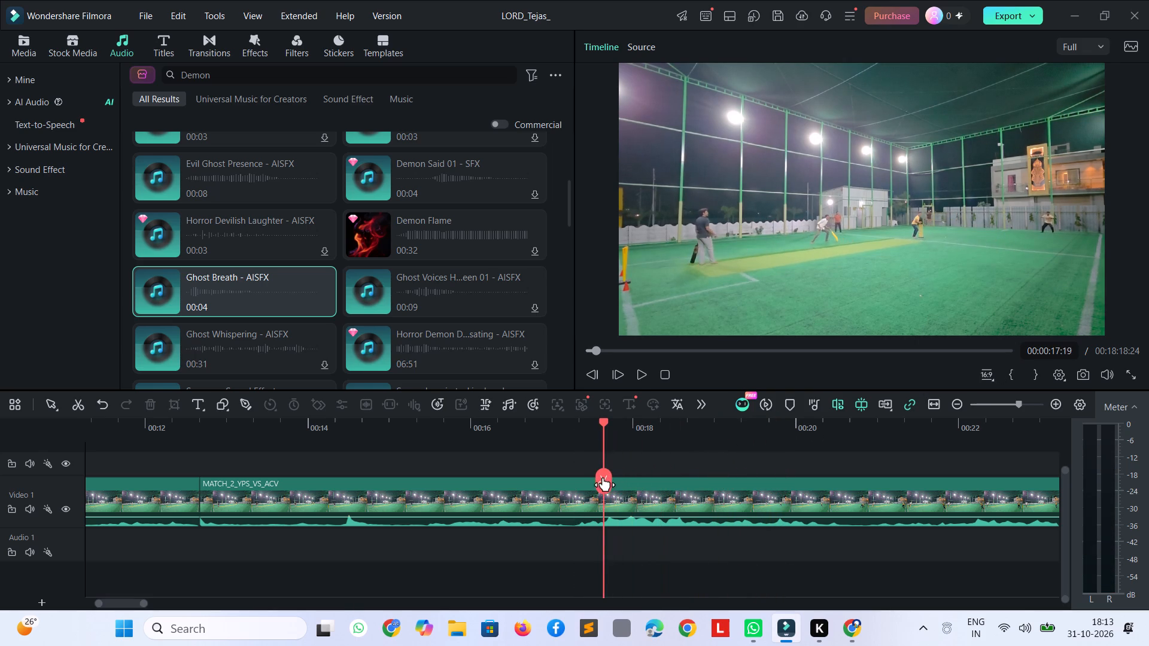
drag(603, 477, 513, 506)
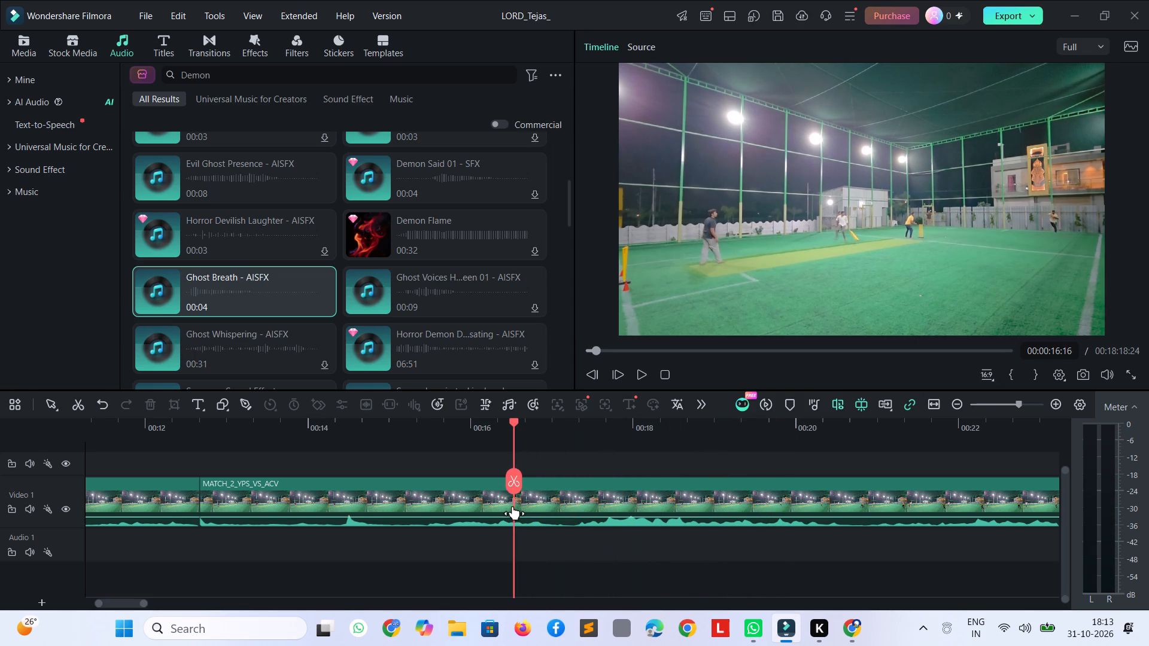
drag(513, 506, 498, 508)
key(space)
key(space)
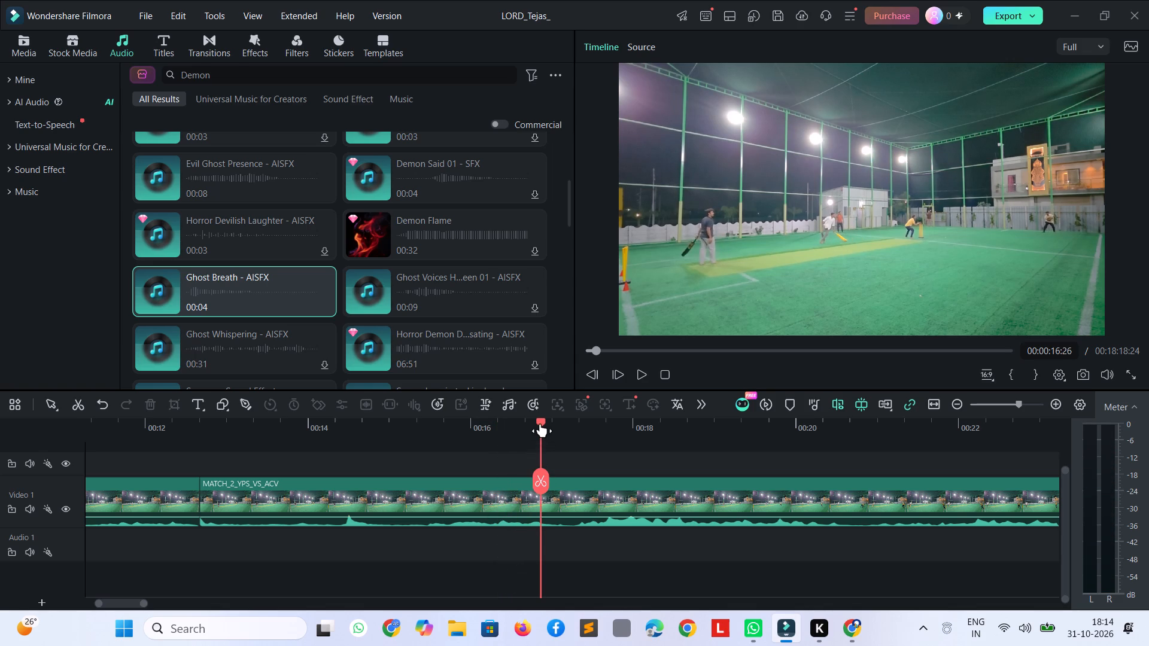
drag(540, 423, 451, 454)
drag(452, 436, 309, 468)
key(space)
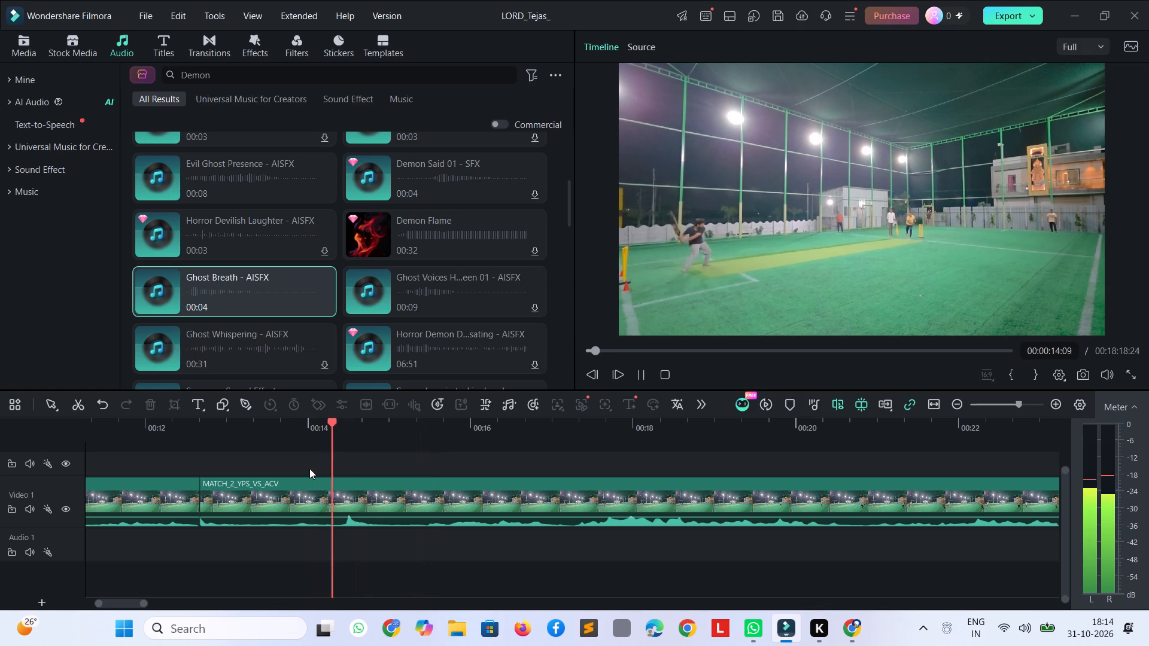
key(space)
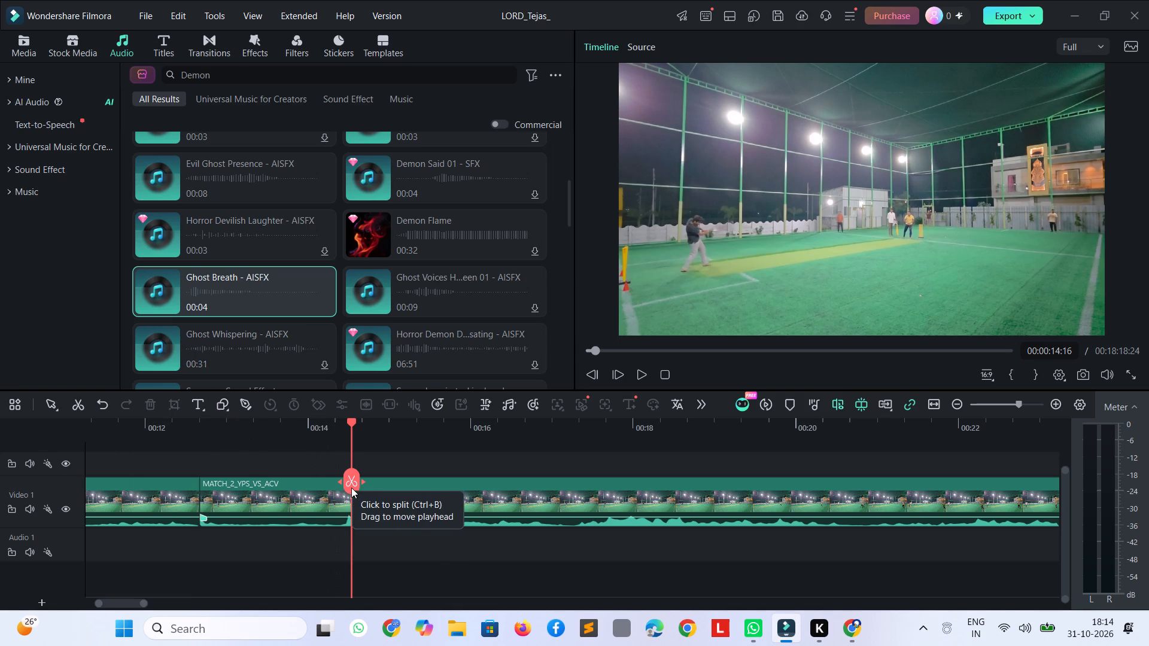
Keyframe the match clip at 00:00:15:27 with scale 281% and position X -452.37, Y 206.05, framing the far-end stumps and players.
key(space)
key(space)
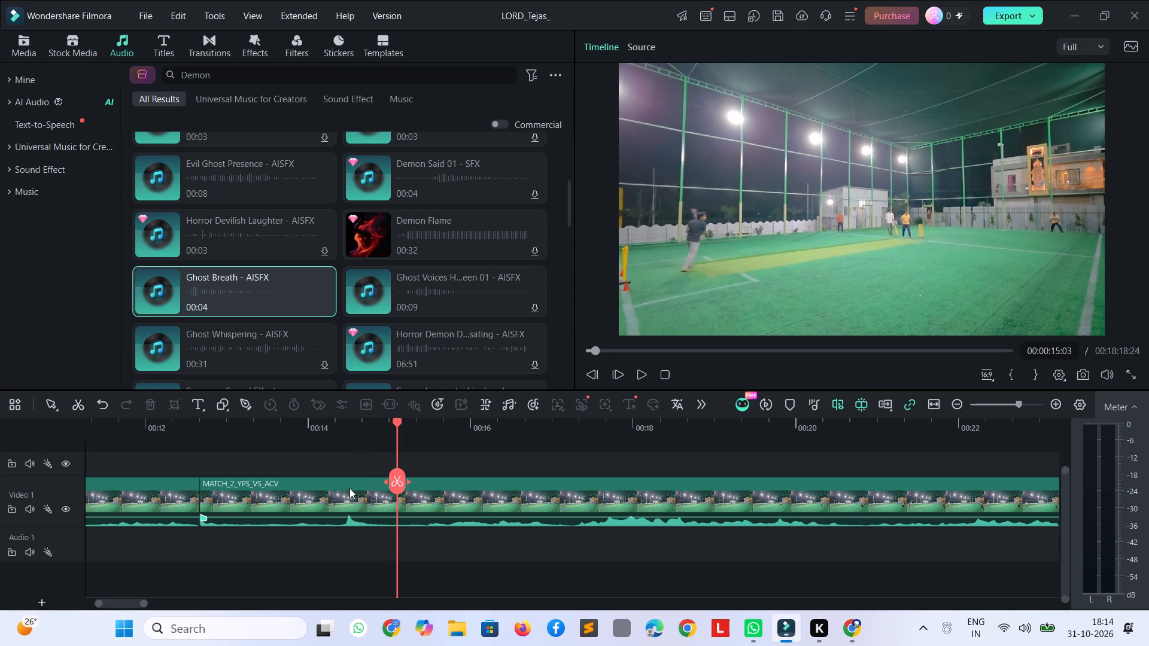
key(space)
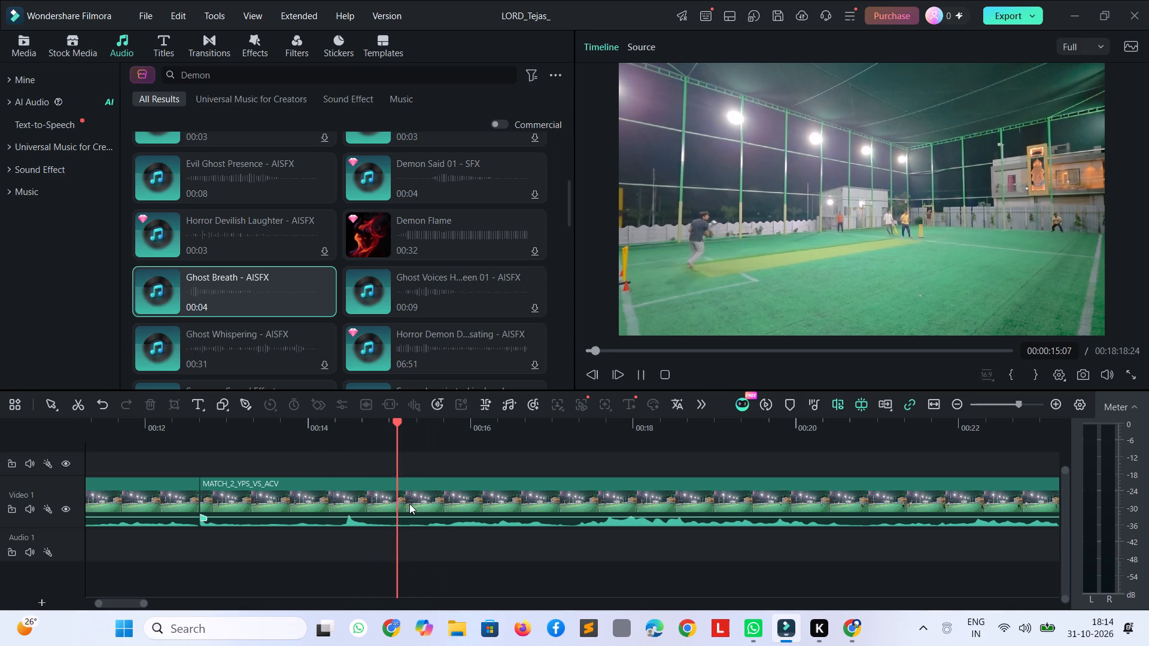
click(409, 504)
key(space)
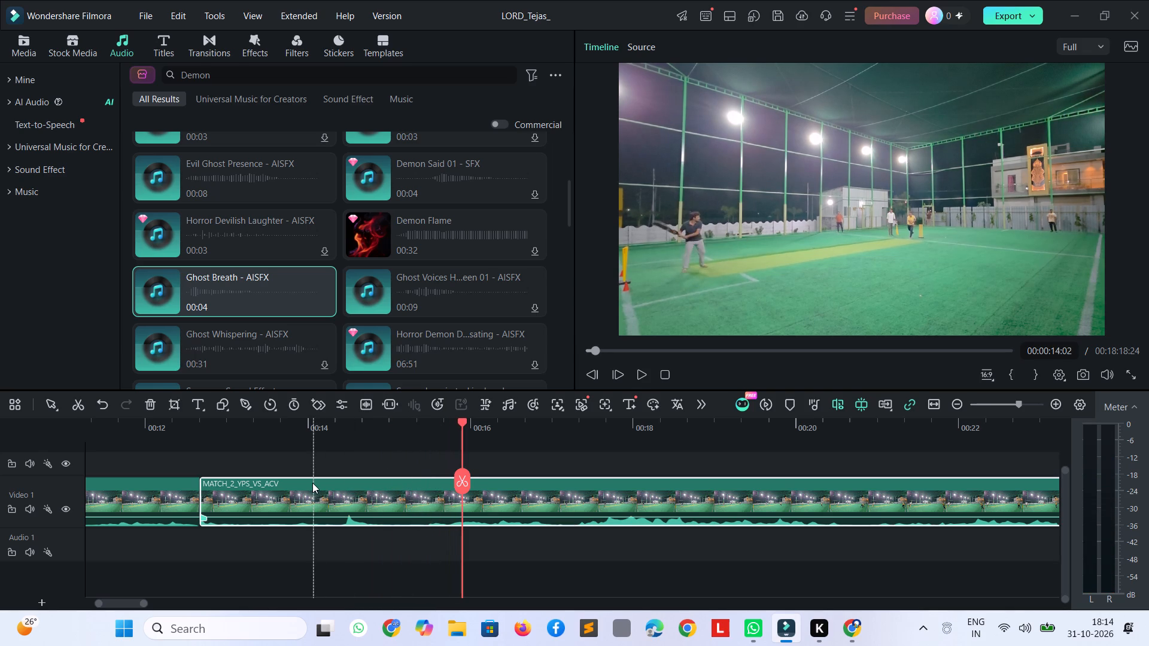
click(311, 406)
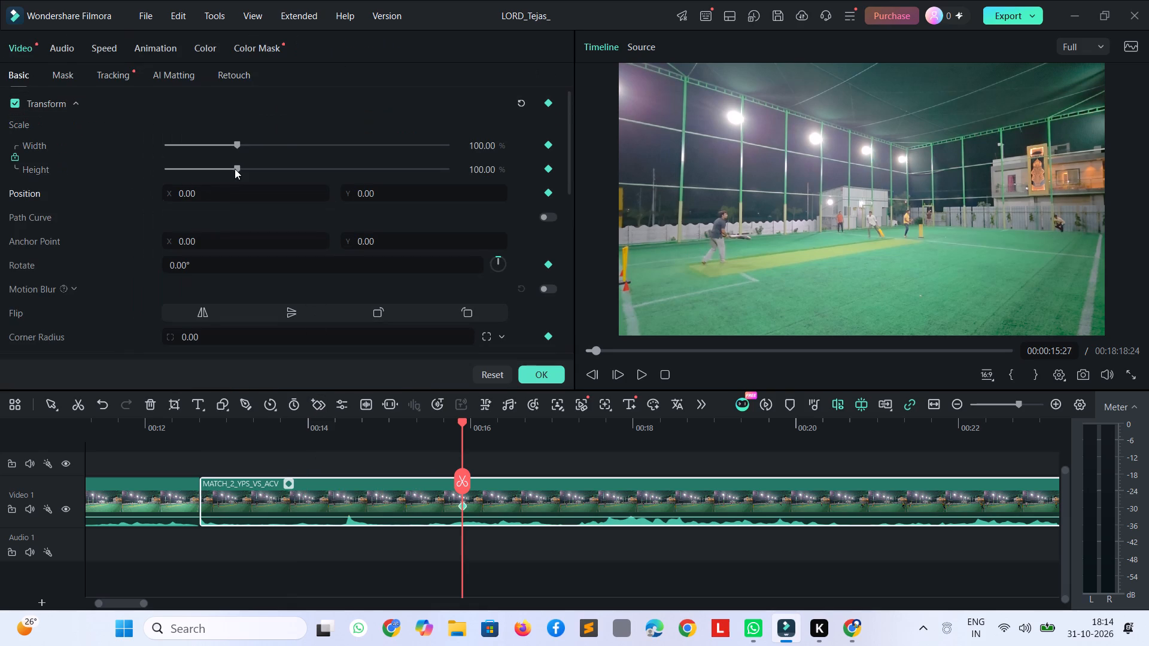
drag(236, 163, 257, 167)
drag(234, 165, 254, 171)
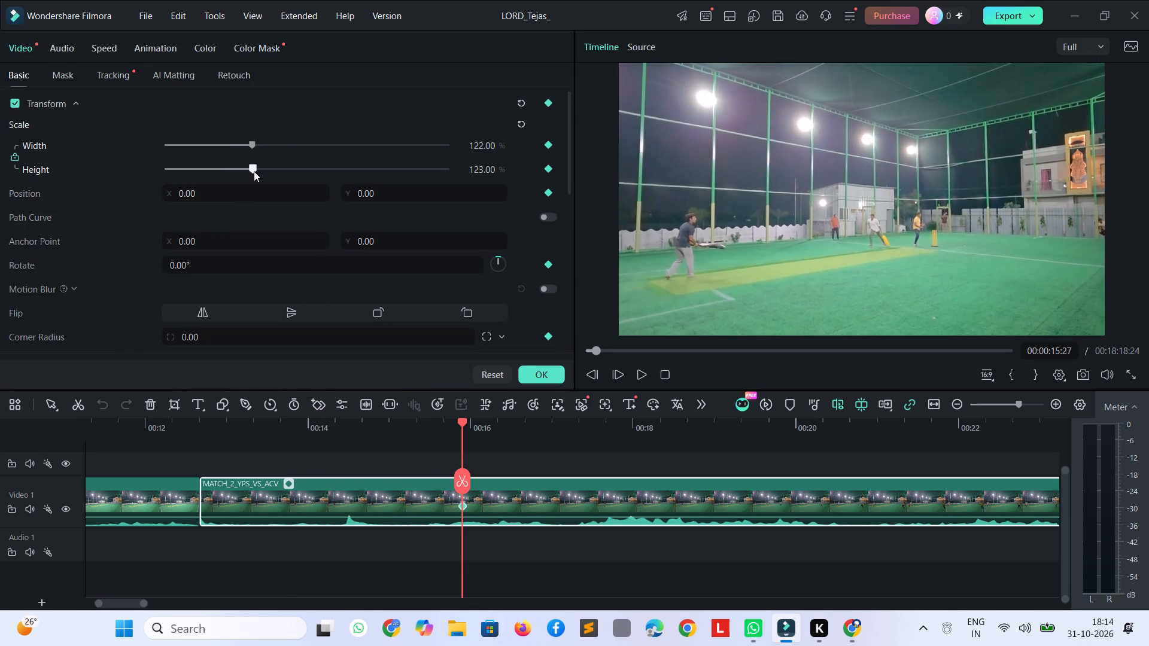
drag(254, 171, 291, 180)
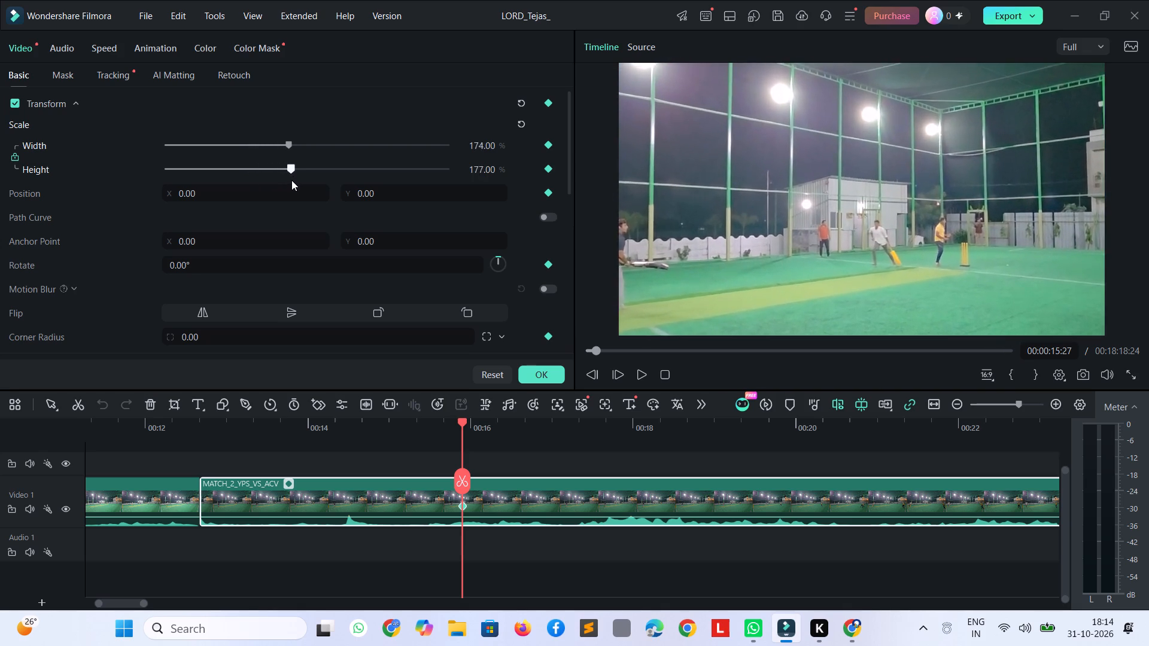
drag(291, 180, 357, 215)
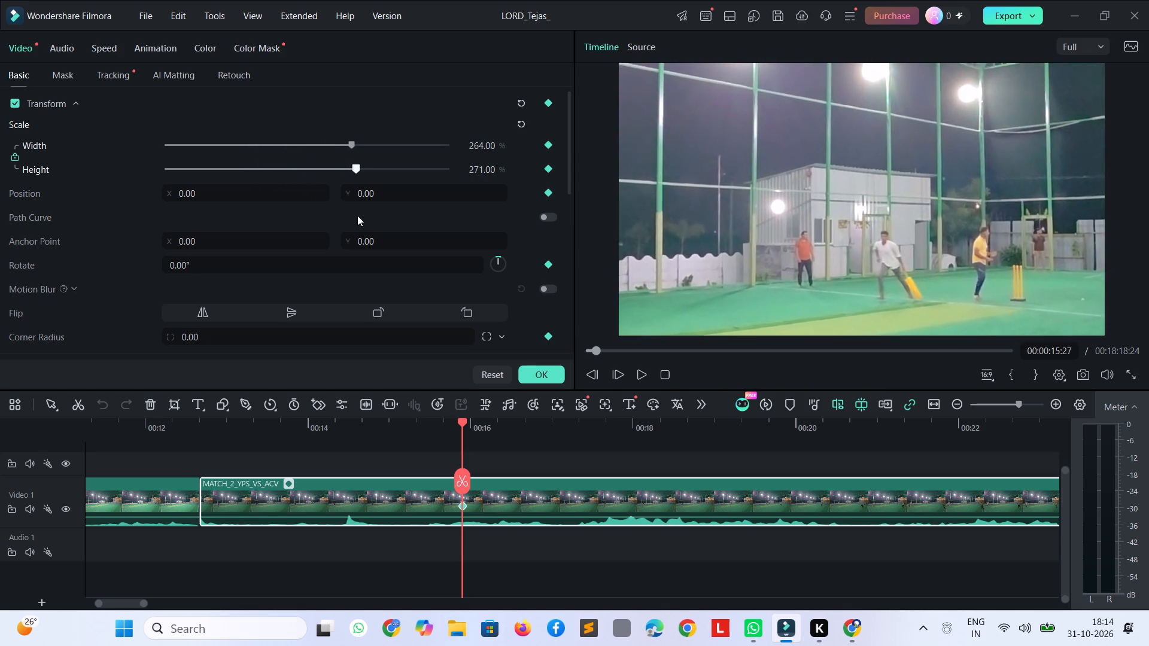
drag(357, 215, 363, 219)
drag(1028, 289, 931, 241)
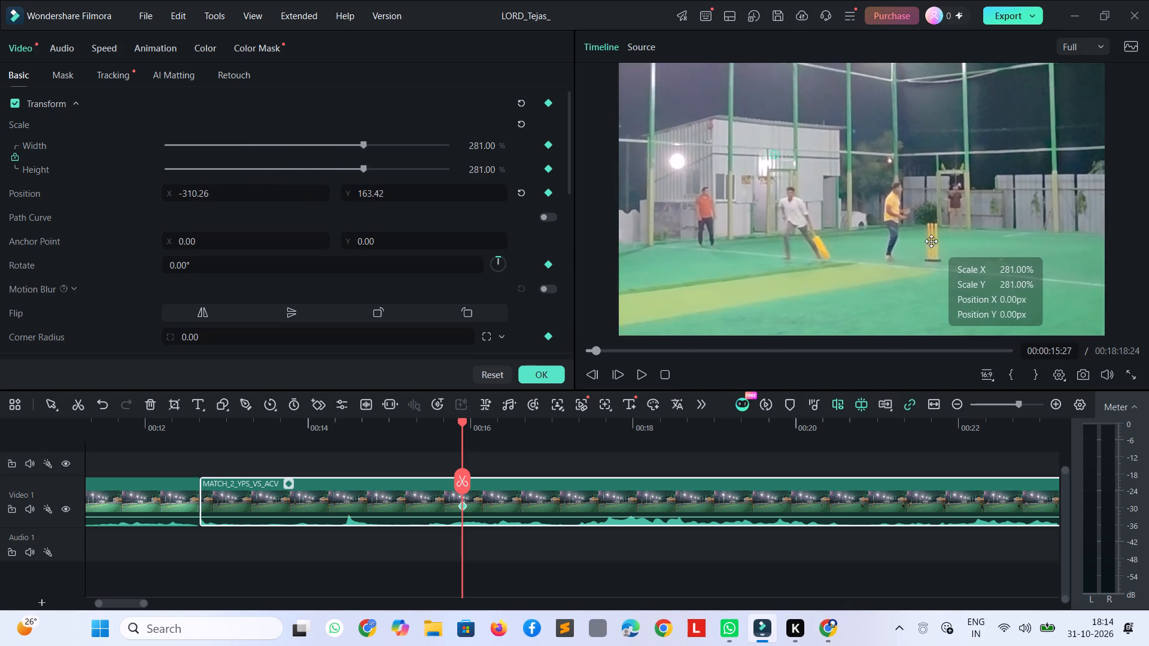
drag(931, 241, 914, 236)
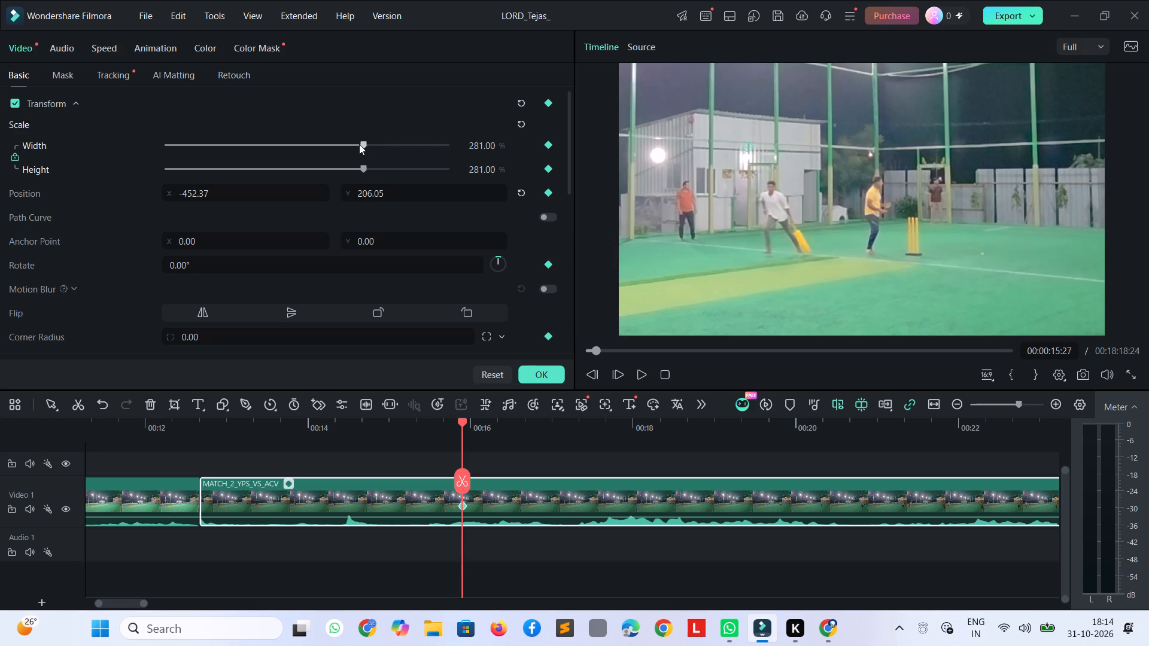
Add a scale keyframe at 00:00:18:06 that zooms the match clip out to 157%.
key(space)
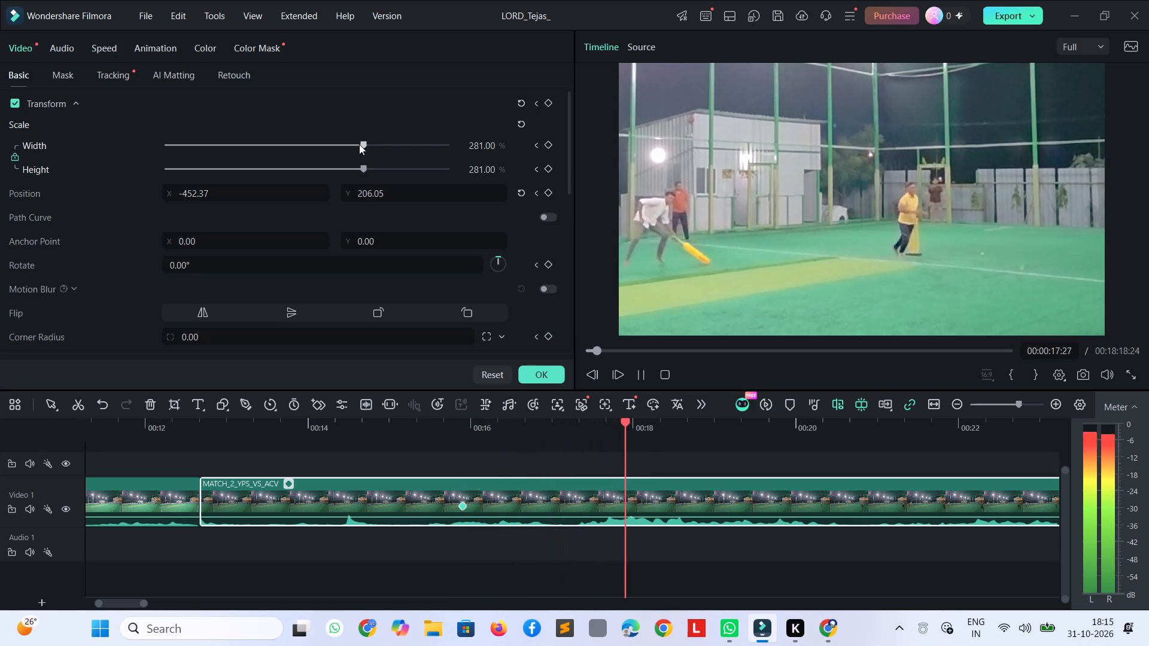
key(space)
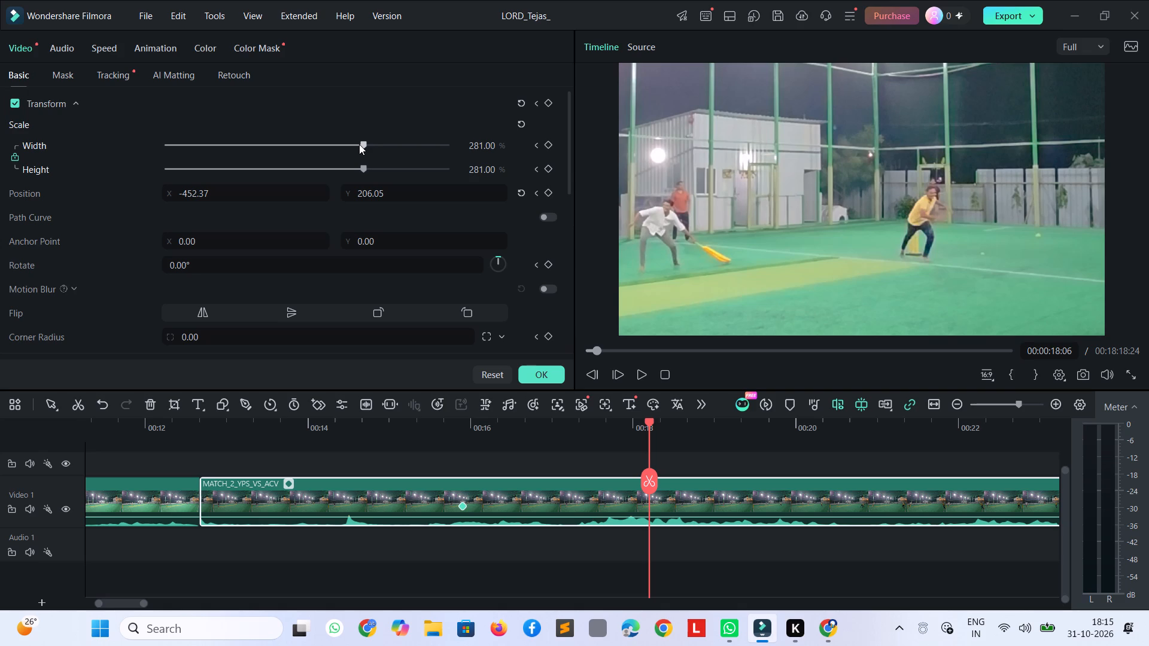
drag(364, 142, 363, 142)
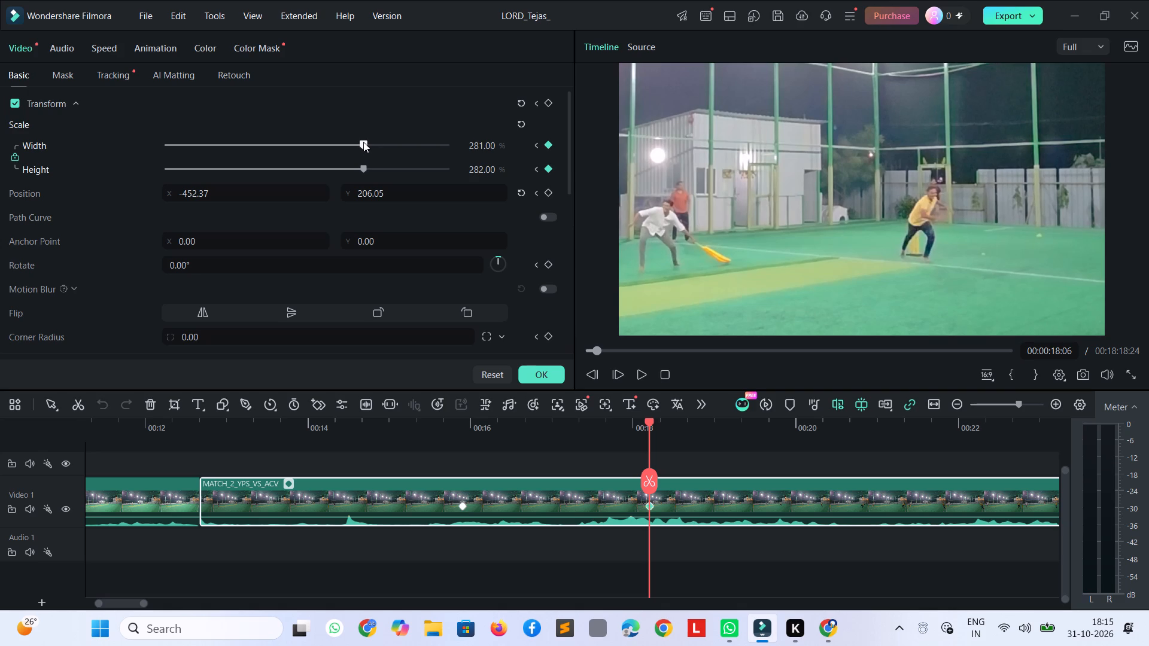
drag(363, 142, 287, 150)
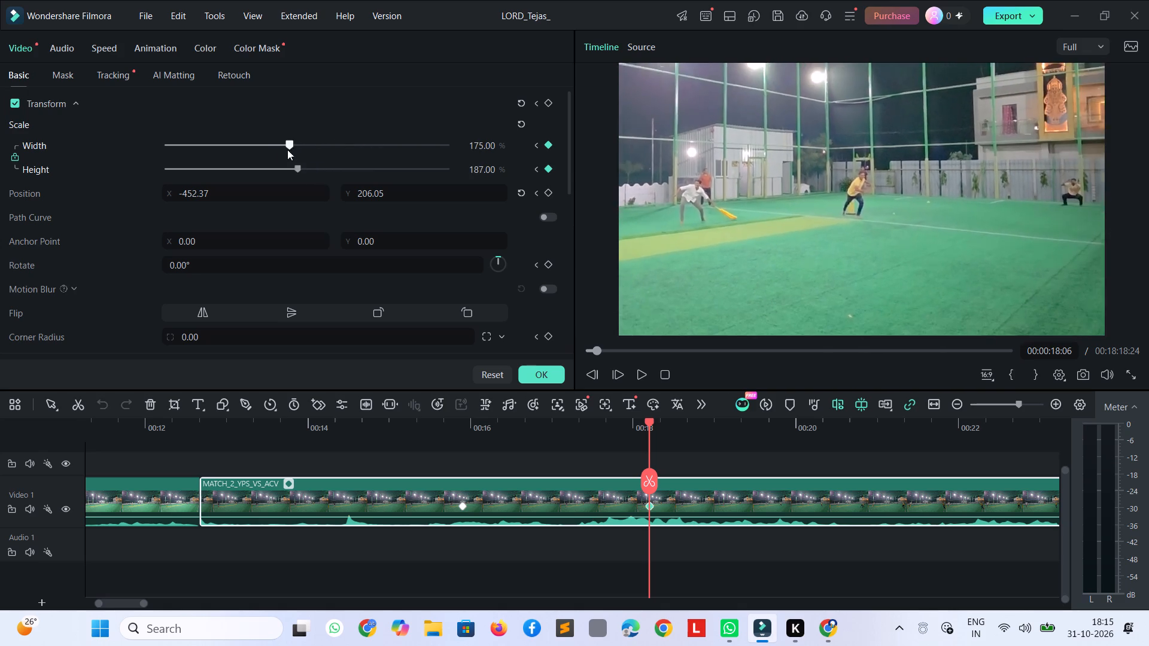
drag(287, 150, 276, 171)
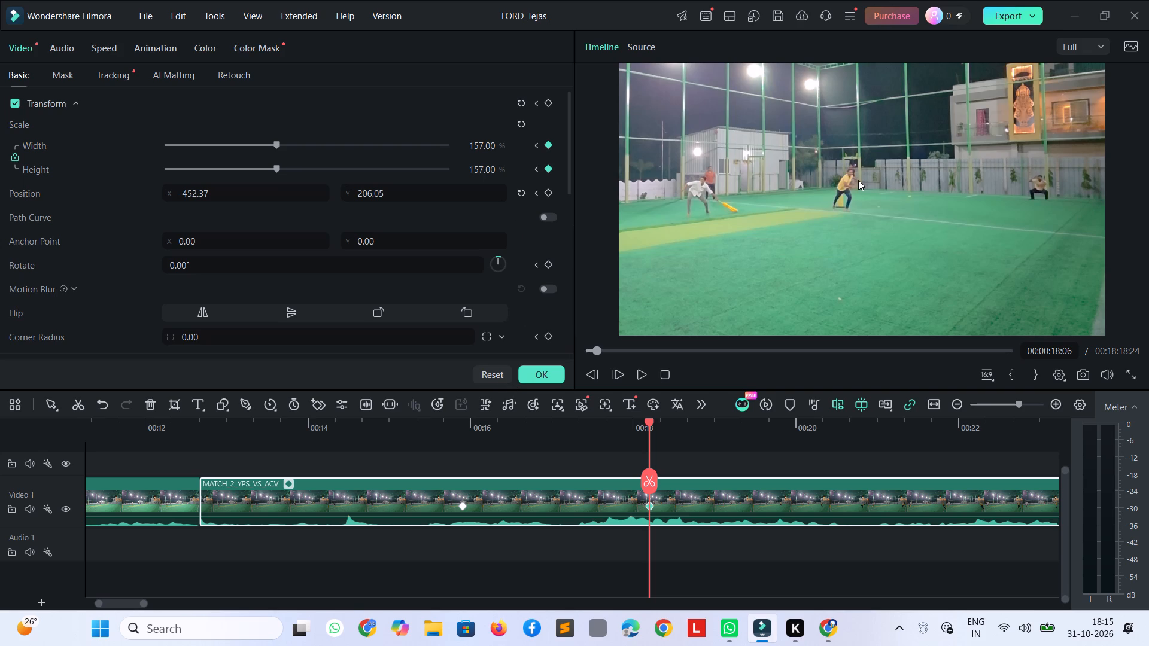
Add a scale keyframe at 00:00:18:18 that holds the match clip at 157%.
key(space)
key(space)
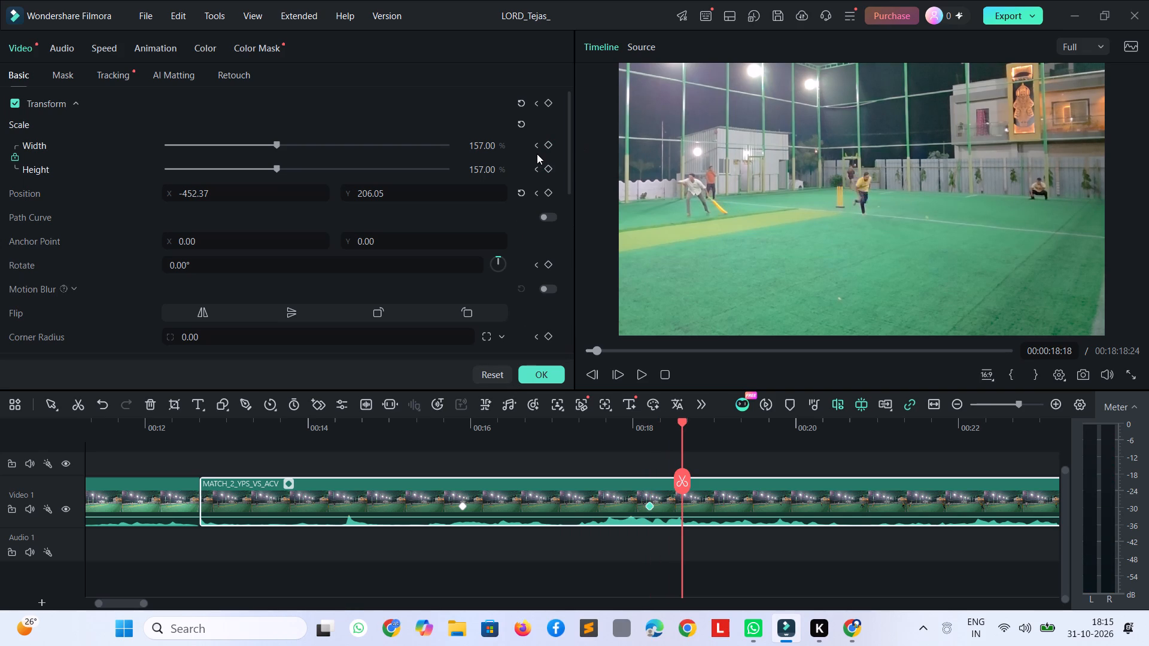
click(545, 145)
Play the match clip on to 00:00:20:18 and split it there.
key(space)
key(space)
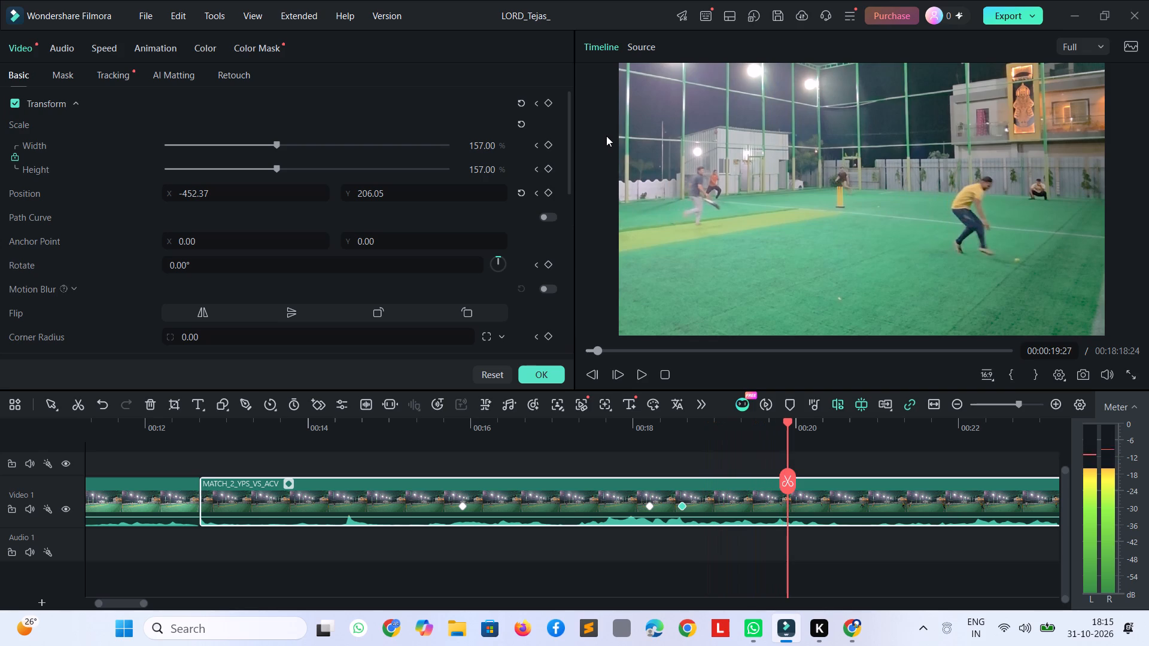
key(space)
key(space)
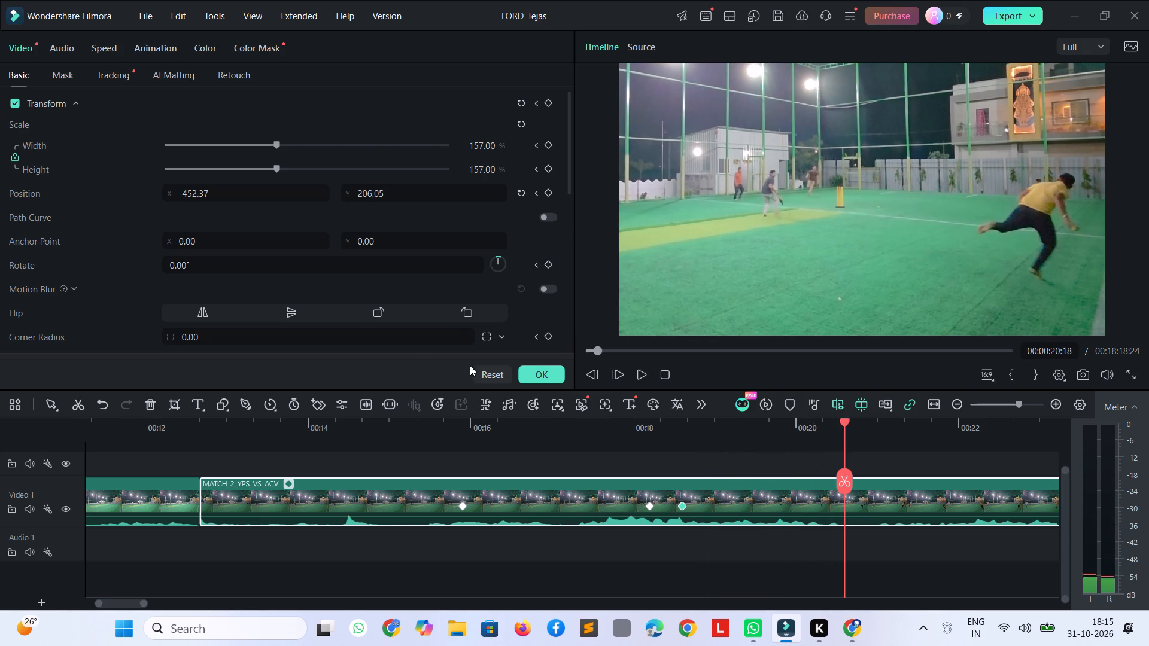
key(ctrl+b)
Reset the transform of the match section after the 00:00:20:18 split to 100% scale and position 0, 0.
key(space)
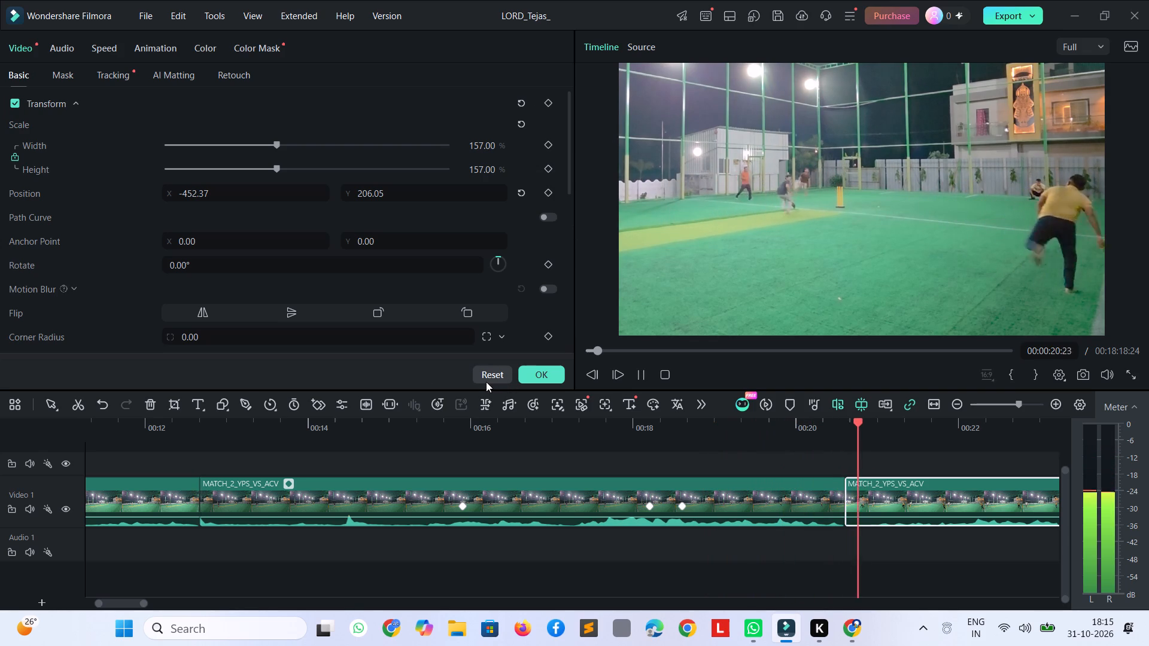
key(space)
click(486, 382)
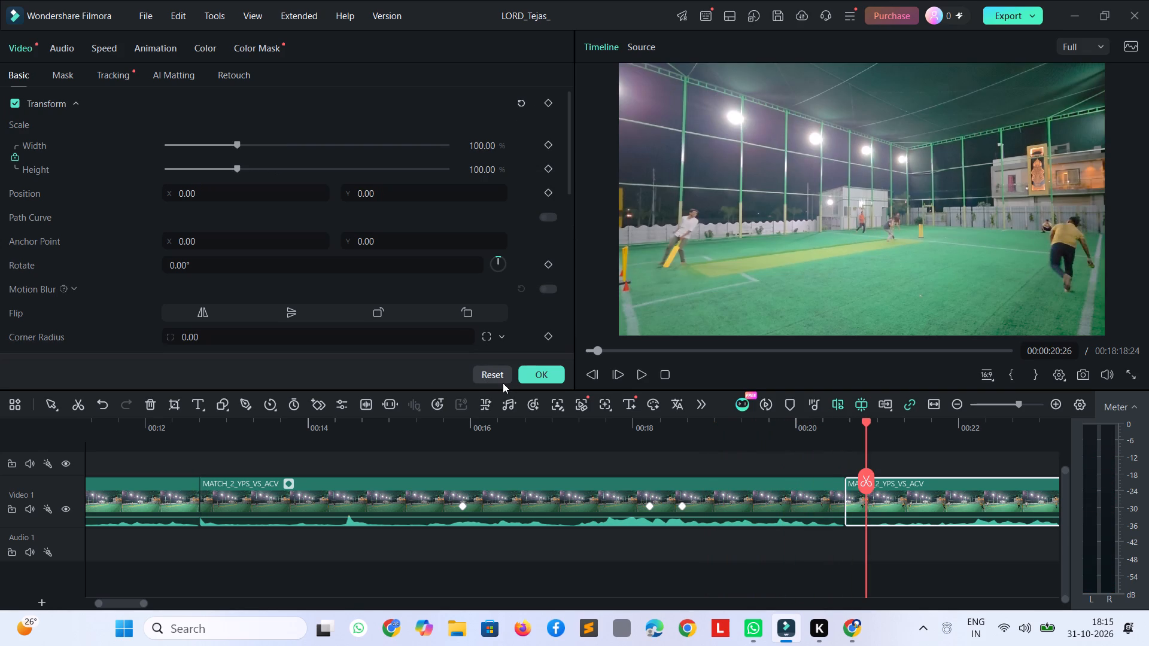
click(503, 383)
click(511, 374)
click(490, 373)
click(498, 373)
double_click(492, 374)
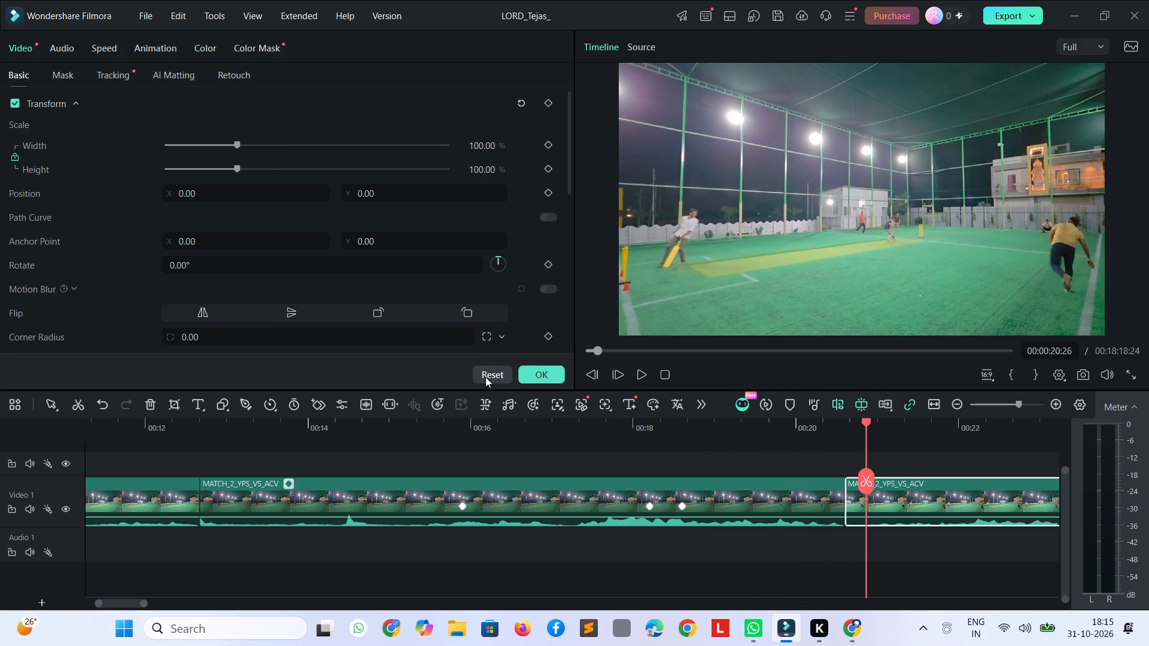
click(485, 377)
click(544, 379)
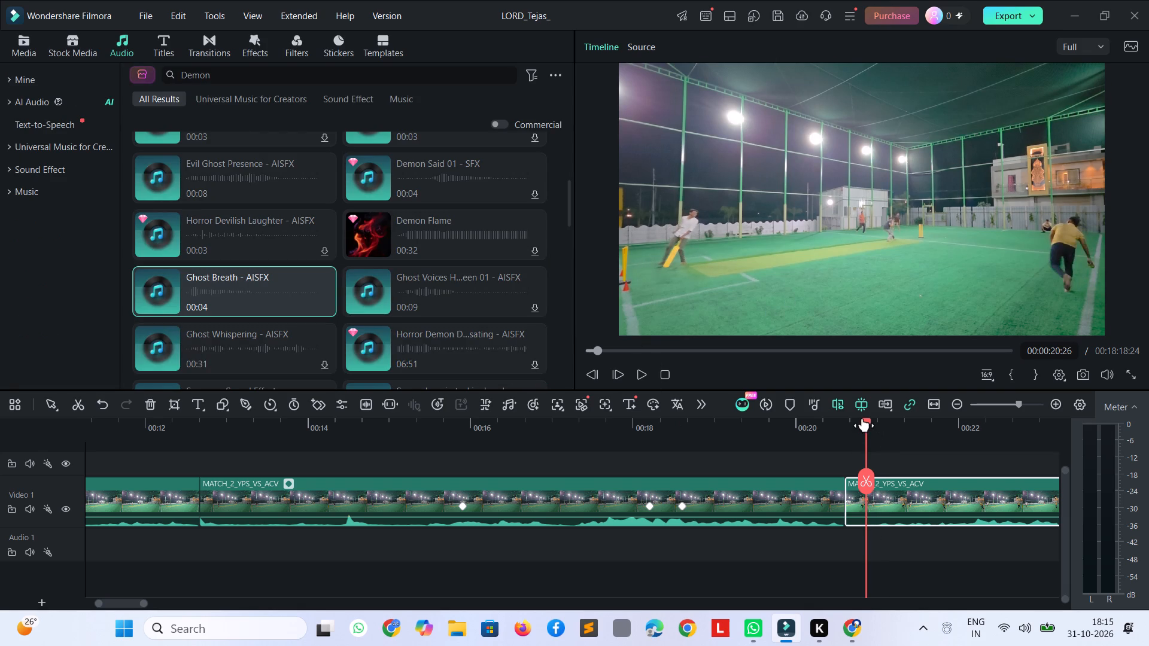
Play back the delivery after the 00:00:12:20 cut to check the keyframed zoom-in and zoom-out.
drag(862, 418, 435, 487)
key(space)
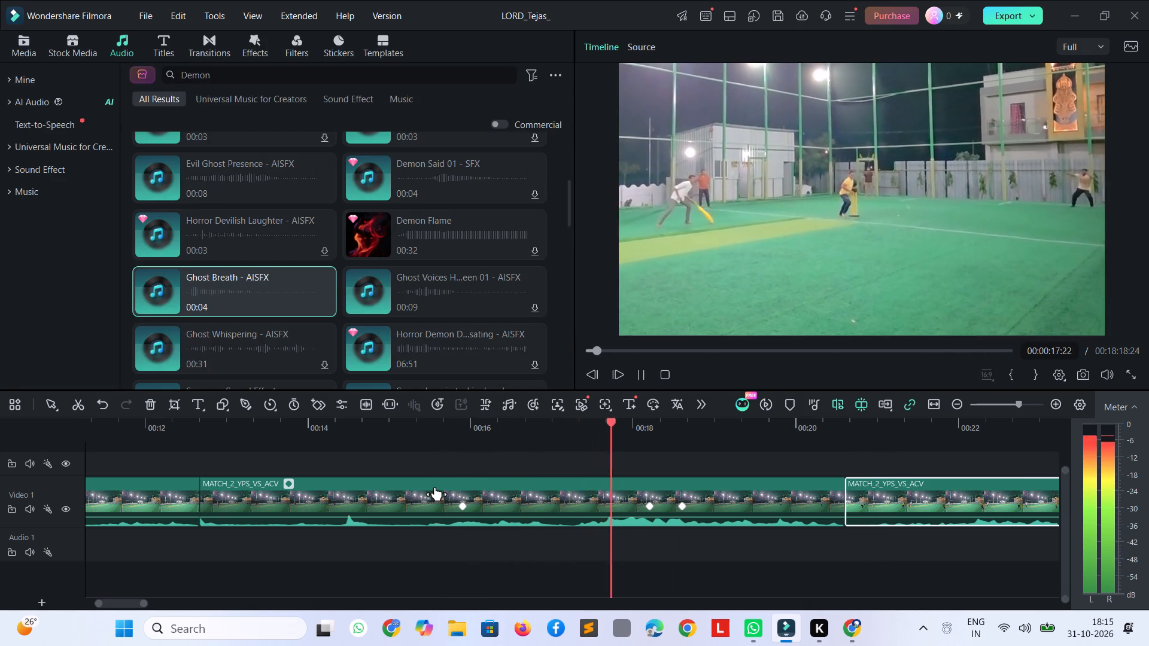
key(space)
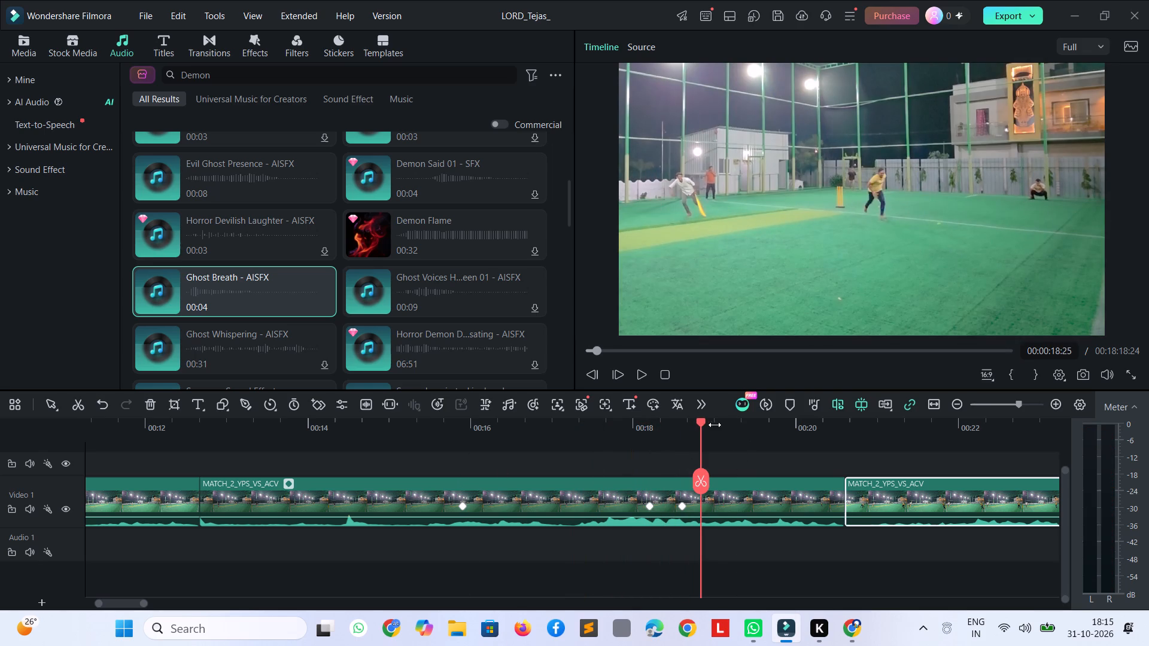
drag(701, 426, 191, 470)
key(space)
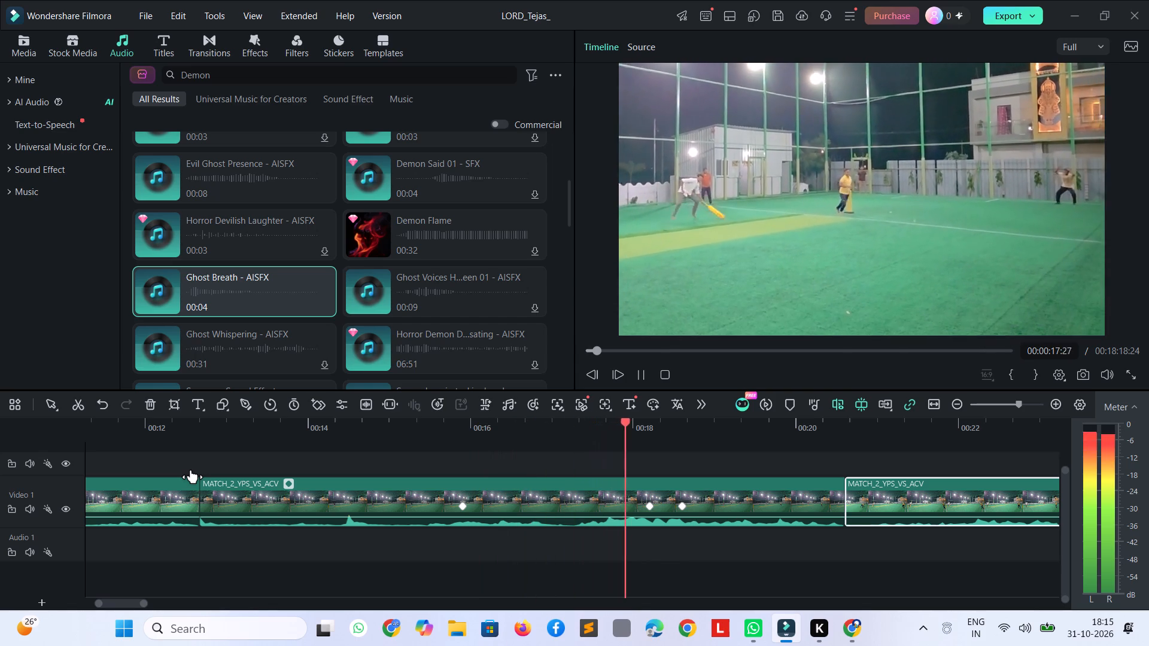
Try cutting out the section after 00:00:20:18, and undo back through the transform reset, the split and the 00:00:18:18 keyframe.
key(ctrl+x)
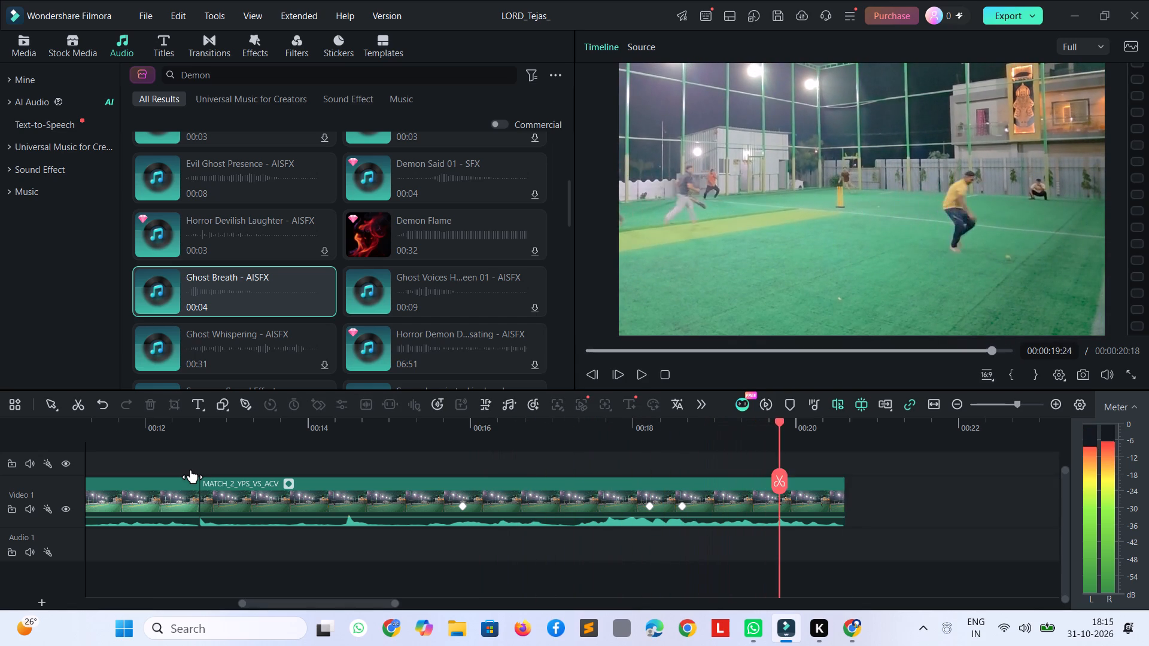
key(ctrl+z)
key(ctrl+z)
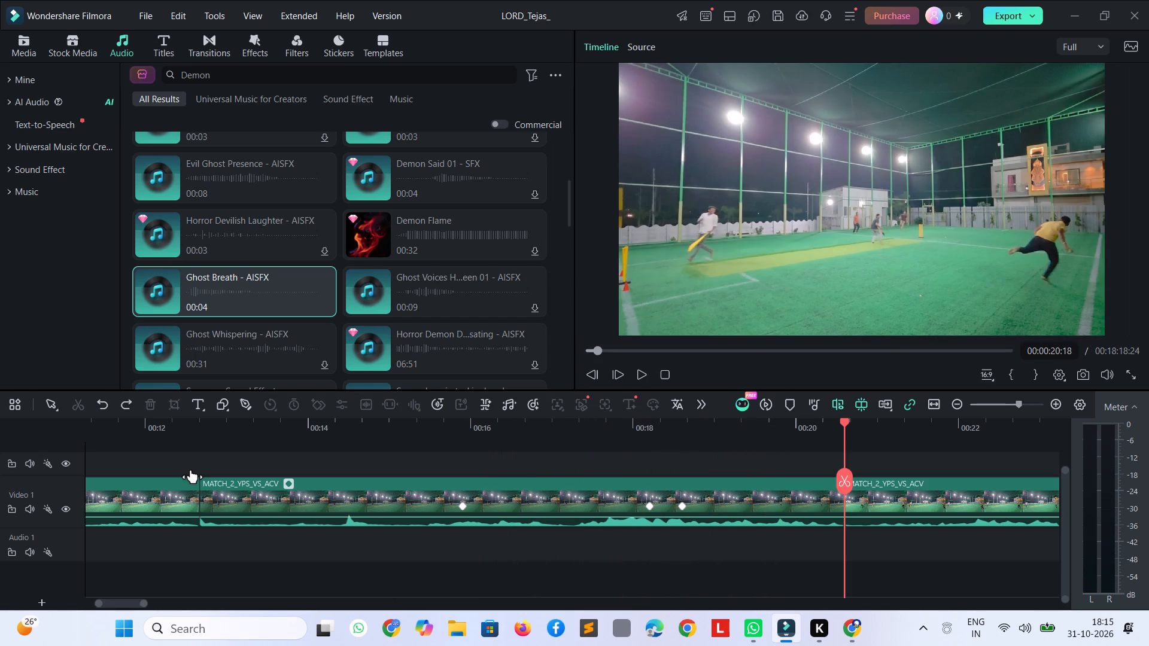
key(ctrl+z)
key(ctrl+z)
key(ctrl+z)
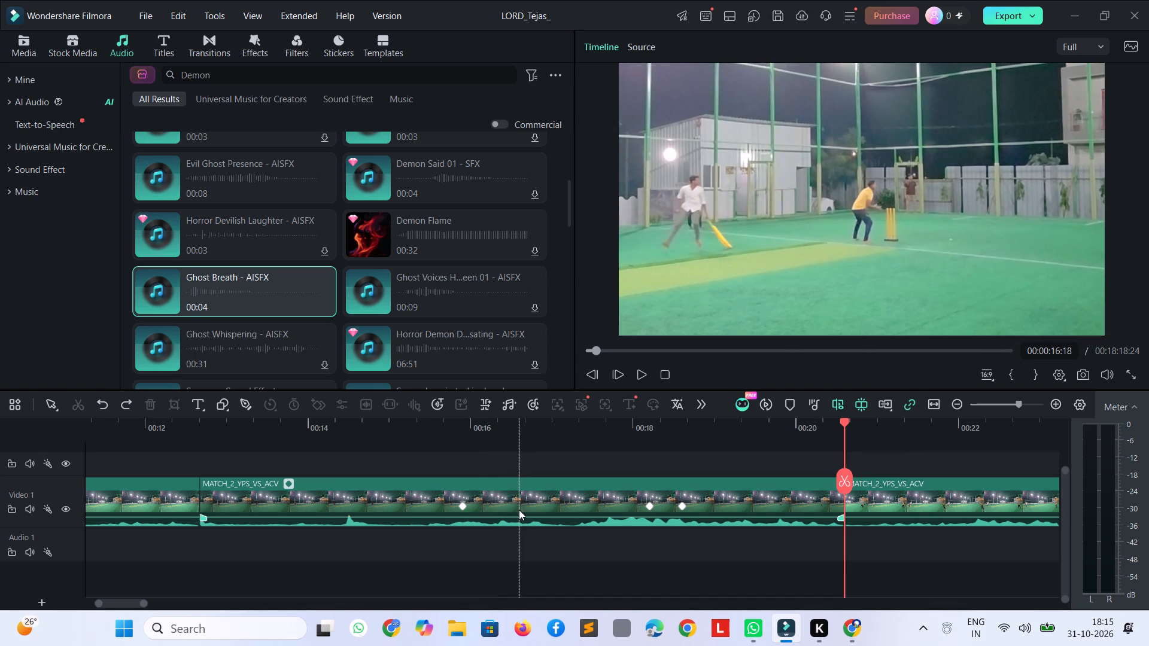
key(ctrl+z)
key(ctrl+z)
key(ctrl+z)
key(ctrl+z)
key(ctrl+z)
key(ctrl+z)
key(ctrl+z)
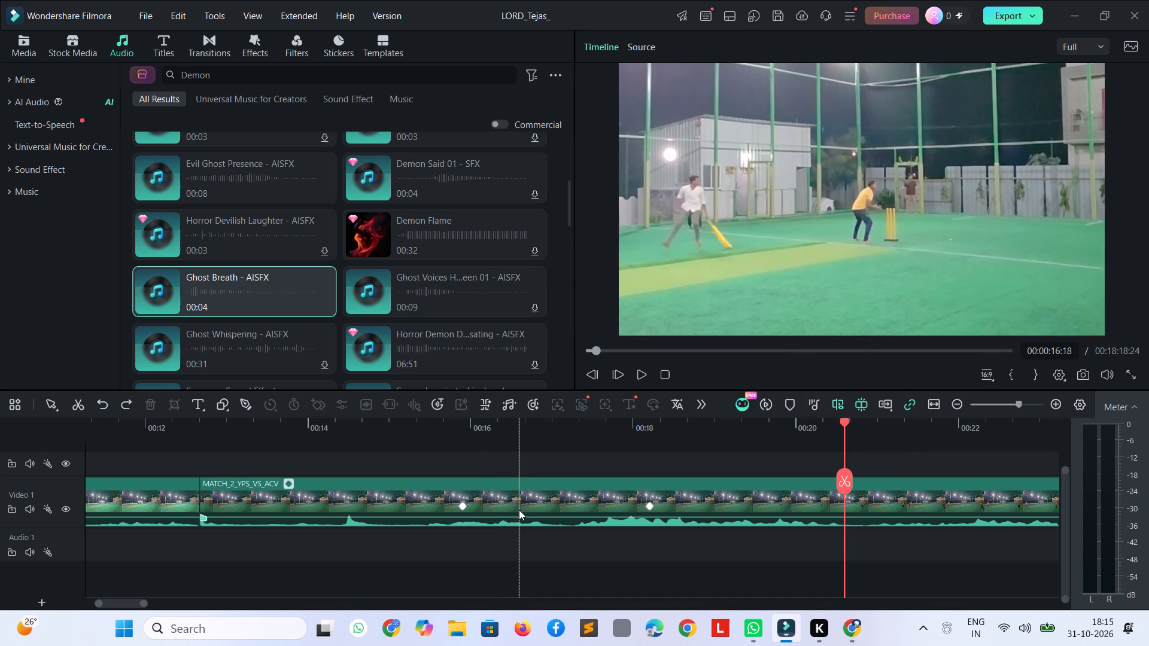
Undo the match clip's zoom keyframes at 00:00:18:06 and 00:00:15:27, and play the delivery unzoomed.
key(ctrl+z)
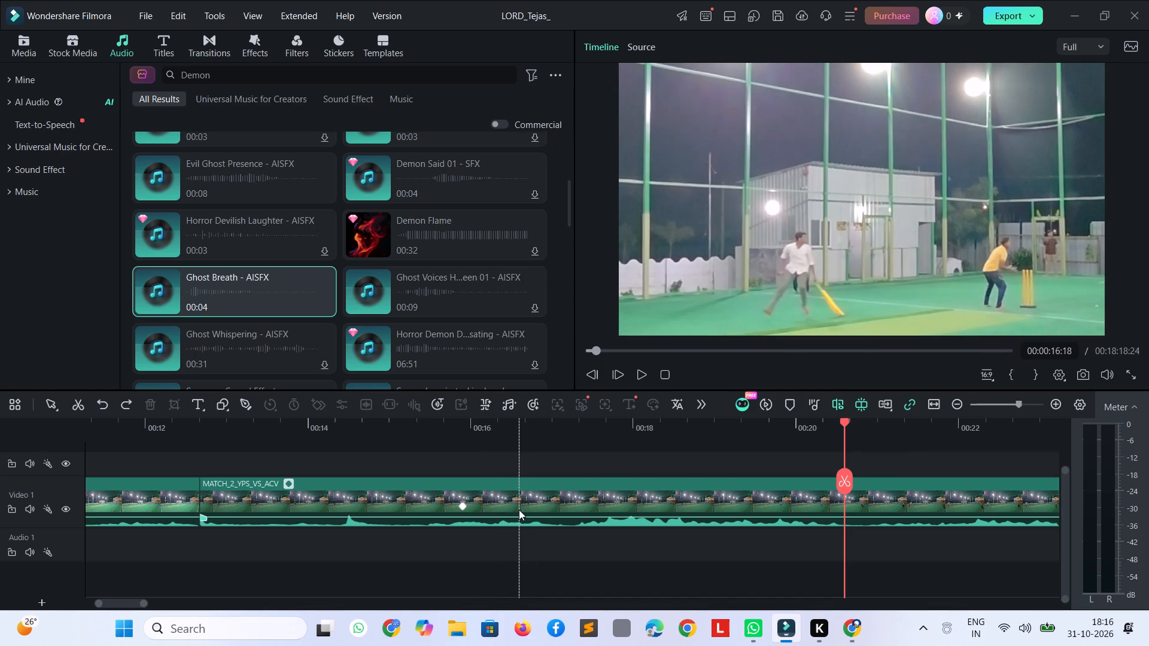
key(space)
key(space)
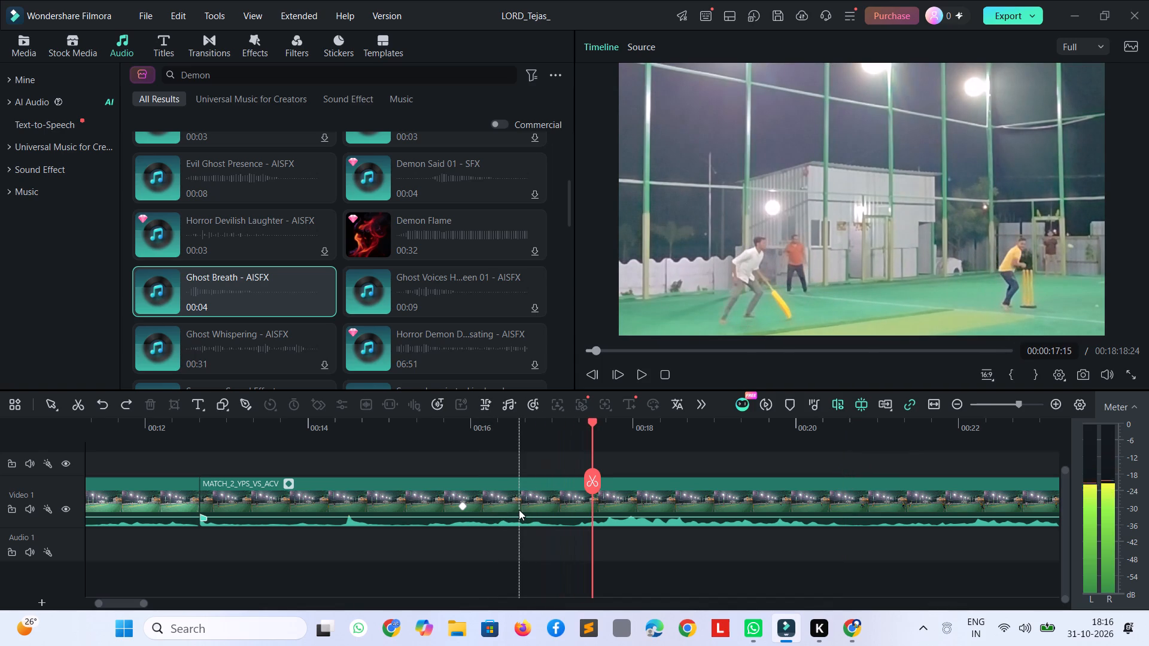
key(ctrl+z)
key(ctrl+z)
key(space)
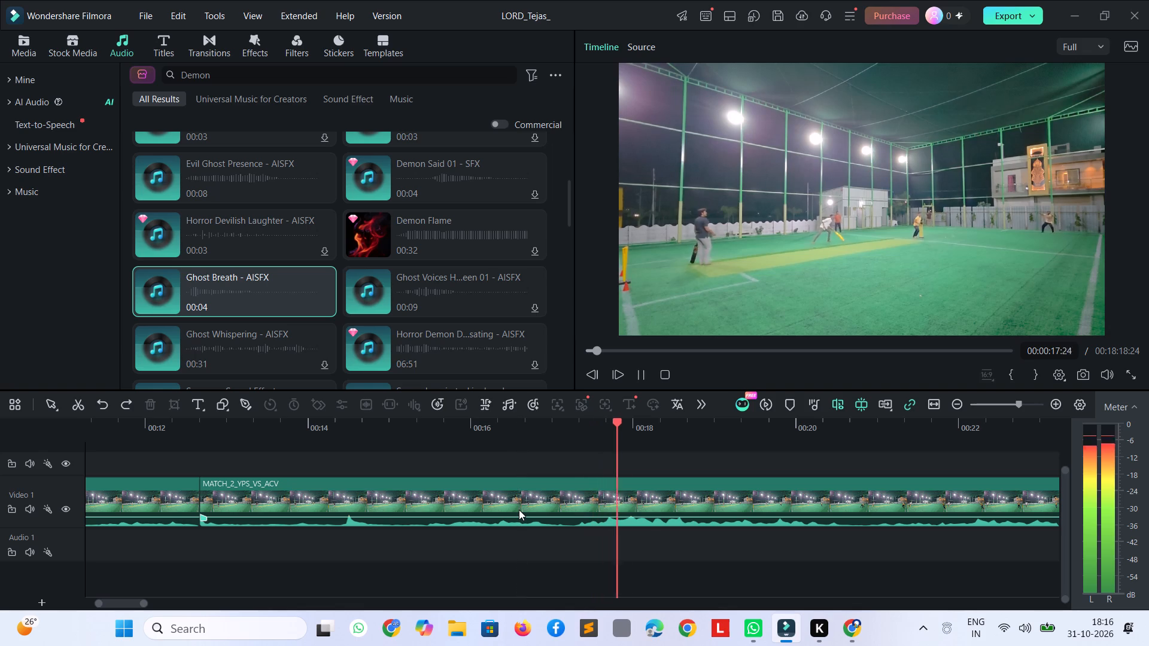
key(space)
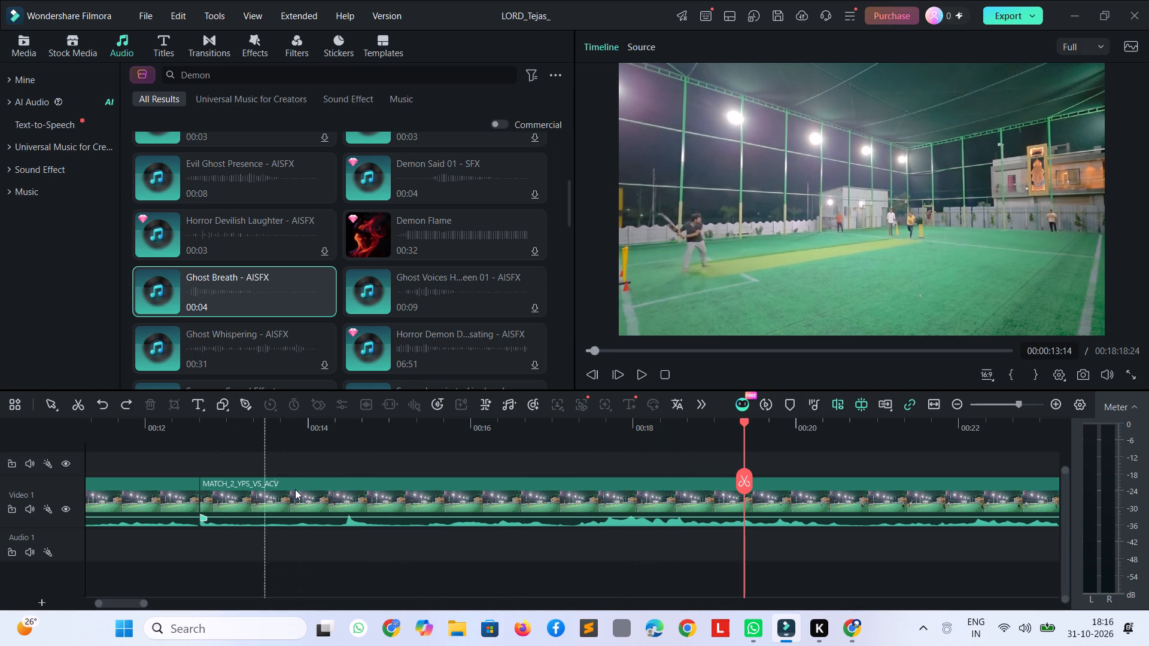
Preview the Ghost Breath, Ghost Voices and Ghost Whispering sound effects from the Demon search results.
click(162, 283)
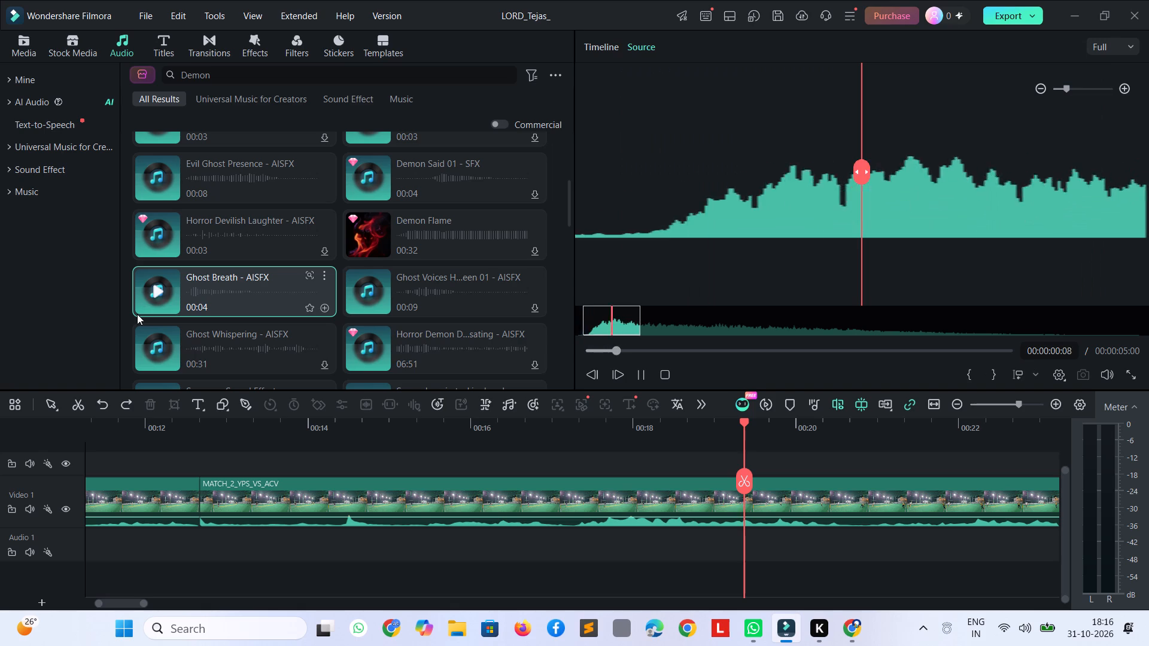
click(372, 292)
click(372, 292)
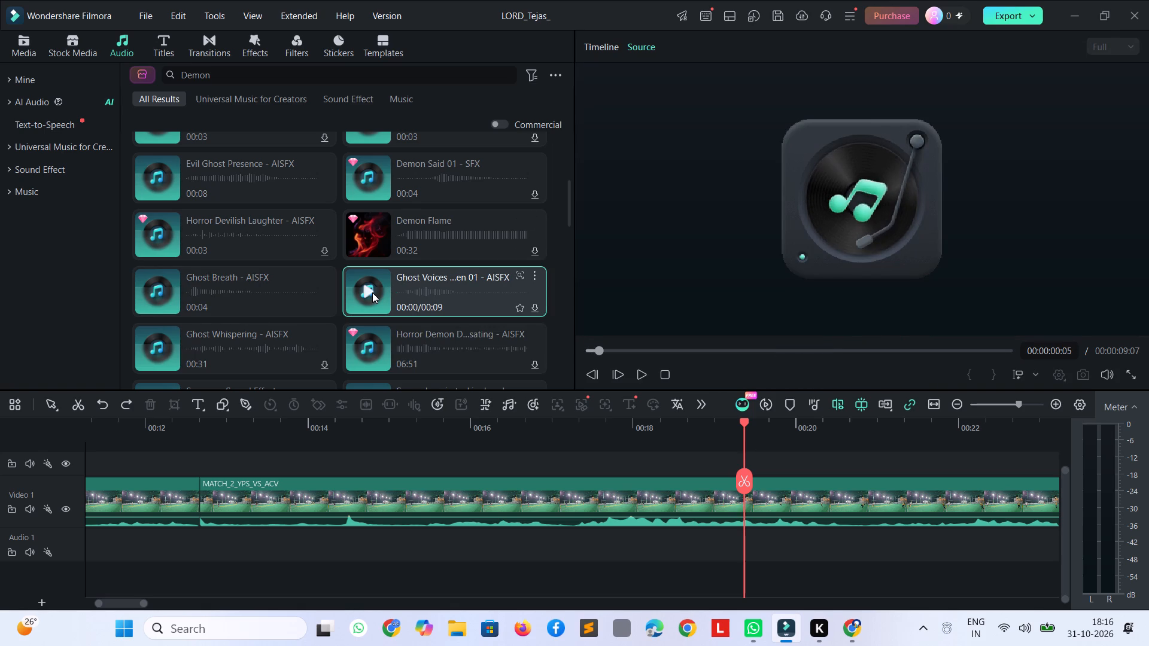
click(372, 292)
click(837, 498)
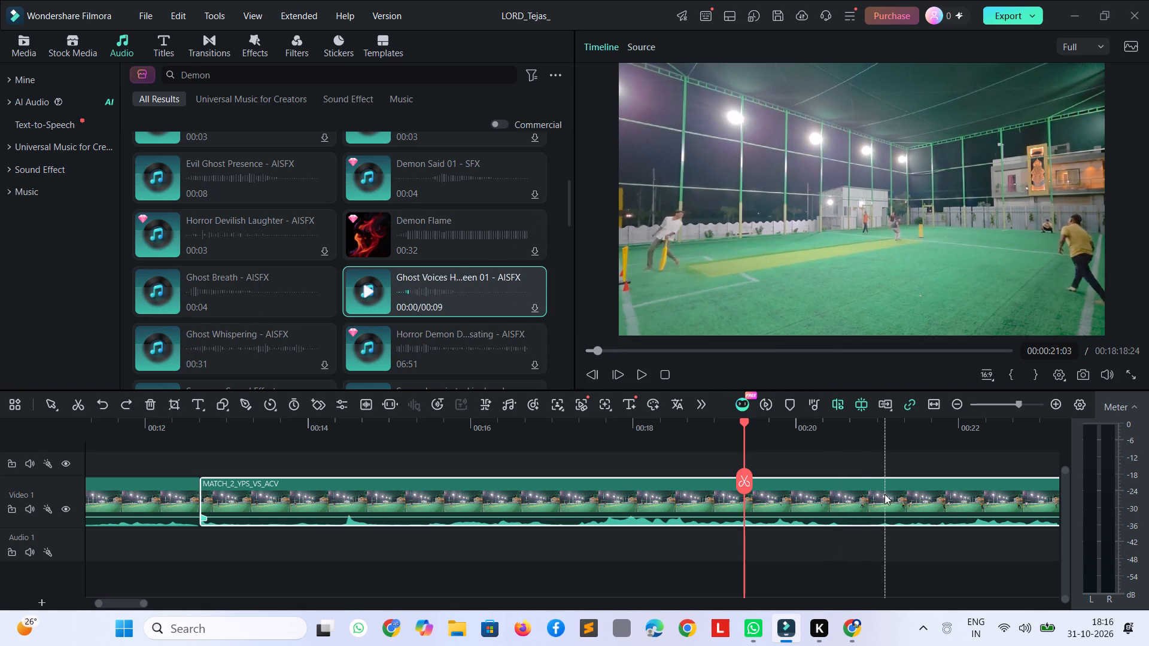
click(161, 350)
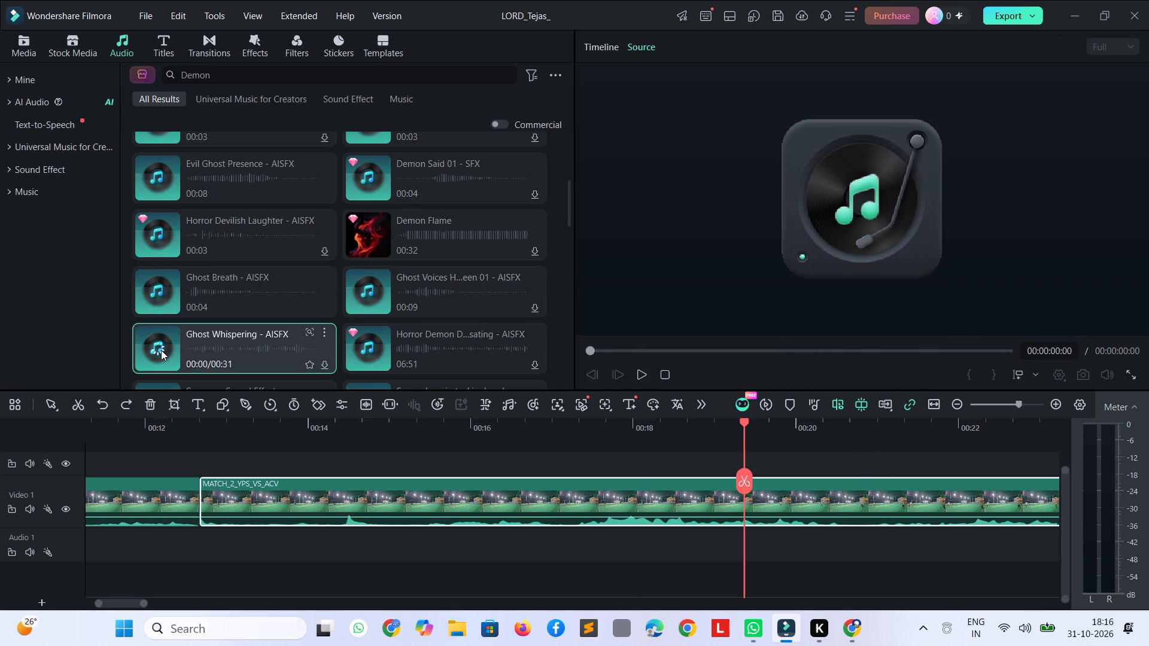
drag(161, 350, 186, 363)
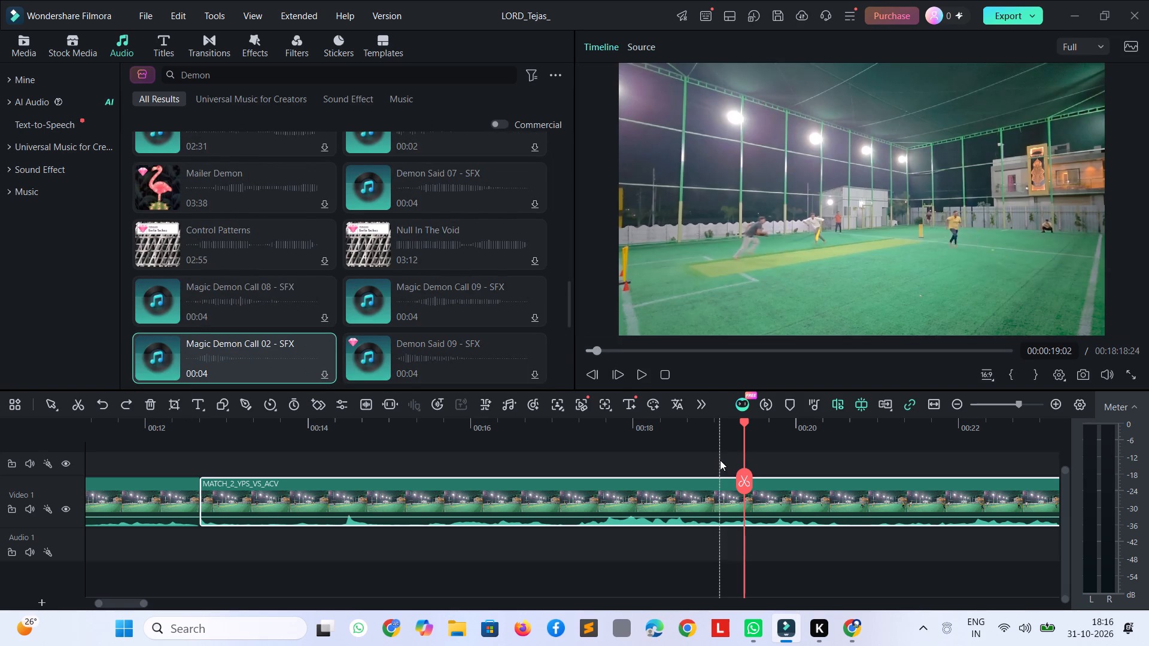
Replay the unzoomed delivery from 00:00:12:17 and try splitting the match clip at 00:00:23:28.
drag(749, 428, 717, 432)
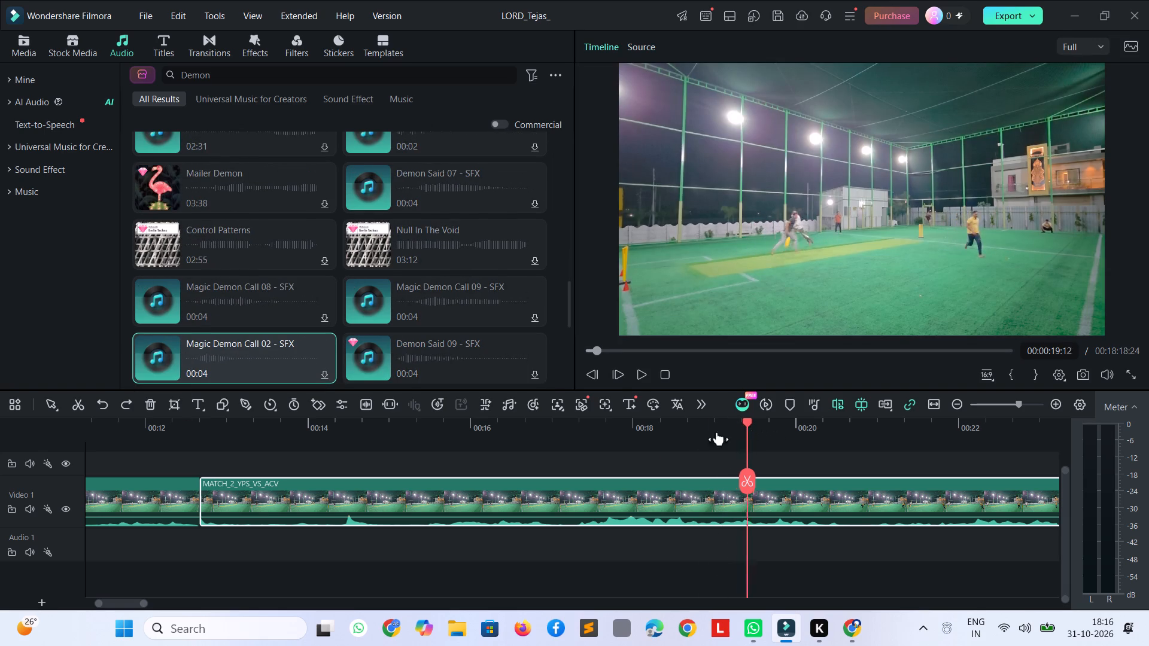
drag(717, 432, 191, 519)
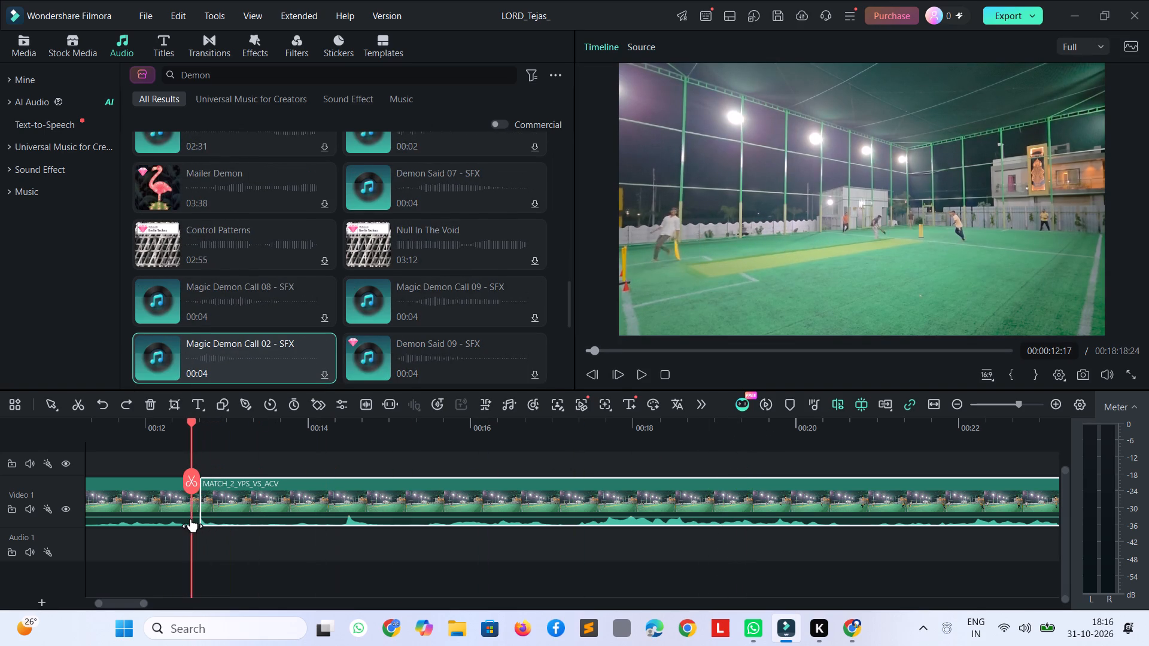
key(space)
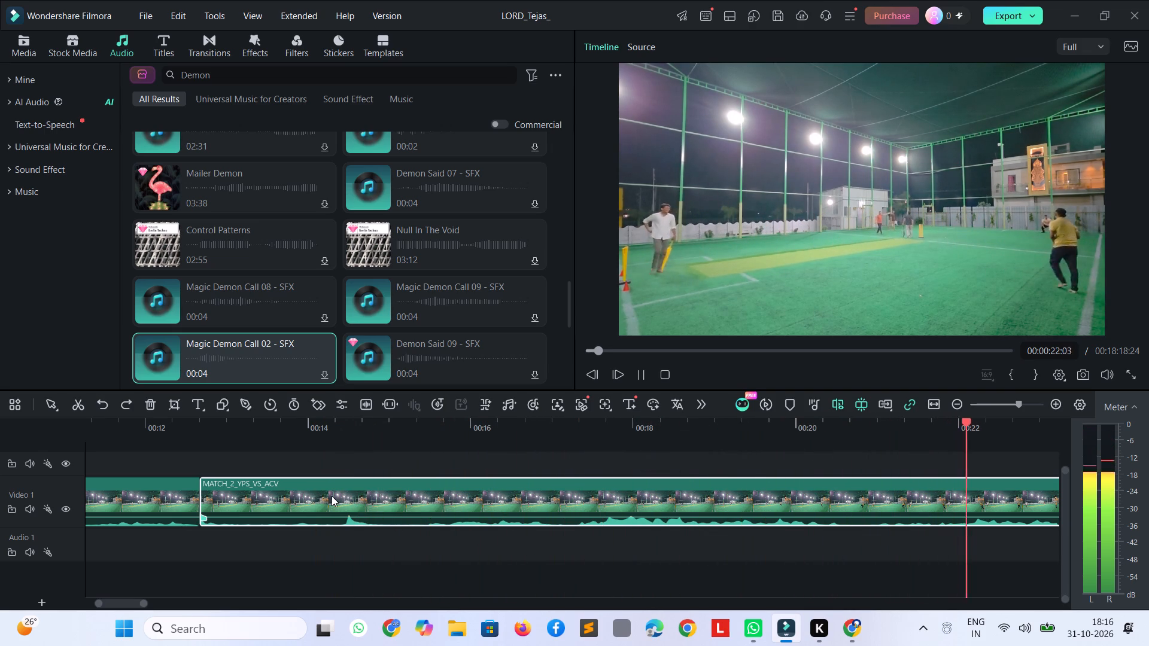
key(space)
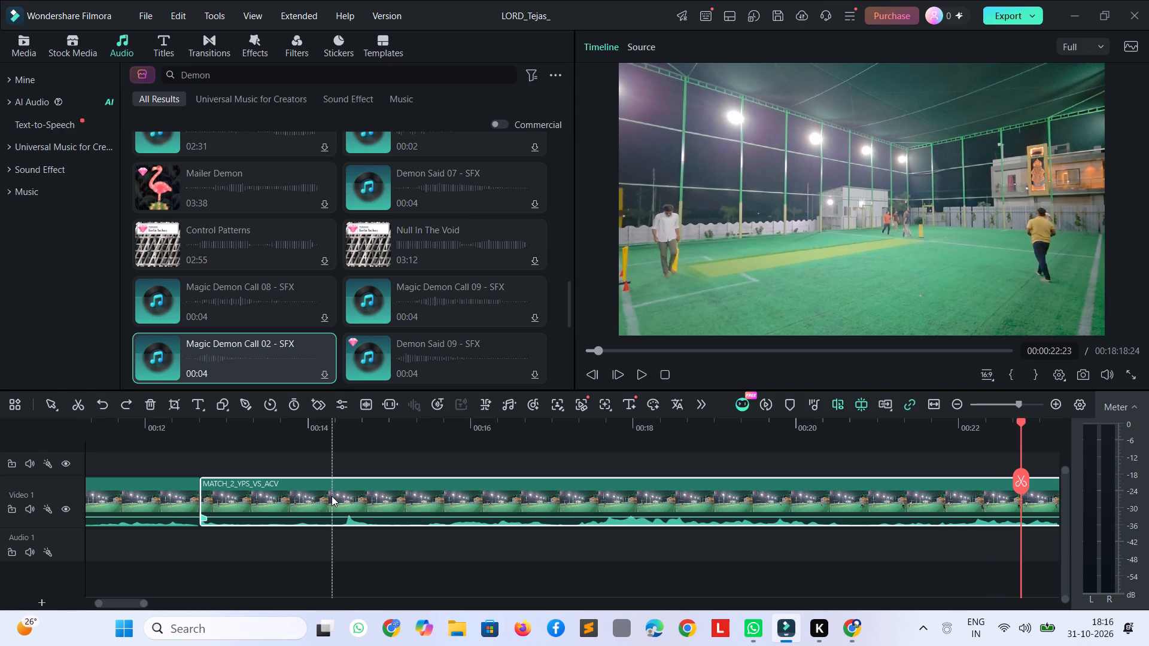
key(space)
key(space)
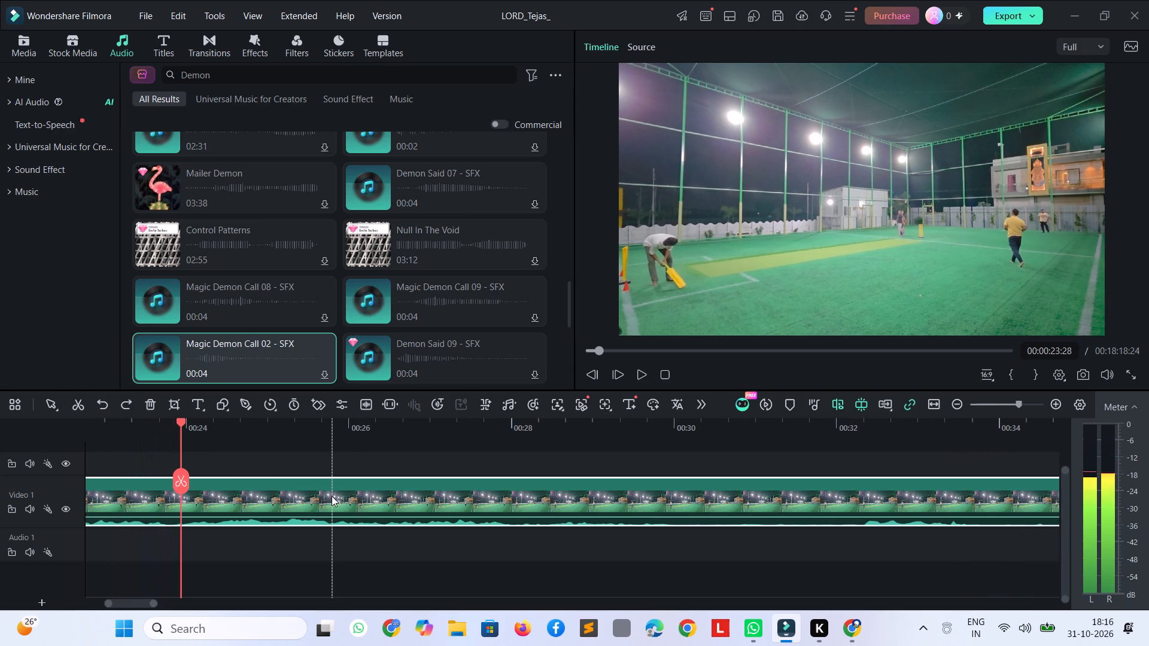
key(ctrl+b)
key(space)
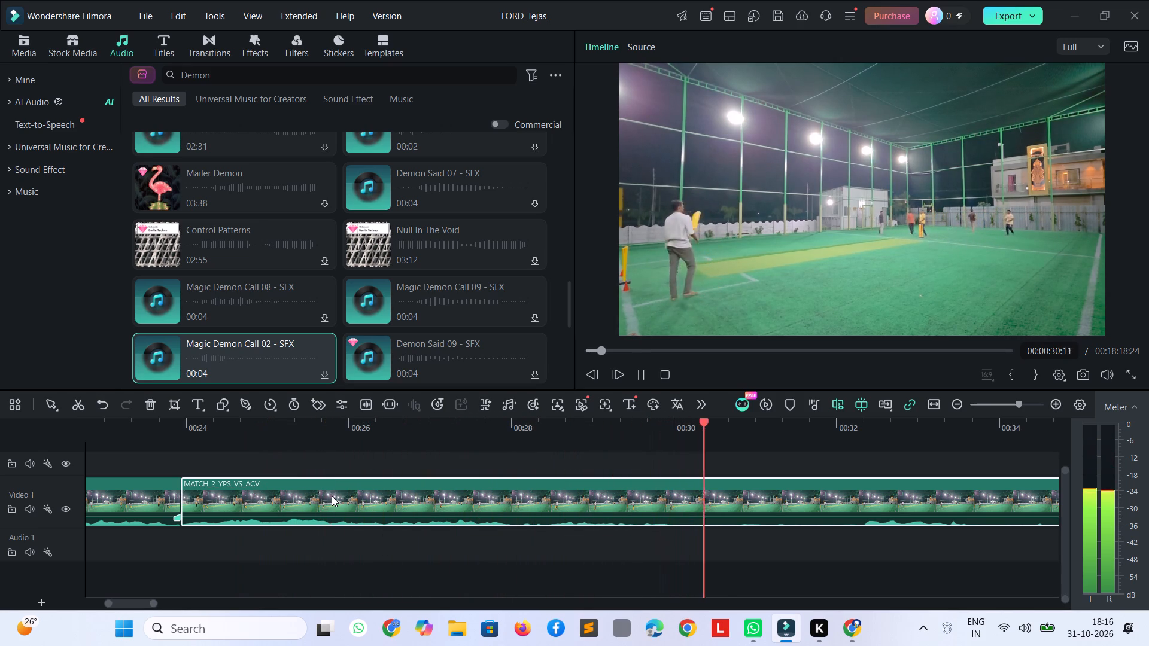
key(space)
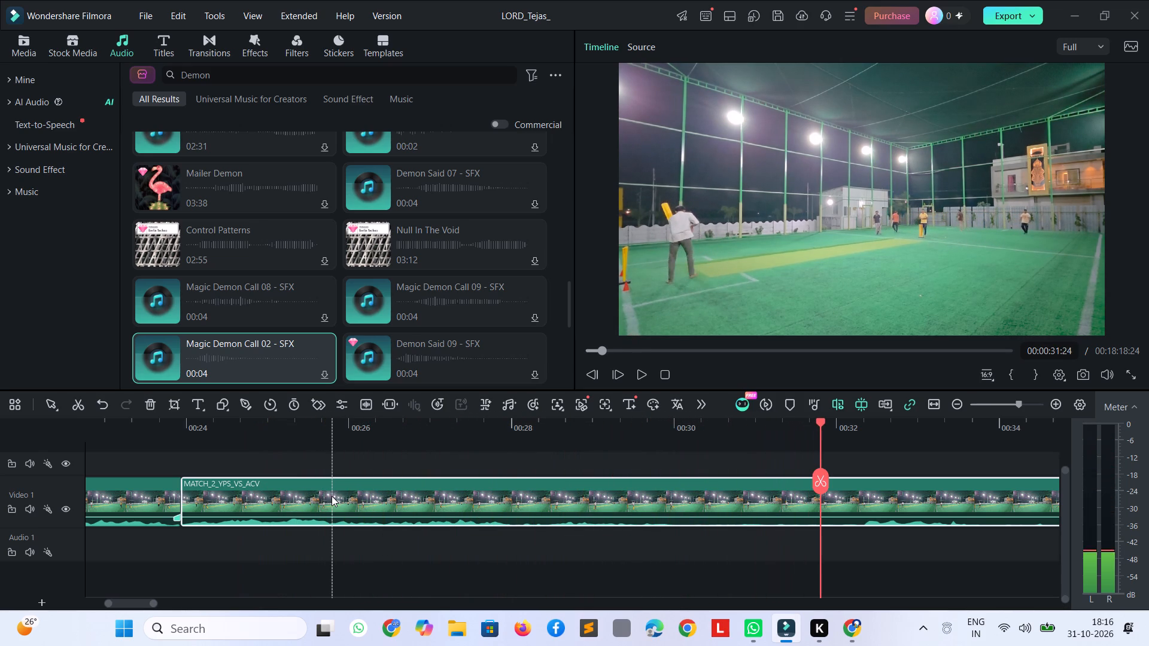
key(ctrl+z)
Play on past the end of the delivery and split the match clip at 00:00:26:23.
key(space)
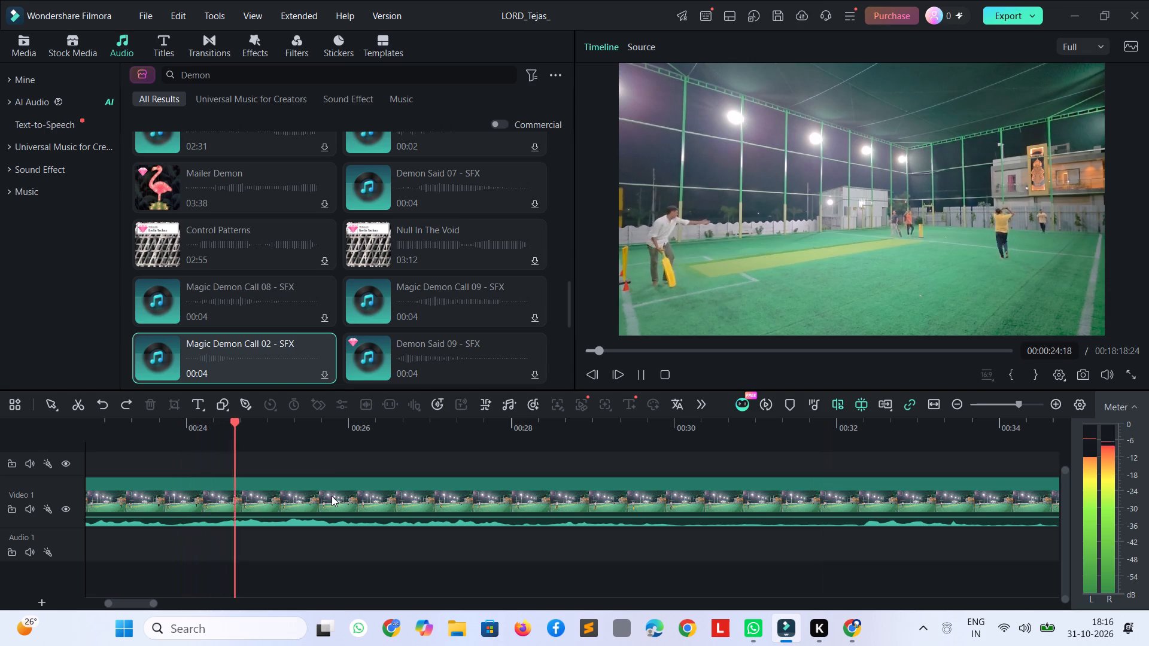
key(space)
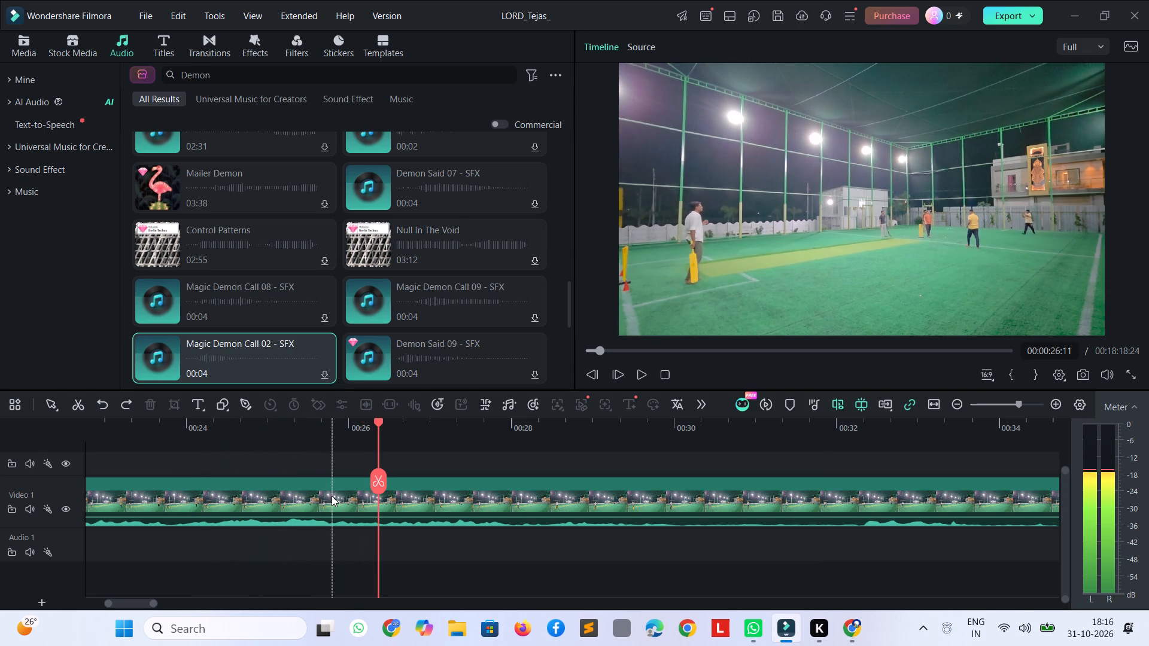
key(space)
key(space)
key(ctrl+b)
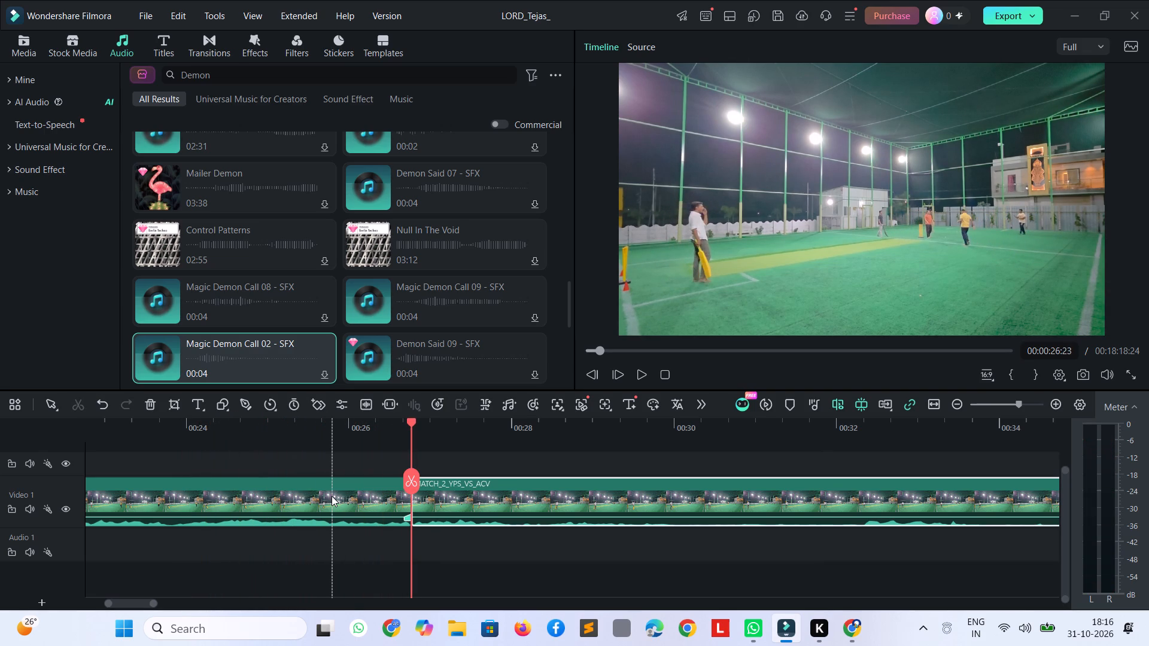
Scan the match footage forward from 00:00:26:23 to find where the next delivery begins.
key(space)
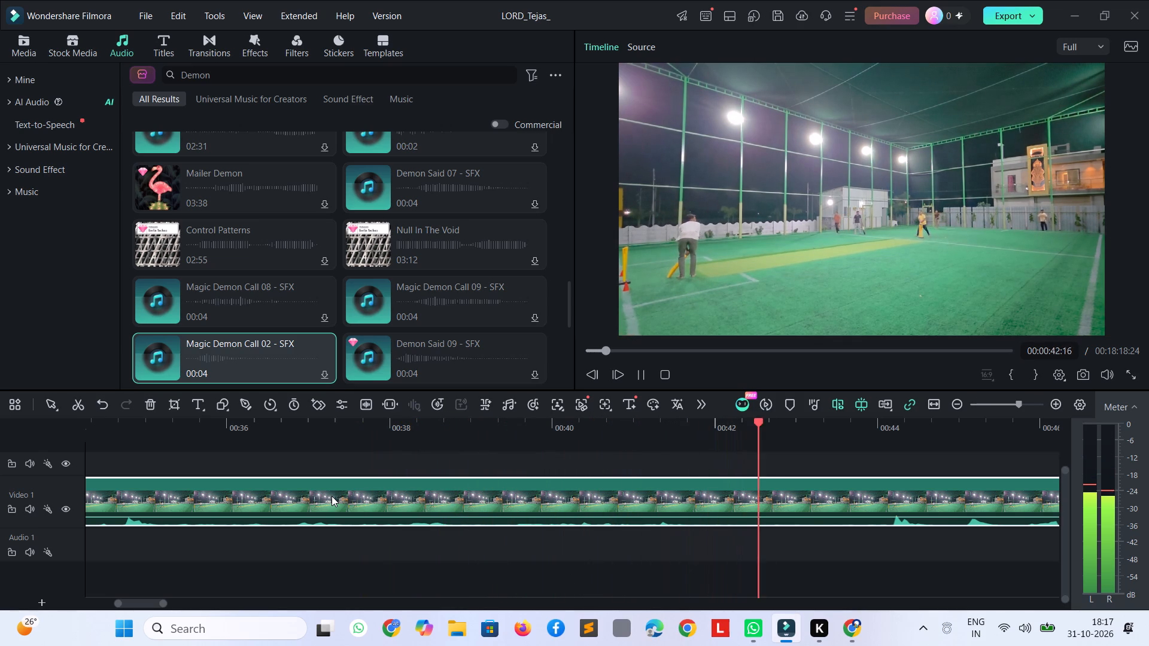
key(shift+Right)
key(shift+Right)
key(shift+Right)
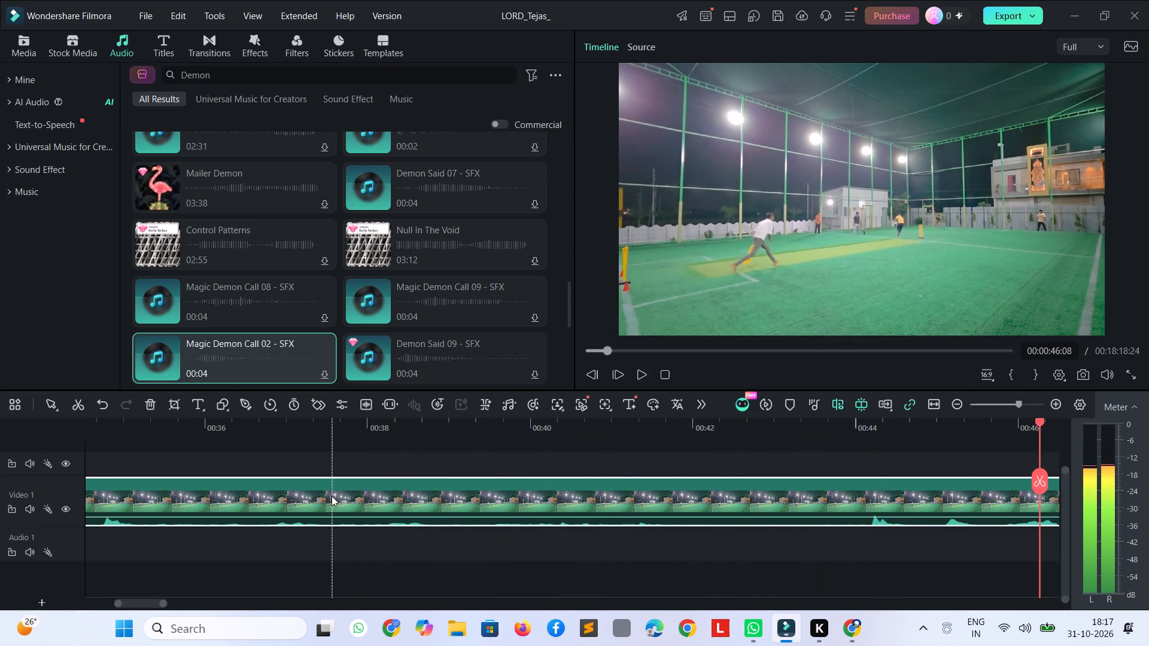
key(shift+Right)
key(shift+Right)
key(shift+Right)
key(shift+Right)
key(shift+Right)
key(shift+Right)
key(shift+Right)
key(shift+Right)
key(shift+Right)
key(shift+Right)
key(shift+Right)
key(shift+Right)
key(shift+Right)
key(shift+Right)
key(shift+Right)
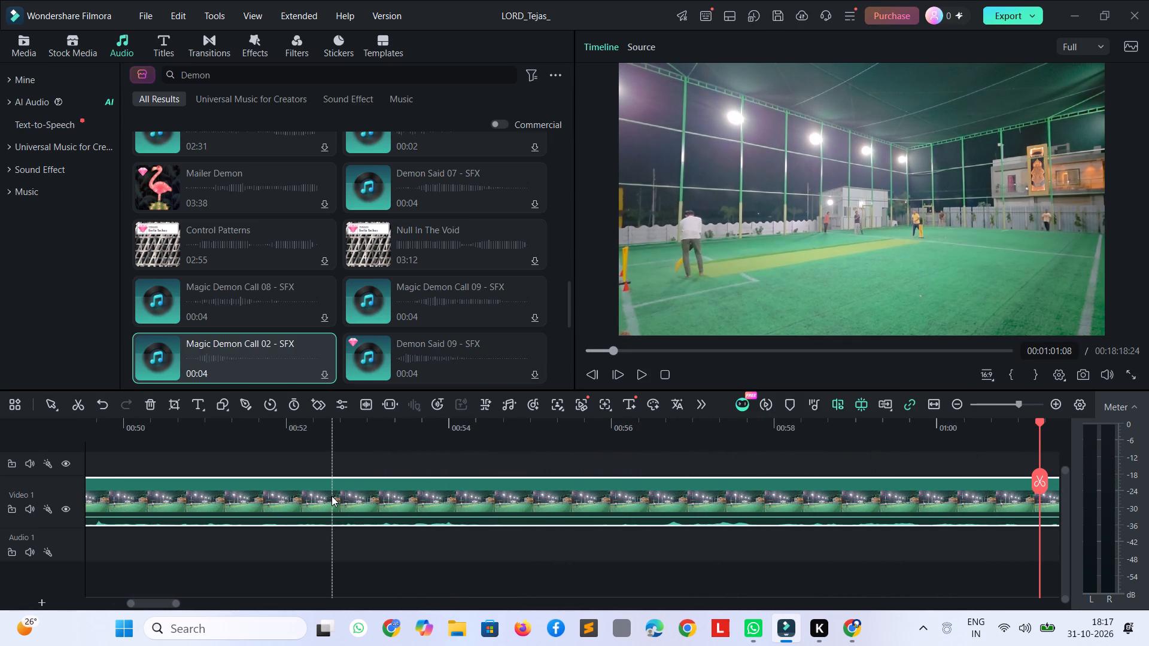
key(shift+Right)
key(shift+Right)
key(shift+Right)
key(shift+Right)
key(shift+Right)
key(shift+Right)
key(shift+Right)
key(shift+Right)
key(shift+Right)
key(shift+Right)
key(shift+Right)
key(shift+Right)
key(shift+Right)
key(shift+Right)
key(shift+Right)
key(shift+Right)
key(shift+Right)
key(shift+Right)
key(shift+Right)
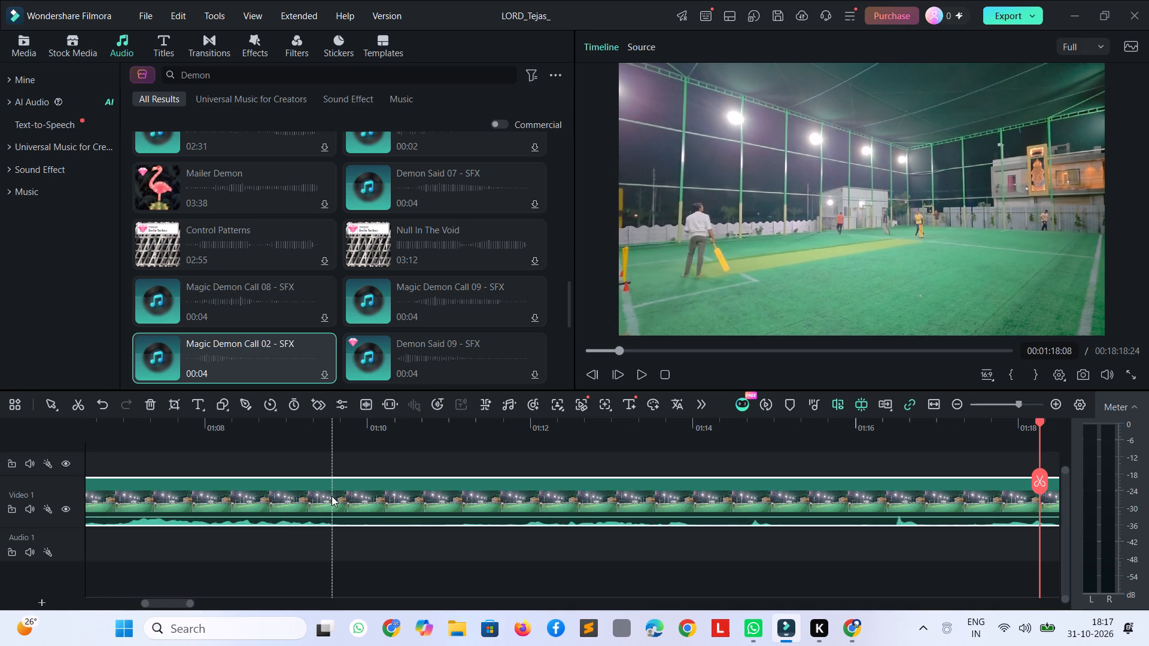
key(shift+Right)
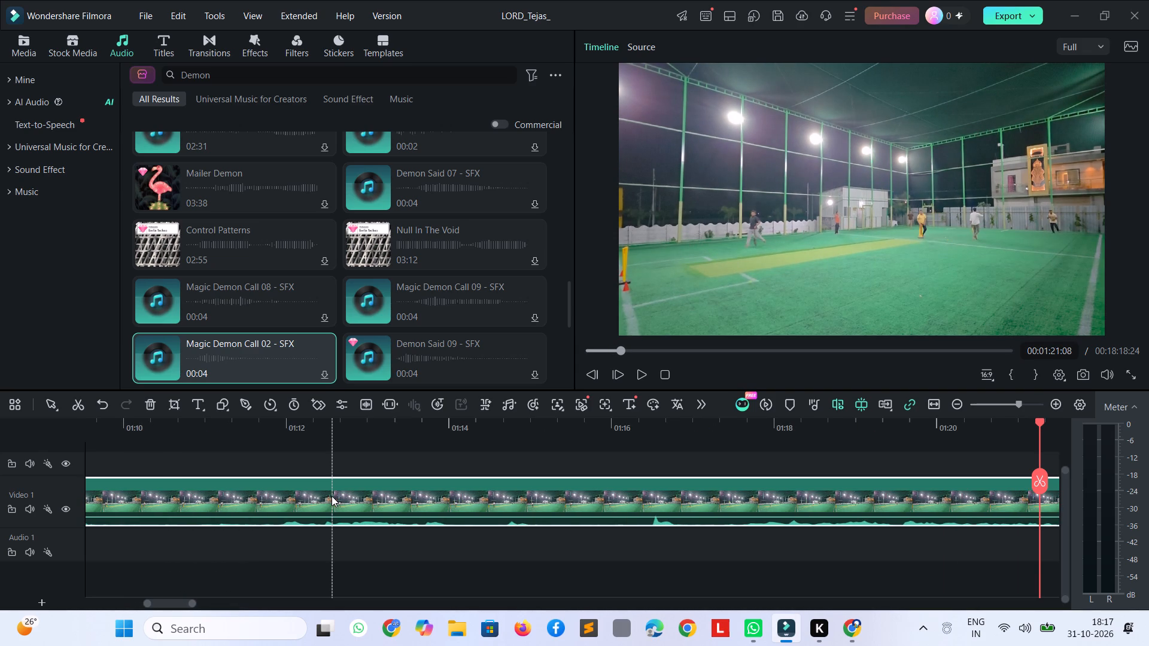
key(shift+Right)
key(shift+Right)
Split the match clip at 00:01:40:25, just before the next delivery, and delete the idle segment between 00:00:26:23 and that cut.
key(space)
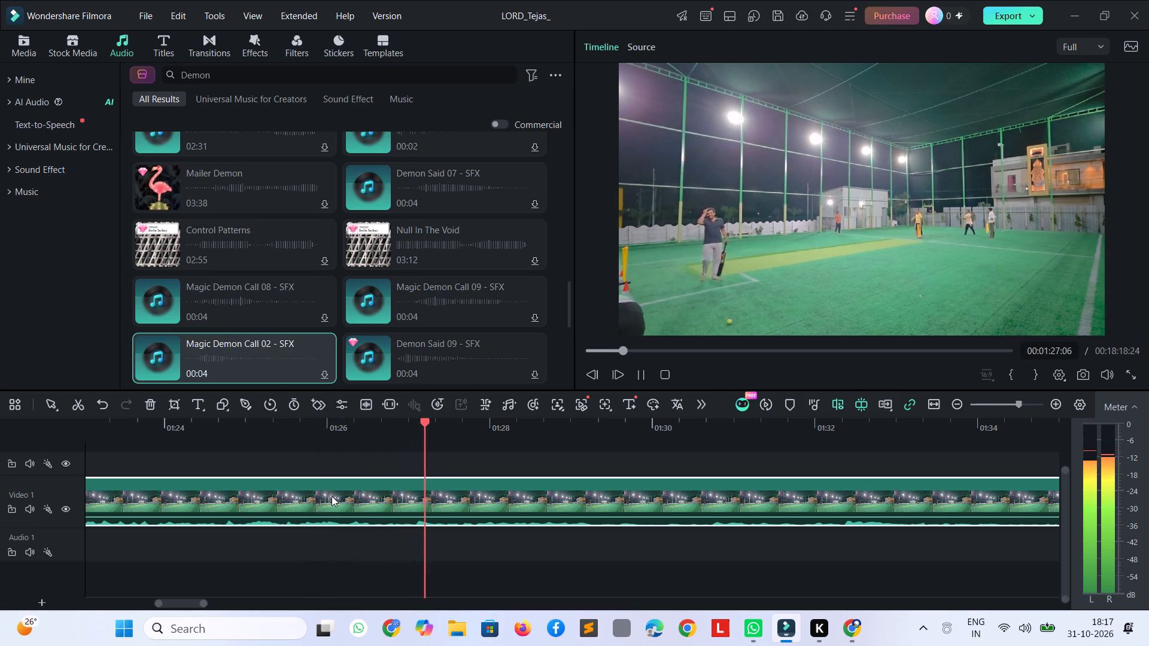
key(shift+Right)
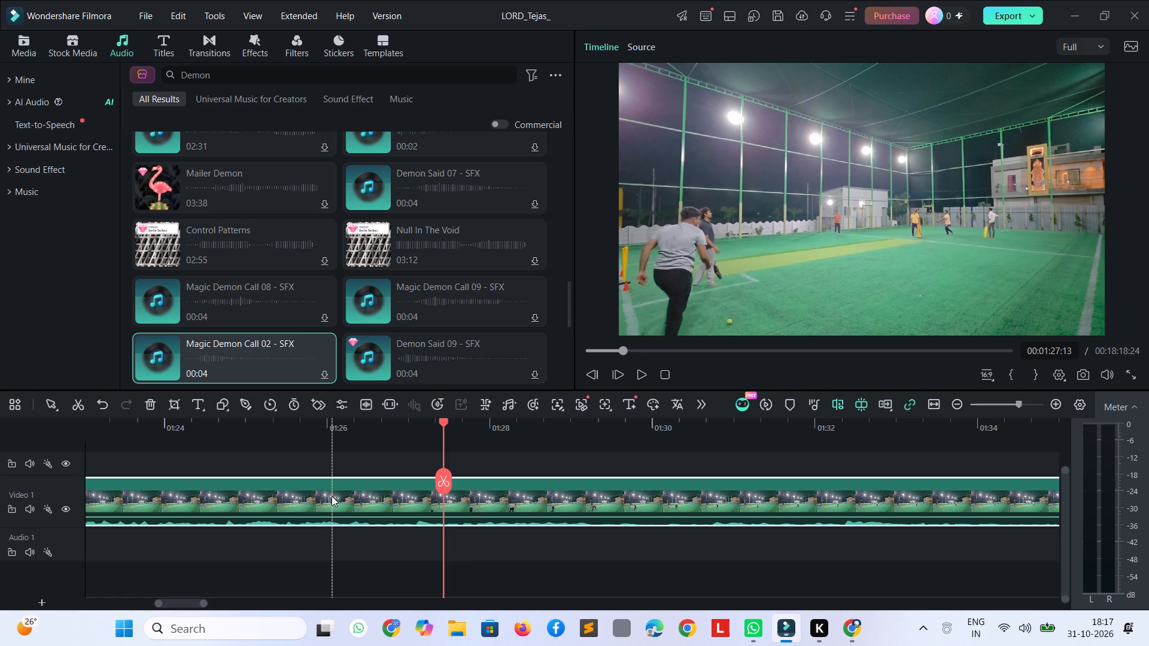
key(space)
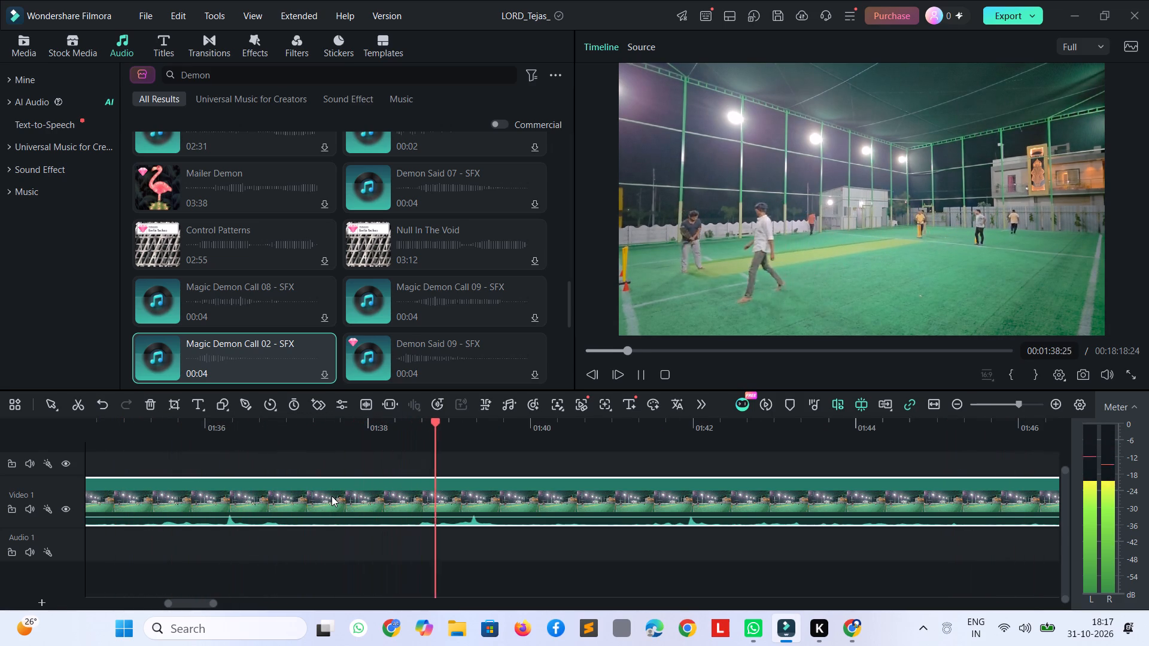
key(space)
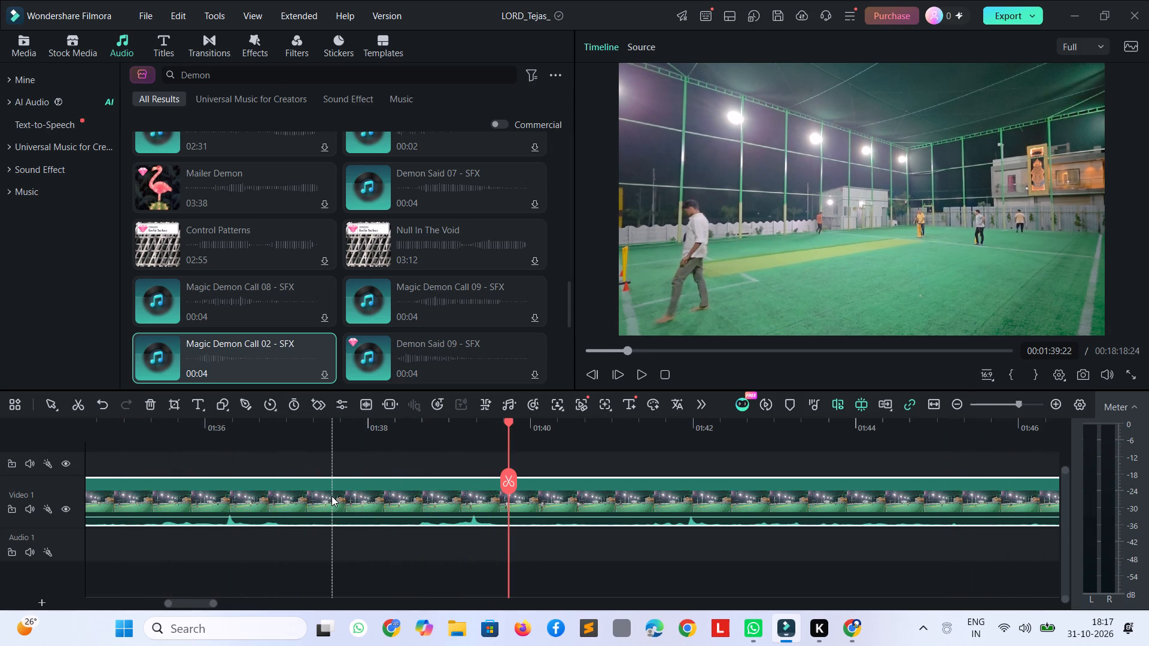
key(space)
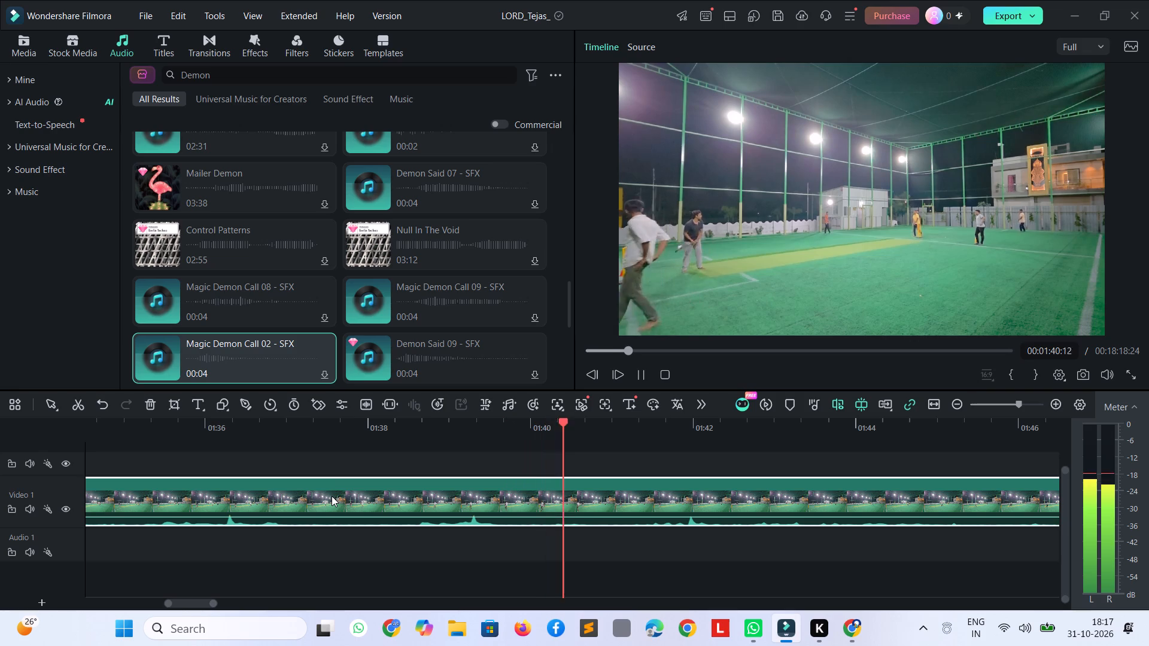
key(space)
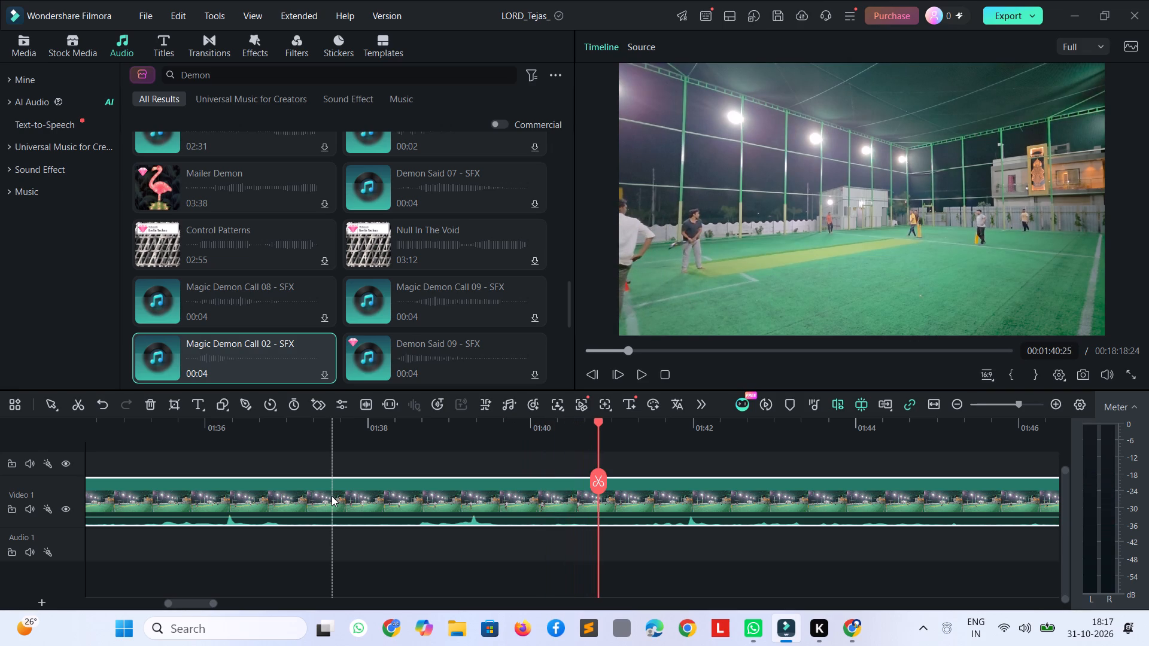
key(ctrl+b)
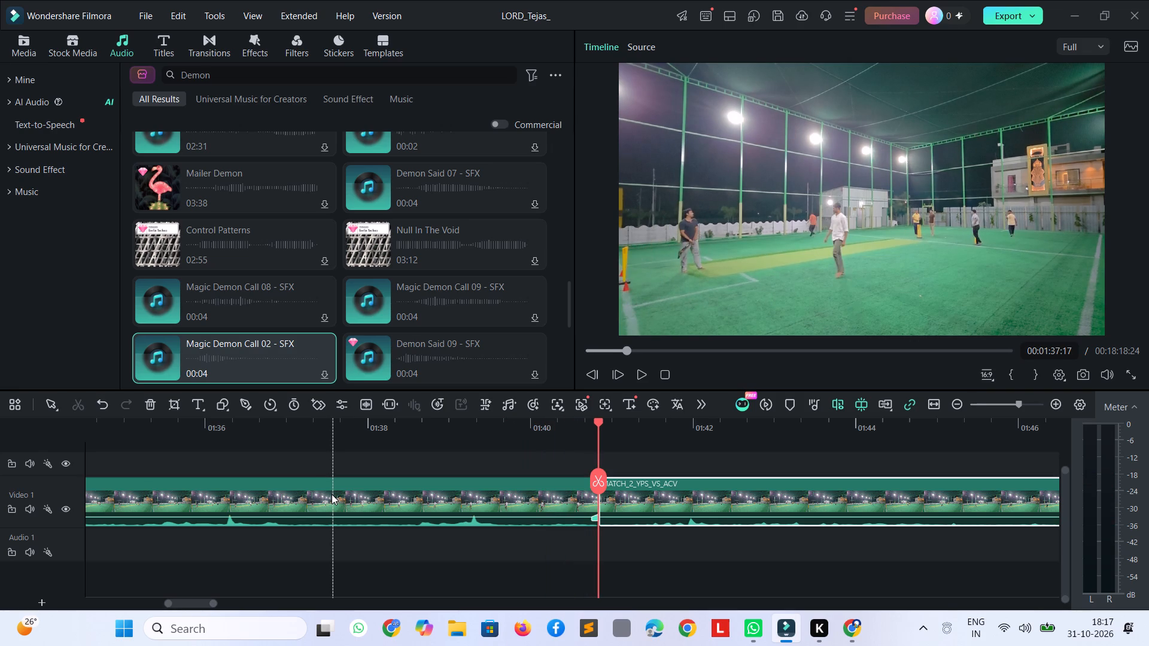
click(477, 496)
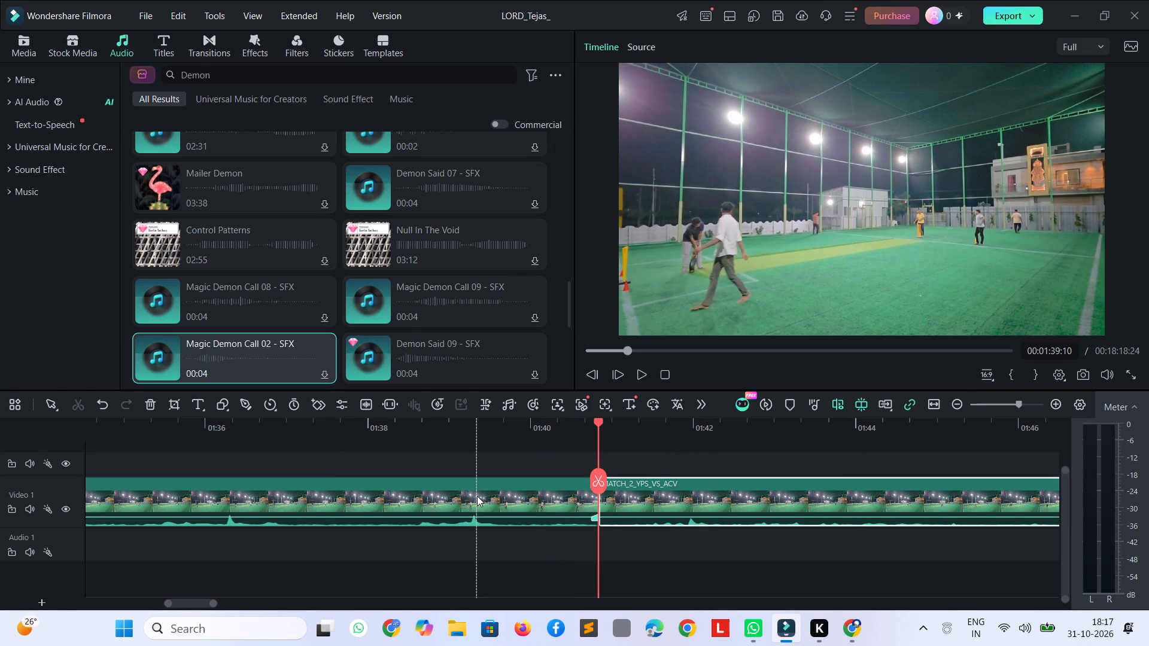
key(Delete)
Play through the delivery and split the match clip at 00:00:32:11, where its action ends.
key(space)
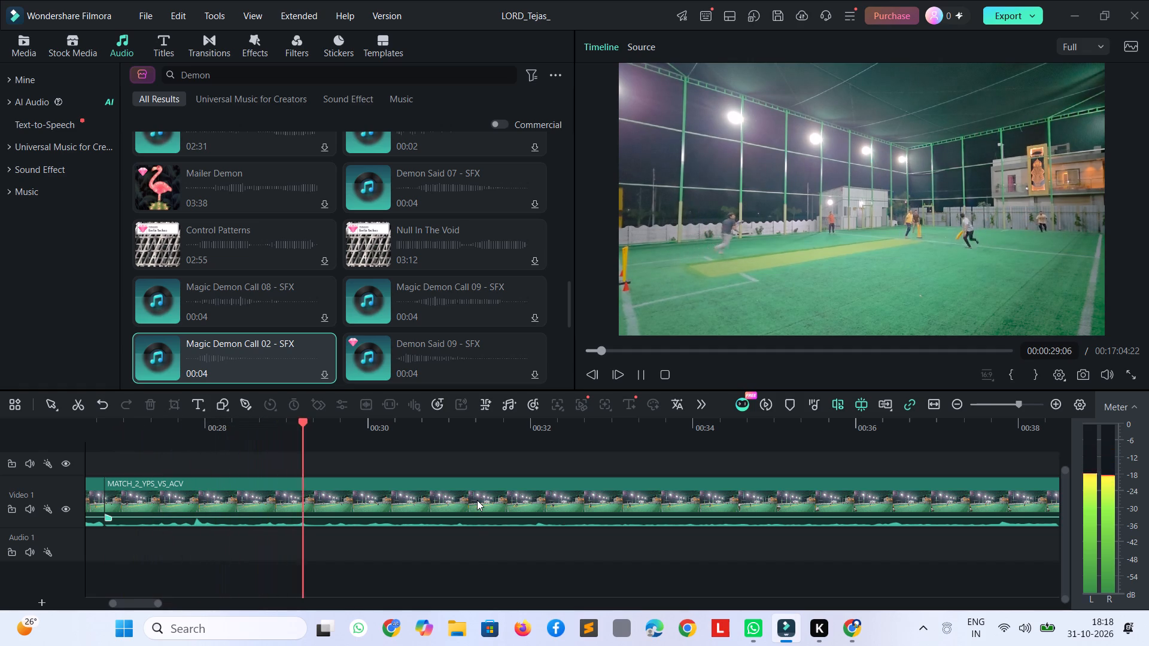
key(space)
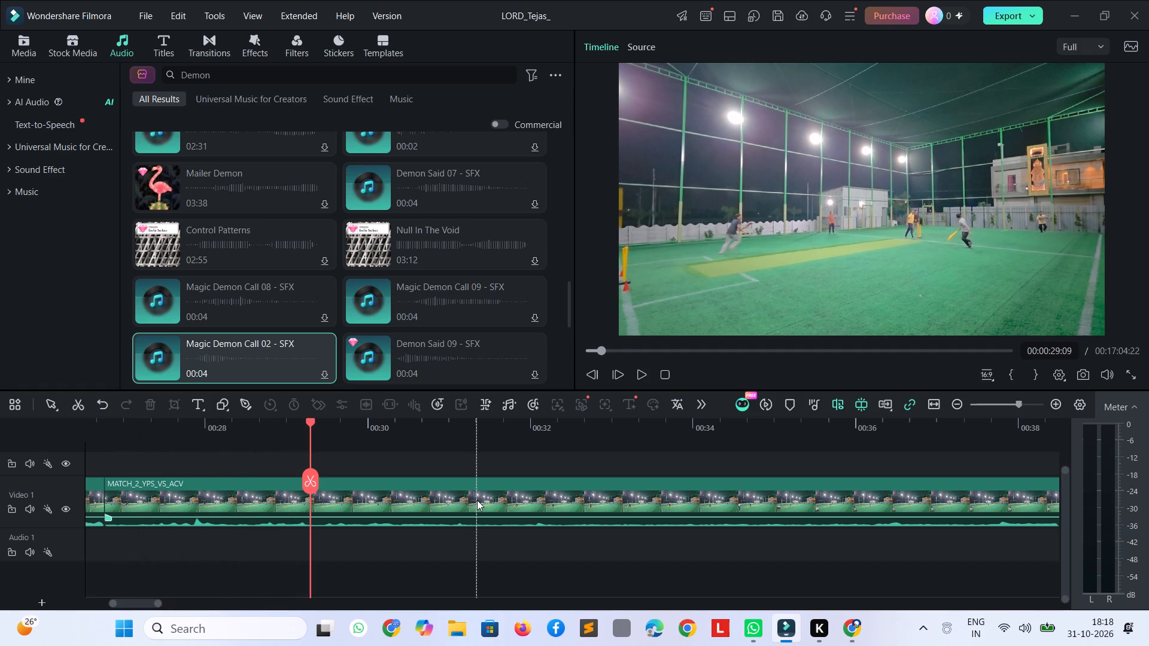
key(space)
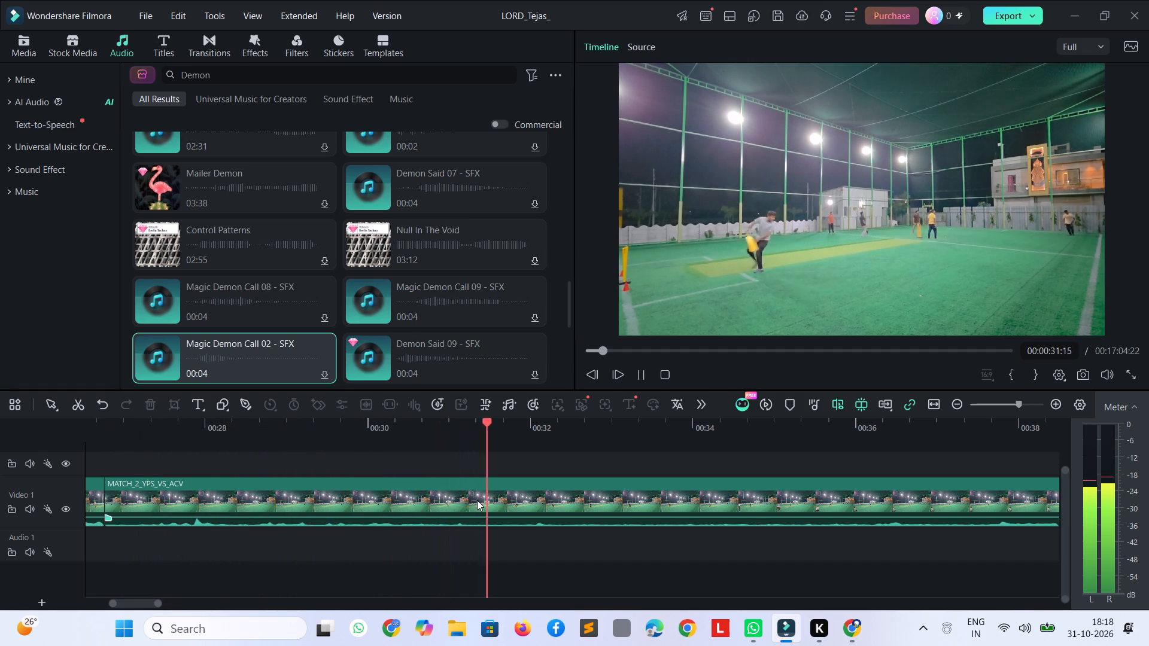
key(space)
key(ctrl+b)
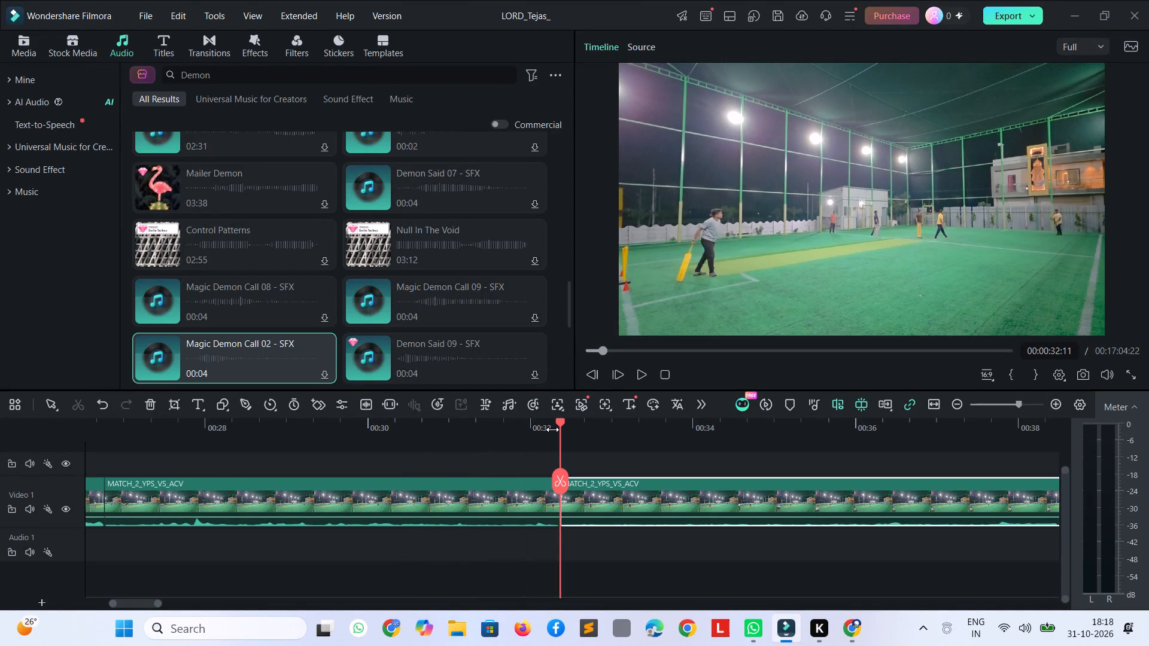
Split the match clip at 00:00:46:10, before the following delivery, and delete the idle segment starting at 00:00:32:11.
key(space)
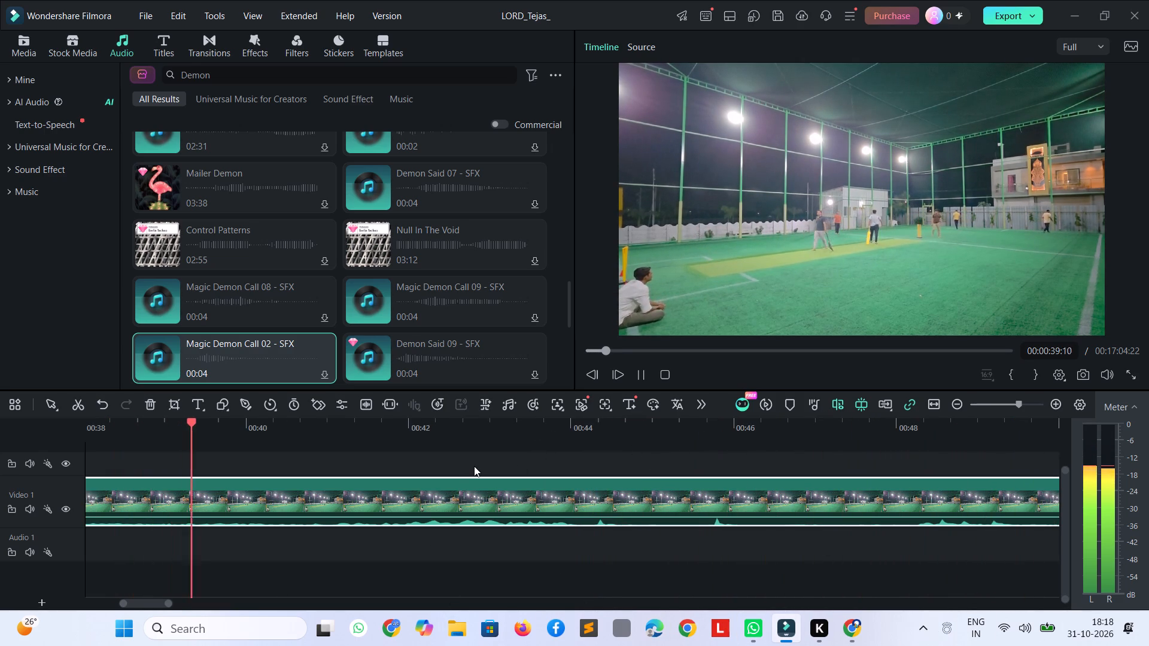
key(space)
key(space)
key(space)
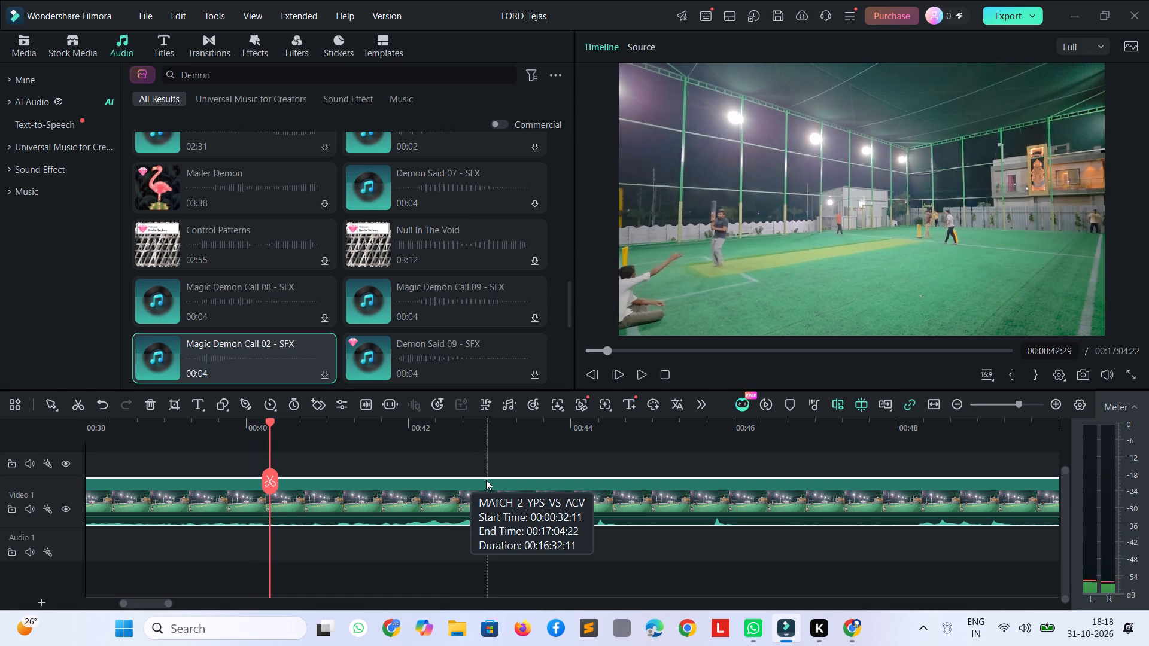
key(space)
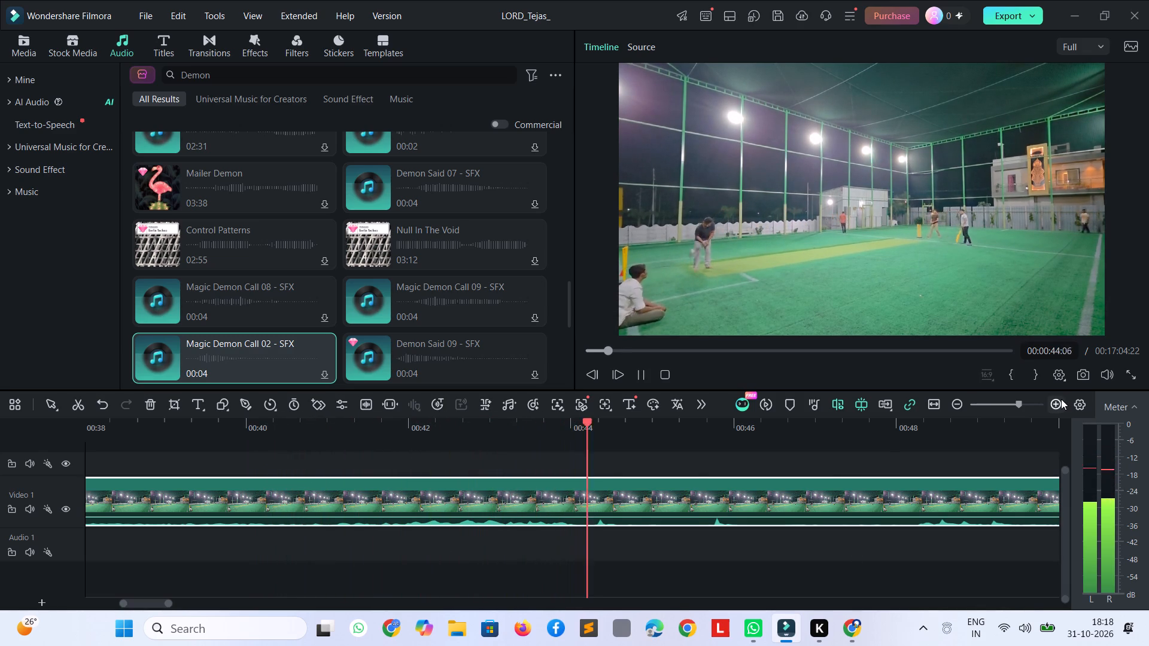
key(space)
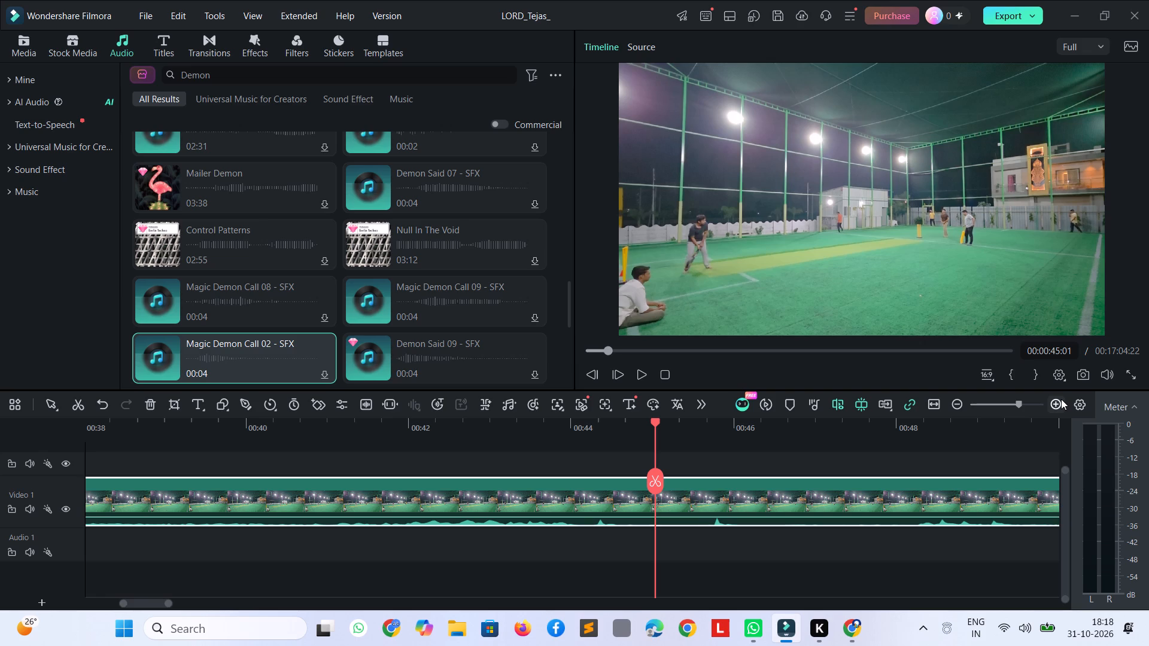
key(space)
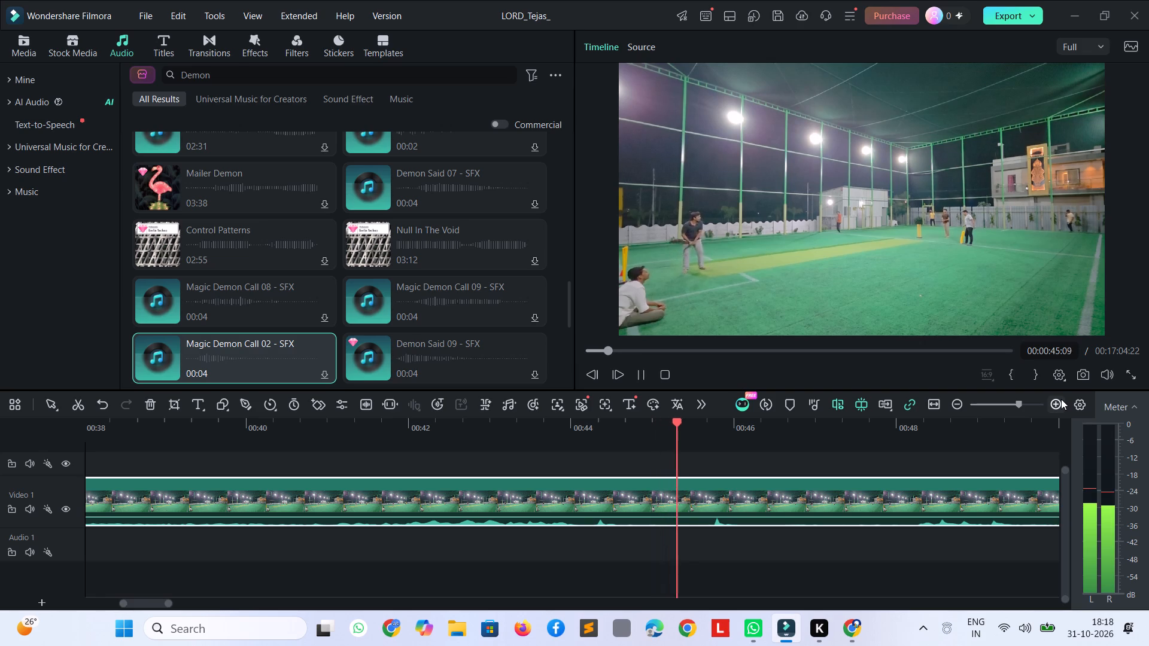
key(space)
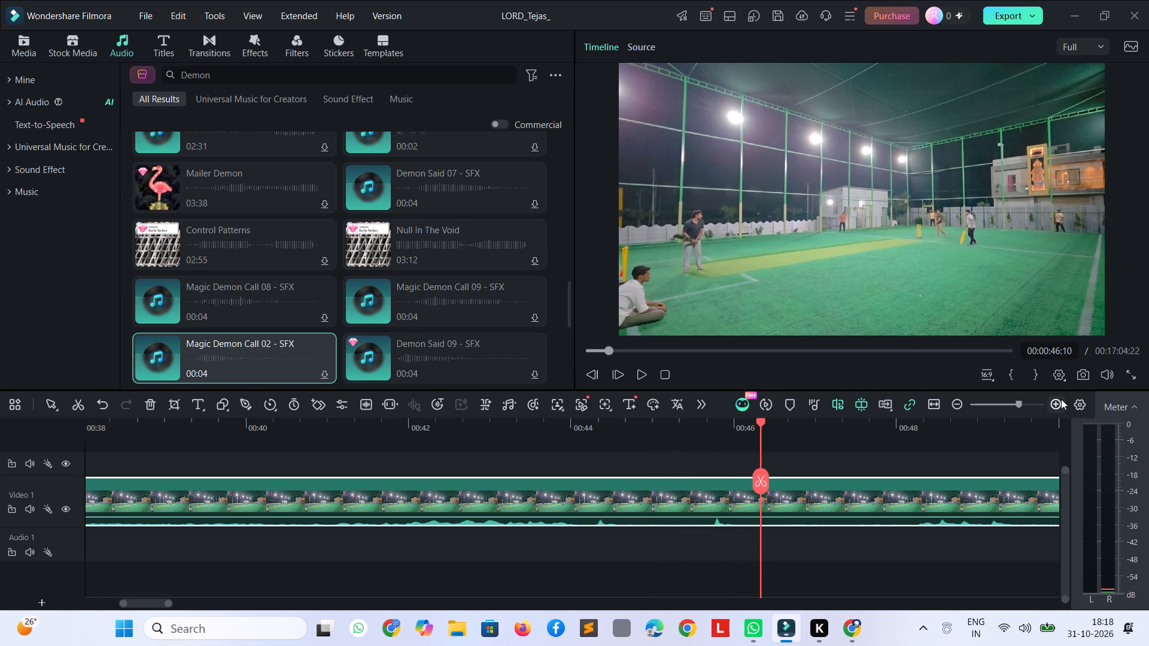
key(ctrl+b)
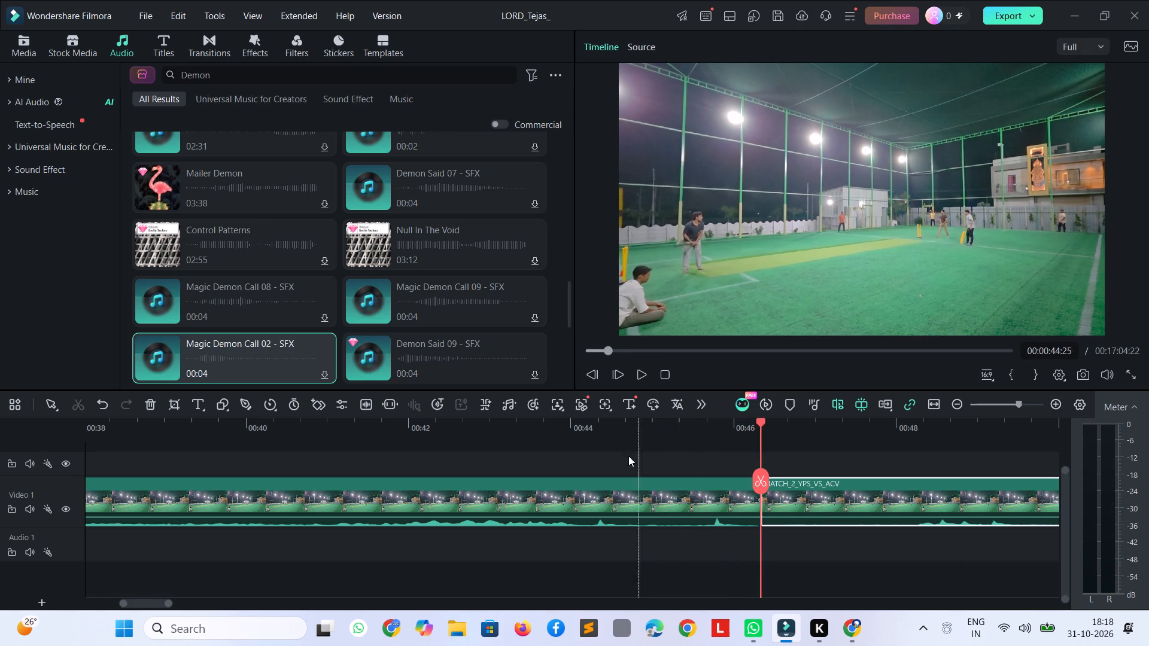
click(591, 490)
key(Delete)
Play the delivery after the last cut and split the match clip at its end, at 00:00:36:04.
key(space)
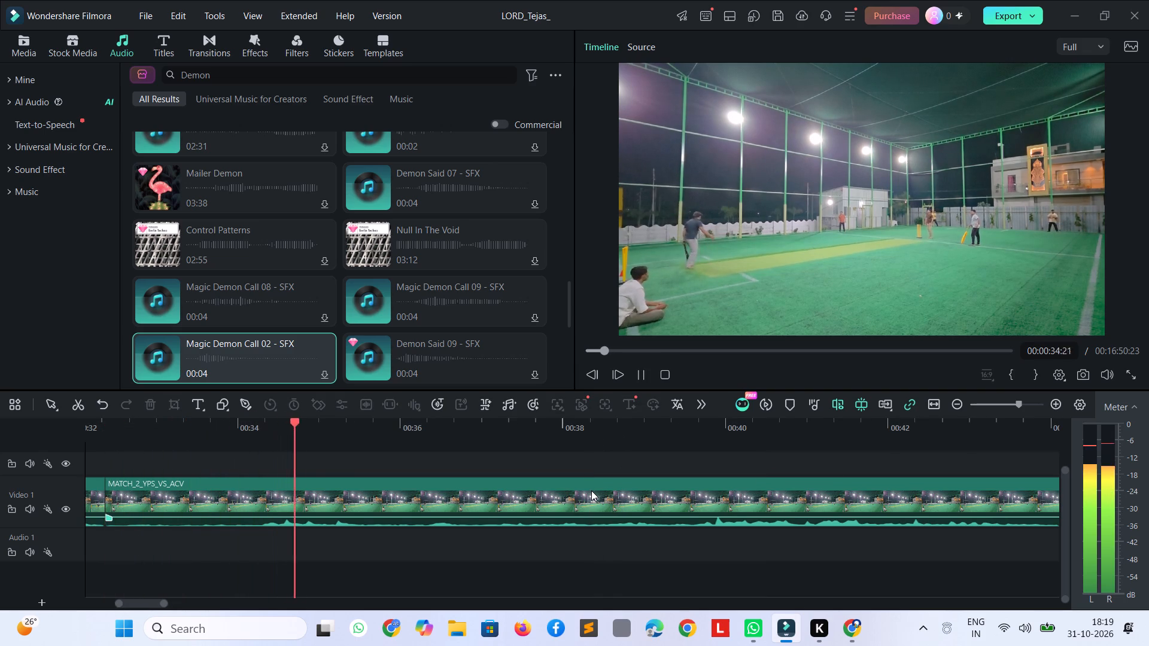
key(space)
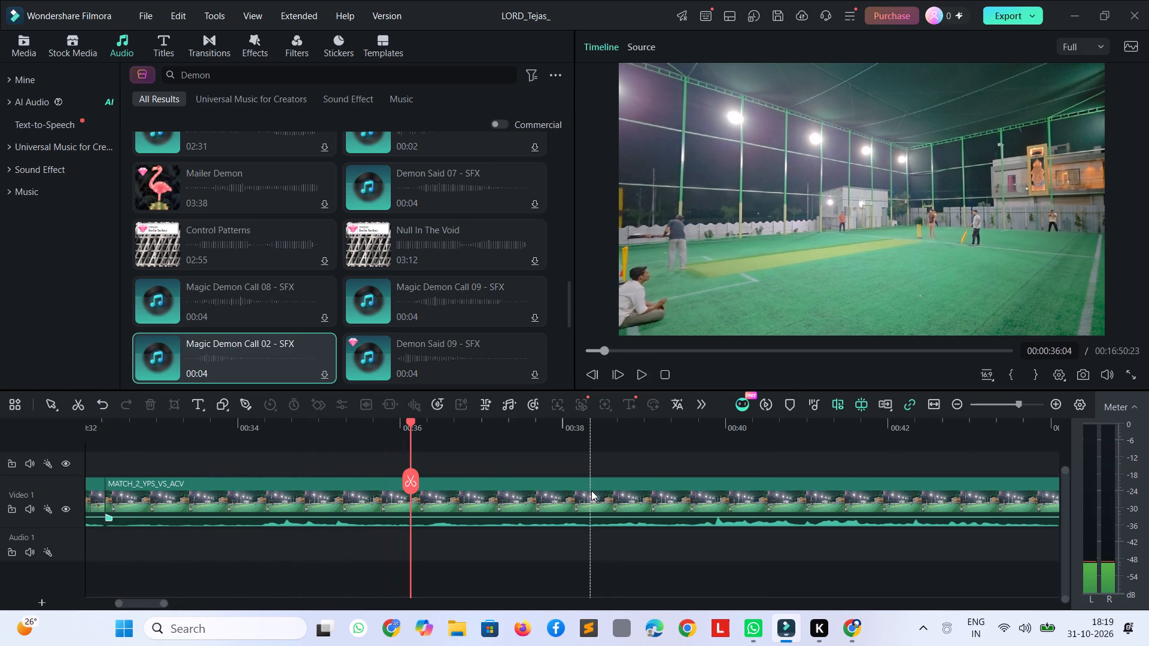
key(ctrl+b)
Split the match clip at 00:00:44:08, before the next delivery, and delete the idle segment starting at 00:00:36:04.
key(space)
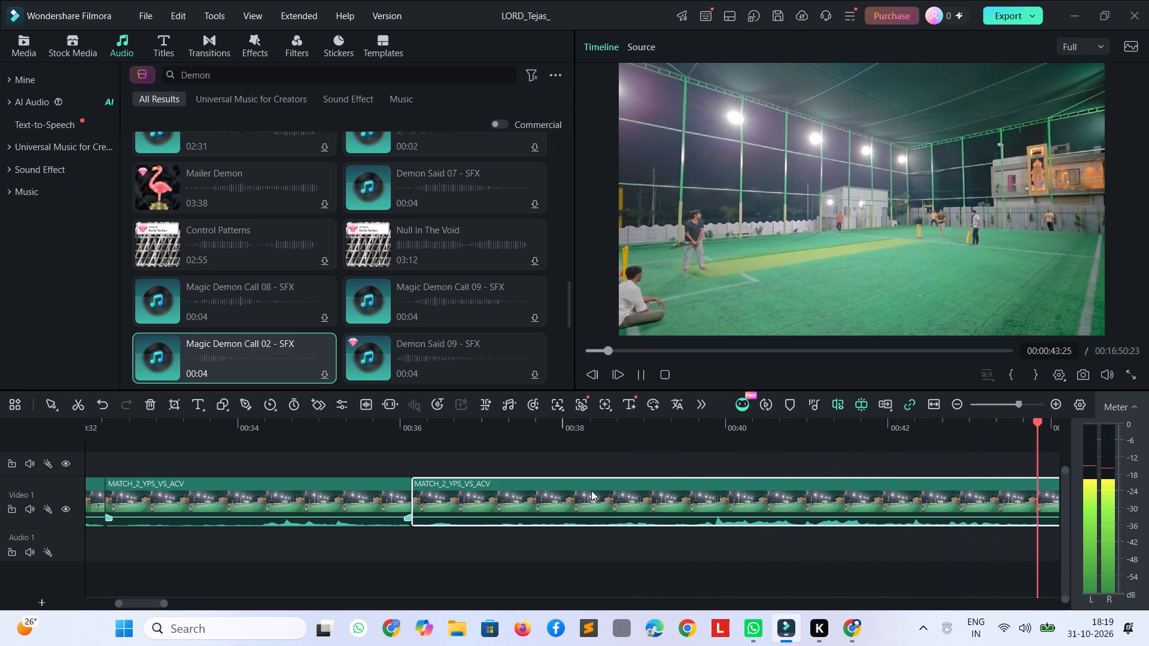
key(space)
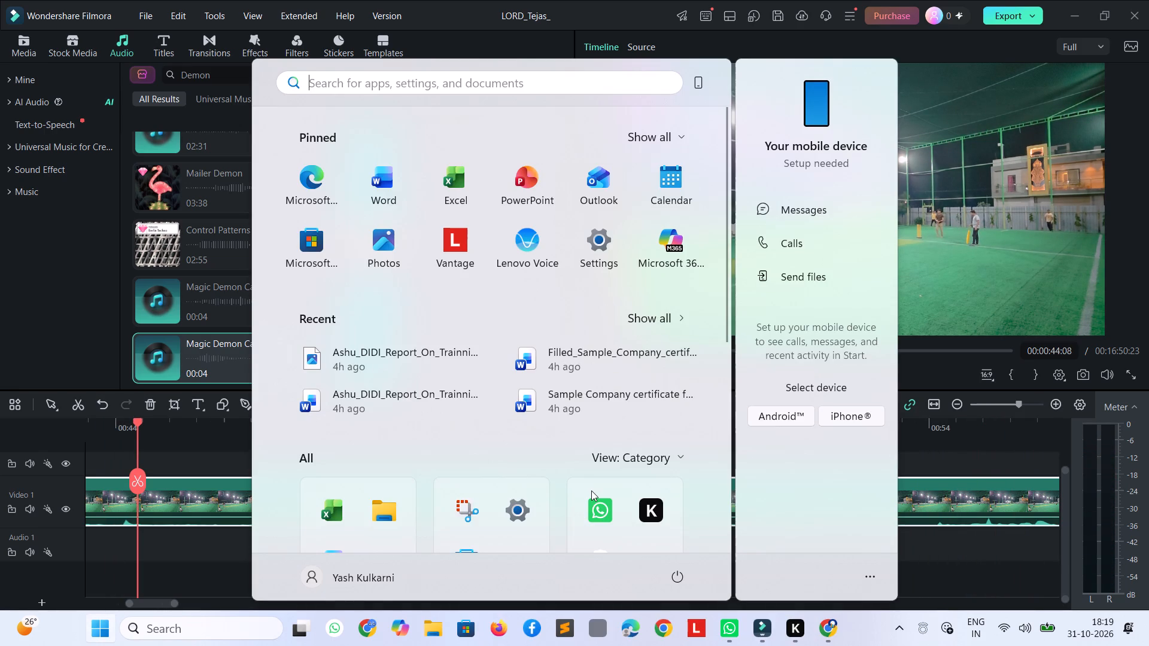
click(876, 637)
key(ctrl+b)
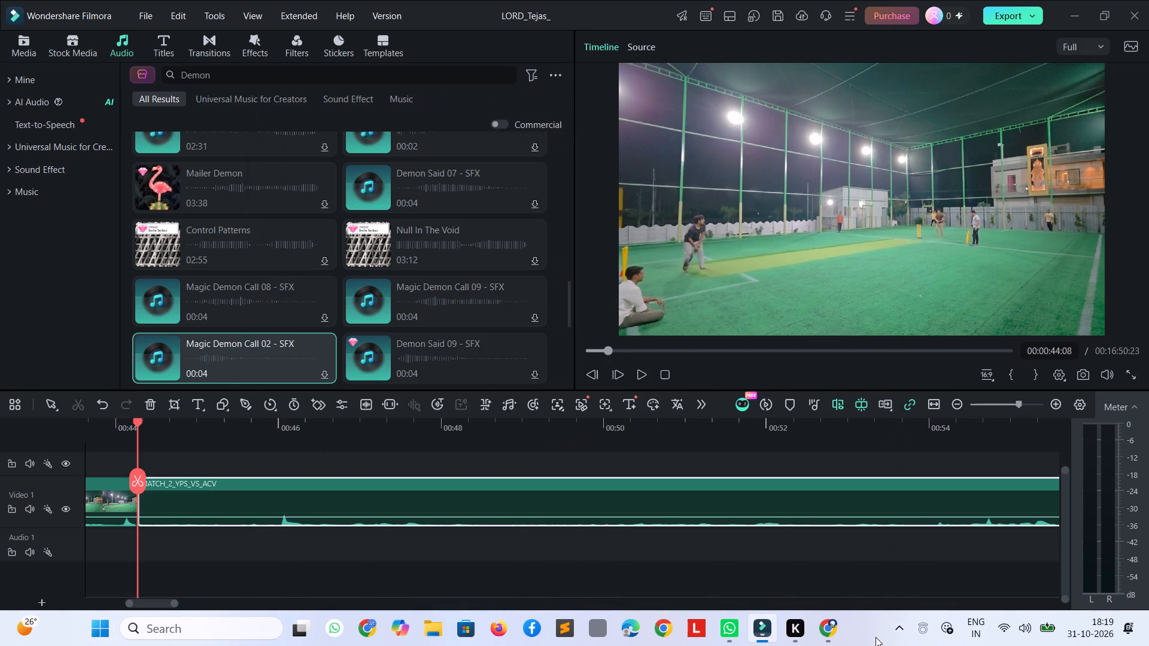
click(107, 492)
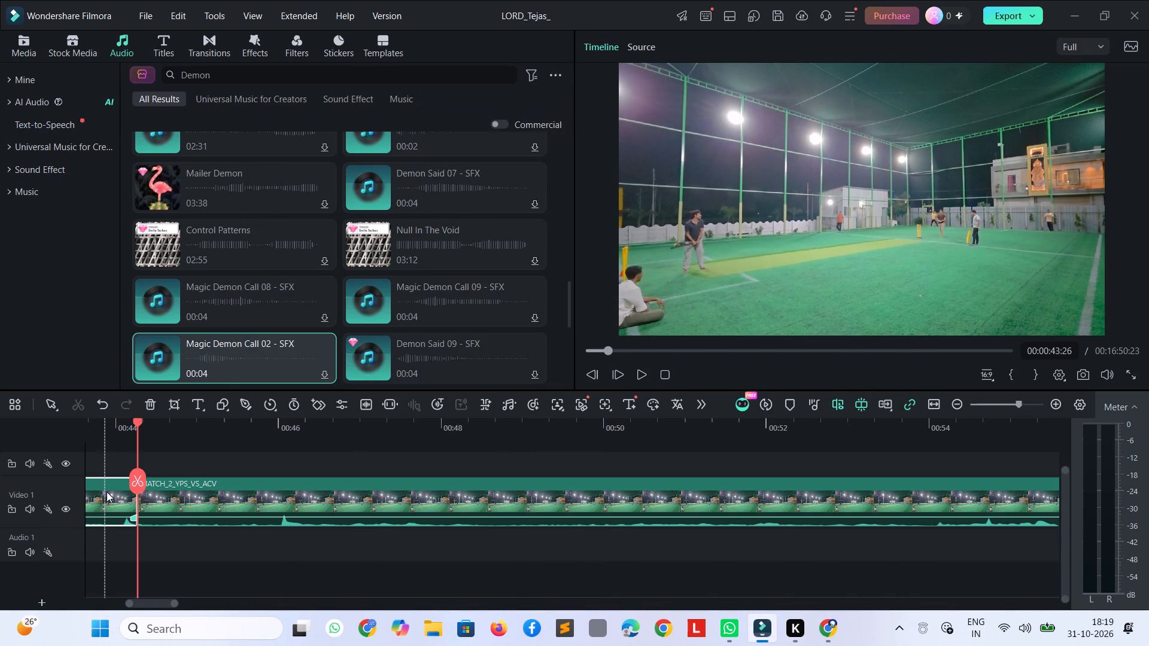
key(Delete)
Play the next delivery and split the match clip where its action ends, shortly after 00:00:40:12.
key(space)
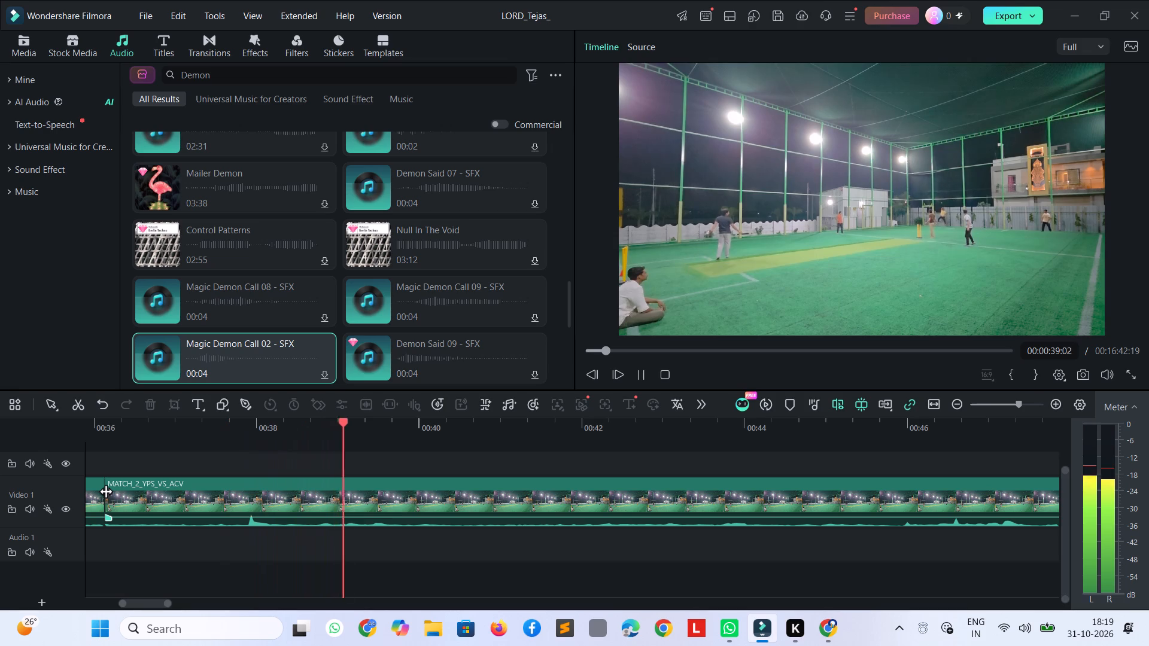
key(space)
key(space)
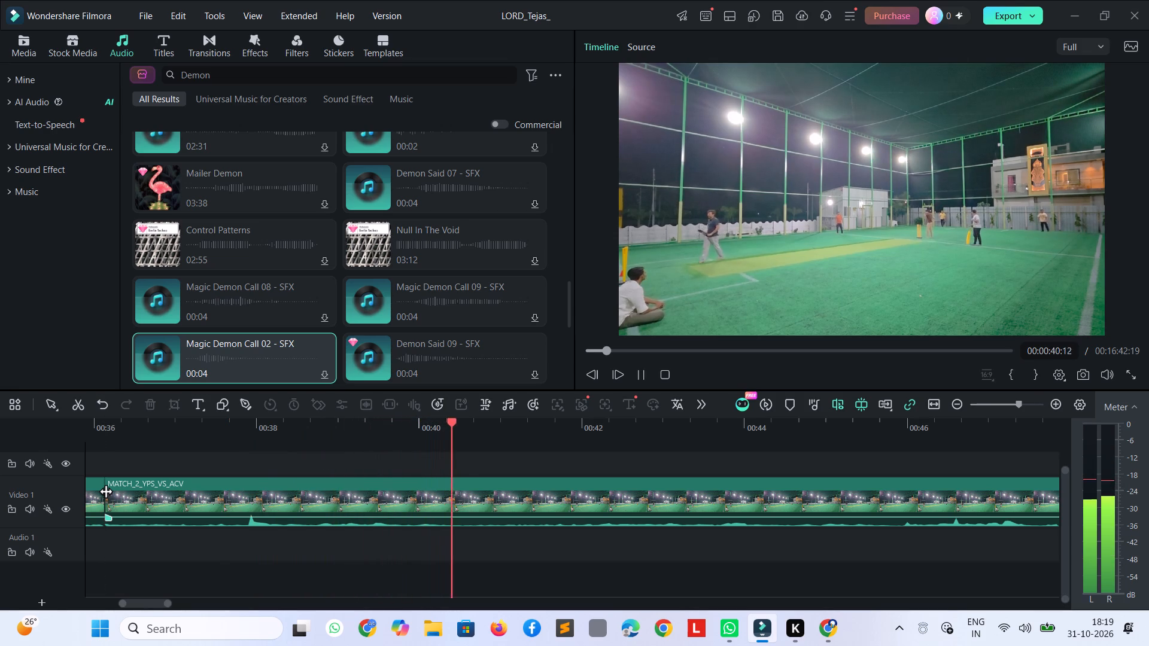
key(space)
key(ctrl+b)
Split the match clip at 00:00:52:29, before the next delivery, and delete the idle segment preceding it back to the last cut.
key(space)
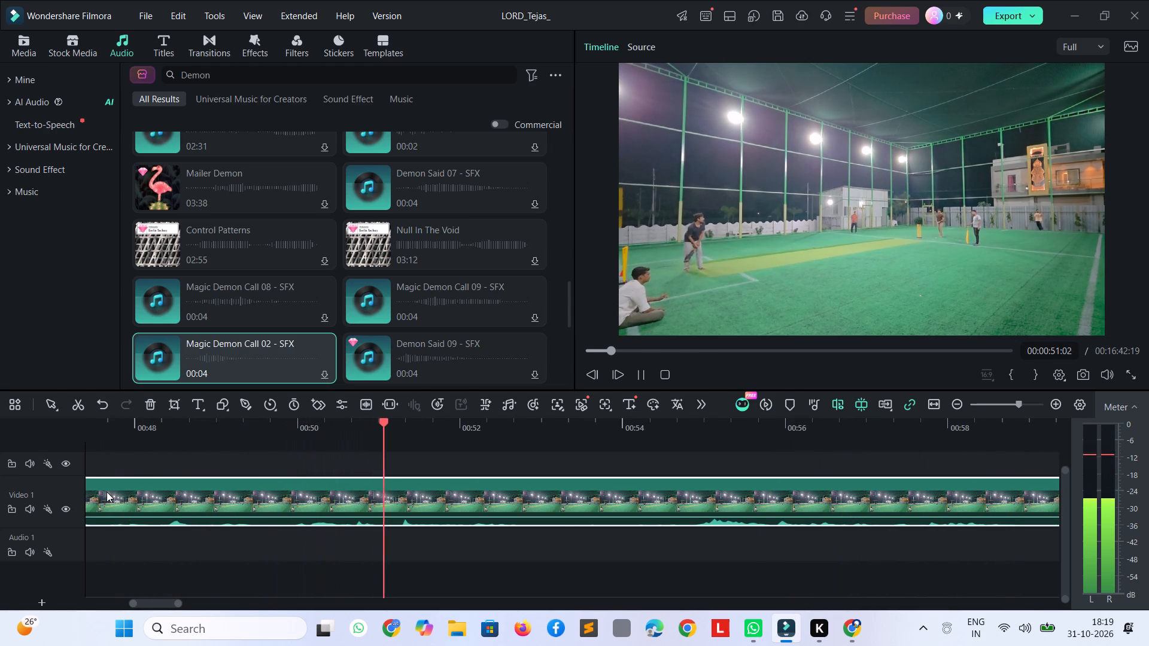
key(space)
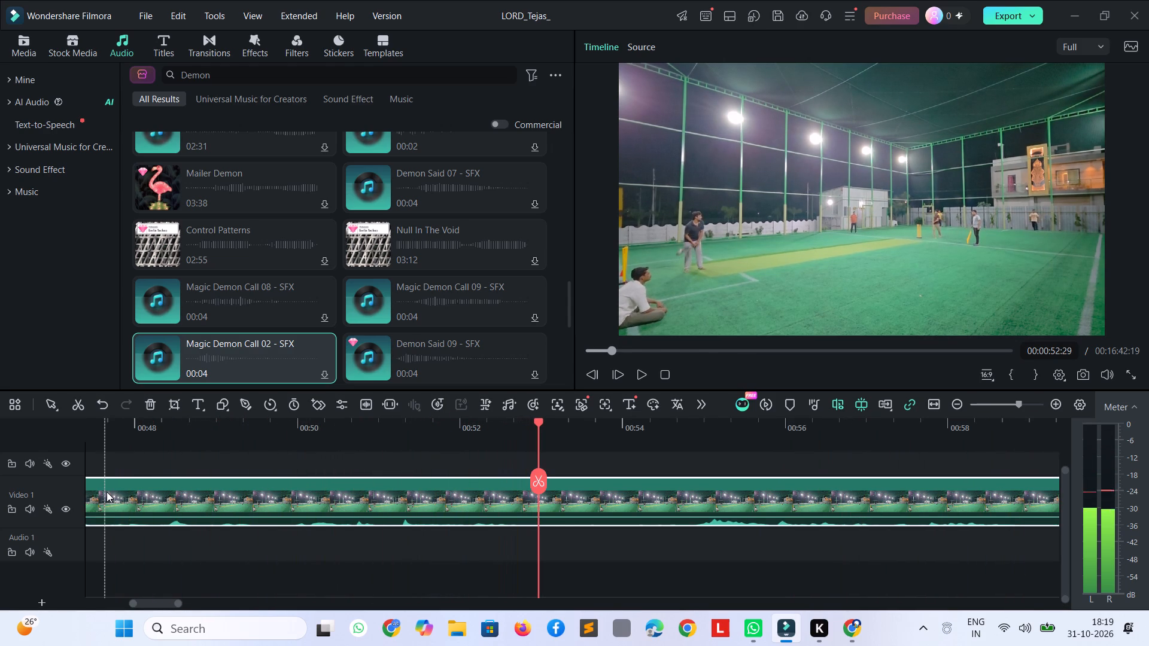
key(ctrl+b)
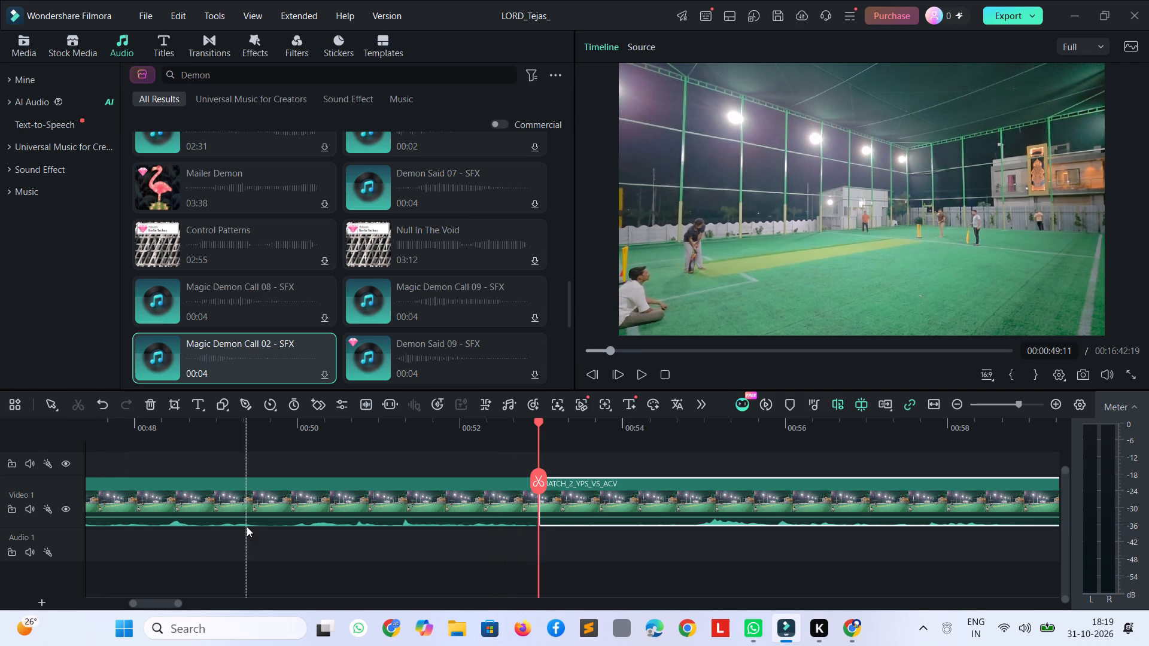
click(247, 508)
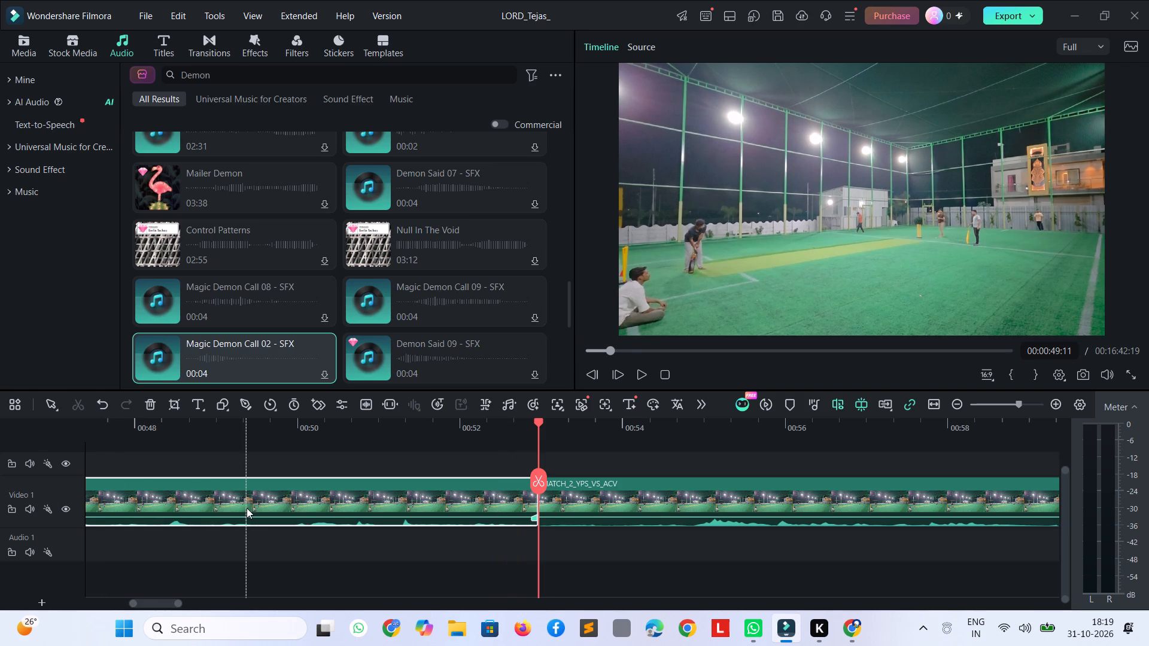
key(Delete)
Play on from the last cut, split the match clip at 00:00:51:02 and delete the further idle segment before it.
key(space)
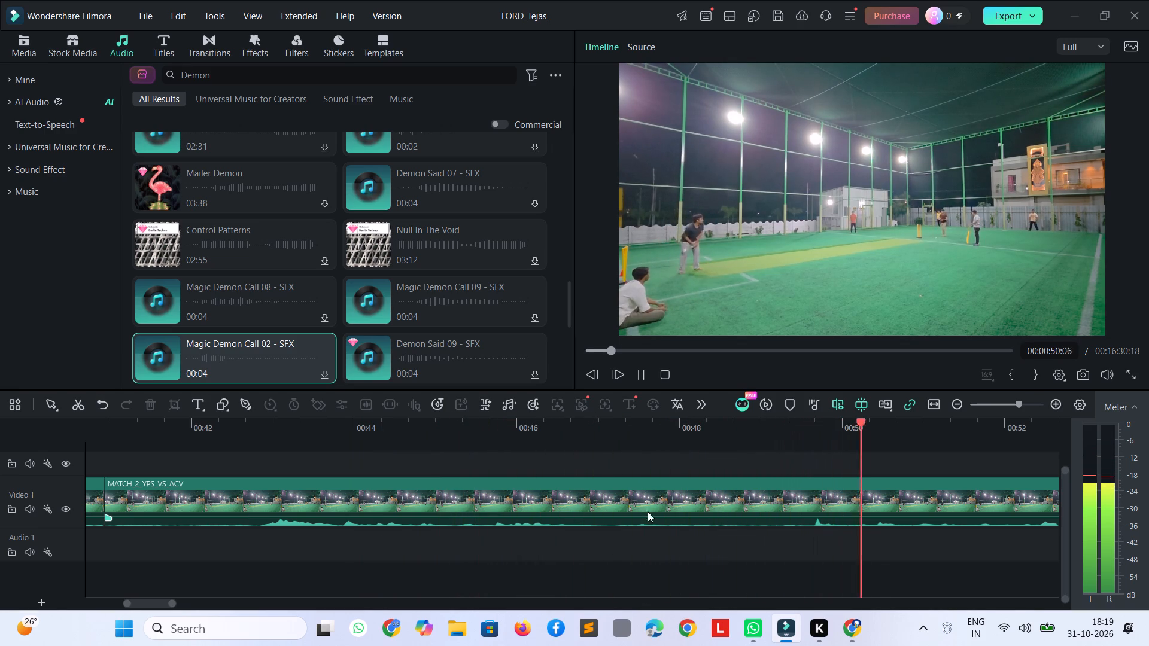
key(space)
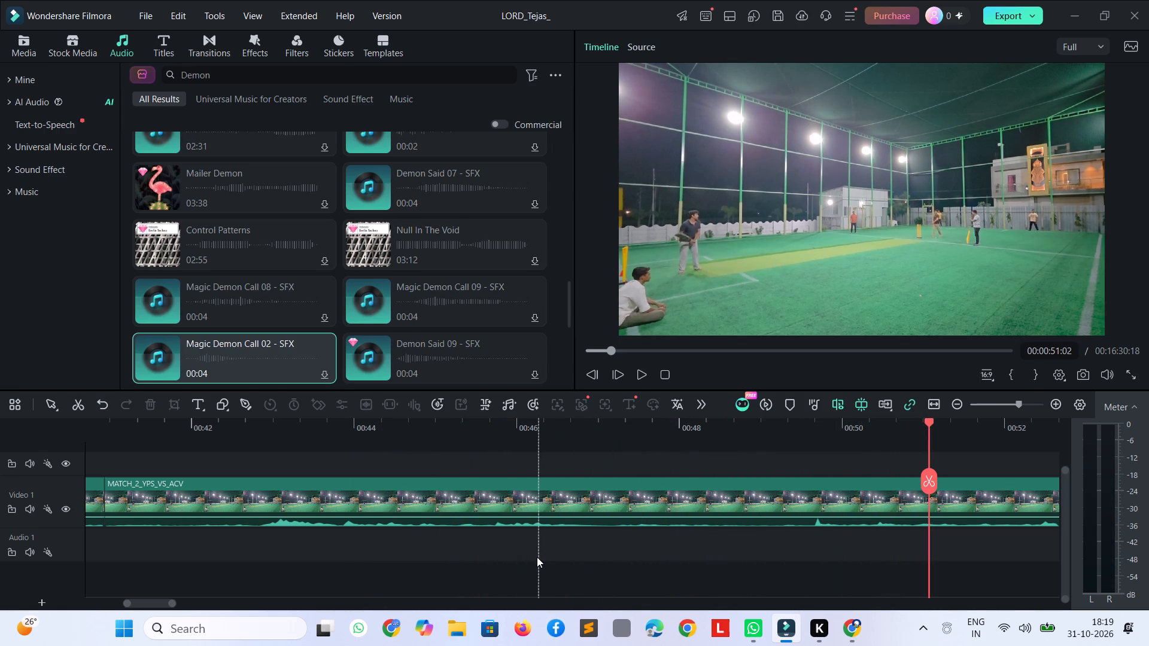
key(ctrl+b)
click(590, 490)
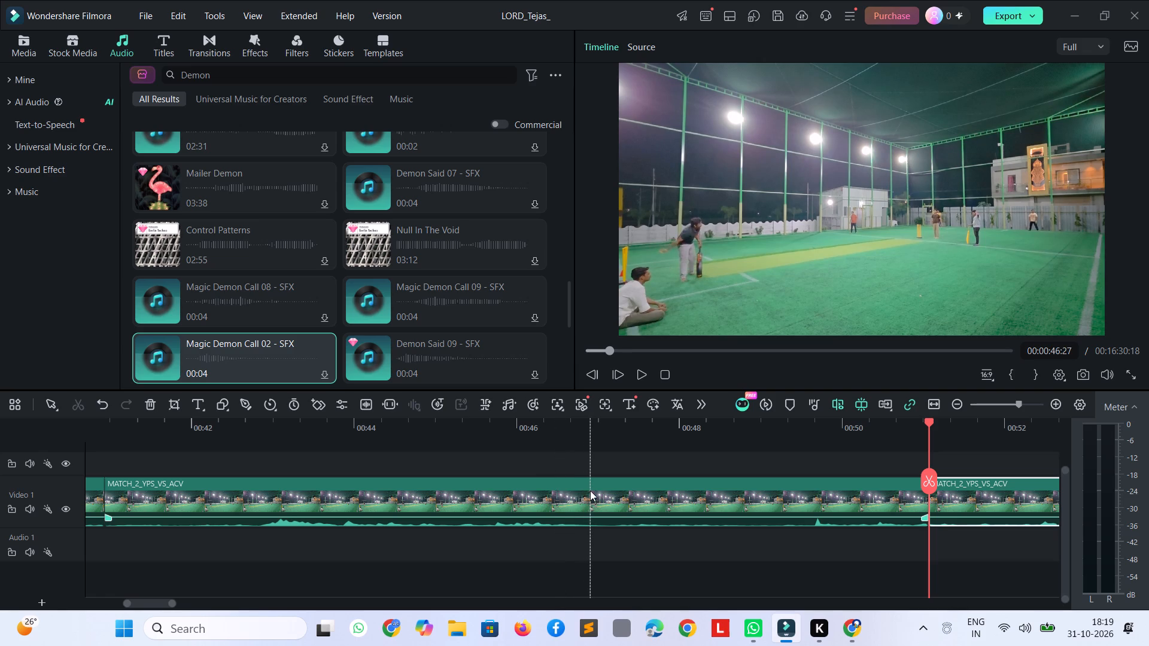
key(Delete)
Play the delivery after the last cut and split the match clip where its action ends, at about 00:00:46:16.
key(space)
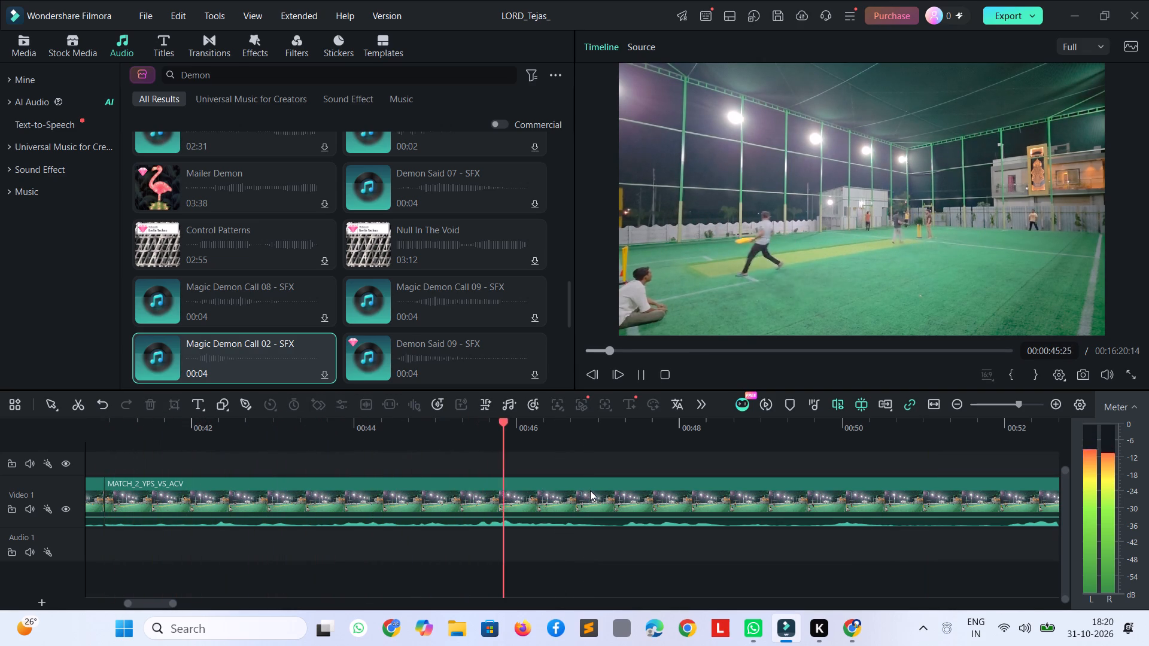
key(space)
key(ctrl+b)
Split the match clip at 00:02:16:11, before the next wanted delivery, and delete the long segment starting at about 00:00:46:16.
key(space)
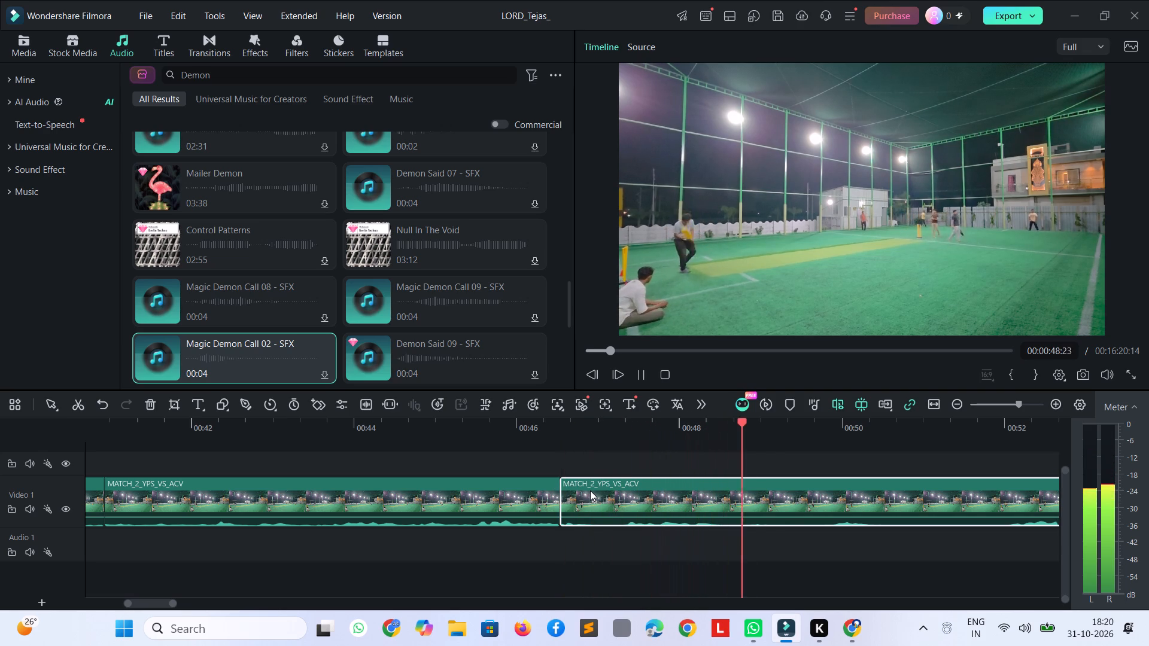
key(shift+Right)
key(shift+Right)
key(shift+Right)
key(shift+Right)
key(shift+Right)
key(shift+Right)
key(shift+Right)
key(shift+Right)
key(shift+Right)
key(shift+Right)
key(shift+Right)
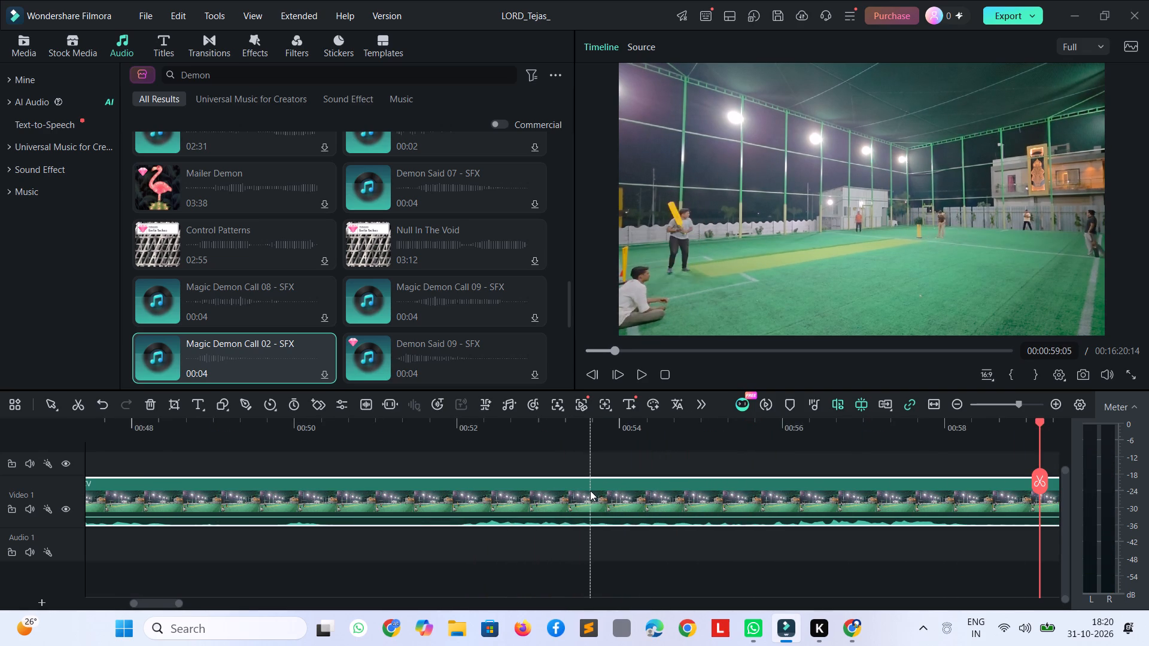
key(shift+Right)
key(shift+Right)
key(shift+Right)
key(shift+Right)
key(shift+Right)
key(shift+Right)
key(shift+Right)
key(shift+Right)
key(shift+Right)
key(shift+Right)
key(shift+Right)
key(shift+Right)
key(shift+Right)
key(shift+Right)
key(shift+Right)
key(shift+Right)
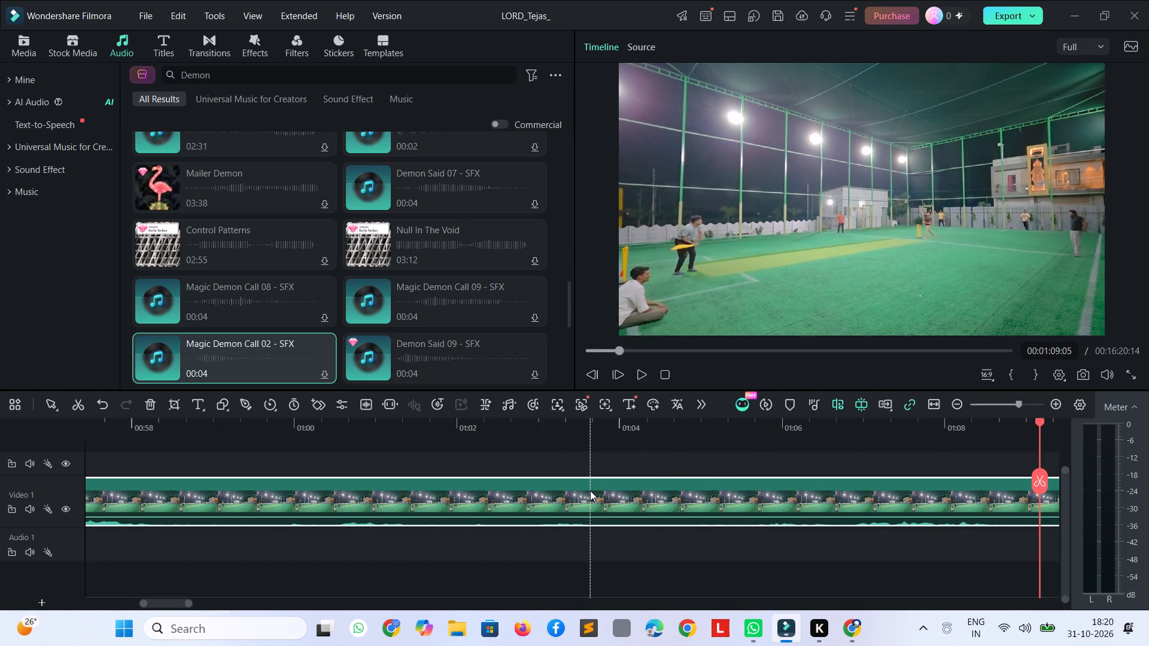
key(shift+Right)
key(shift+Right)
key(shift+Right)
key(shift+Right)
key(shift+Right)
key(shift+Right)
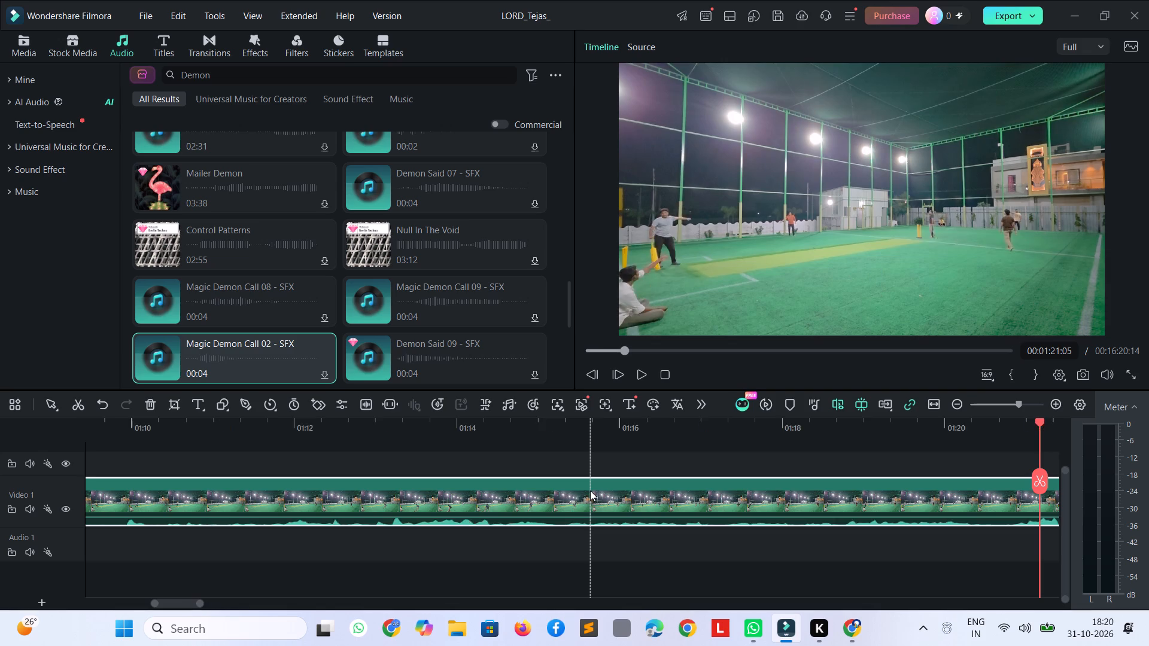
key(shift+Right)
key(shift+Right)
key(shift+Right)
key(shift+Right)
key(shift+Right)
key(shift+Right)
key(shift+Right)
key(shift+Right)
key(shift+Right)
key(shift+Right)
key(shift+Right)
key(shift+Right)
key(shift+Right)
key(shift+Right)
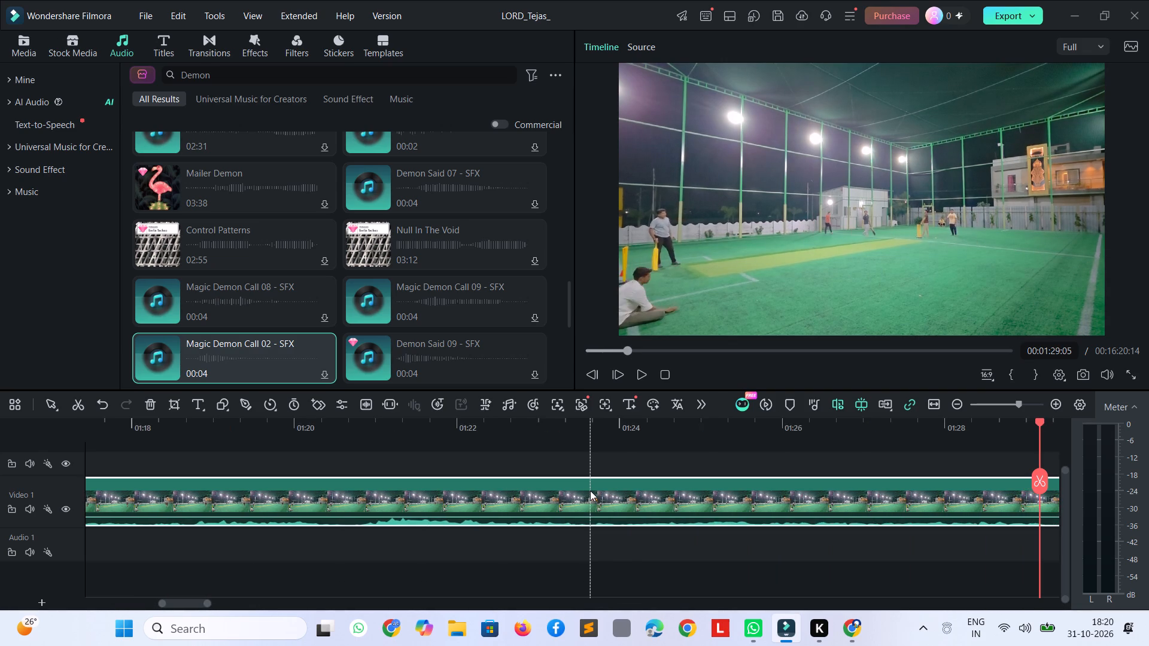
key(shift+Right)
key(shift+Right)
key(shift+Right)
key(shift+Right)
key(shift+Right)
key(shift+Right)
key(shift+Right)
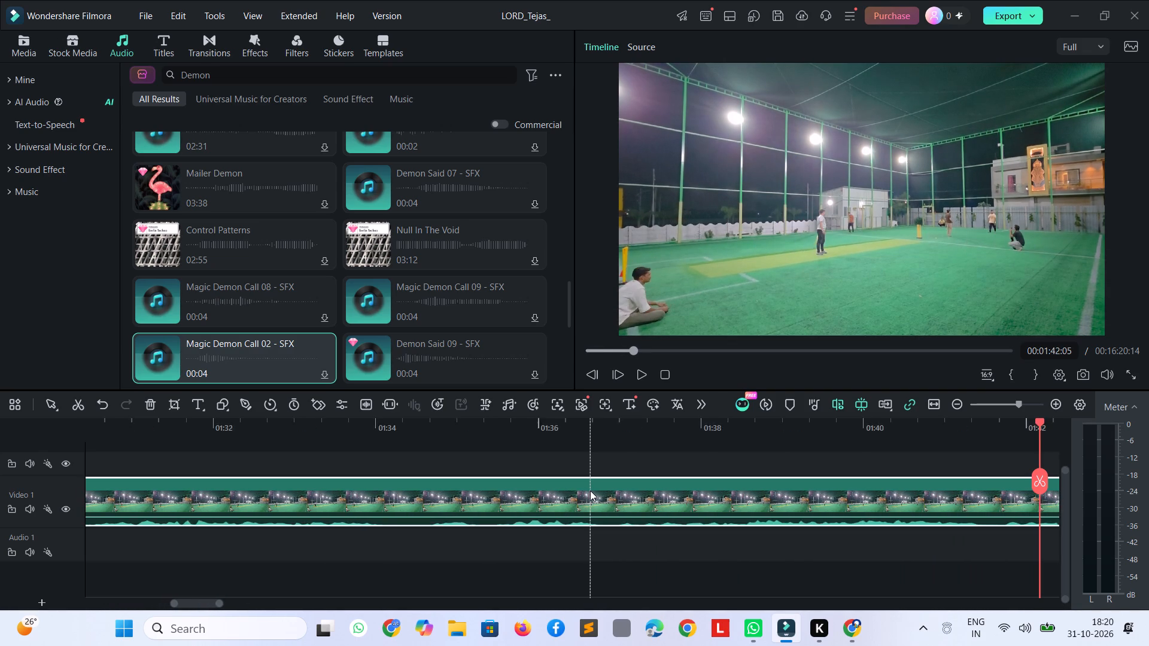
key(shift+Right)
key(shift+Right)
key(shift+Right)
key(shift+Right)
key(shift+Right)
key(shift+Right)
key(shift+Right)
key(shift+Right)
key(shift+Right)
key(shift+Right)
key(shift+Right)
key(shift+Right)
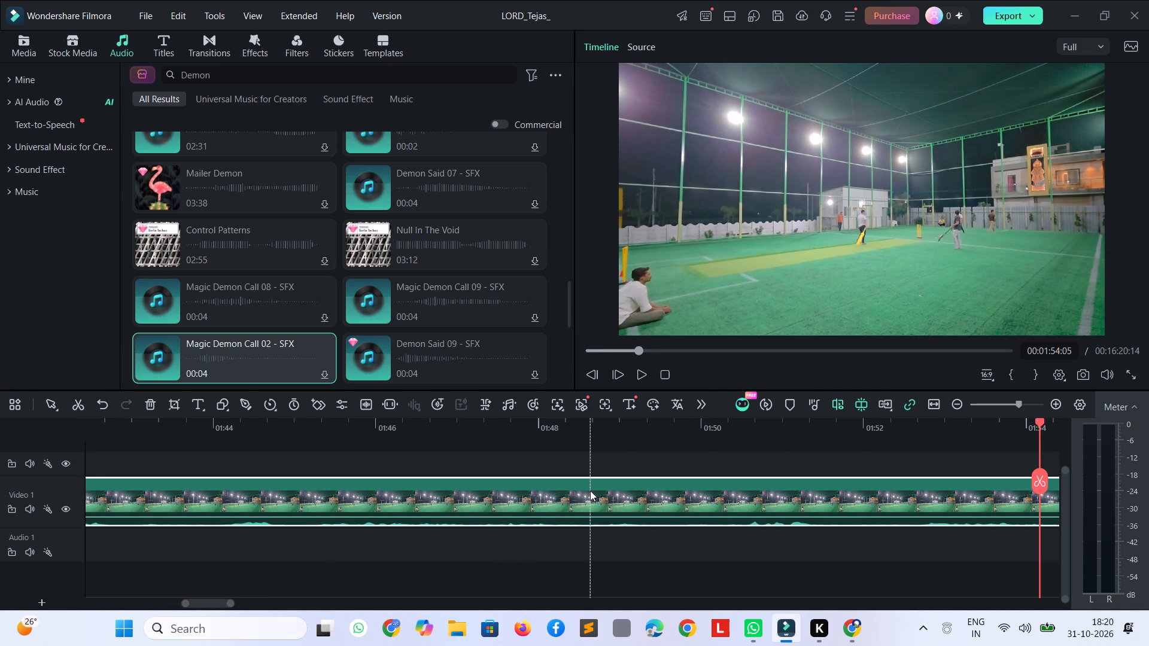
key(shift+Right)
key(shift+Right)
key(shift+Right)
key(shift+Right)
key(shift+Right)
key(shift+Right)
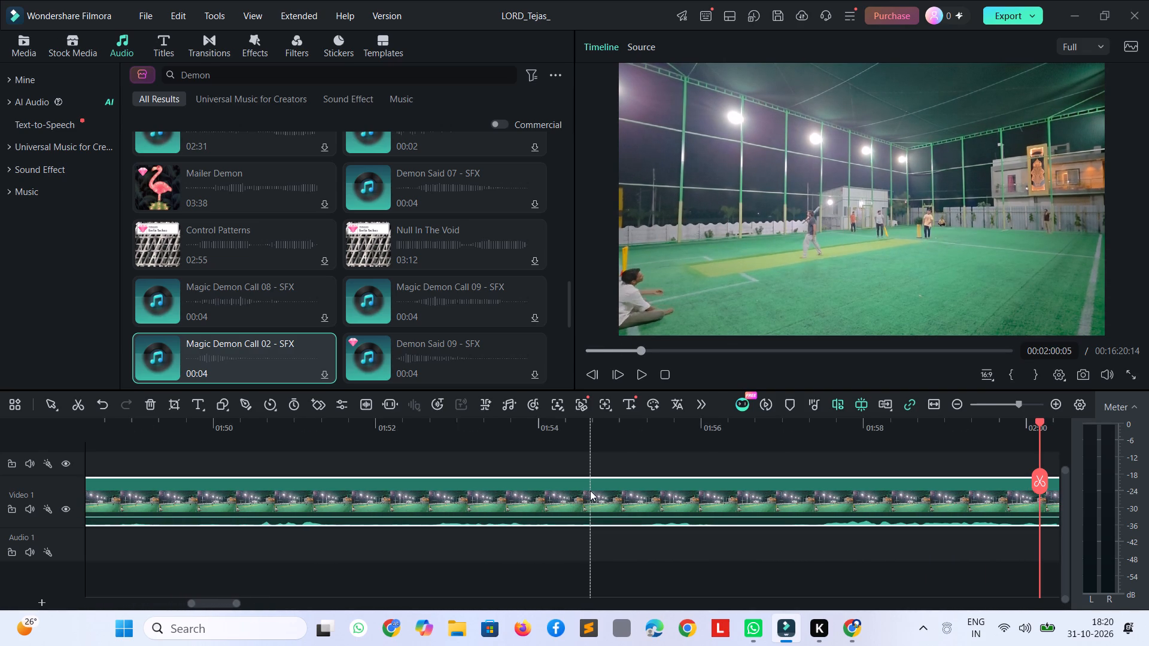
key(shift+Right)
key(shift+Right)
key(space)
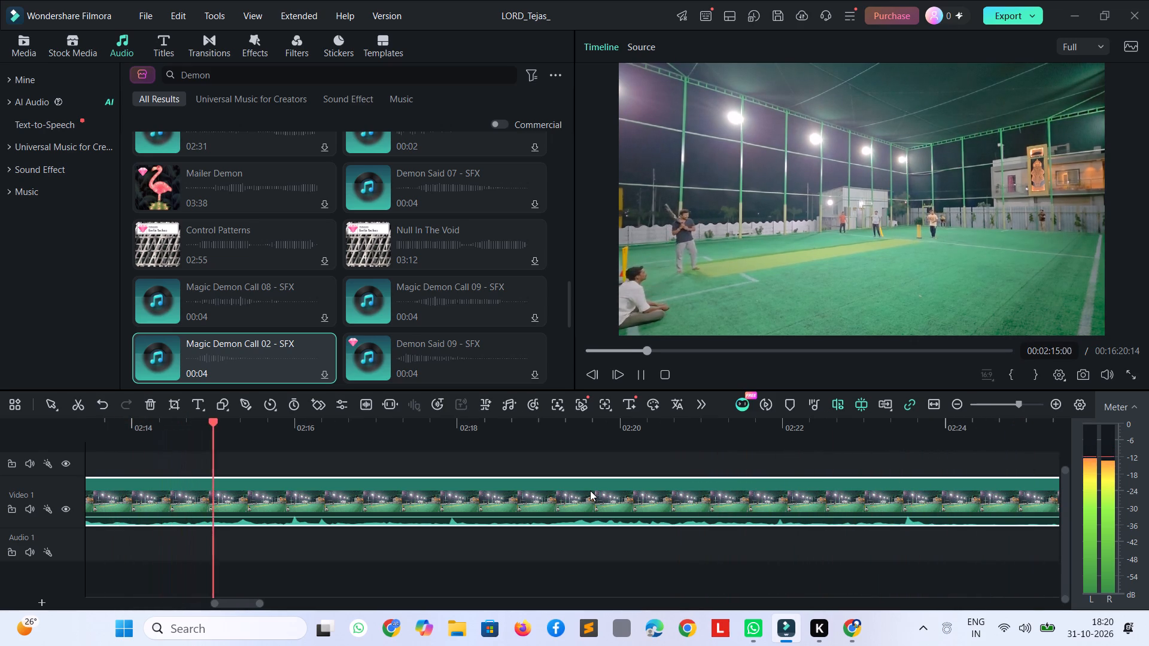
key(space)
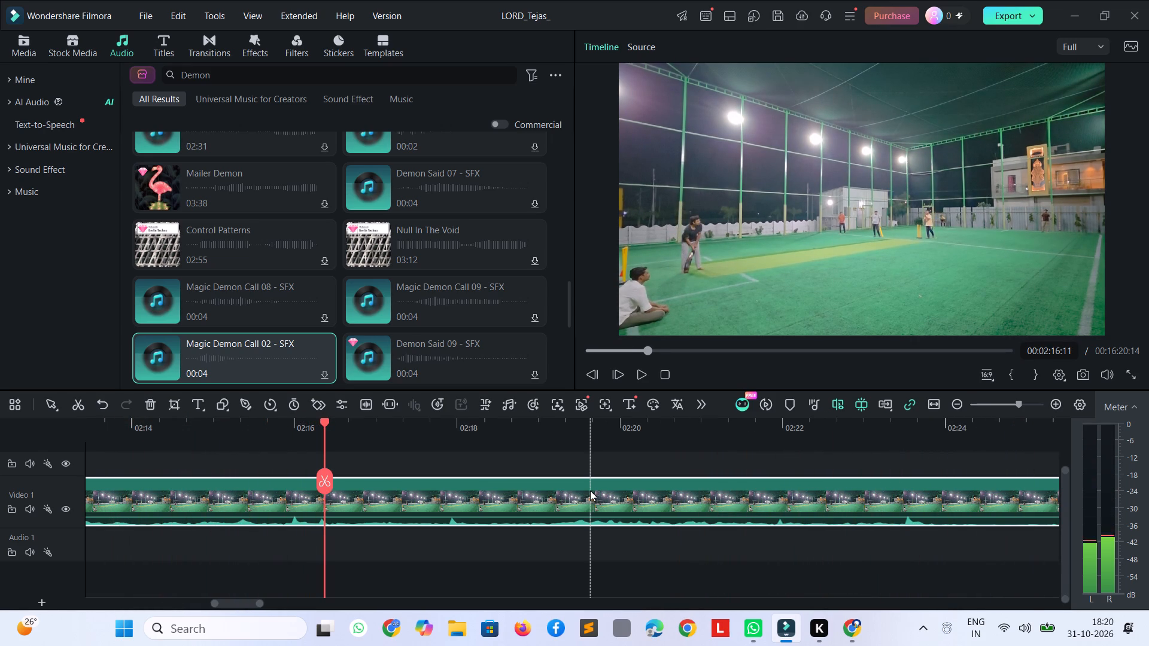
key(ctrl+b)
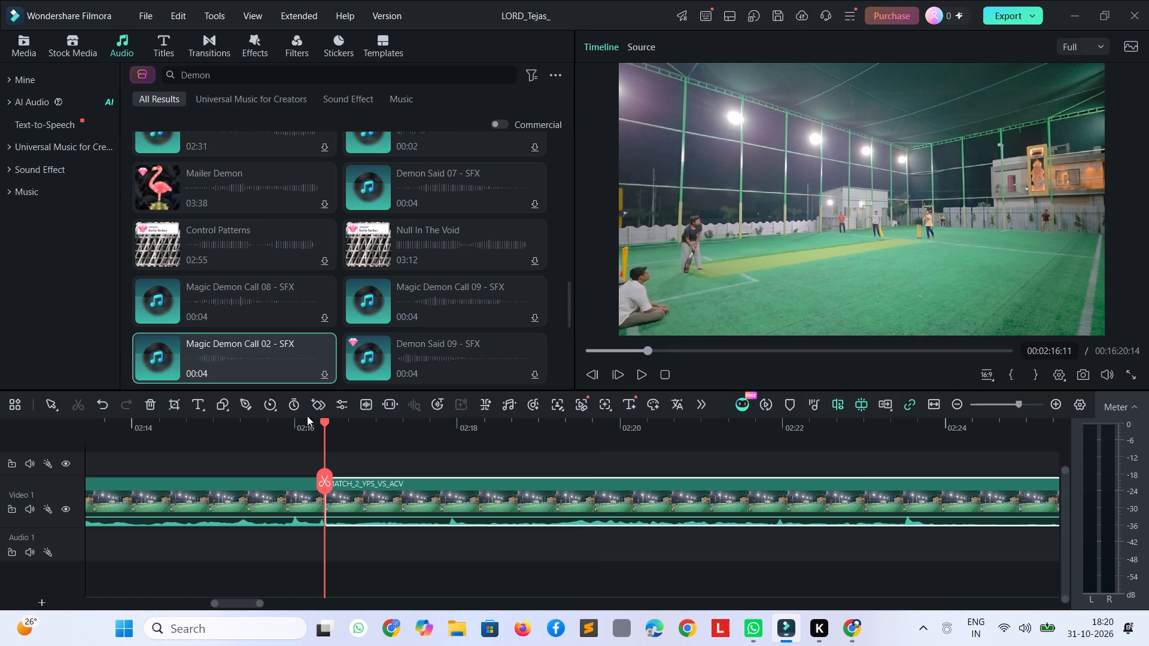
click(274, 481)
key(Delete)
Play the footage after the last cut and split the match clip where its action ends, at 00:00:49:25.
key(space)
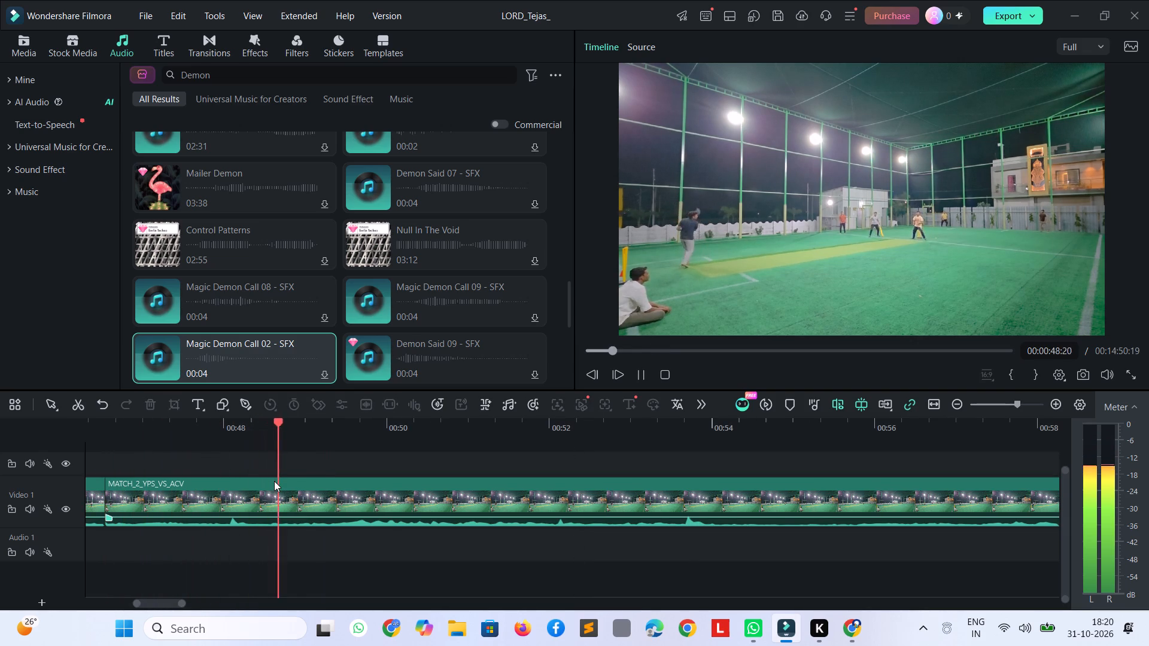
key(space)
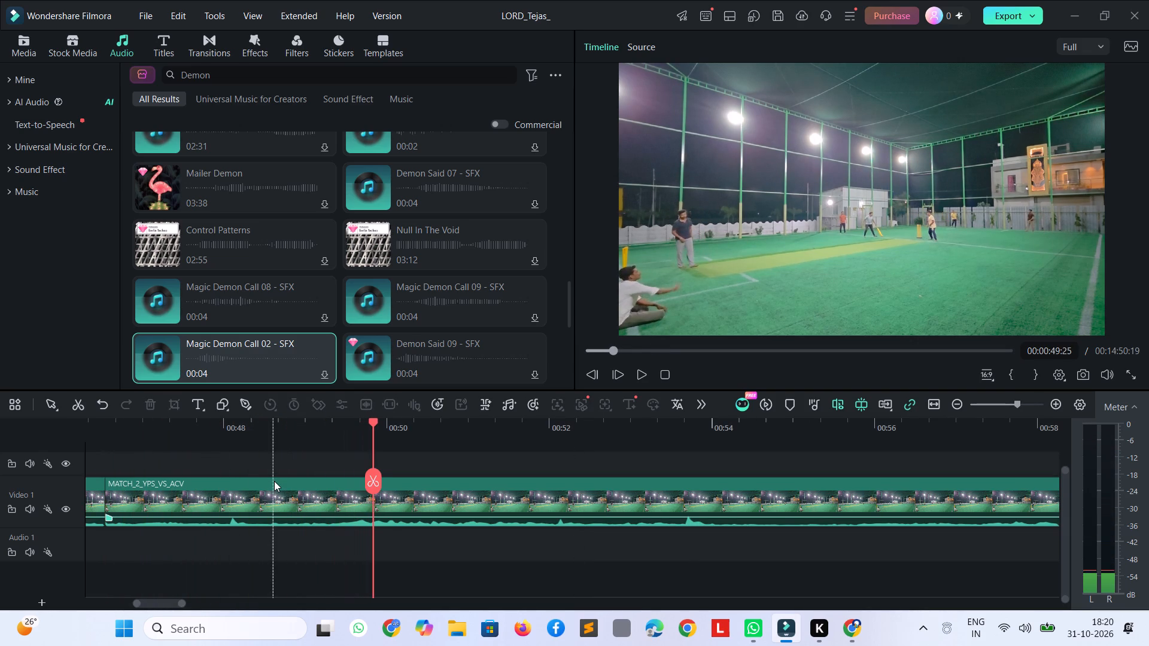
key(ctrl+b)
Split the match clip at 00:00:52:16, before the next delivery, and delete the idle segment starting at 00:00:49:25.
key(space)
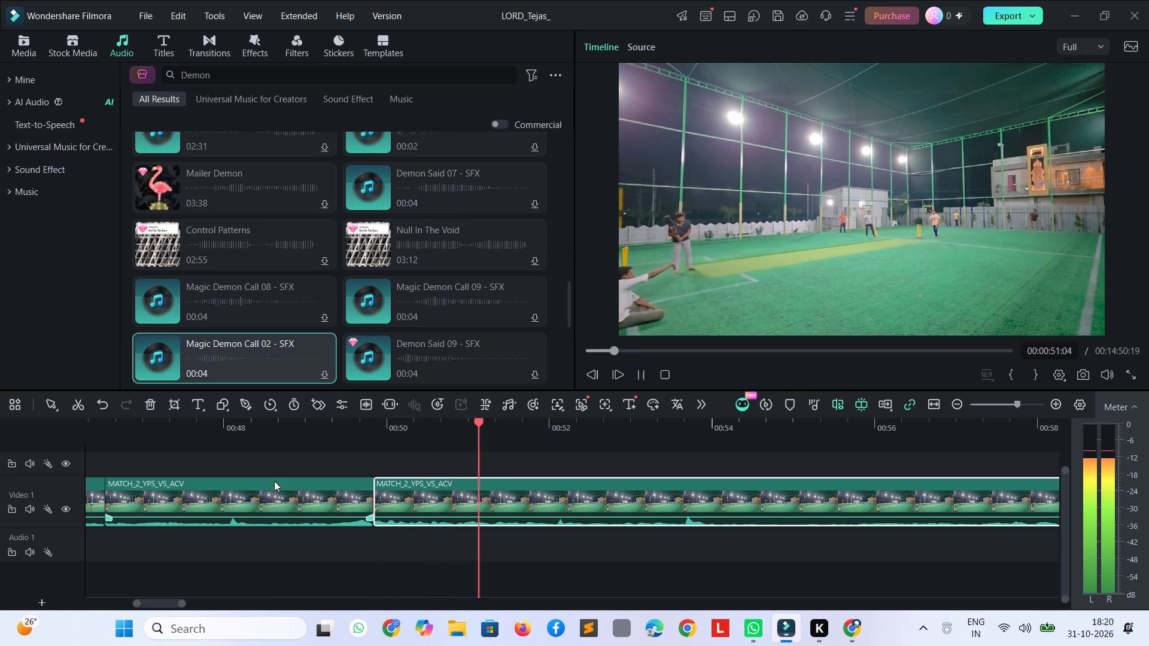
key(space)
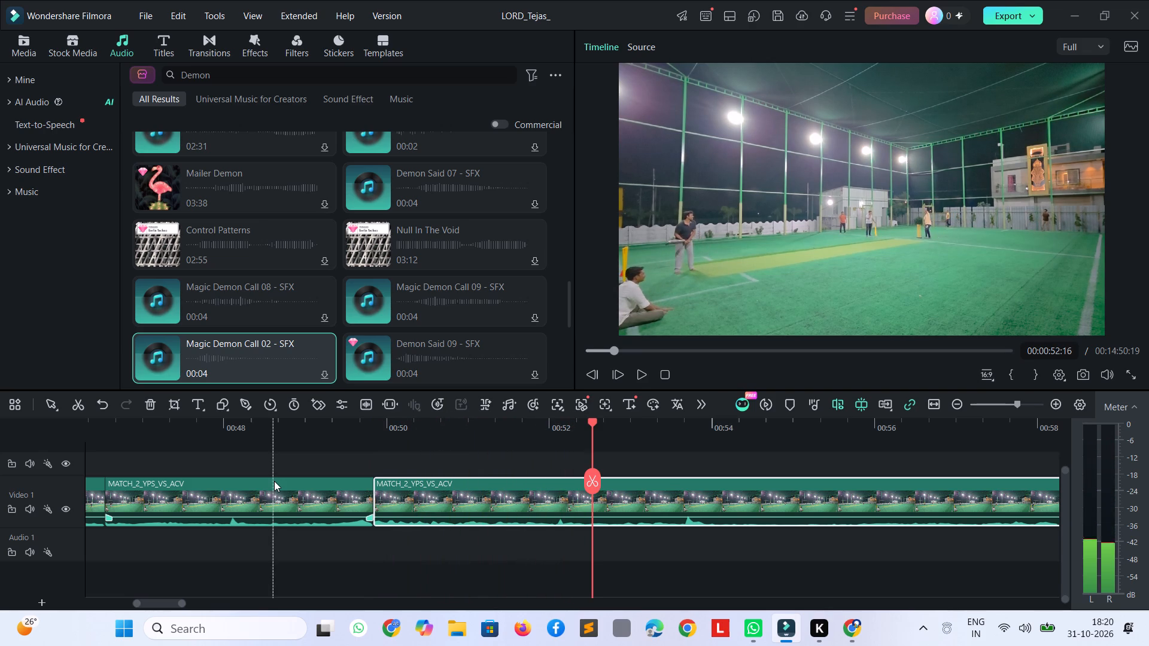
key(ctrl+b)
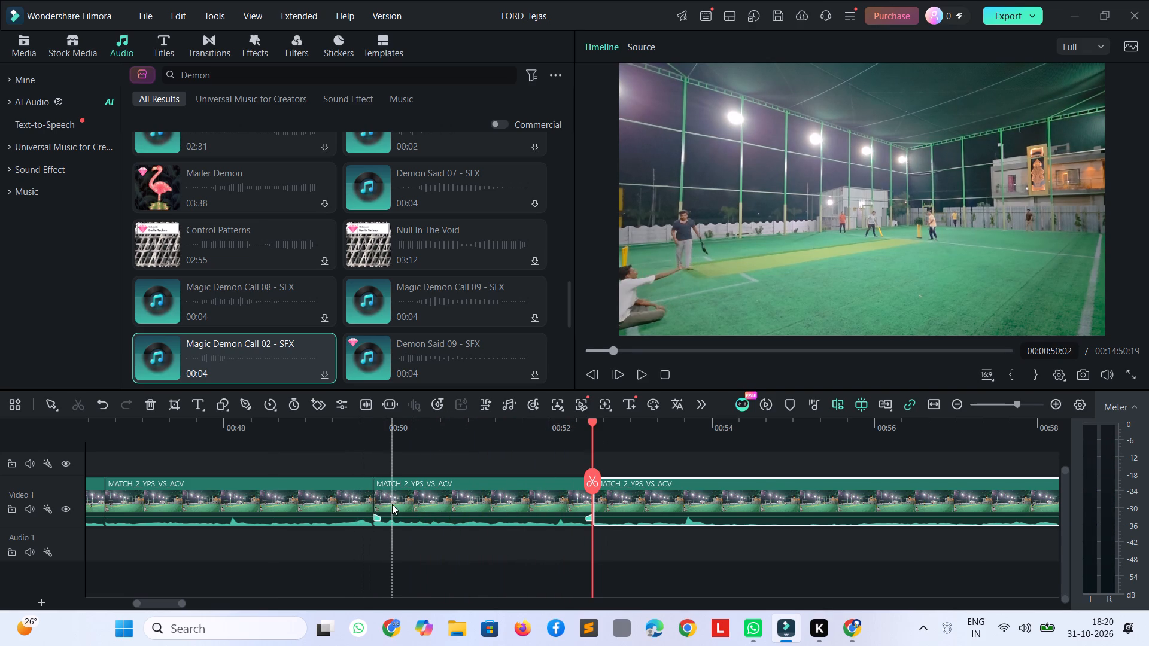
click(392, 504)
key(Delete)
Play the delivery after the last cut and split the match clip at its end, at 00:00:53:26.
key(space)
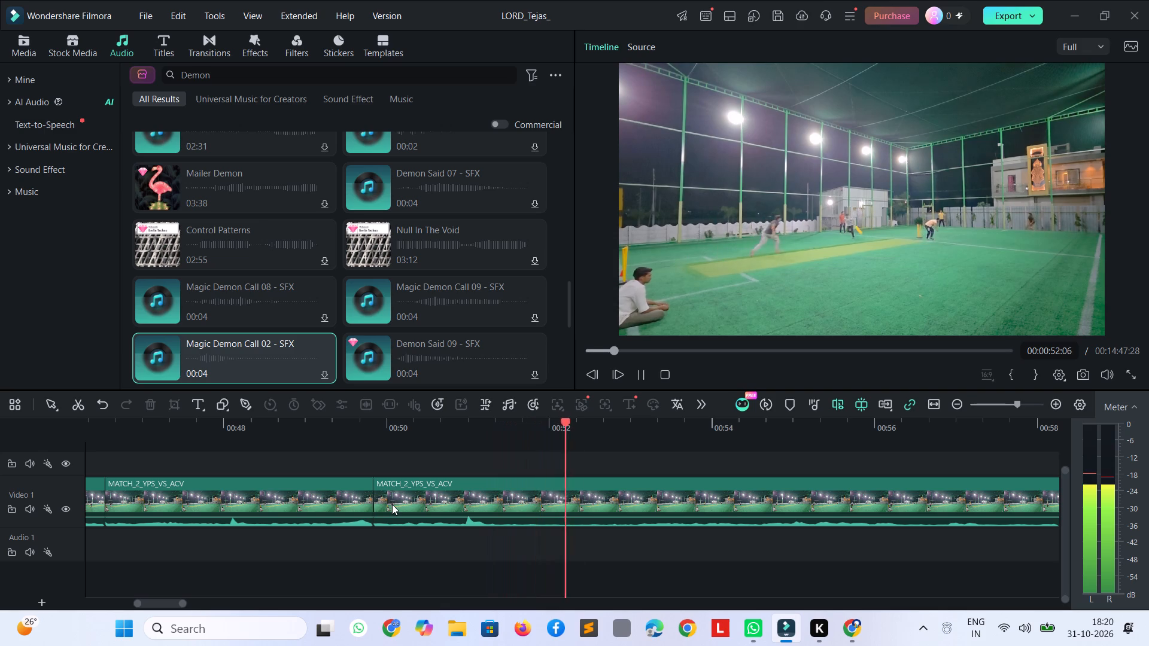
key(space)
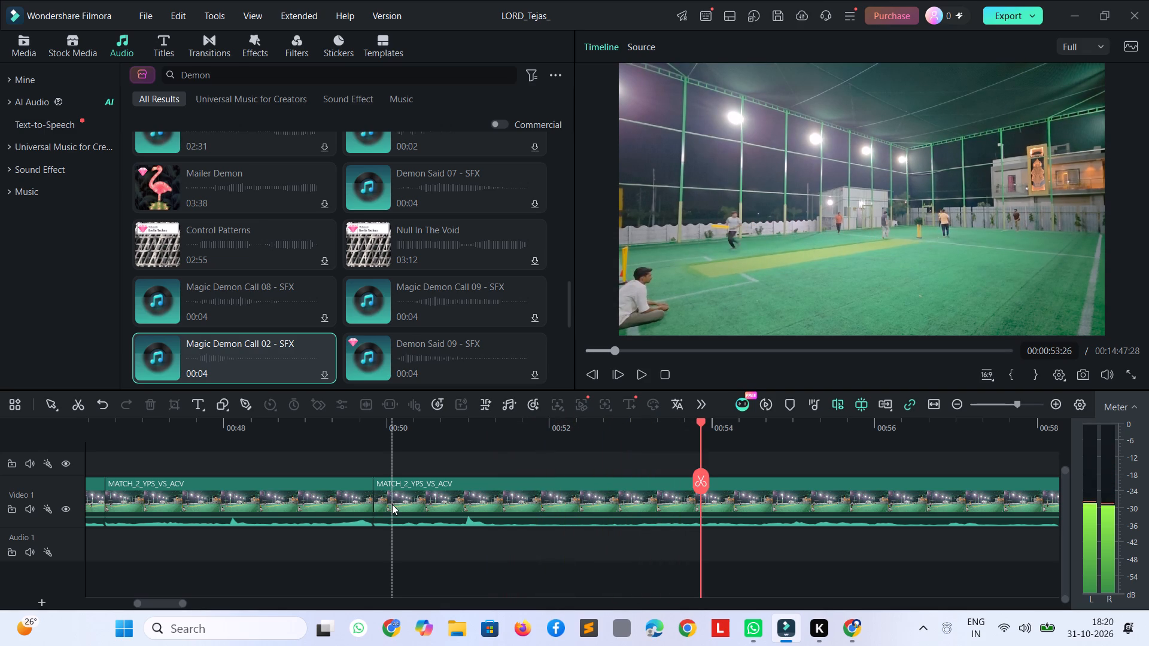
key(ctrl+b)
Split the match clip at 00:02:23:10, before the next wanted delivery, and delete the long segment starting at 00:00:53:26.
key(space)
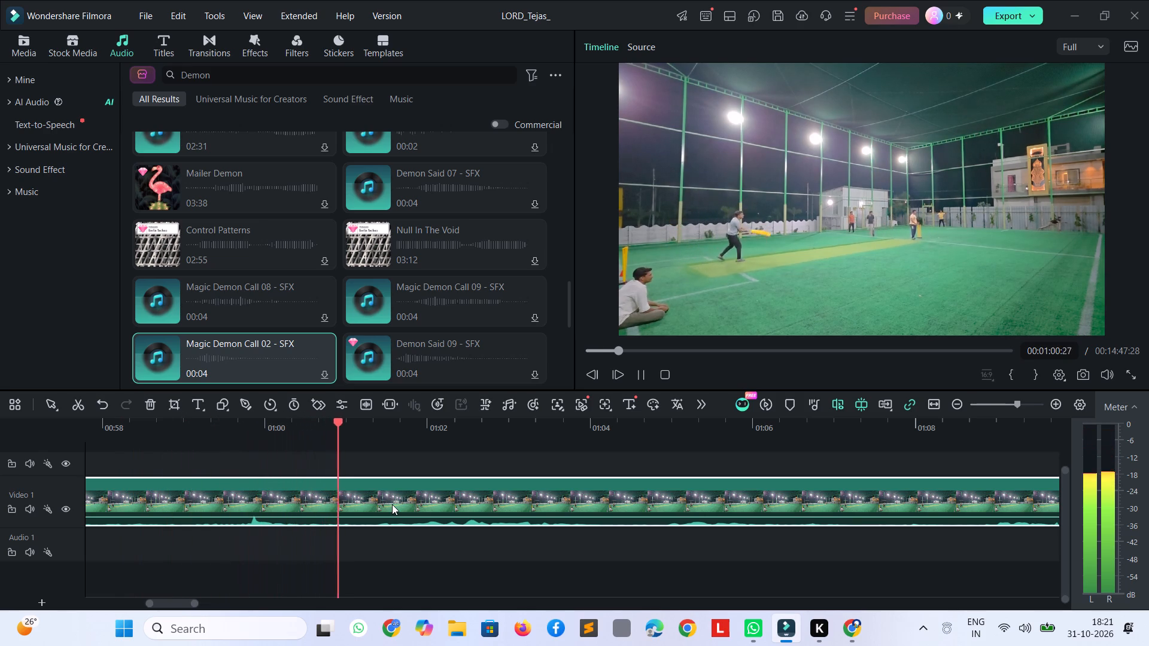
key(shift+Right)
key(shift+Right)
key(shift+Right)
key(shift+Right)
key(shift+Right)
key(shift+Right)
key(shift+Right)
key(shift+Right)
key(shift+Right)
key(shift+Right)
key(shift+Right)
key(shift+Right)
key(shift+Right)
key(shift+Right)
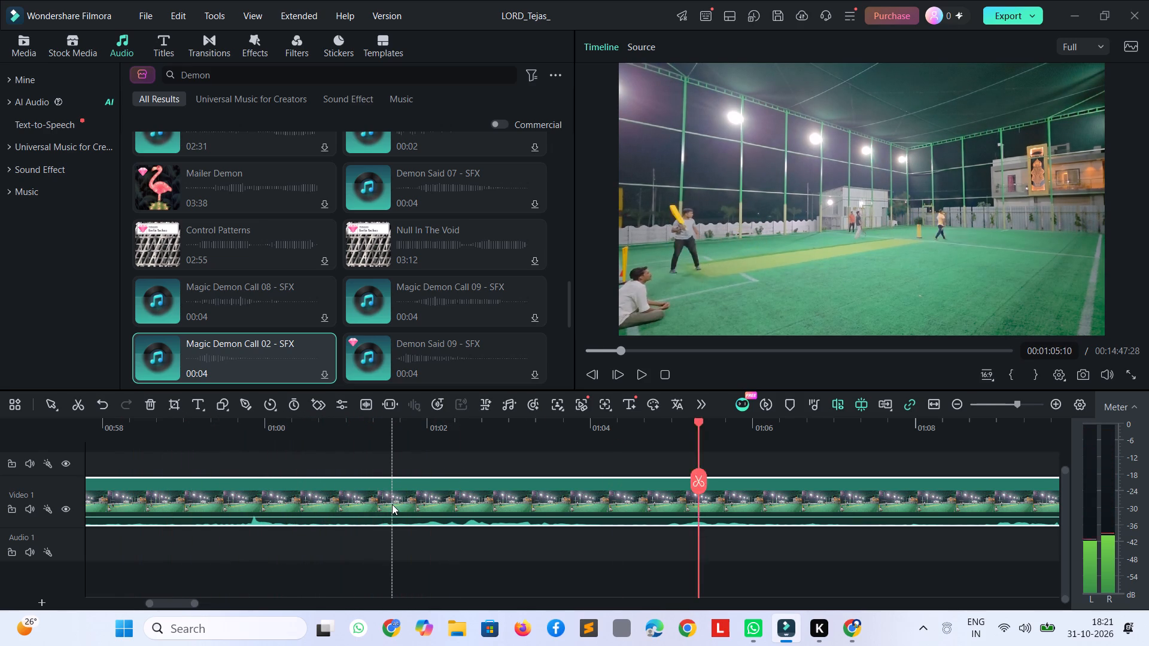
key(shift+Right)
key(shift+Right)
key(shift+Right)
key(shift+Right)
key(shift+Right)
key(shift+Right)
key(shift+Right)
key(shift+Right)
key(shift+Right)
key(shift+Right)
key(shift+Right)
key(shift+Right)
key(shift+Right)
key(shift+Right)
key(shift+Right)
key(shift+Right)
key(shift+Right)
key(shift+Right)
key(shift+Right)
key(shift+Right)
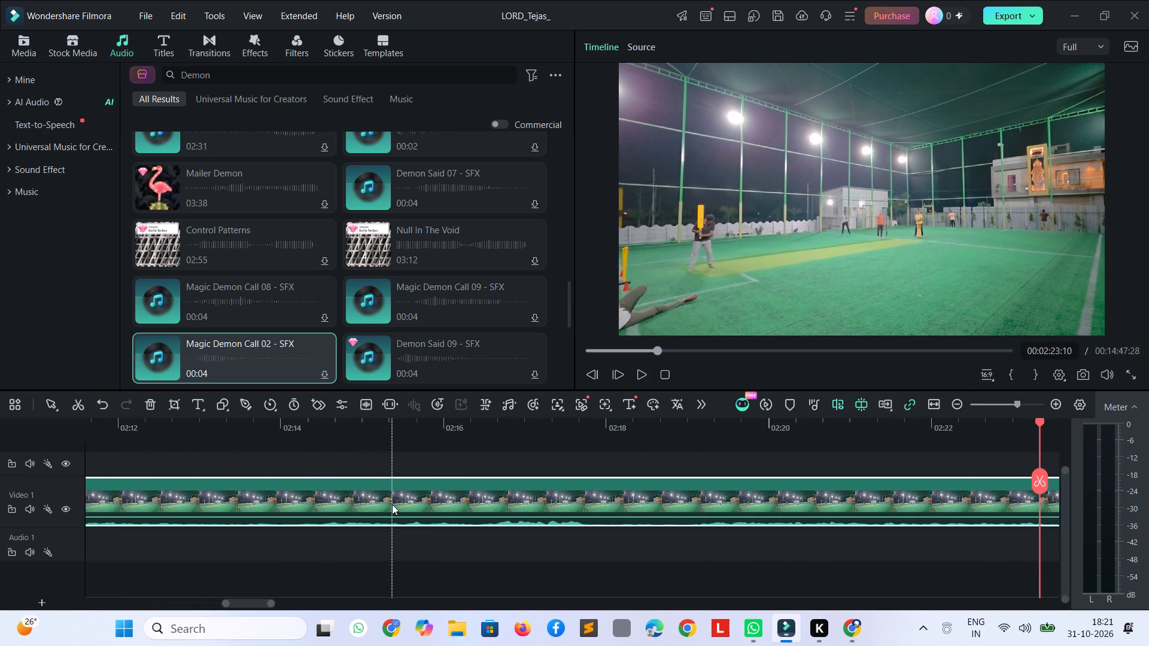
key(shift+Left)
key(shift+Left)
key(shift+Left)
key(shift+Left)
key(shift+Left)
key(shift+Left)
key(shift+Left)
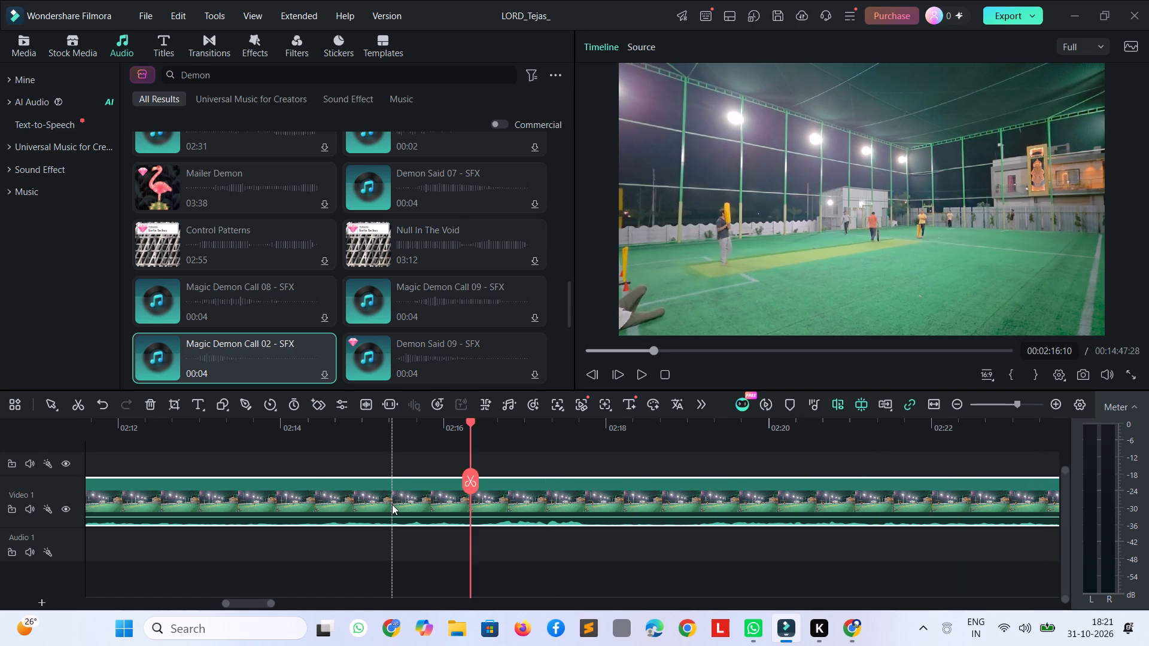
key(shift+Left)
key(shift+Left)
key(space)
key(space)
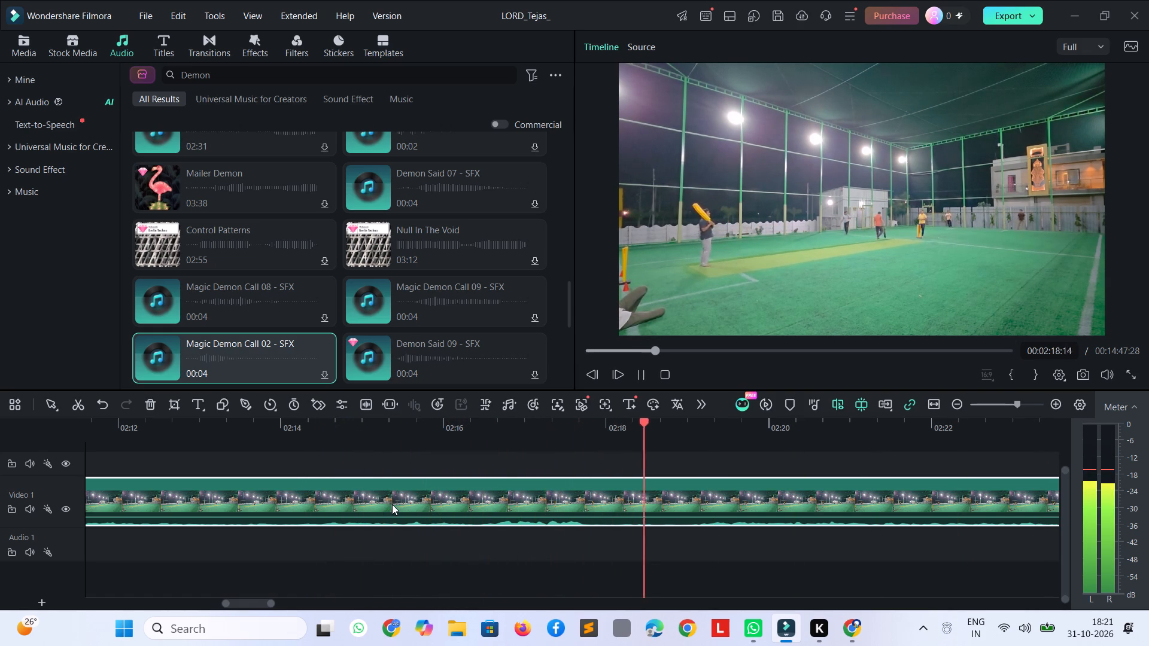
key(shift+Right)
key(shift+Right)
key(shift+Right)
key(shift+Right)
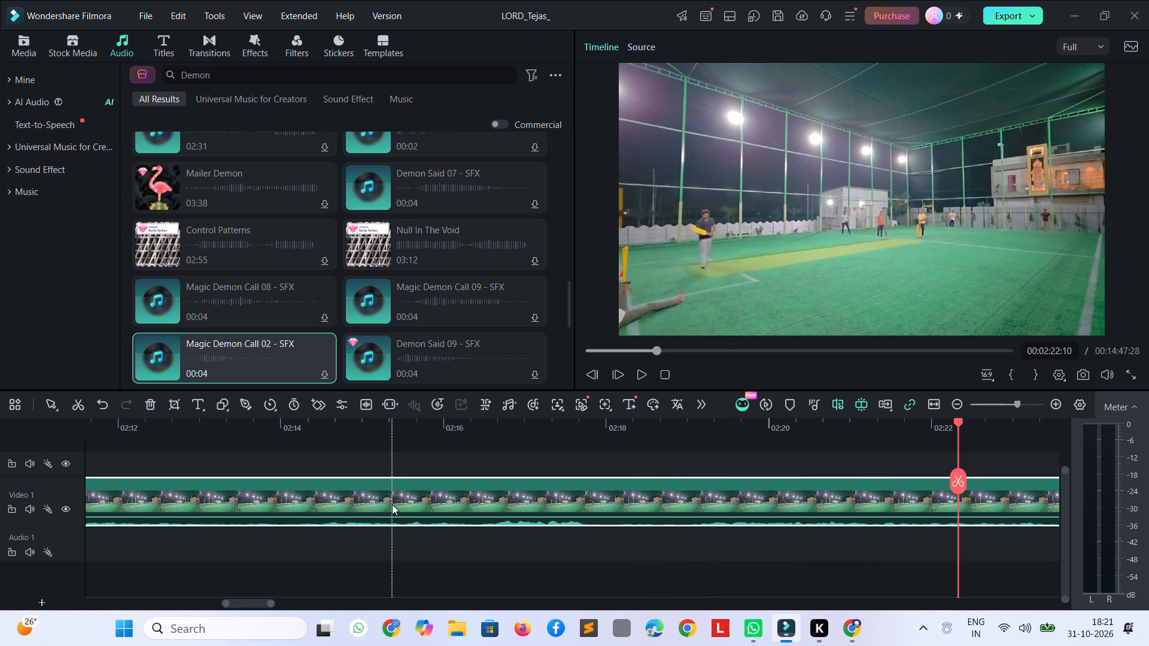
key(shift+Right)
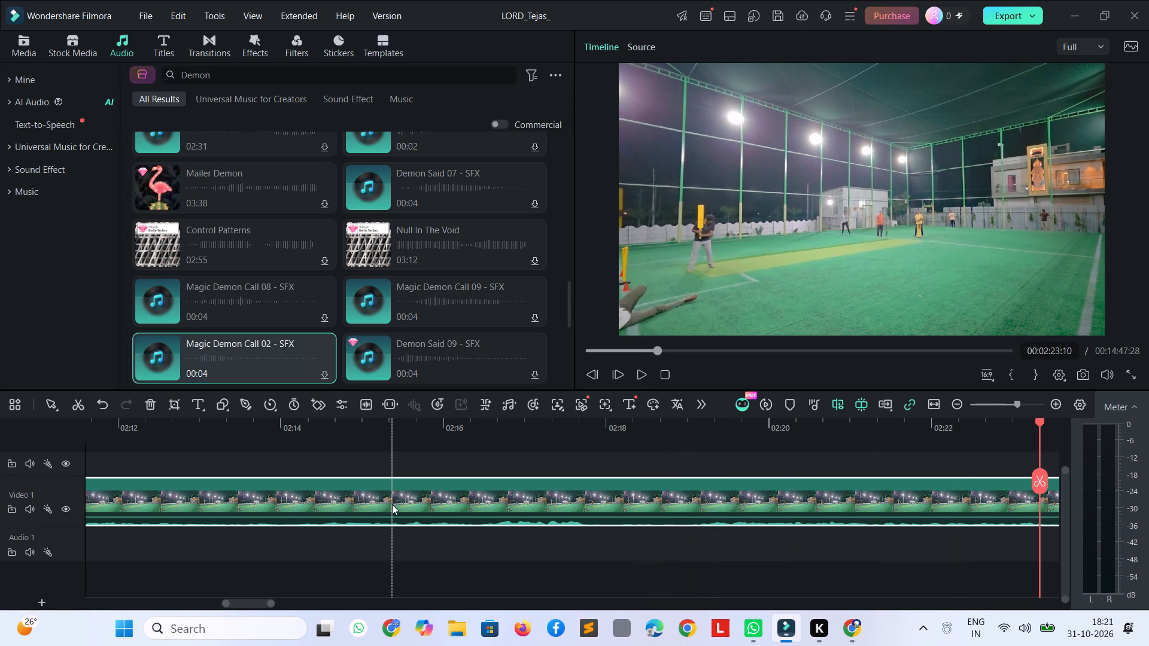
key(ctrl+b)
click(686, 502)
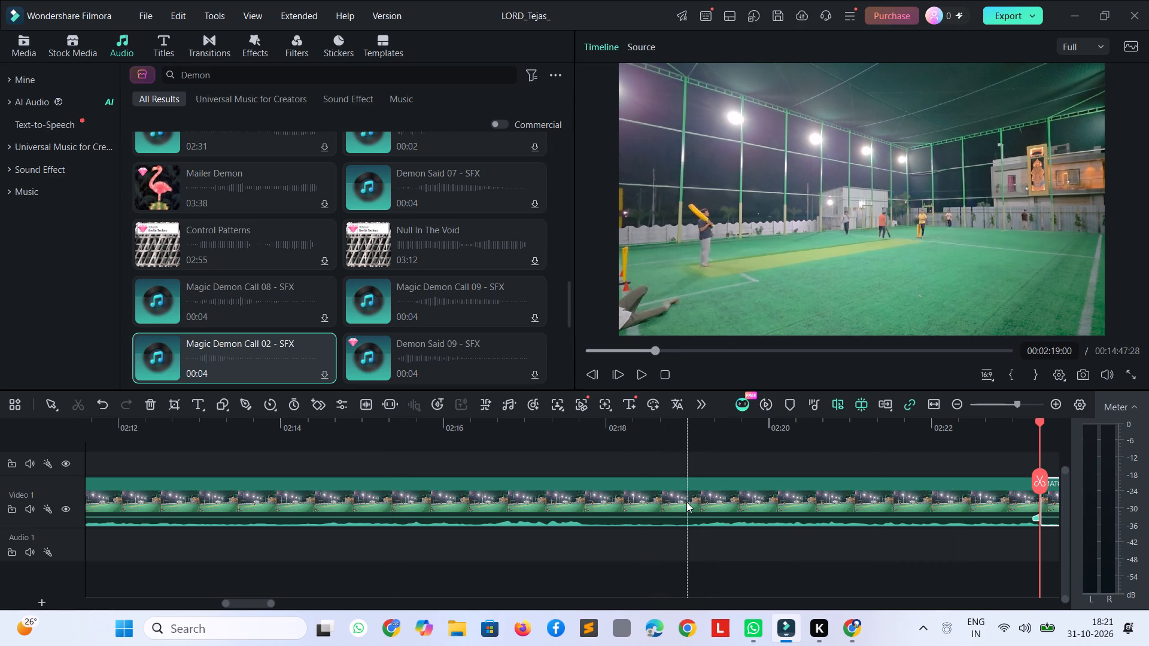
key(Delete)
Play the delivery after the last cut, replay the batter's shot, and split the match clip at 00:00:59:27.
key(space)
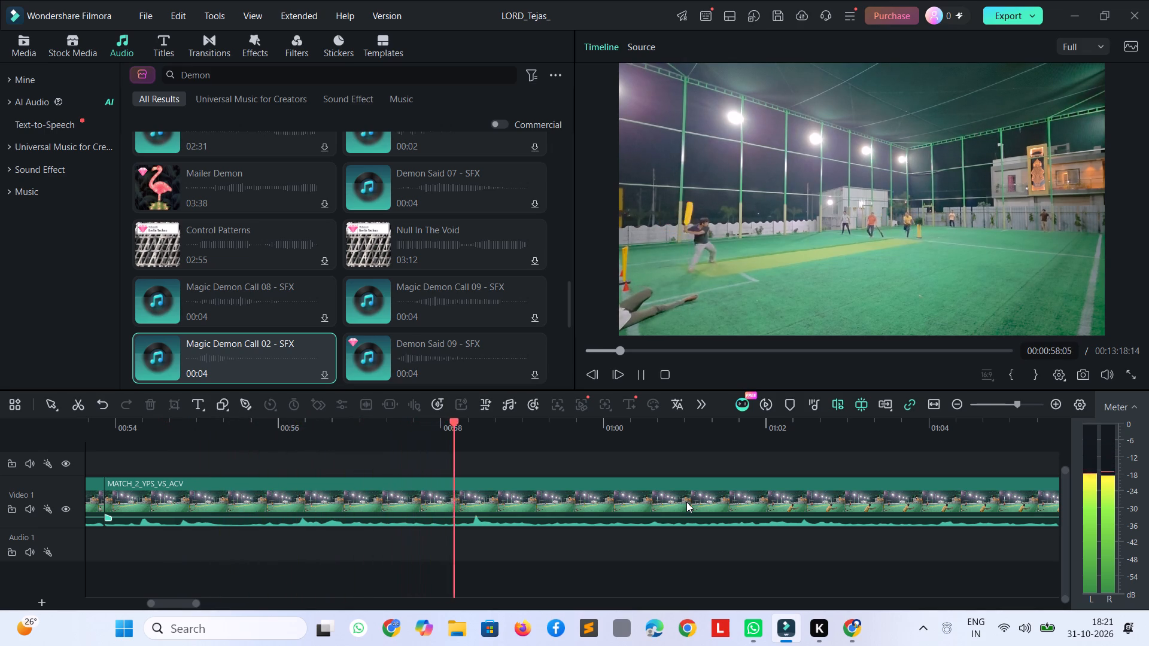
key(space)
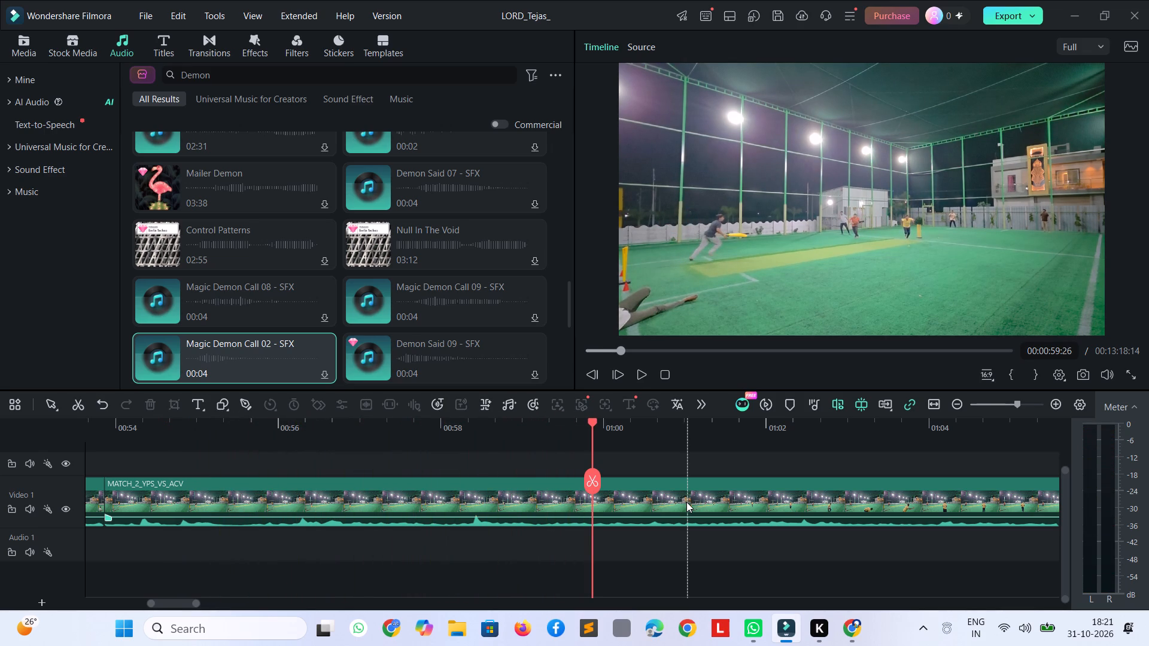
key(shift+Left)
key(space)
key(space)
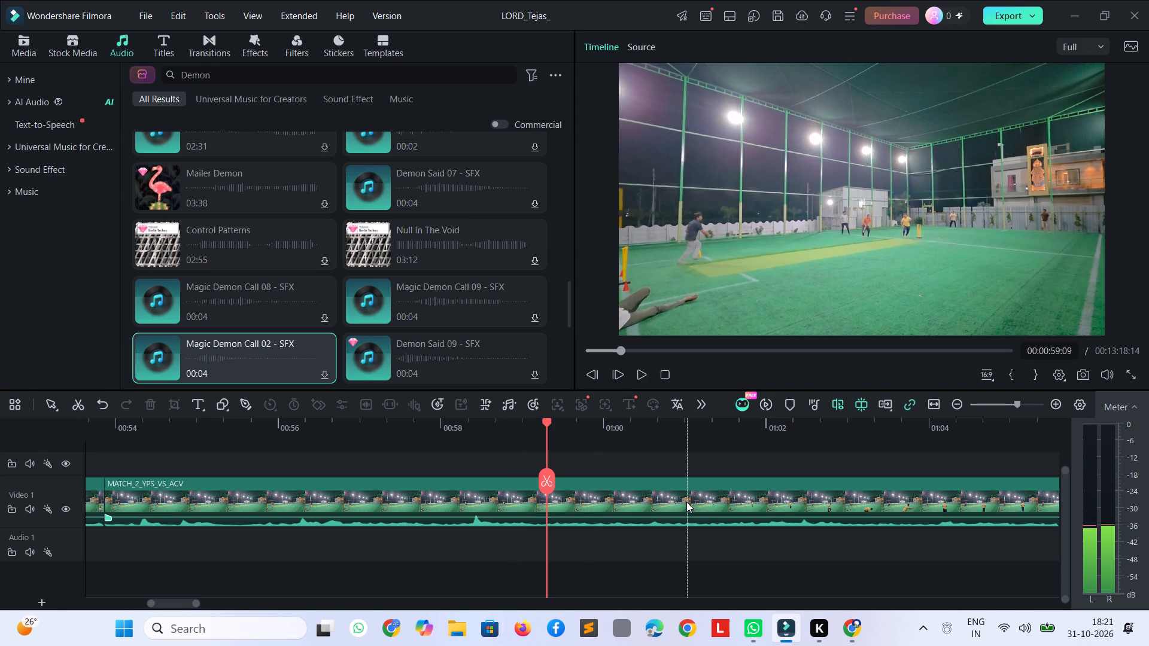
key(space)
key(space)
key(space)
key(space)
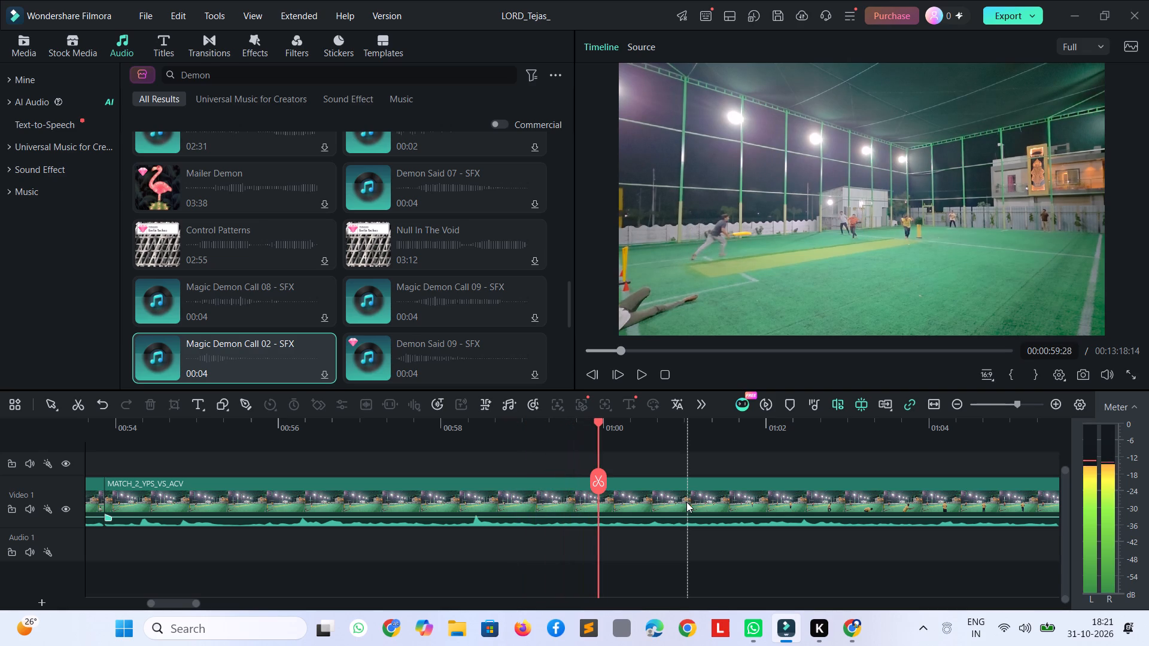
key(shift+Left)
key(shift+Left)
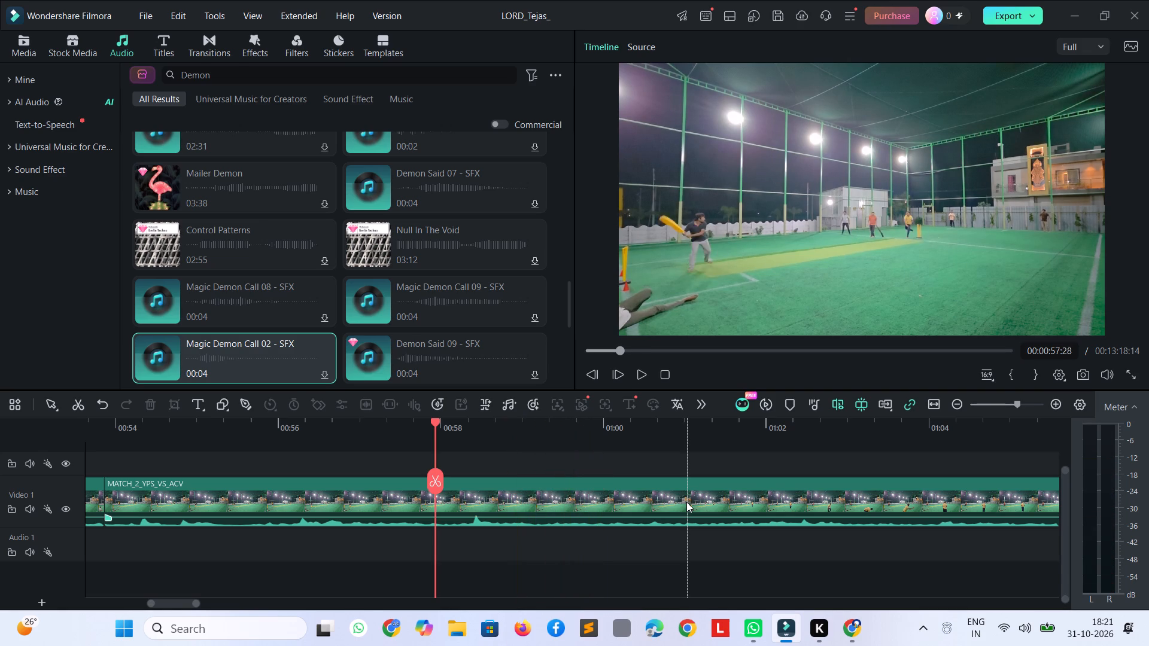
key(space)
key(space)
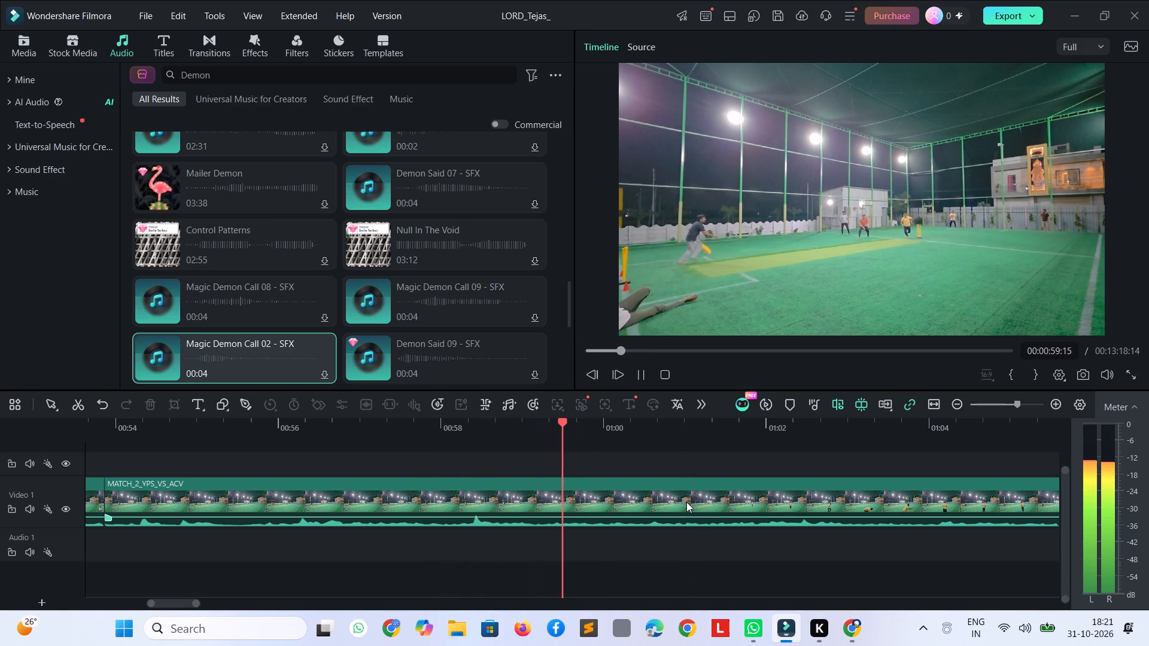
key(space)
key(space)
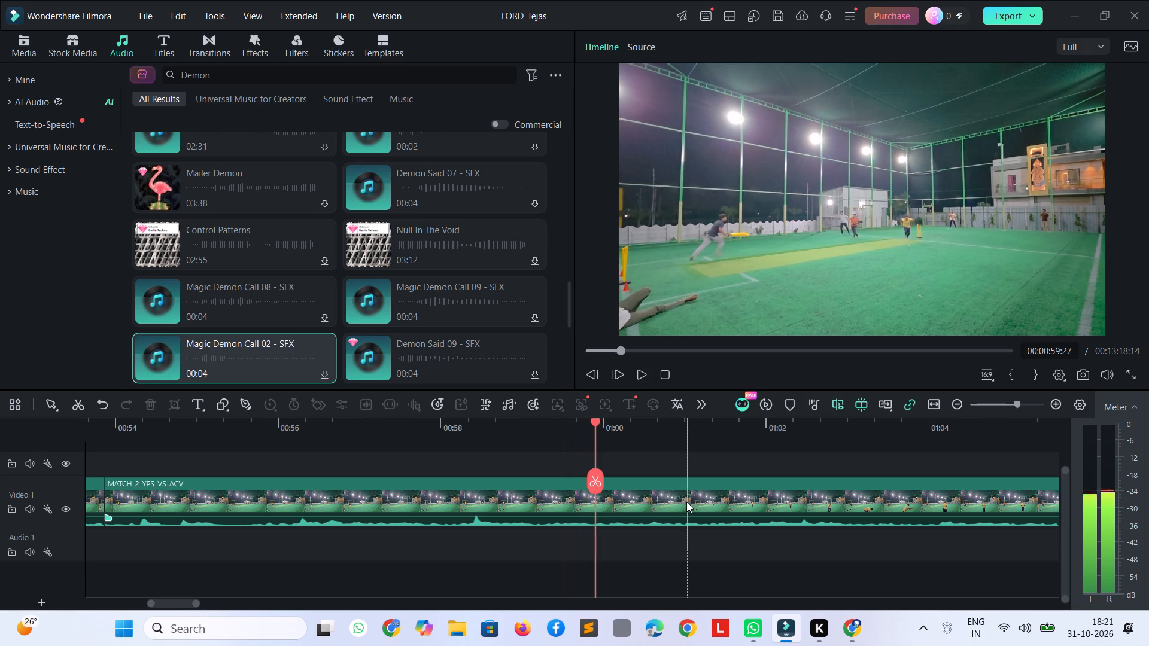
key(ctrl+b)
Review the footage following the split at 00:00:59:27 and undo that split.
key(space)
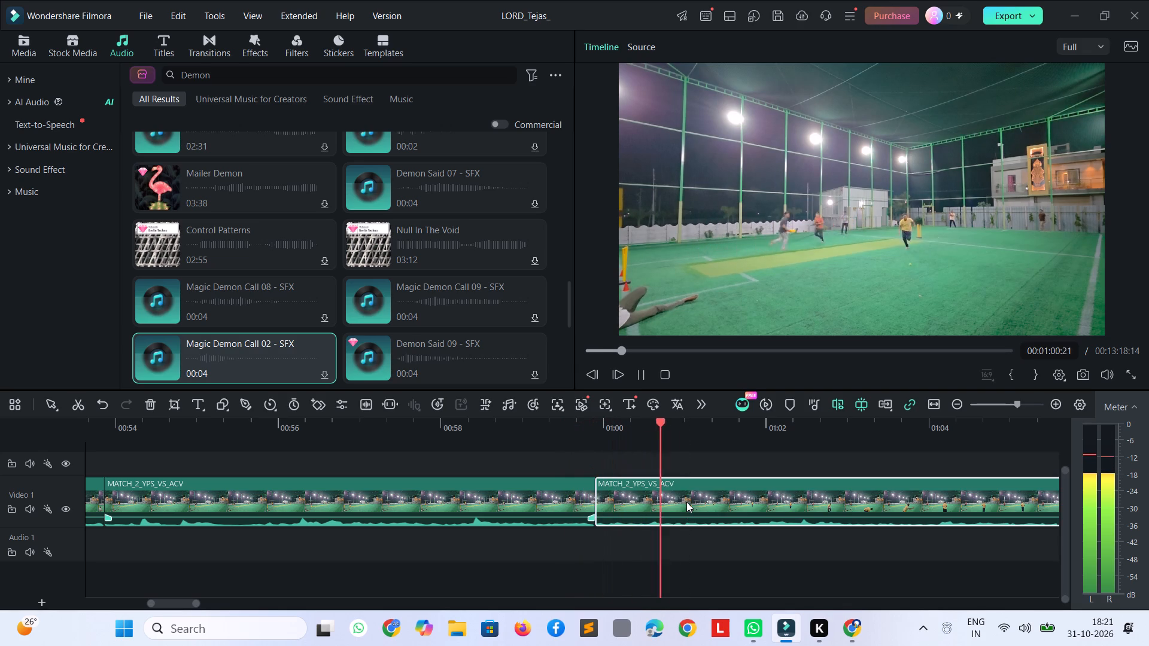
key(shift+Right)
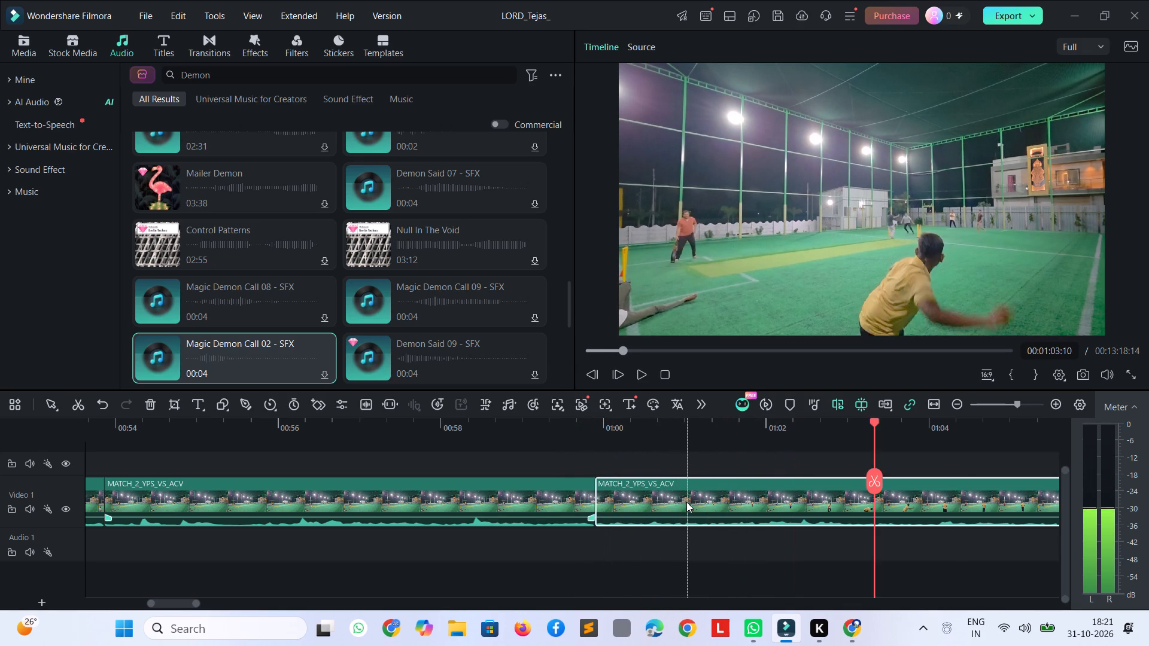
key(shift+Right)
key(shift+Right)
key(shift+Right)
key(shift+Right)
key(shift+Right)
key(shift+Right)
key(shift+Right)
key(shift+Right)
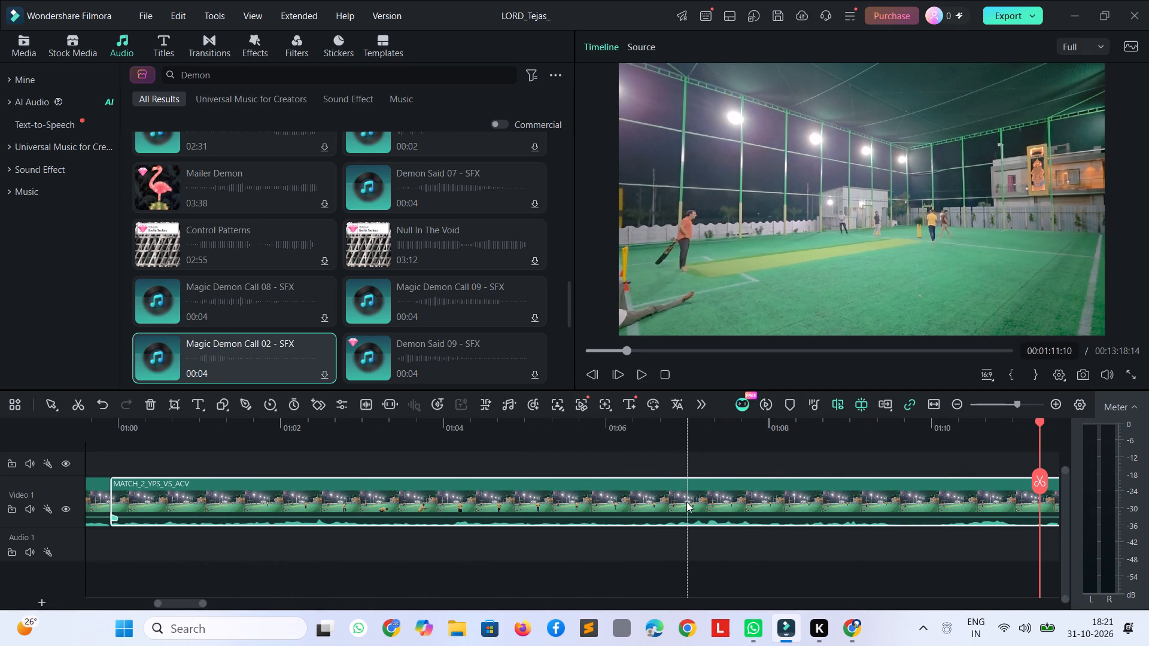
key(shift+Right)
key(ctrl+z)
Play further through the delivery and split the match clip at its end, at about 00:01:02:14.
key(space)
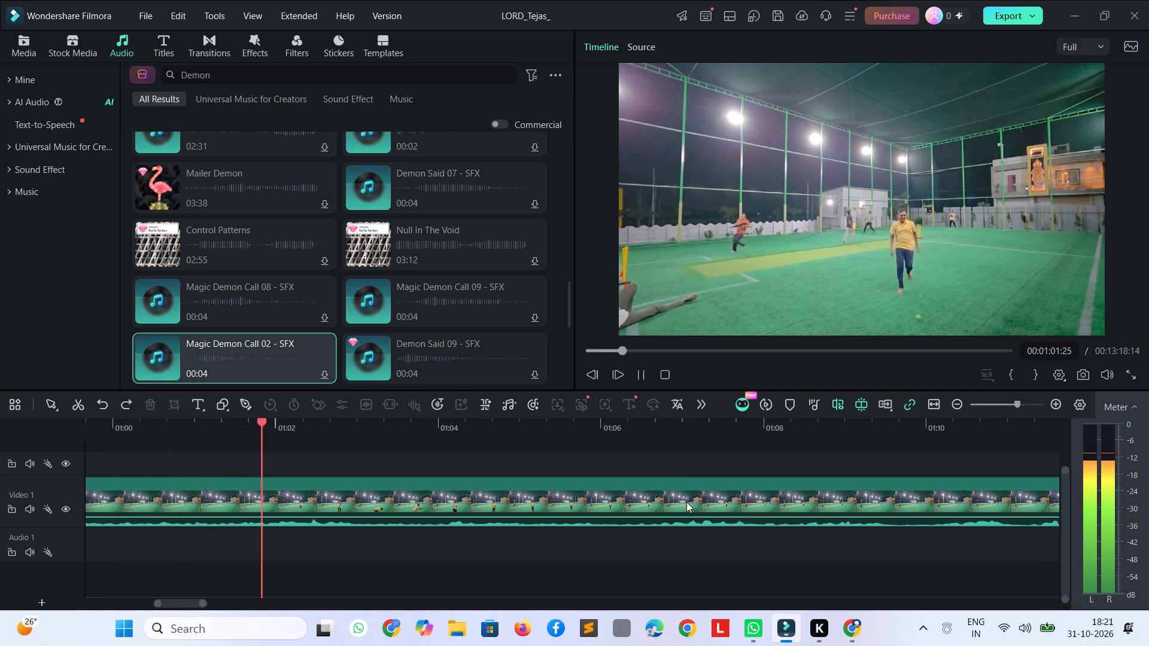
key(space)
key(ctrl+b)
Split the match clip at 00:01:24:20, before the next delivery, and delete the idle segment starting at about 00:01:02:14.
key(space)
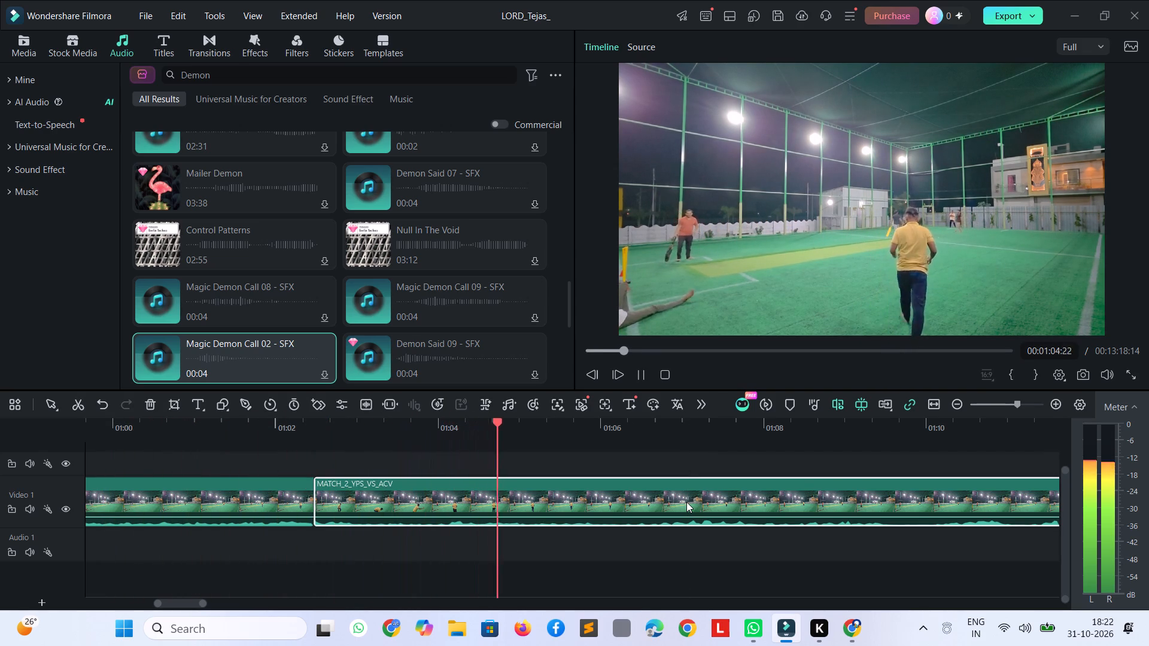
key(shift+Right)
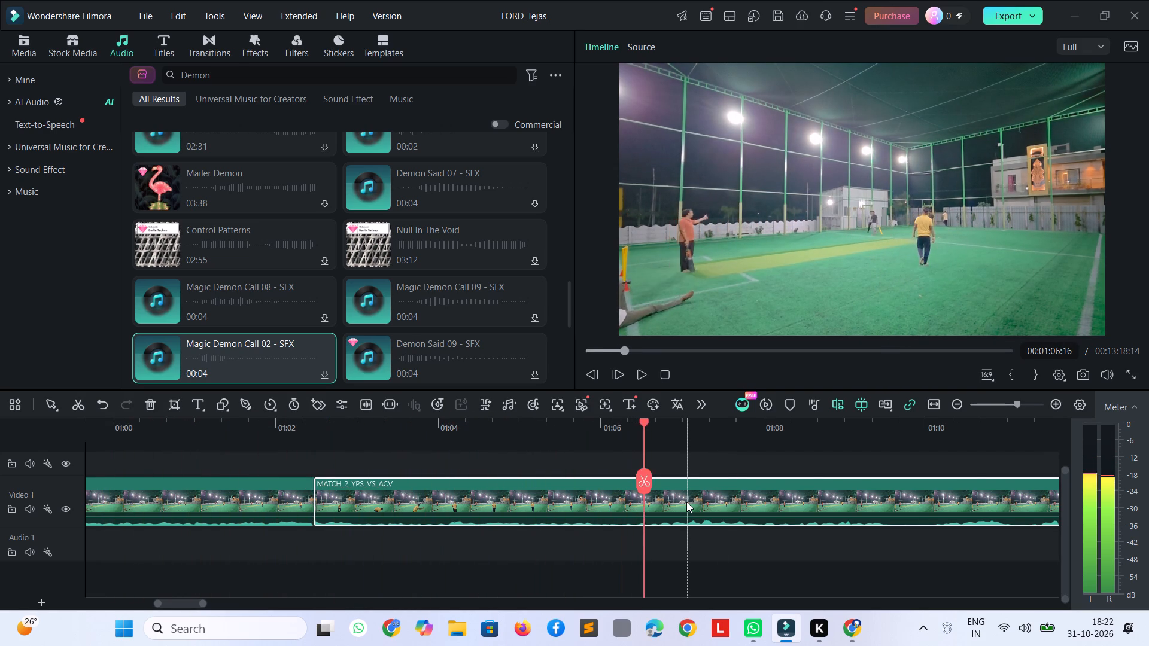
key(shift+Right)
key(shift+Right)
key(shift+Right)
key(shift+Right)
key(shift+Right)
key(shift+Right)
key(shift+Right)
key(shift+Right)
key(shift+Right)
key(shift+Right)
key(shift+Right)
key(shift+Right)
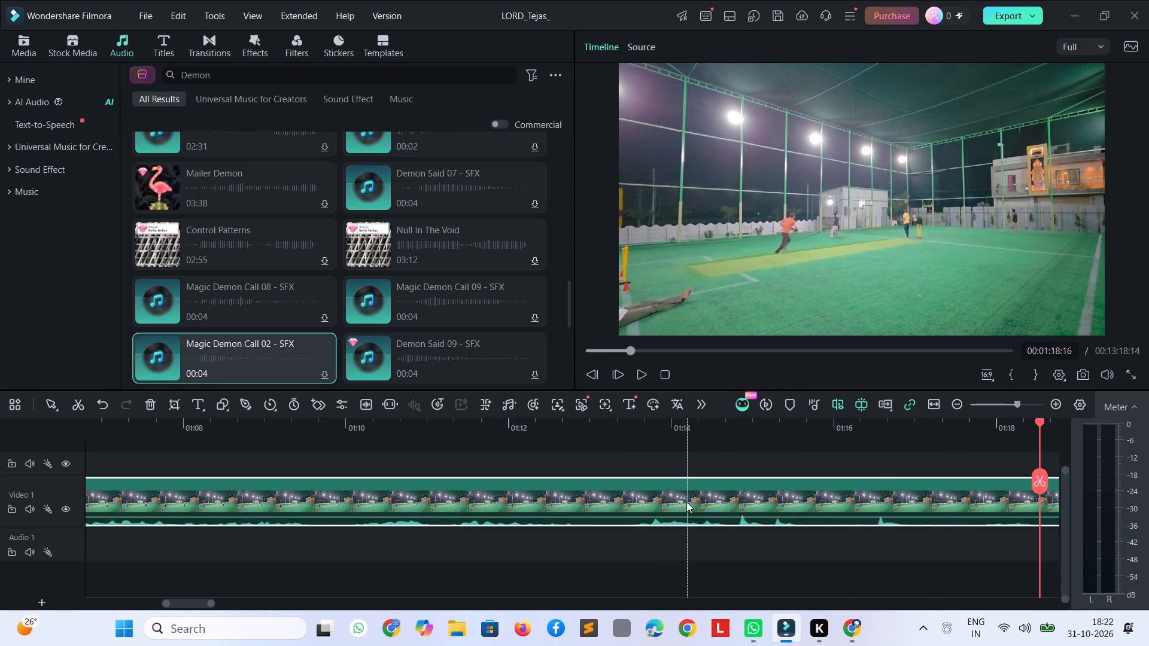
key(shift+Right)
key(shift+Right)
key(shift+Right)
key(shift+Right)
key(shift+Right)
key(shift+Right)
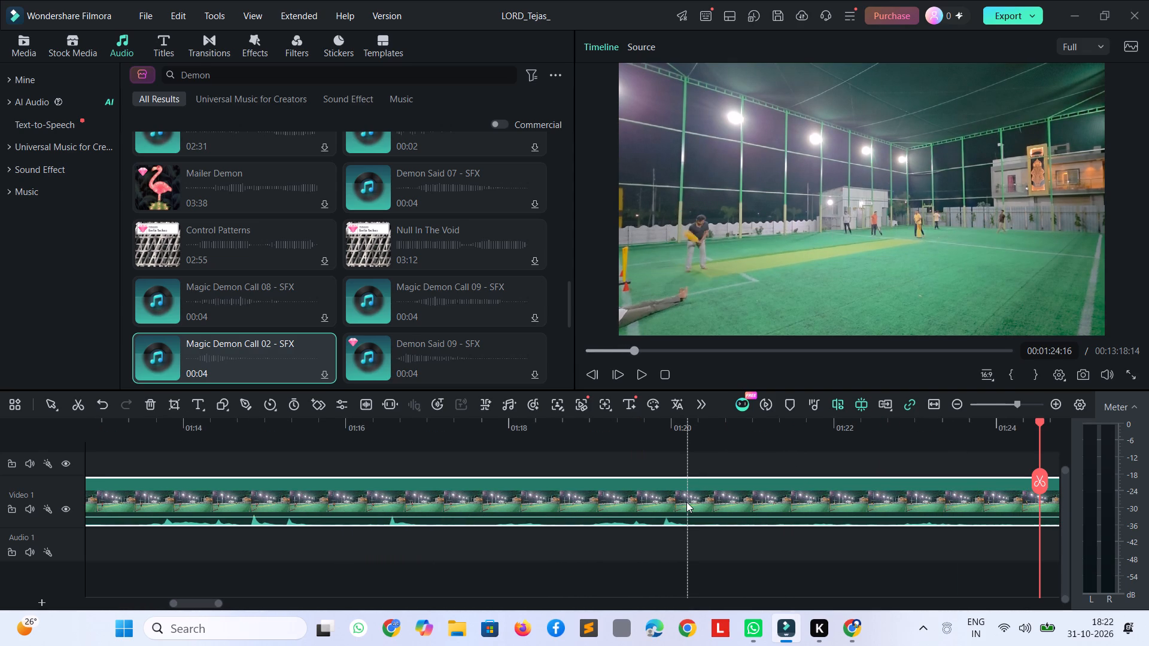
key(space)
key(space)
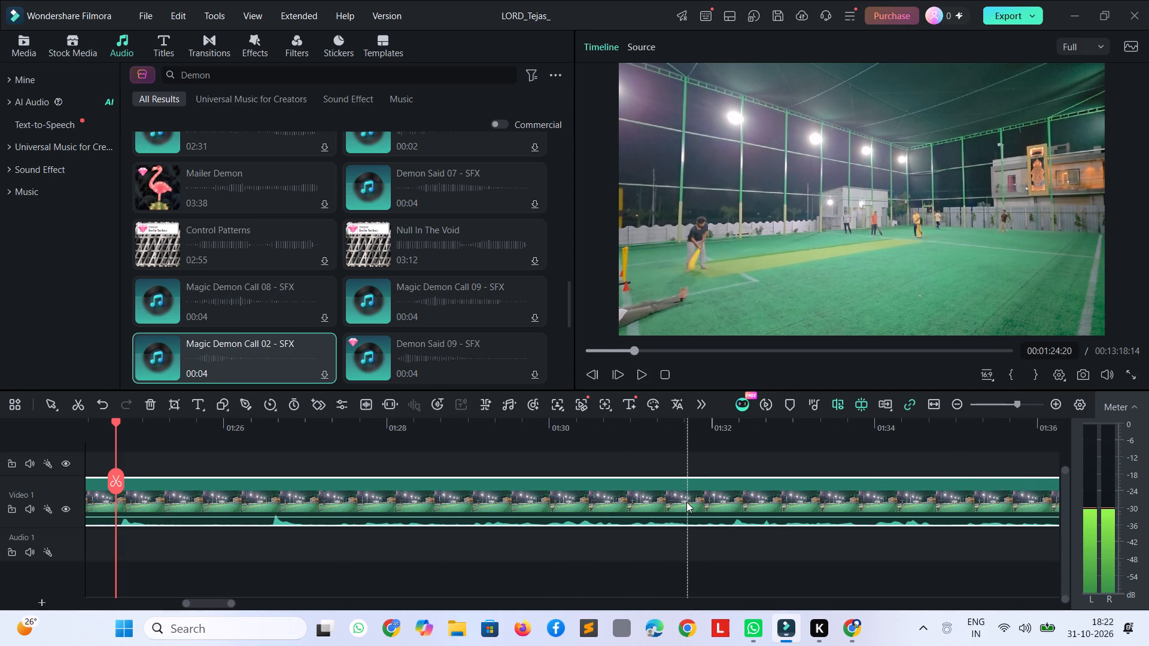
key(ctrl+b)
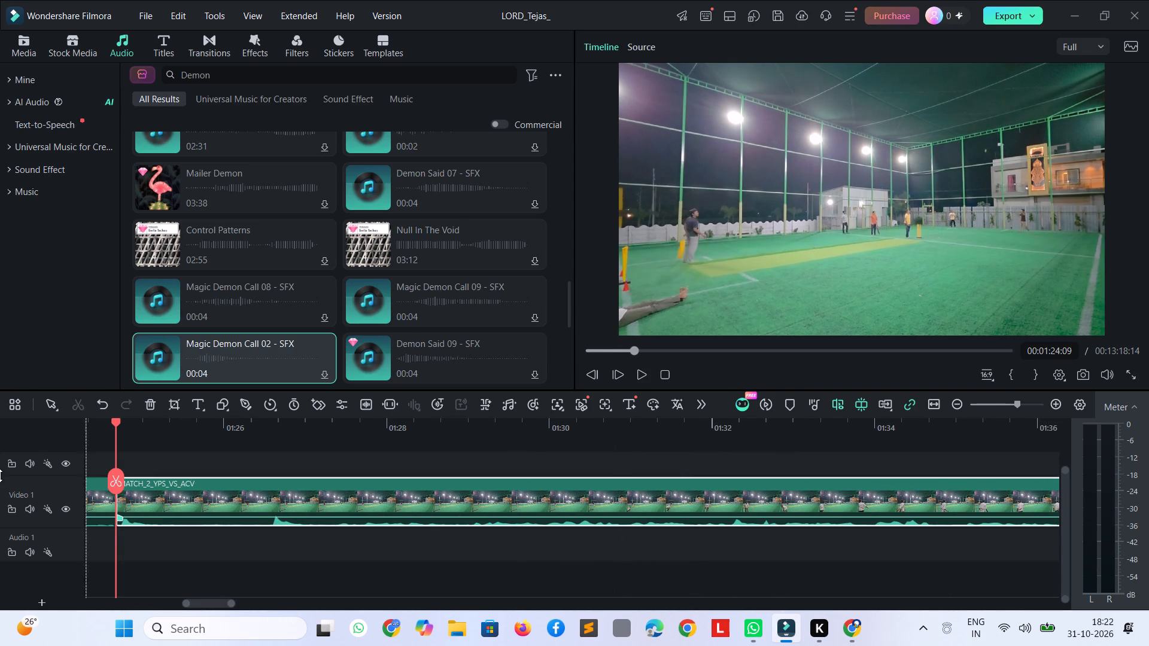
click(99, 495)
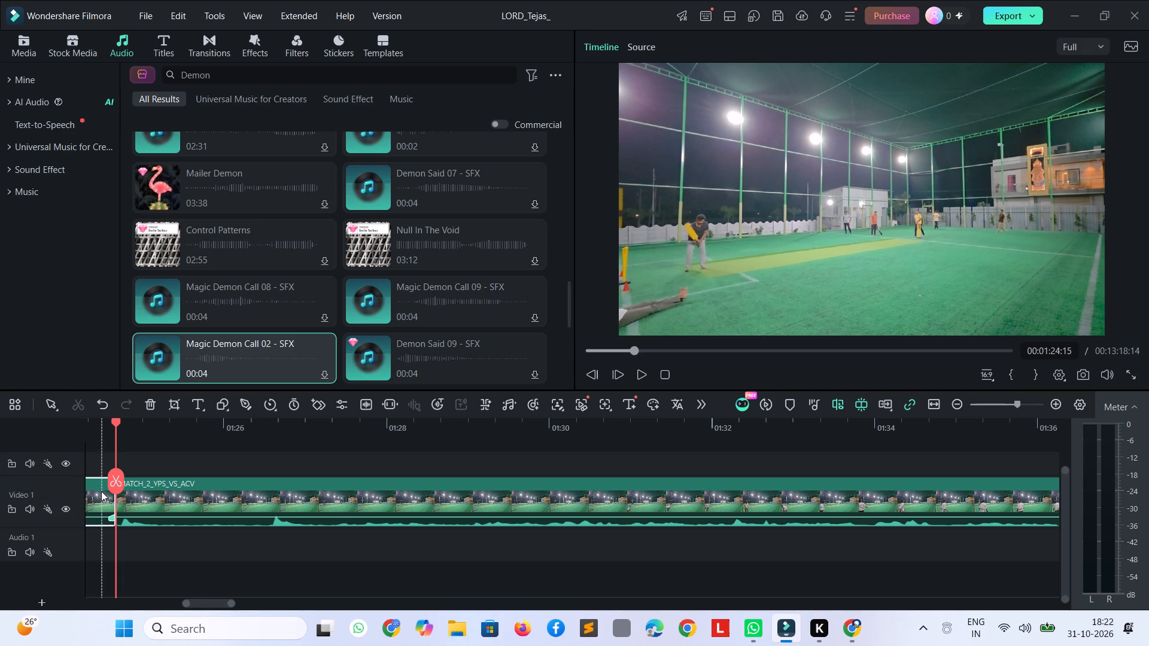
key(Delete)
Play the footage after the last cut and split the match clip where its action ends, at 00:01:08:20.
key(space)
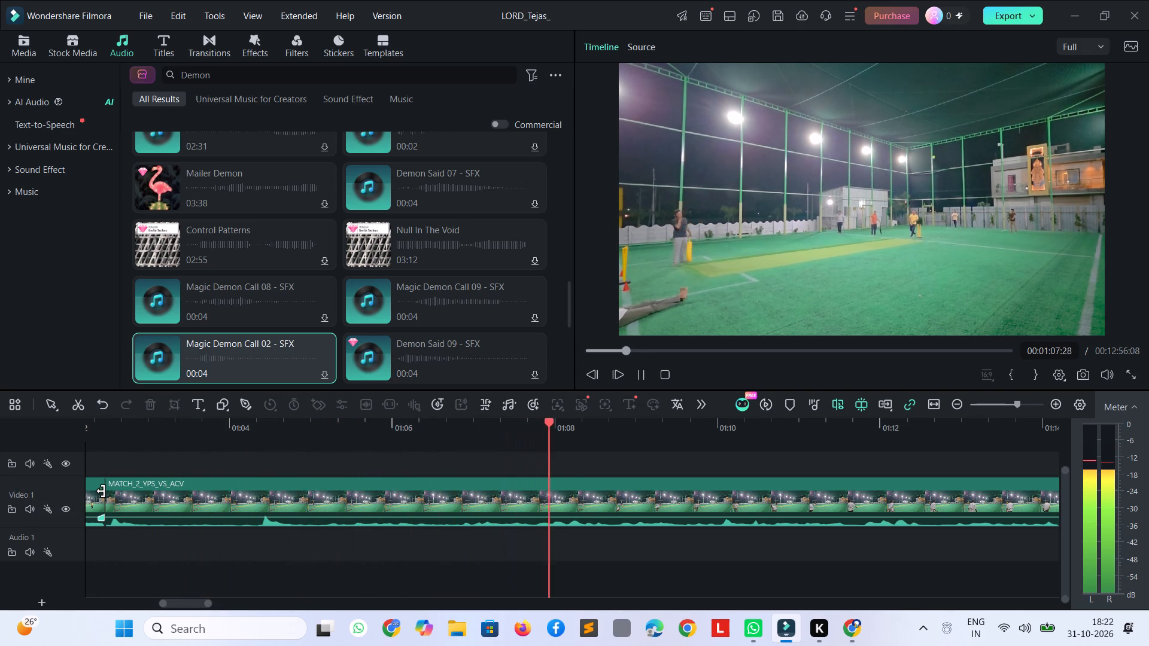
key(space)
key(space)
key(space)
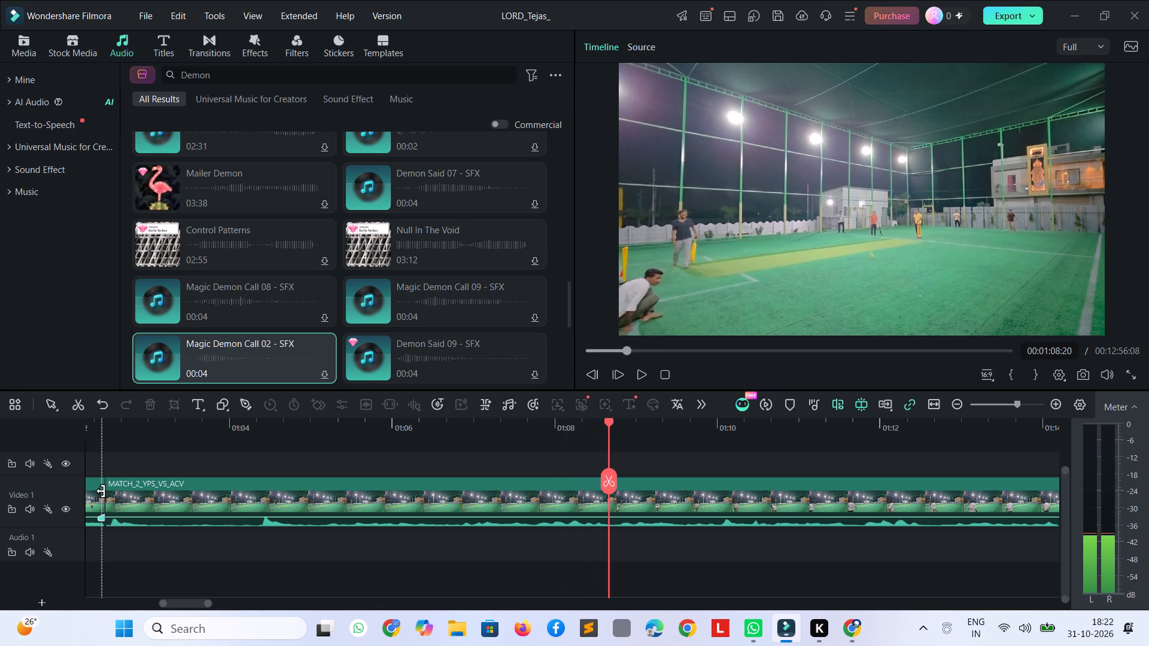
key(ctrl+b)
Split the match clip at 00:01:15:04, before the next delivery, and delete the idle segment starting at 00:01:08:20.
key(space)
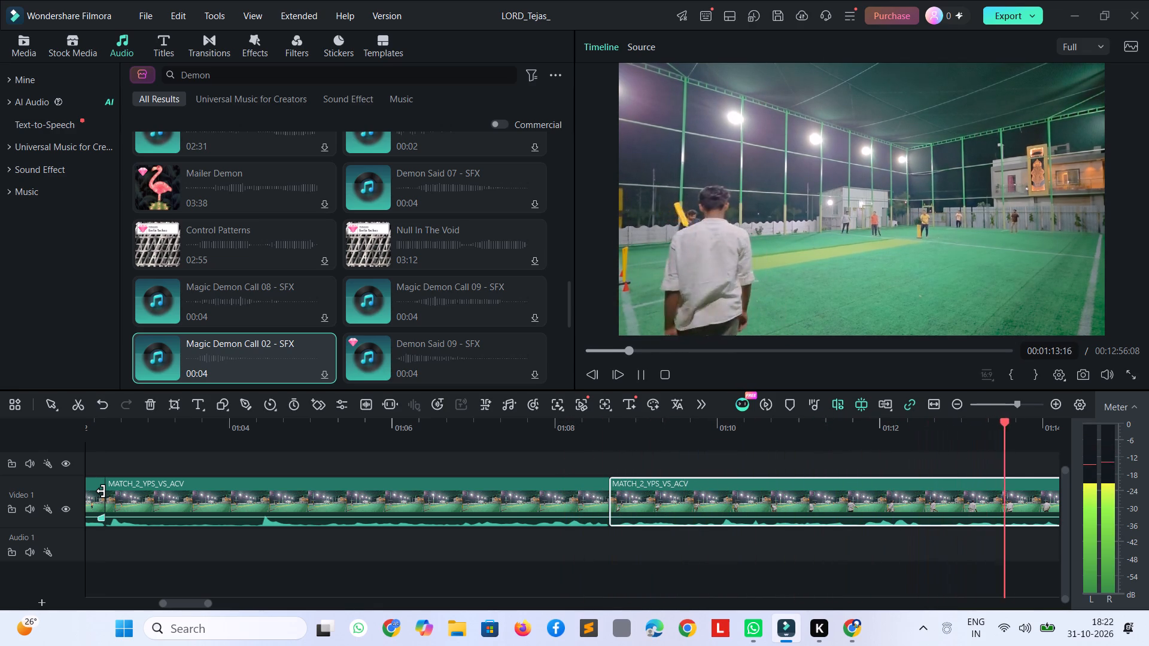
key(space)
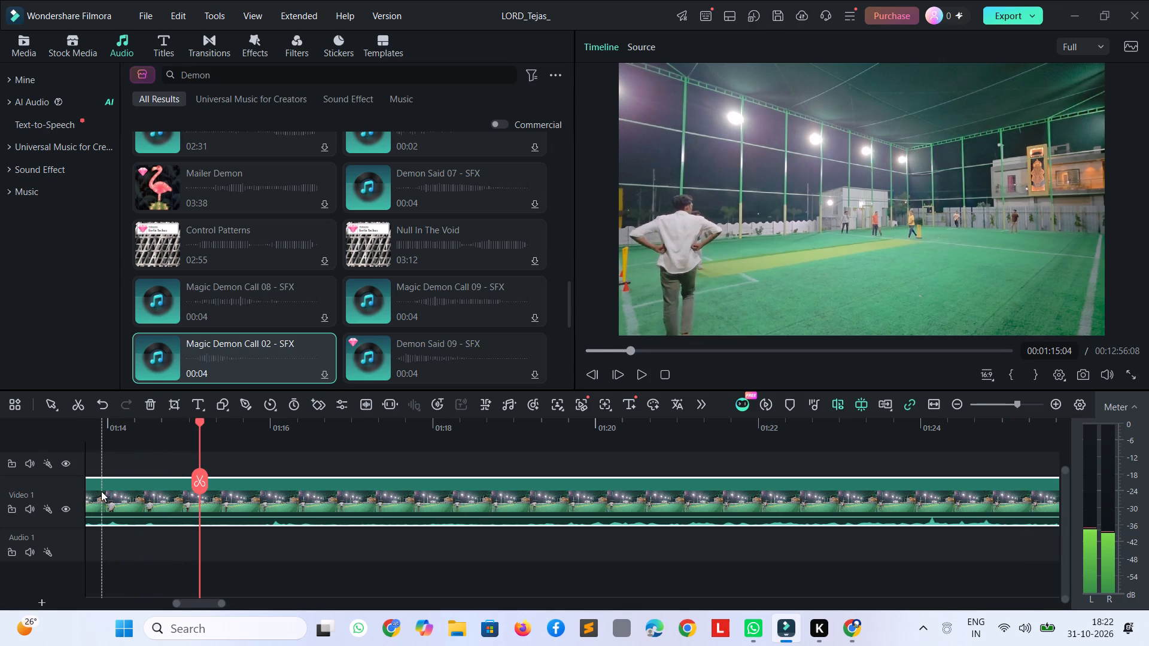
key(ctrl+b)
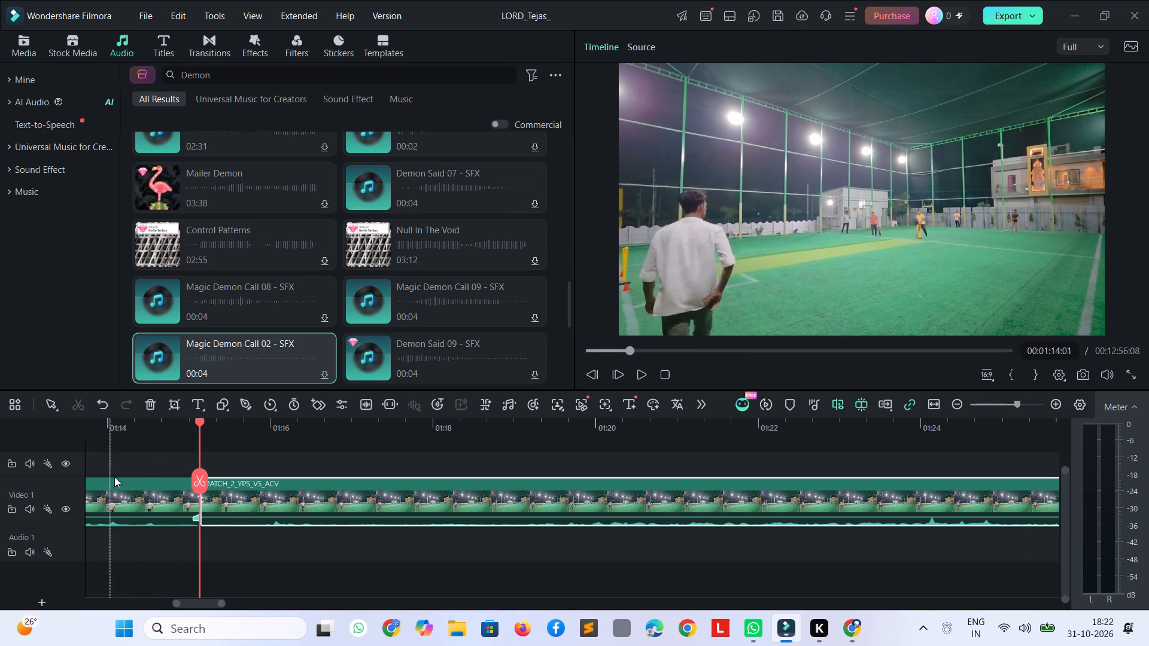
click(160, 509)
key(Delete)
Play the delivery after the last cut and split the match clip at its end, at 00:01:11:28.
key(space)
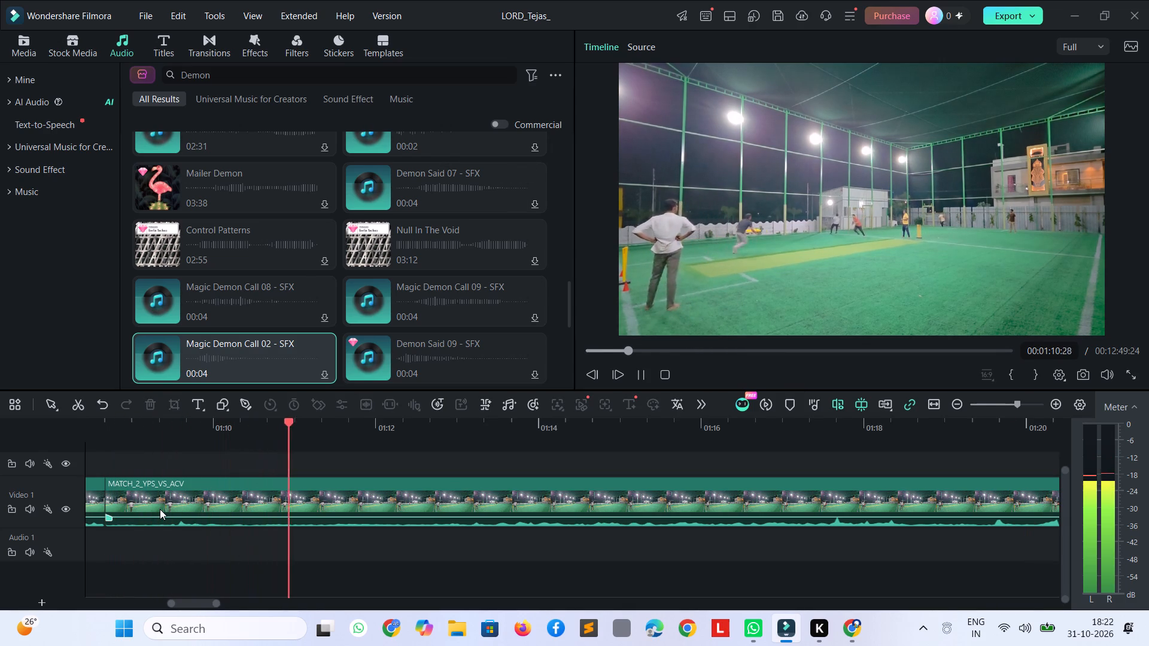
key(space)
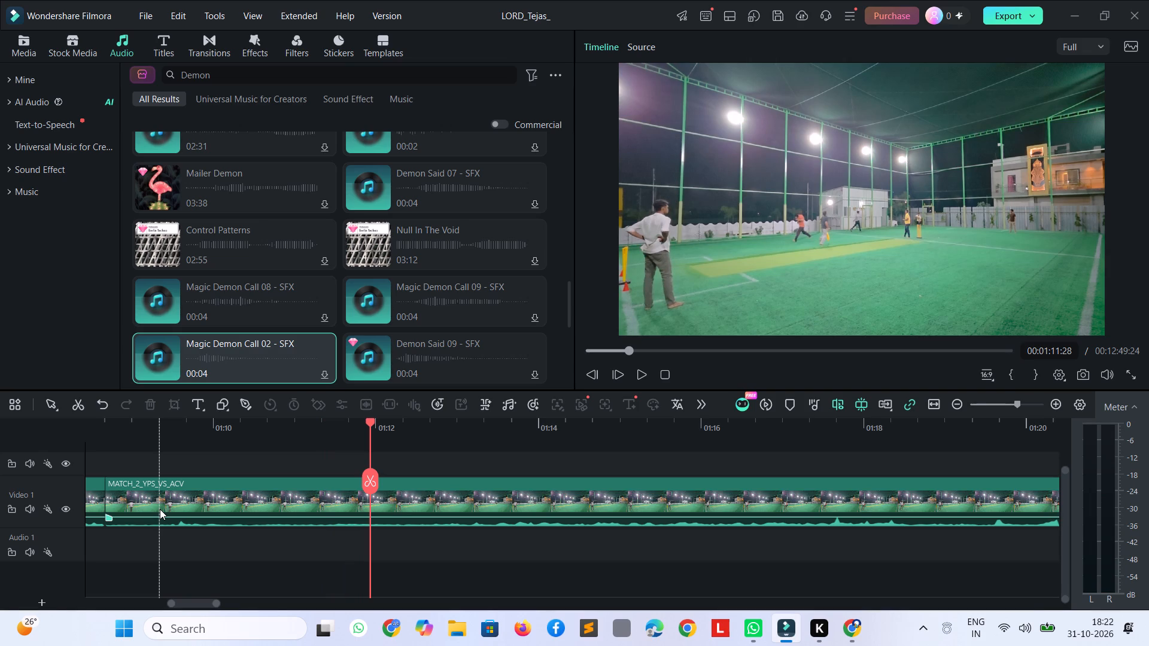
key(ctrl+b)
Split the match clip at 00:01:18:22, before the next delivery, and delete the idle segment starting at 00:01:11:28.
key(space)
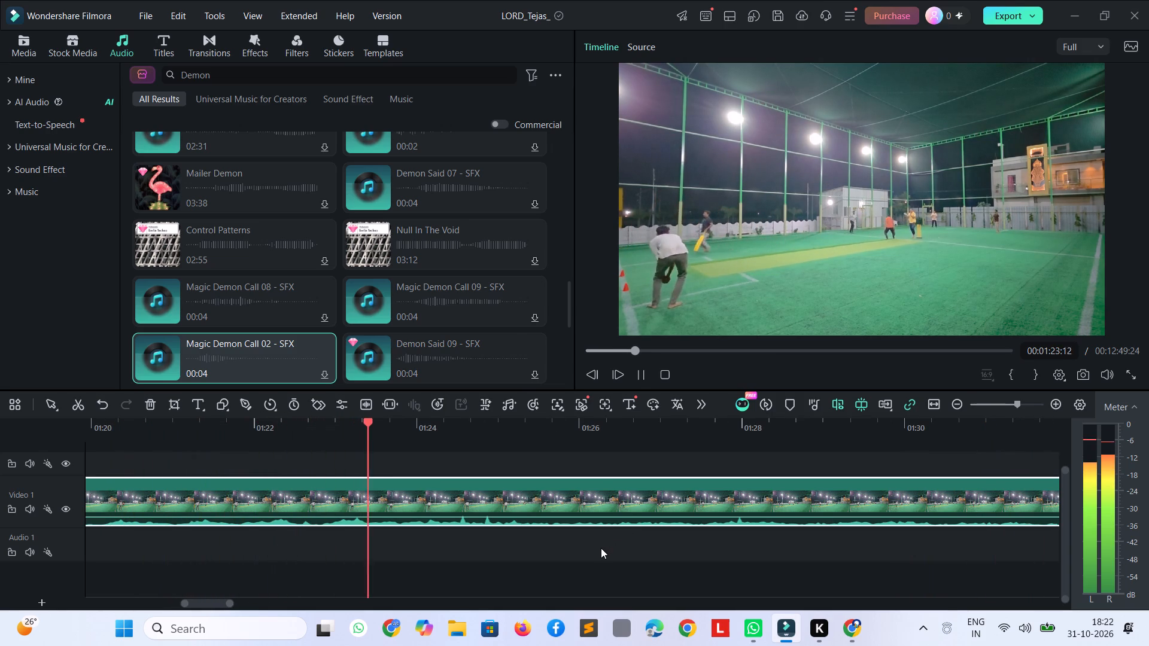
key(space)
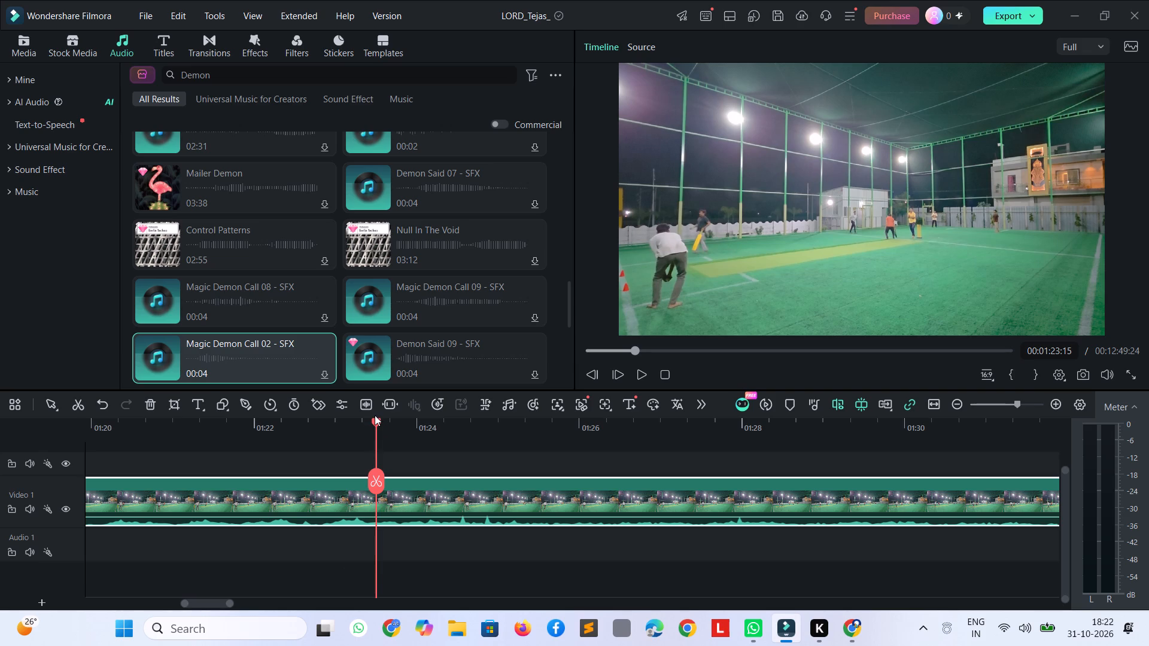
drag(377, 424, 268, 444)
key(space)
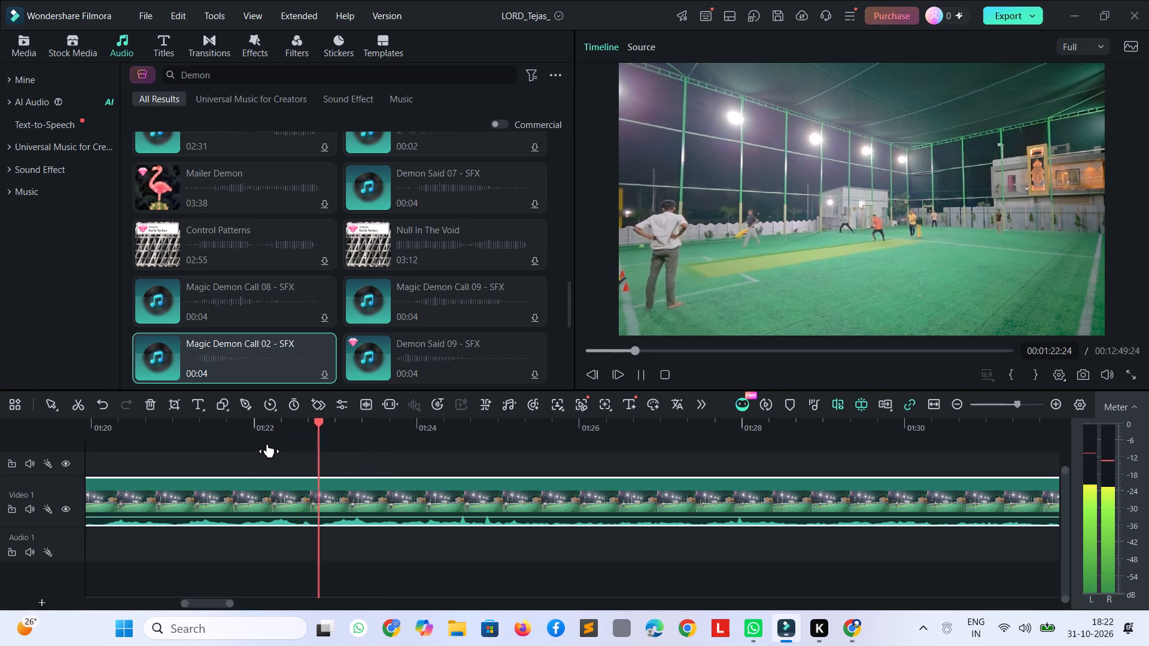
key(space)
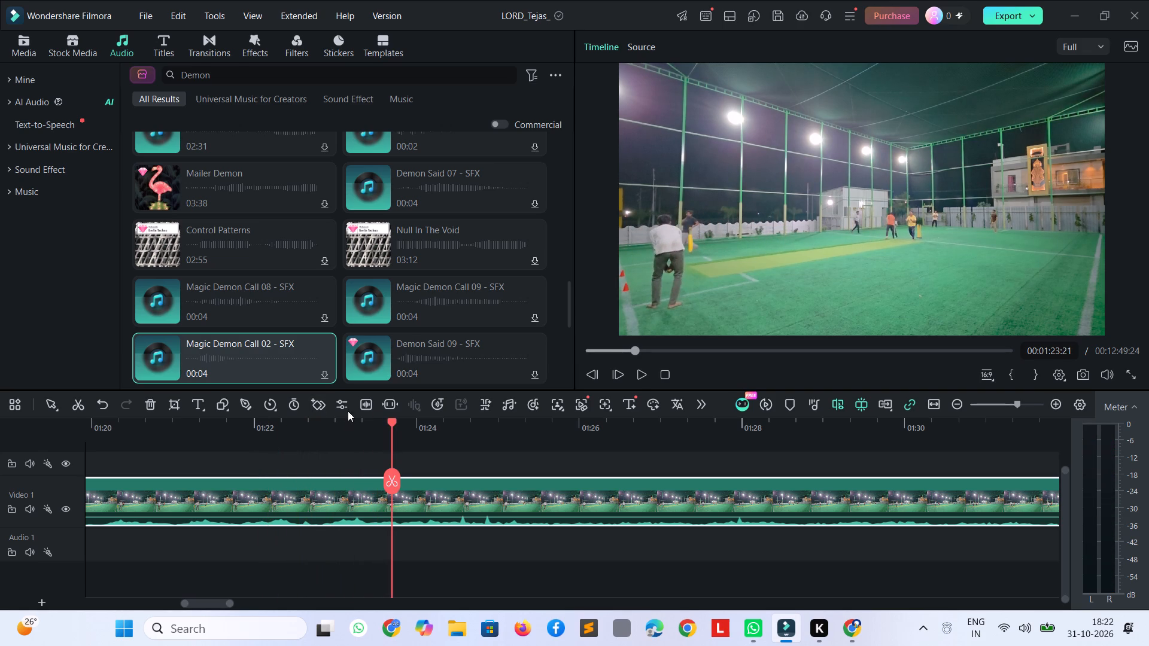
drag(392, 424, 318, 440)
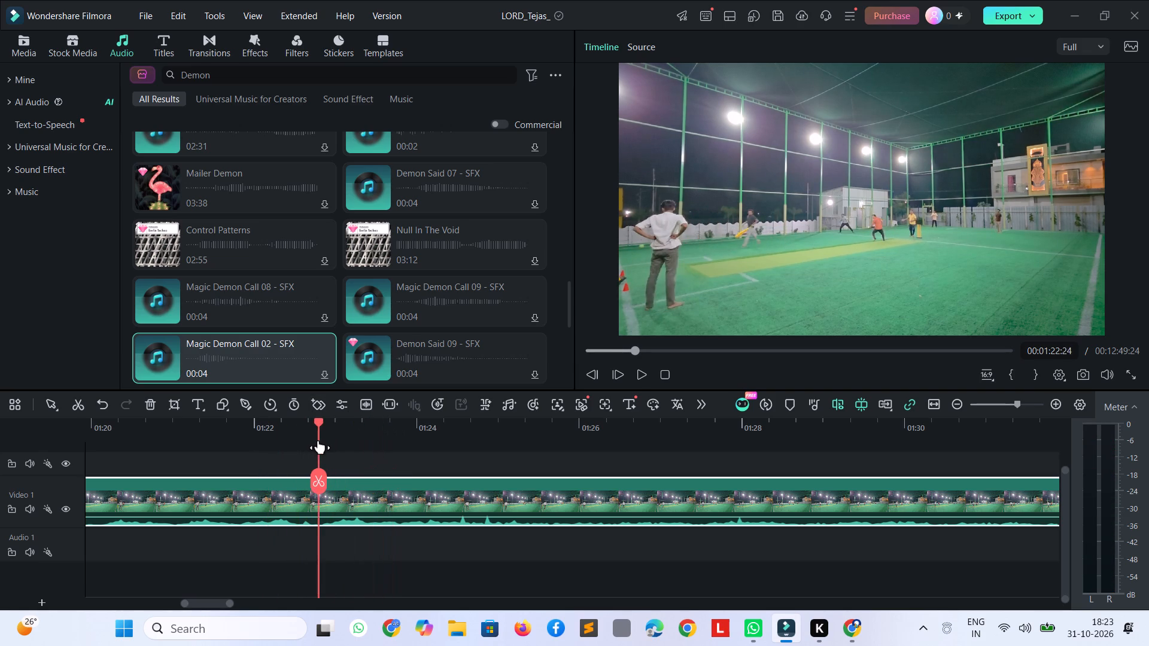
drag(318, 440, 297, 446)
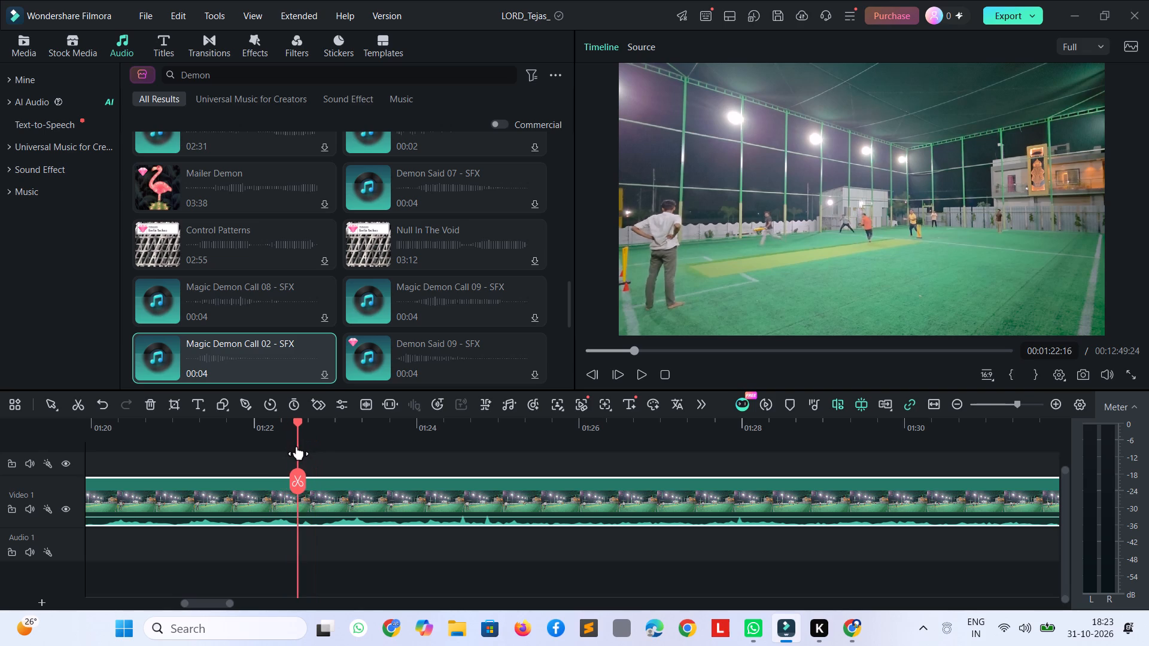
drag(297, 446, 327, 466)
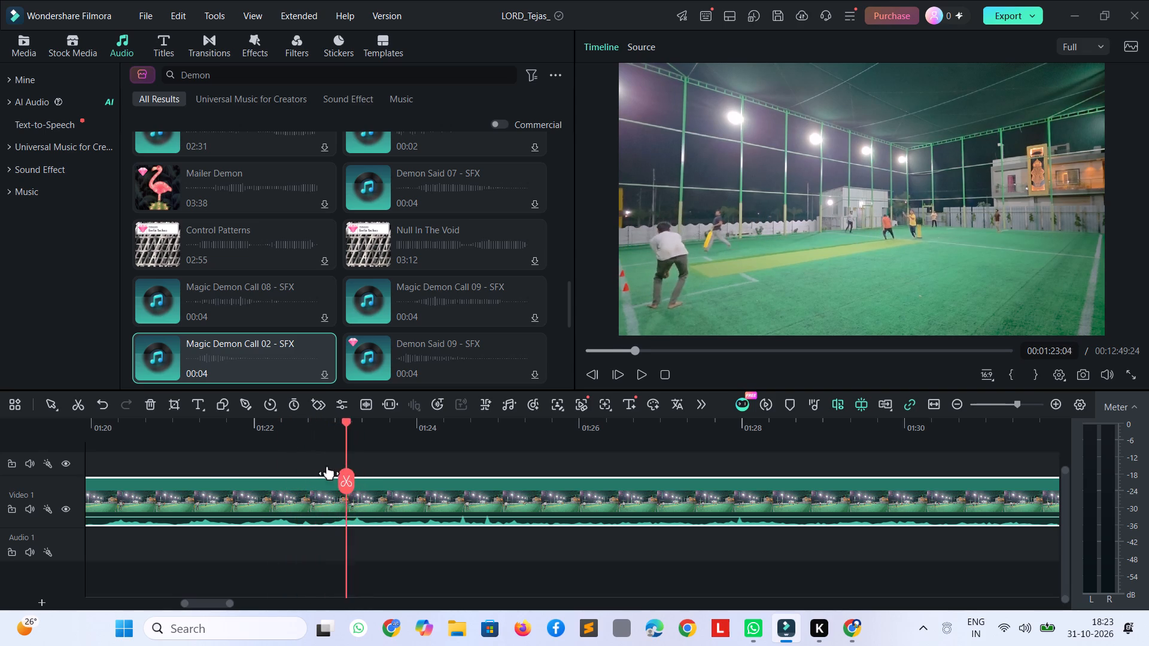
drag(327, 466, 208, 491)
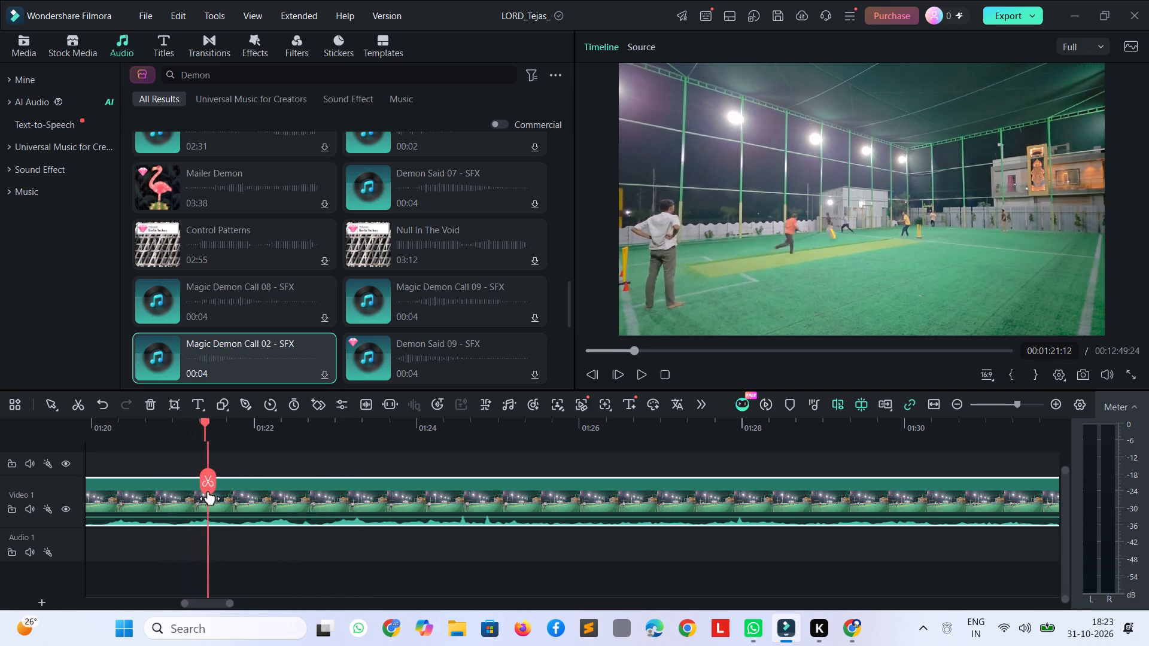
drag(208, 491, 180, 532)
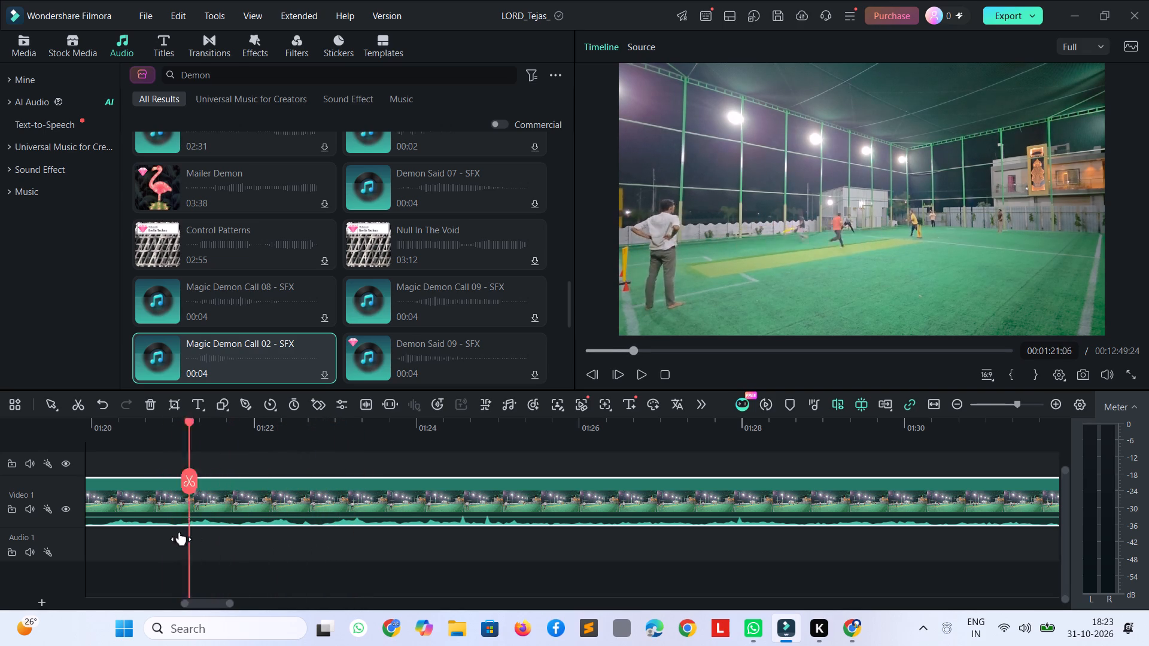
drag(180, 532, 121, 529)
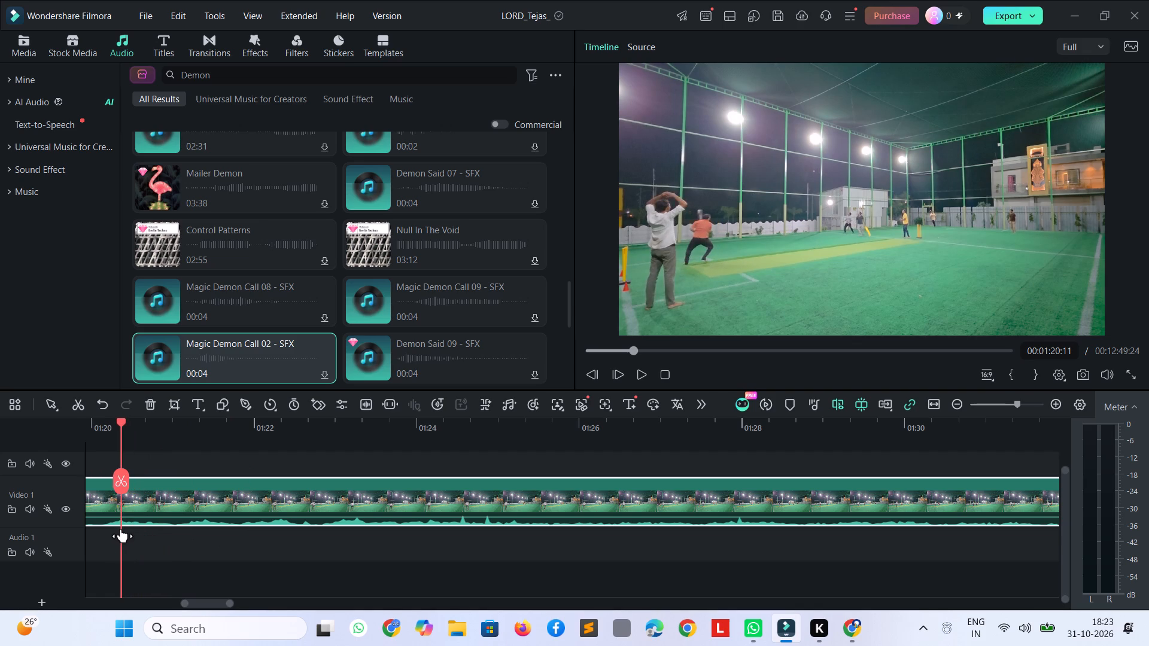
drag(121, 529, 98, 530)
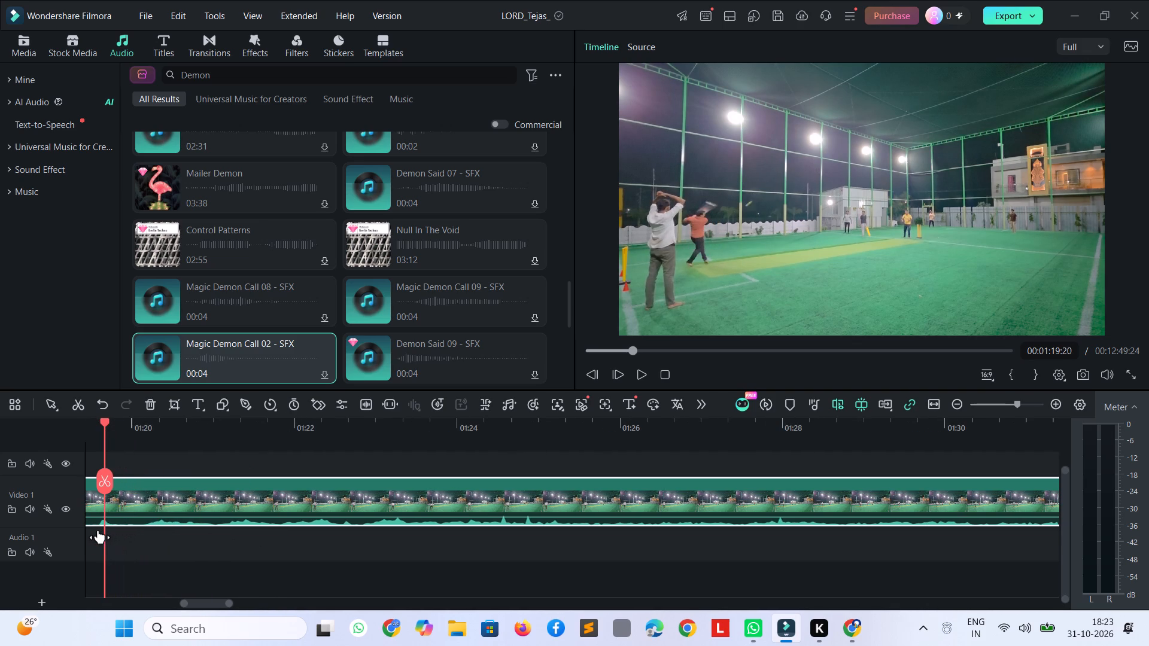
drag(98, 530, 93, 530)
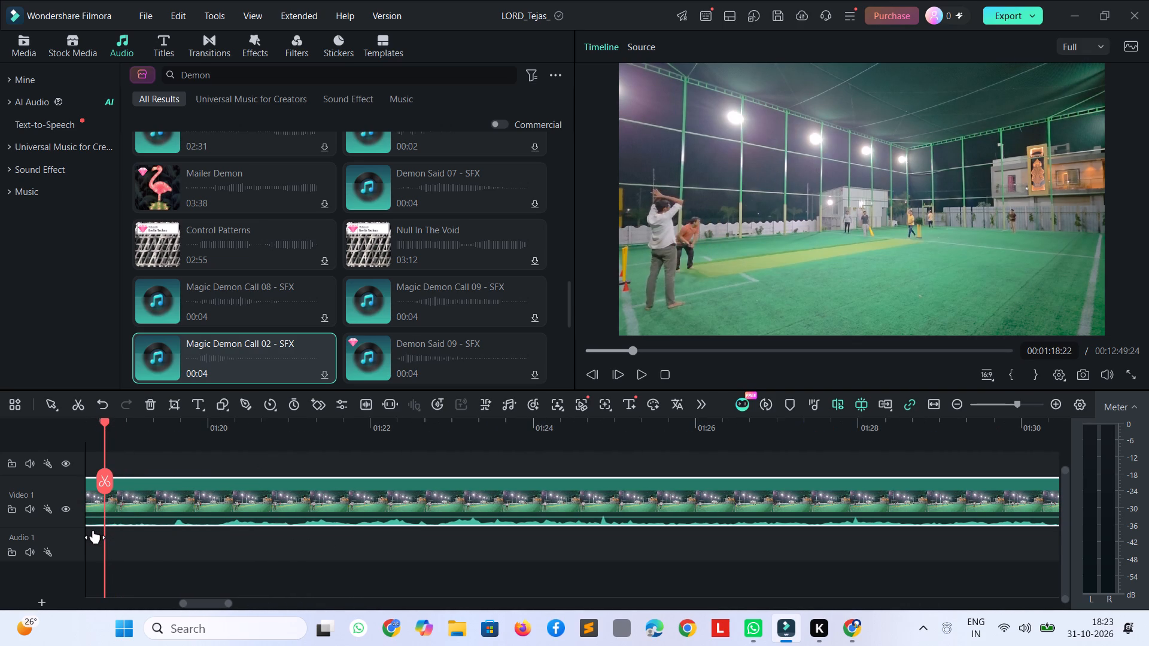
key(ctrl+b)
drag(106, 422, 101, 423)
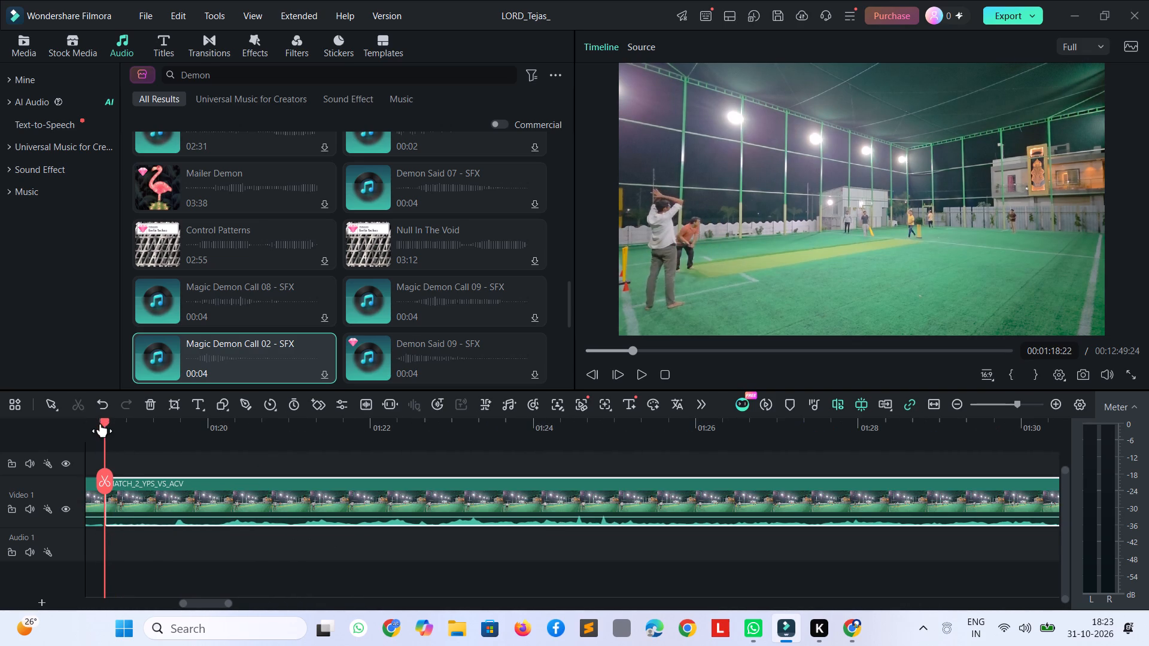
drag(101, 423, 97, 424)
click(129, 517)
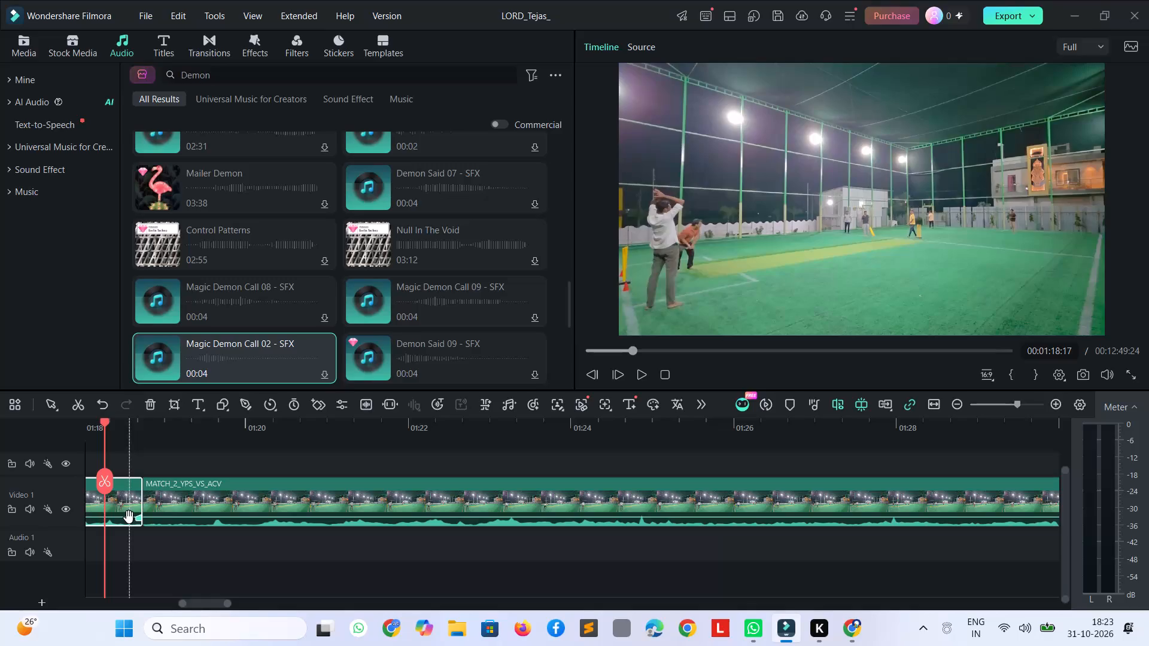
key(Delete)
Play the delivery after the last cut and split the match clip where its action ends, at 00:01:19:07.
key(space)
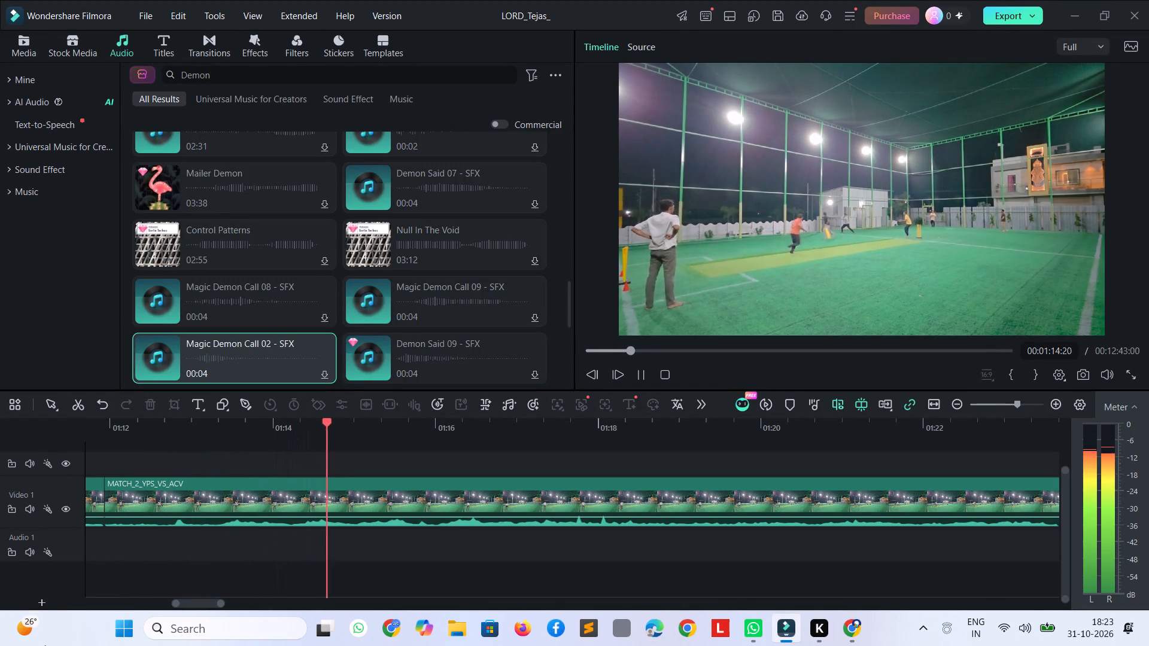
key(space)
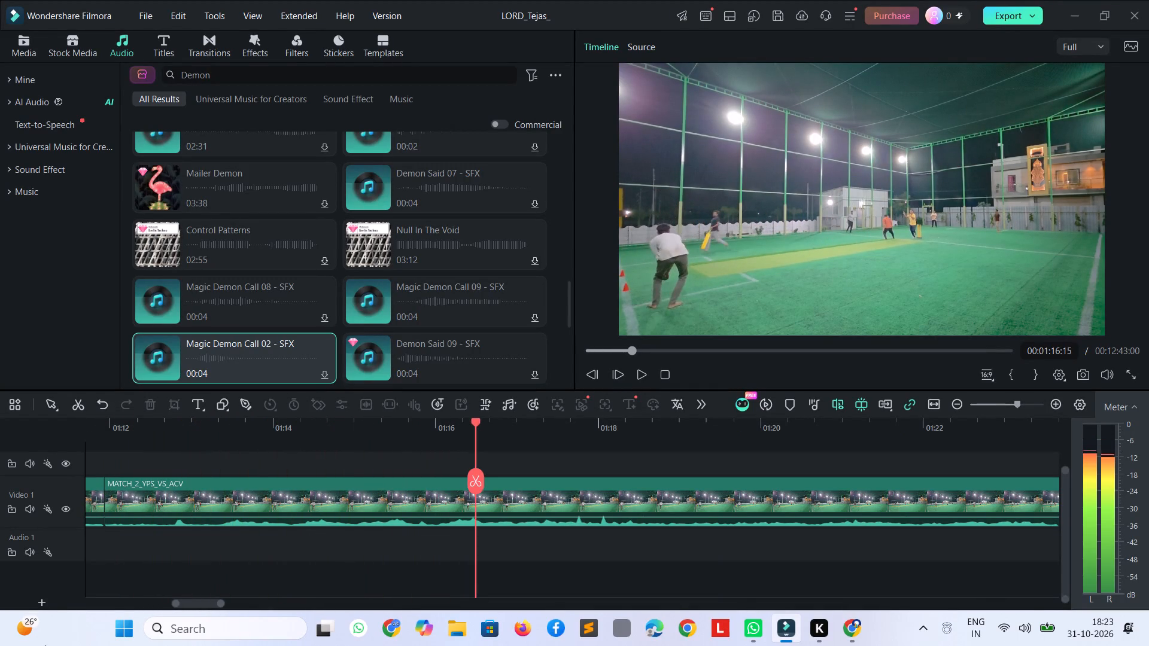
key(space)
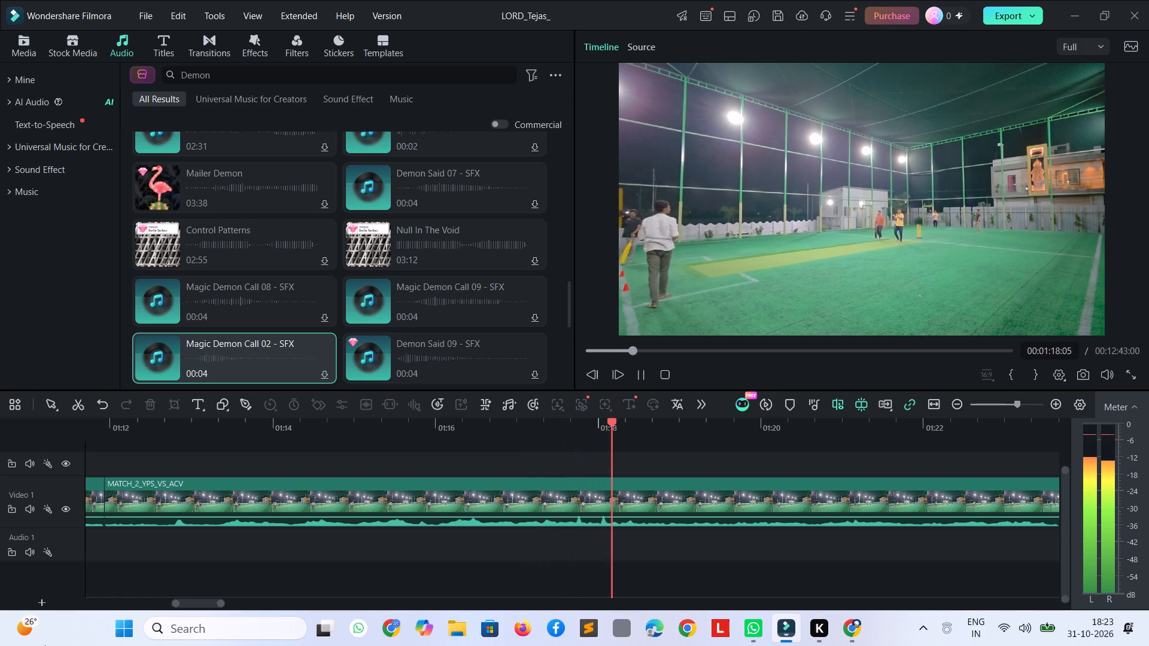
key(space)
key(space)
key(space)
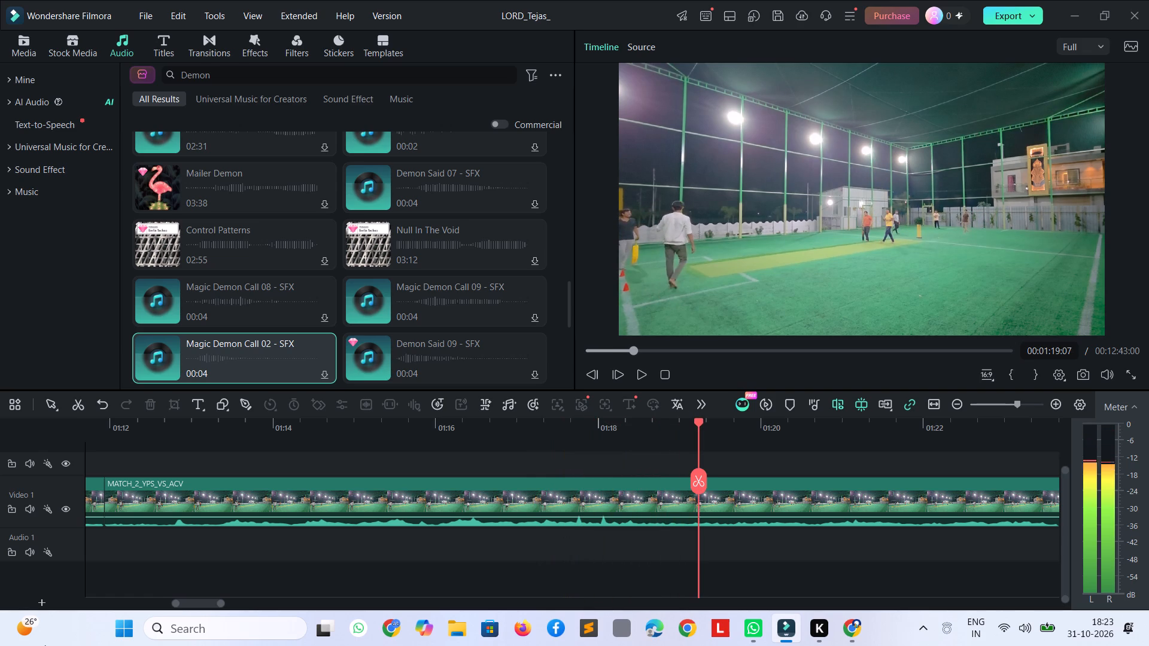
key(ctrl+b)
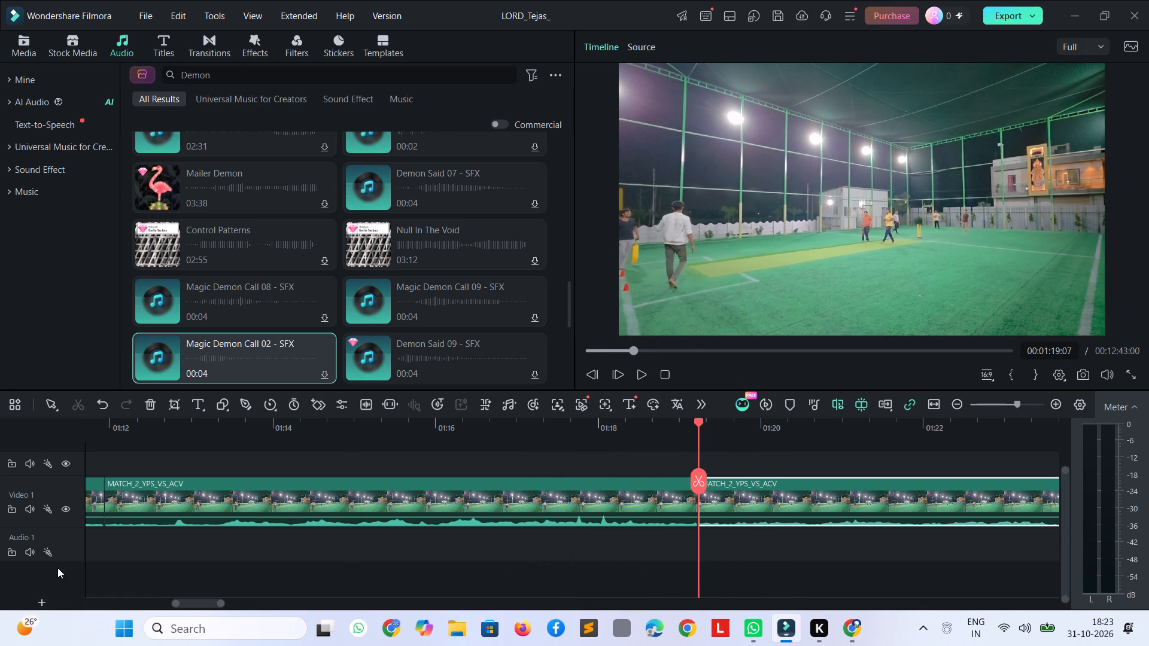
Add a new video track to the timeline.
click(40, 597)
click(37, 604)
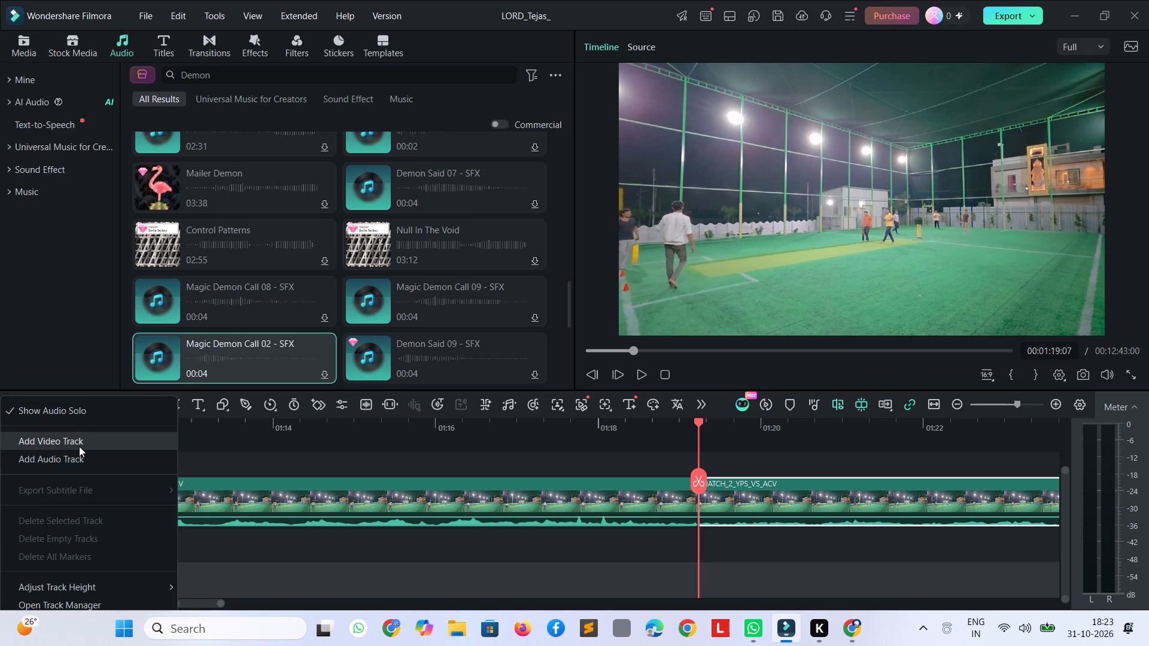
click(79, 446)
scroll(92, 483, down, 3)
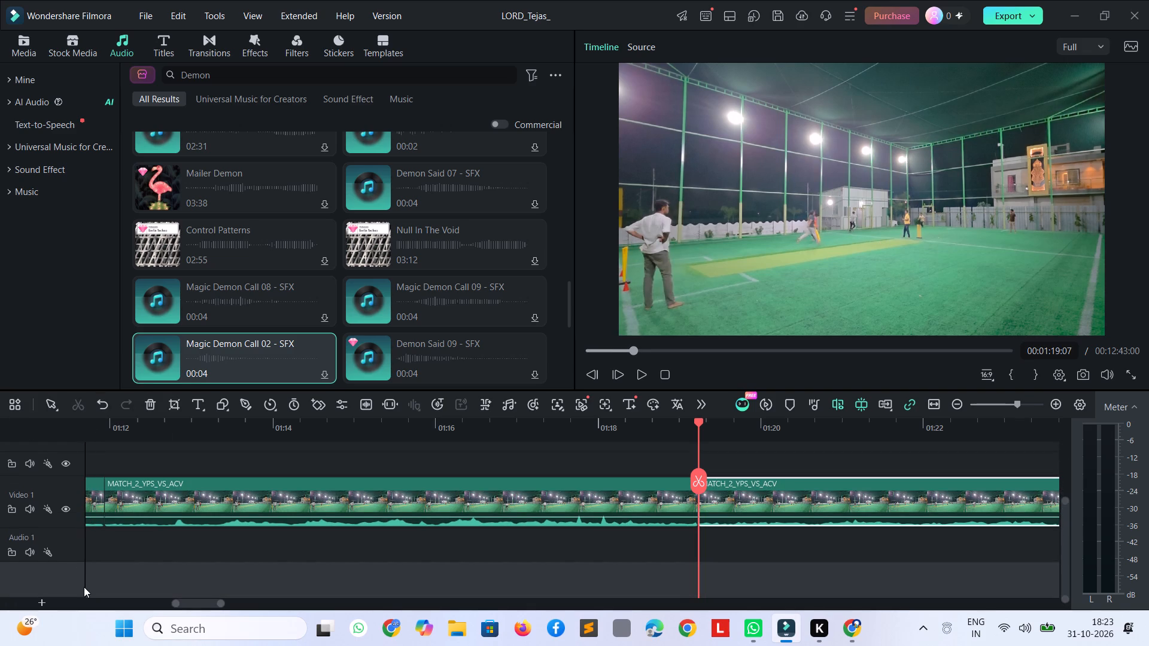
click(84, 589)
scroll(149, 532, up, 2)
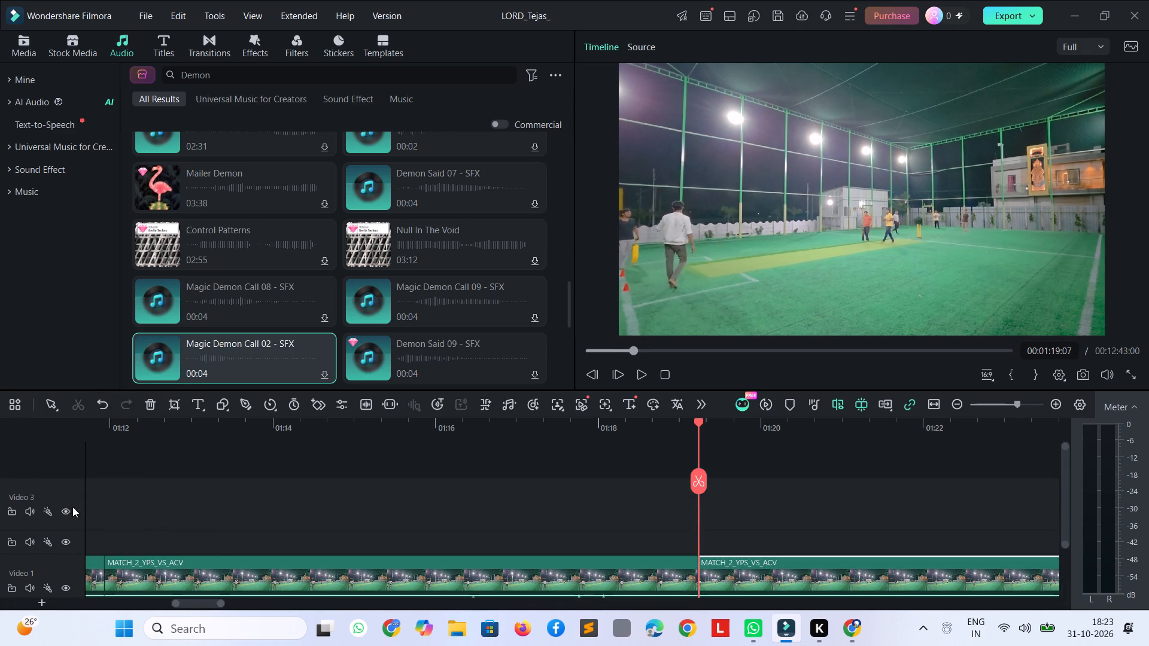
scroll(369, 483, down, 2)
Move the delivery clip ending at 00:01:19:07 from Video 1 up to Video 3, starting at about 00:01:20.
click(420, 482)
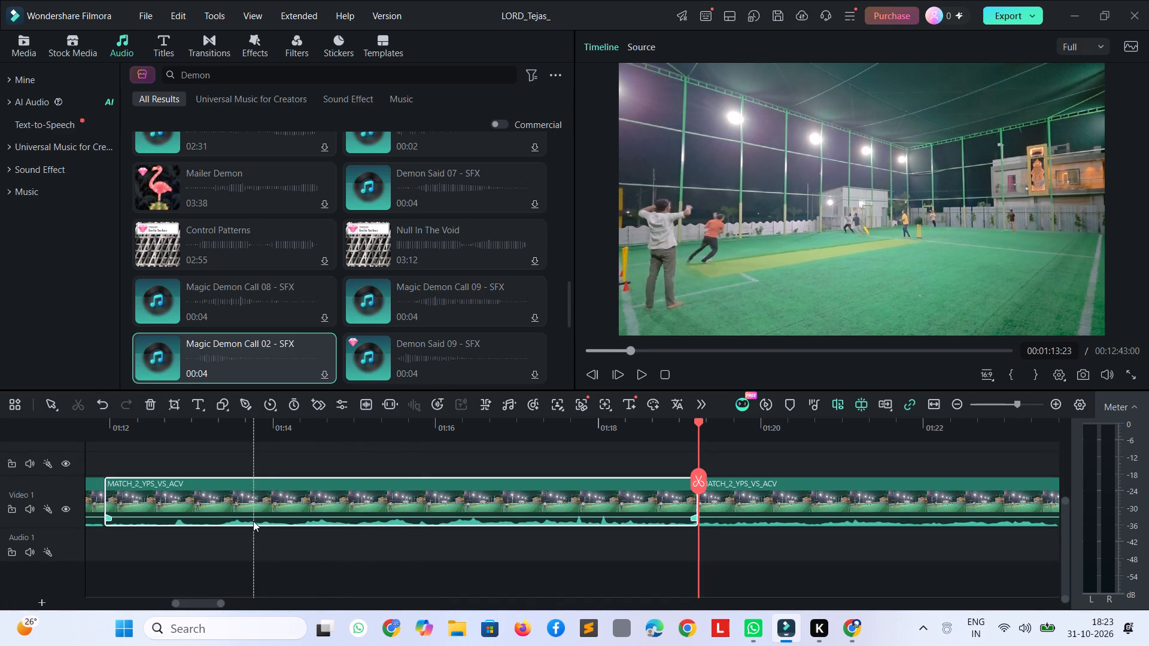
drag(276, 495, 284, 462)
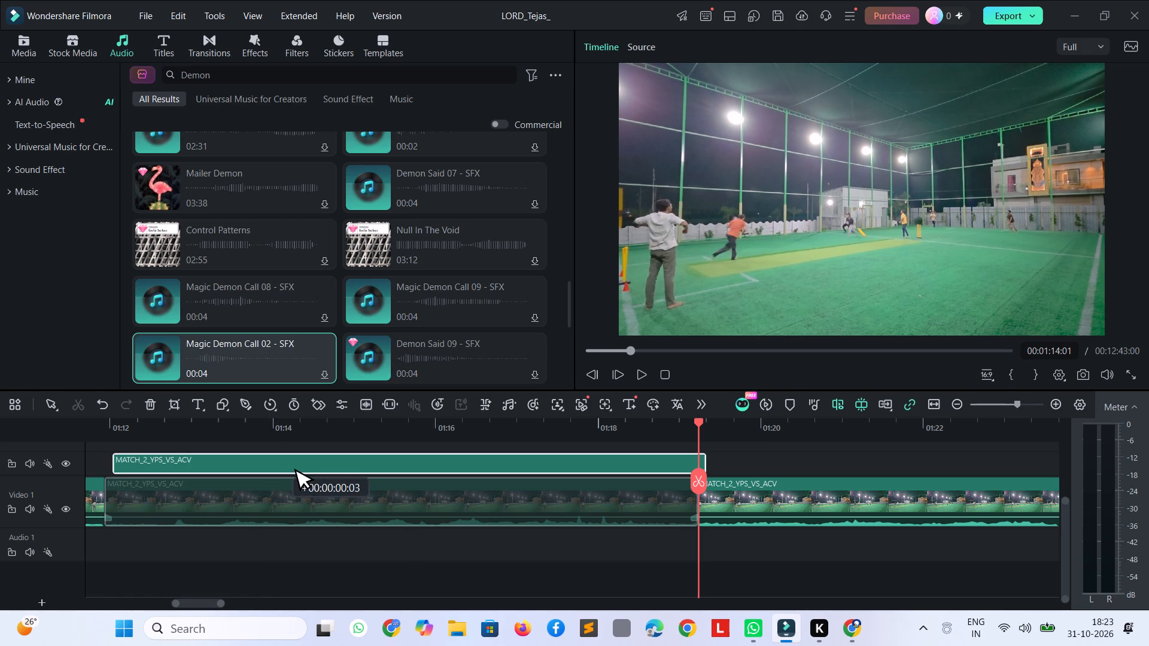
drag(284, 462, 288, 498)
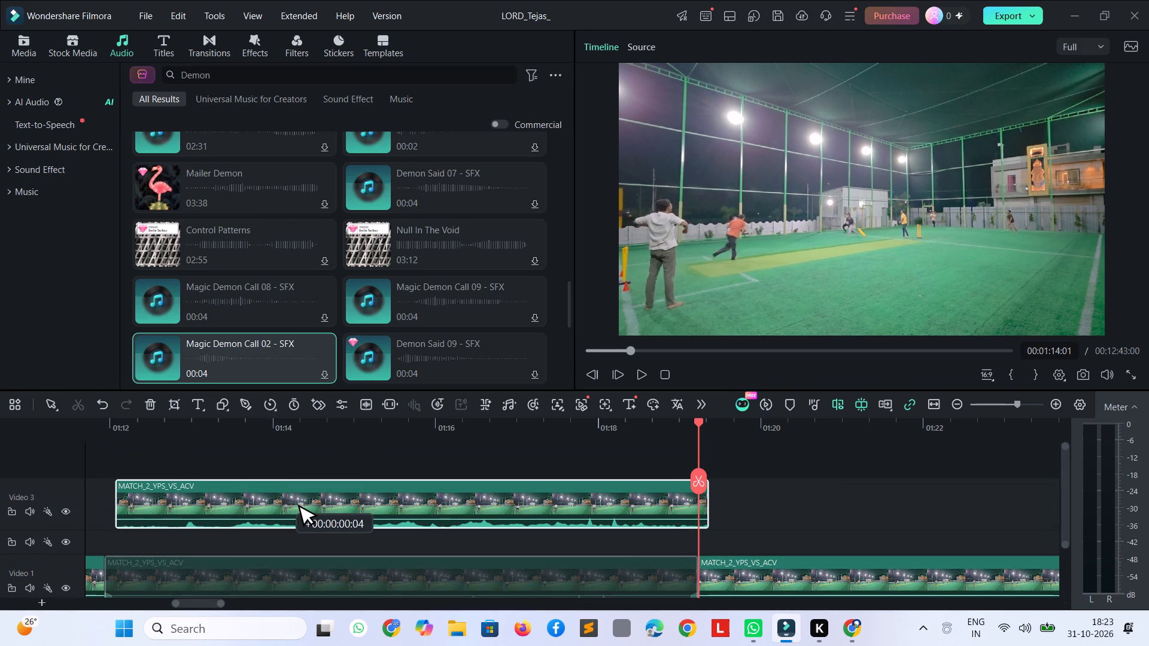
drag(288, 498, 1132, 556)
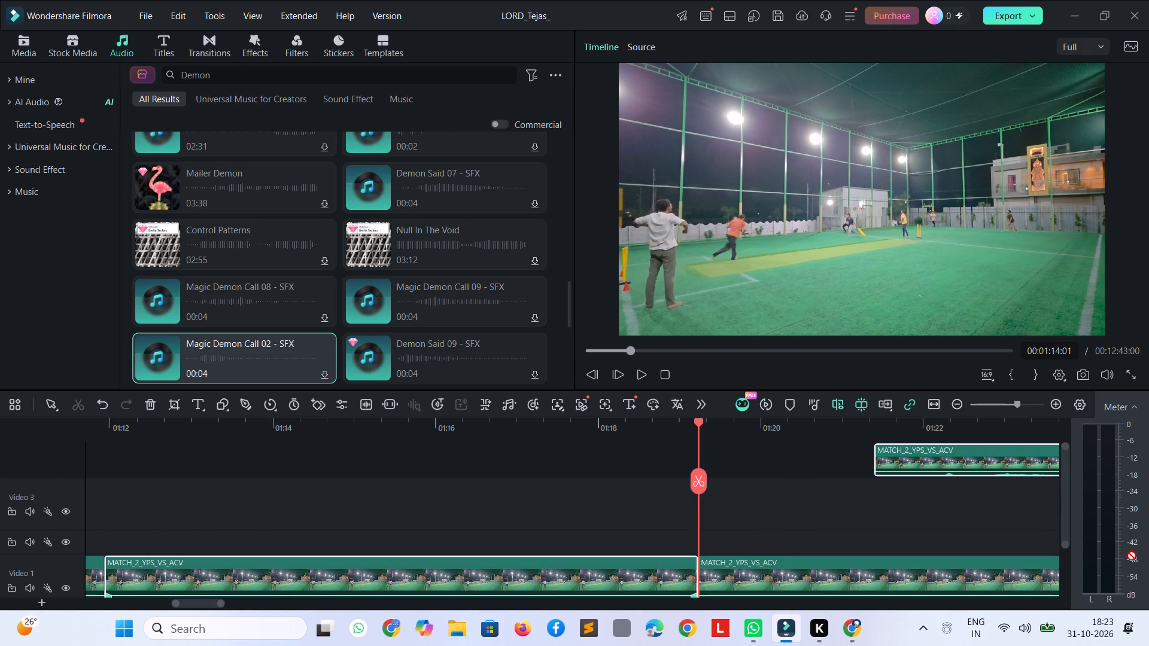
drag(1132, 556, 972, 494)
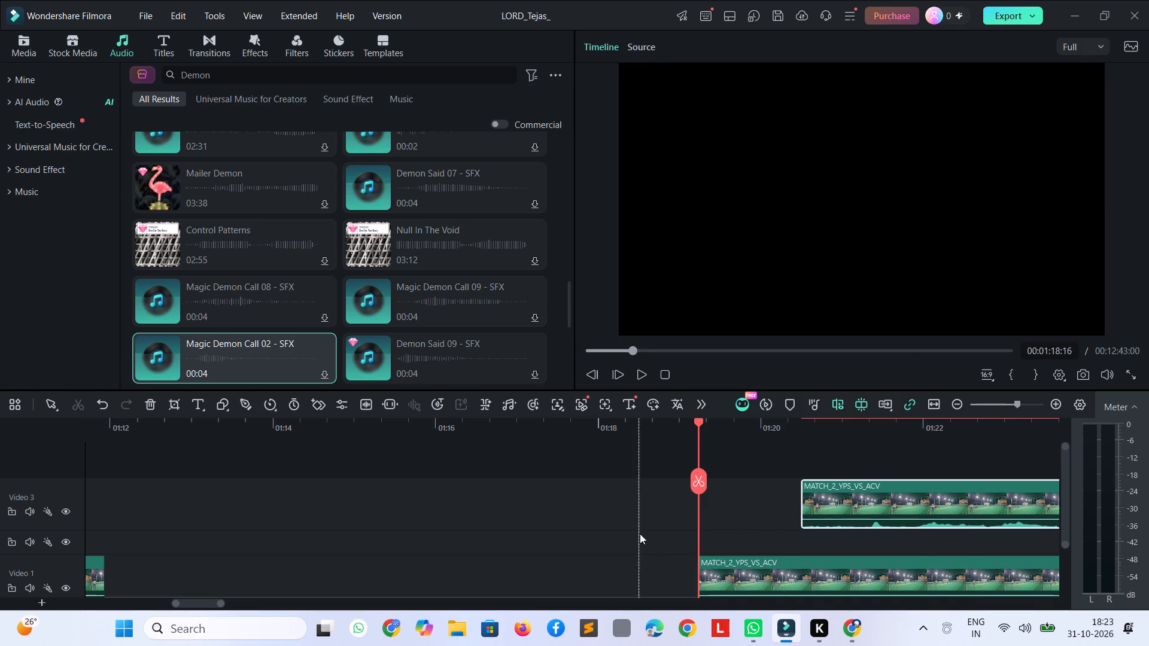
Shift the remaining match footage on Video 1 earlier so that it starts at 00:01:13:10.
drag(780, 579, 189, 583)
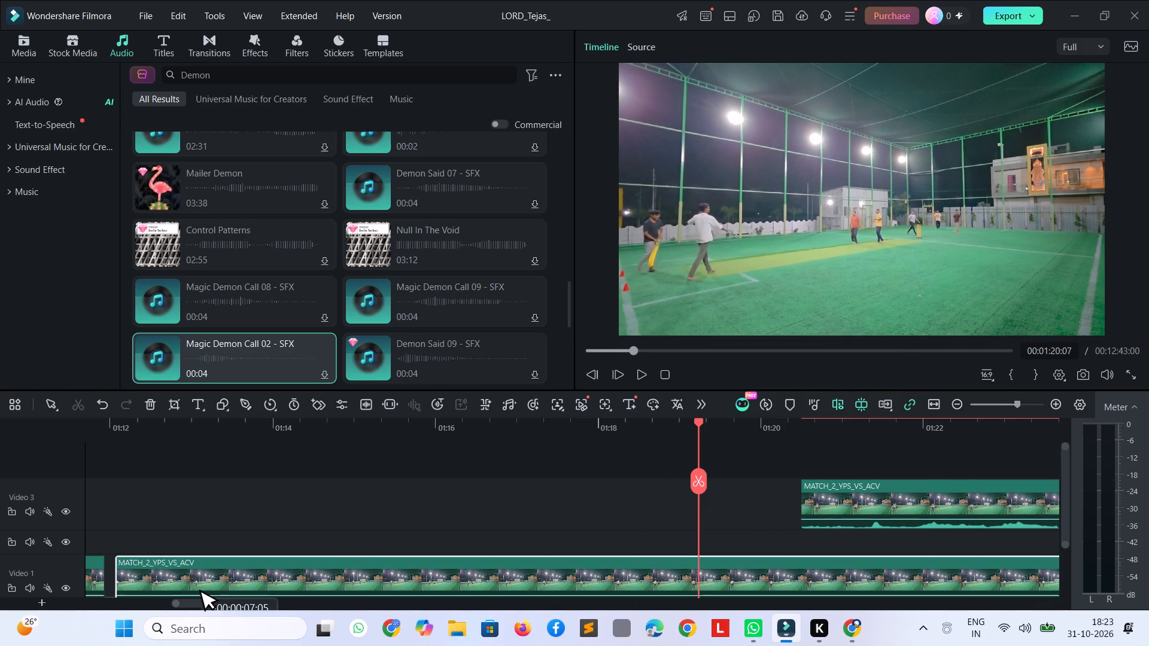
drag(189, 583, 300, 577)
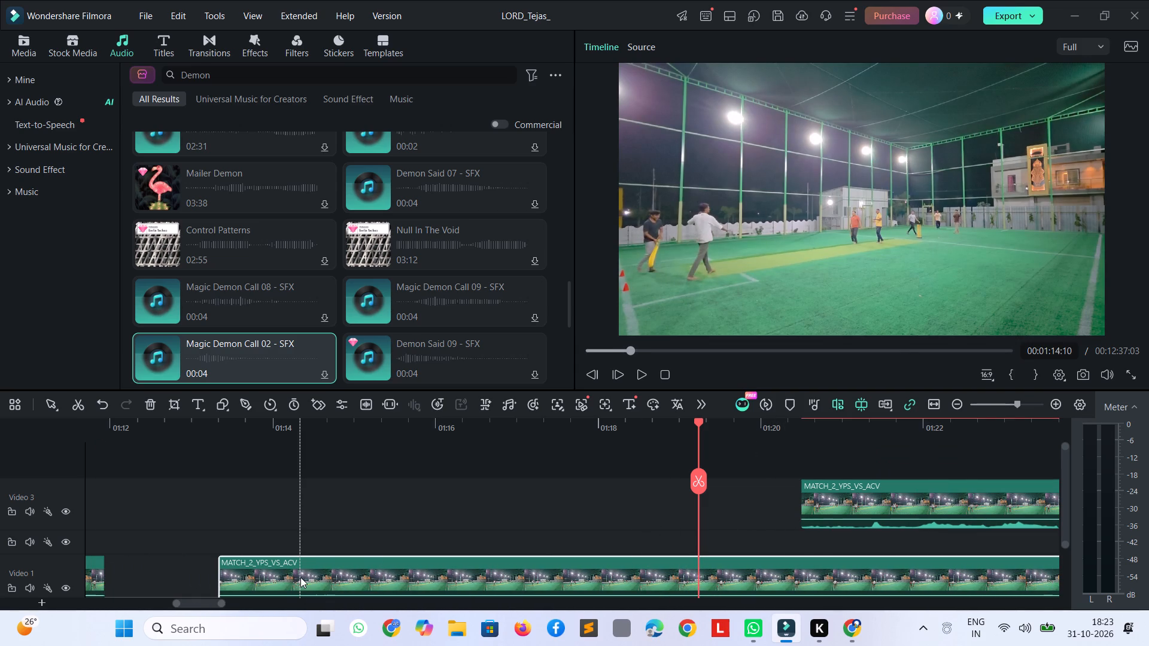
Play the shifted match footage, skipping ahead to review the section around the Video 3 delivery clip.
key(space)
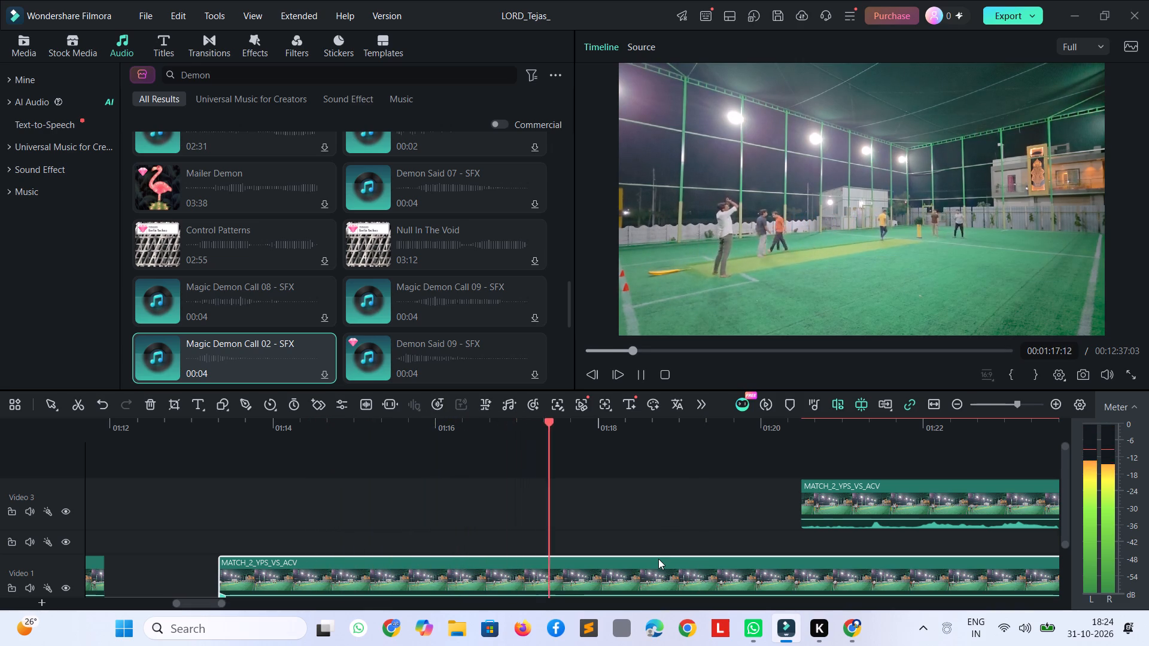
key(shift+Right)
key(shift+Right)
key(shift+Right)
key(shift+Right)
key(shift+Right)
key(shift+Right)
key(space)
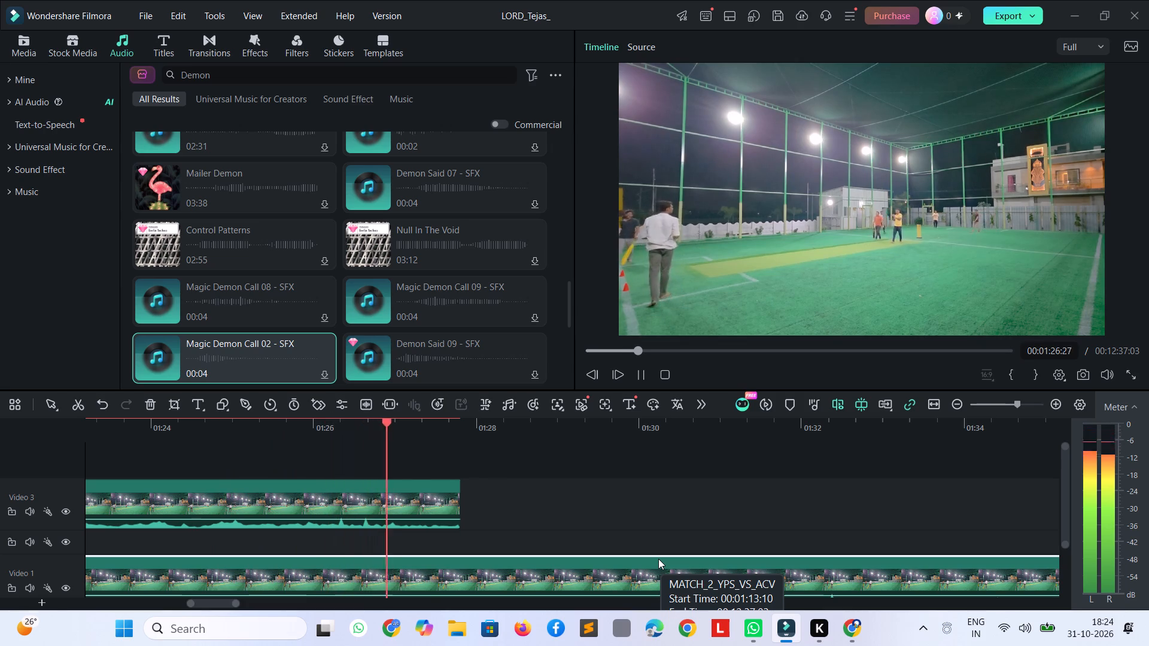
key(space)
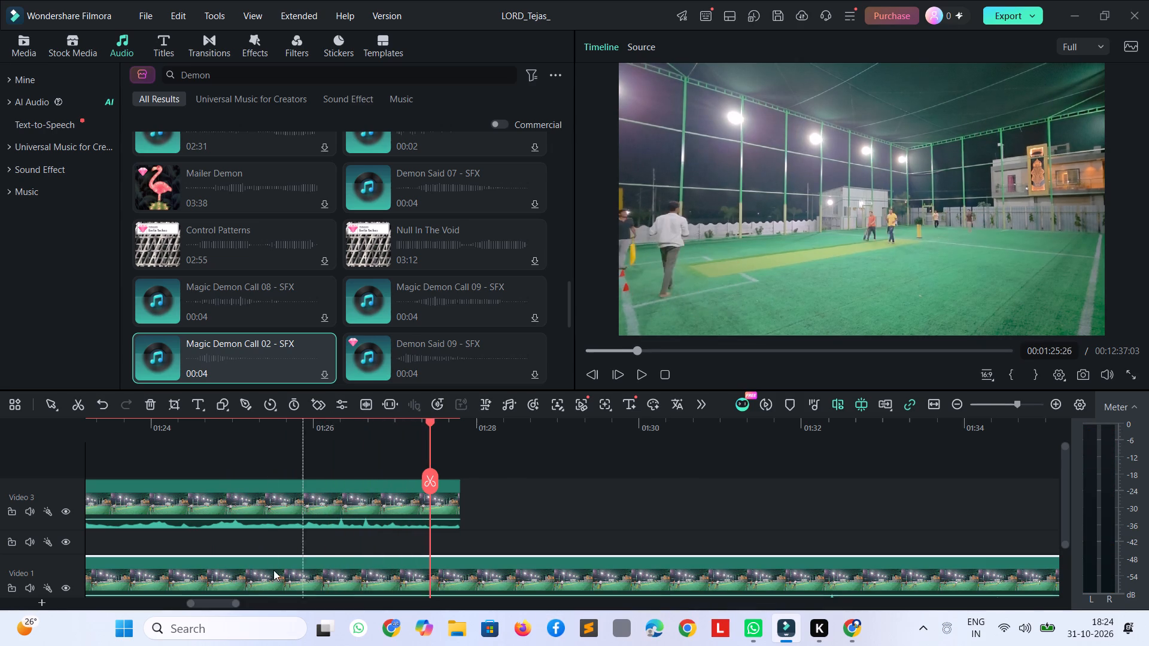
Move the delivery clip on Video 3 to the very start of the timeline, above the TEJAS intro titles.
click(266, 512)
drag(394, 504, 63, 534)
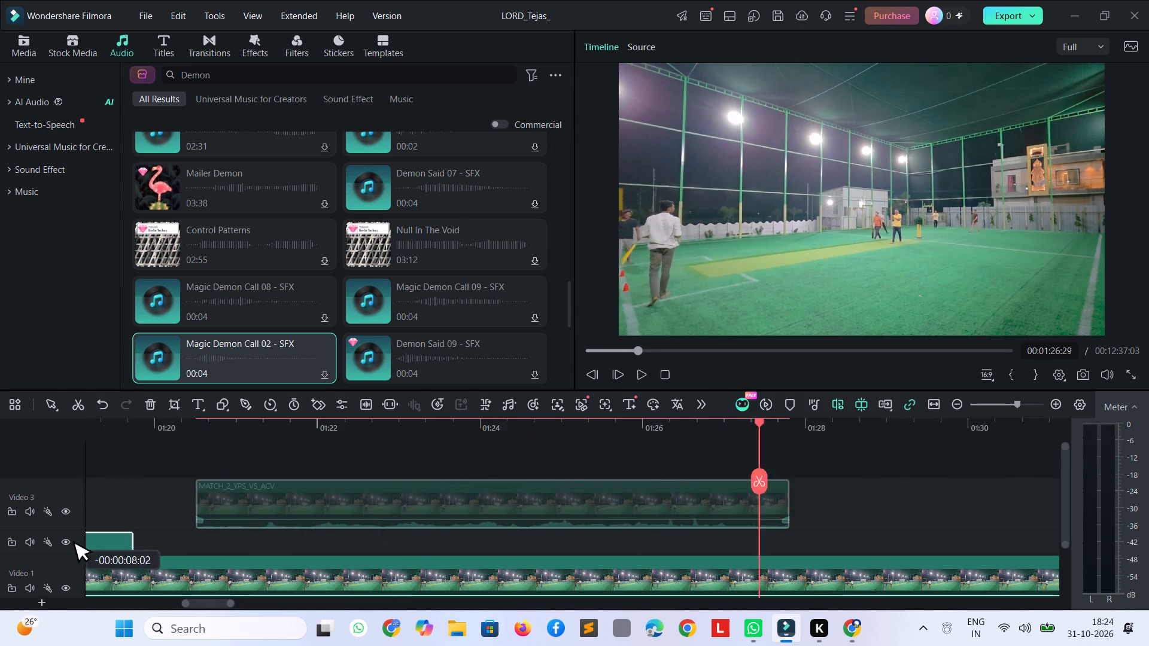
drag(63, 534, 14, 501)
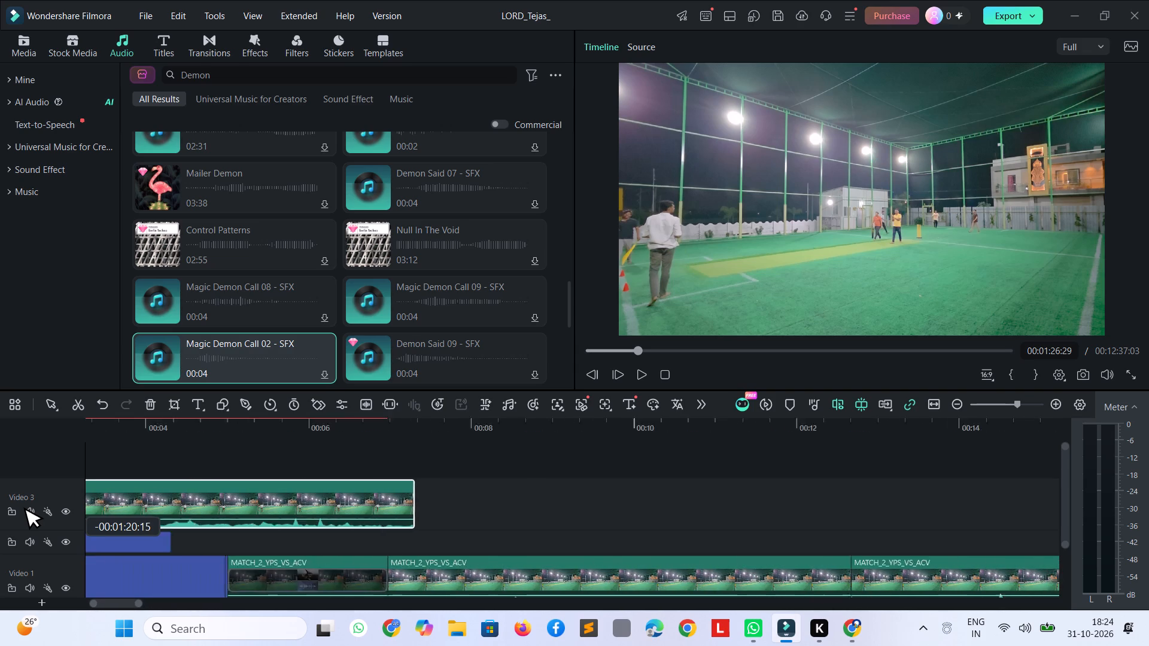
drag(14, 501, 363, 479)
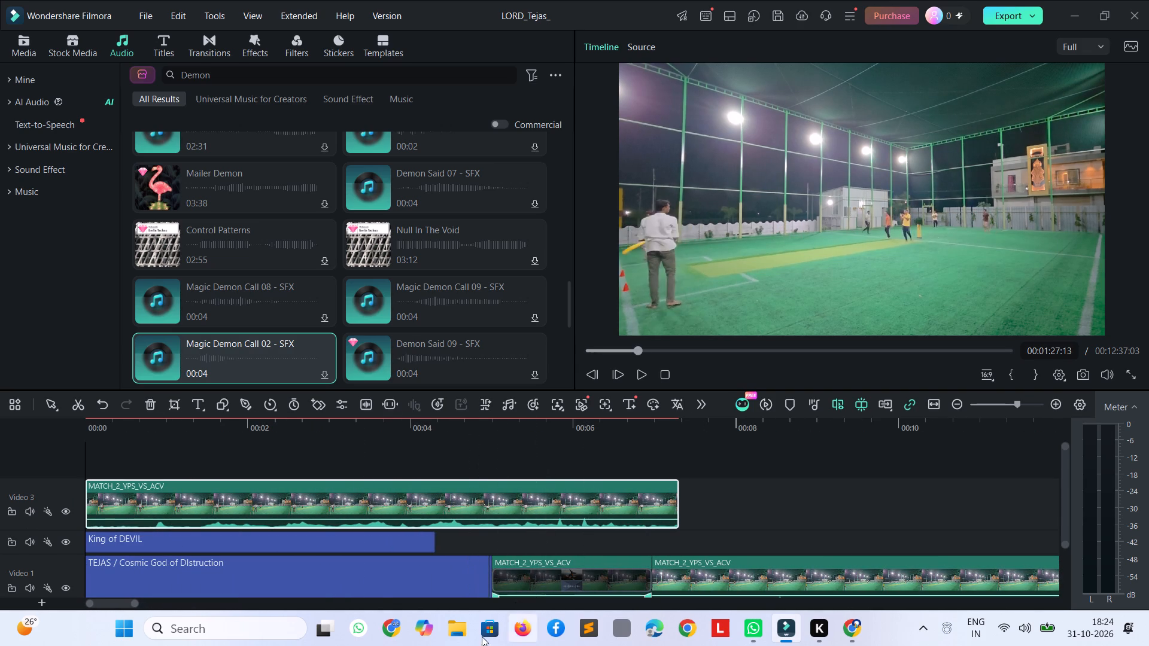
Play the opening of the timeline, covering the Video 3 delivery clip, the intro titles and the first match footage.
scroll(493, 574, down, 2)
scroll(588, 526, down, 1)
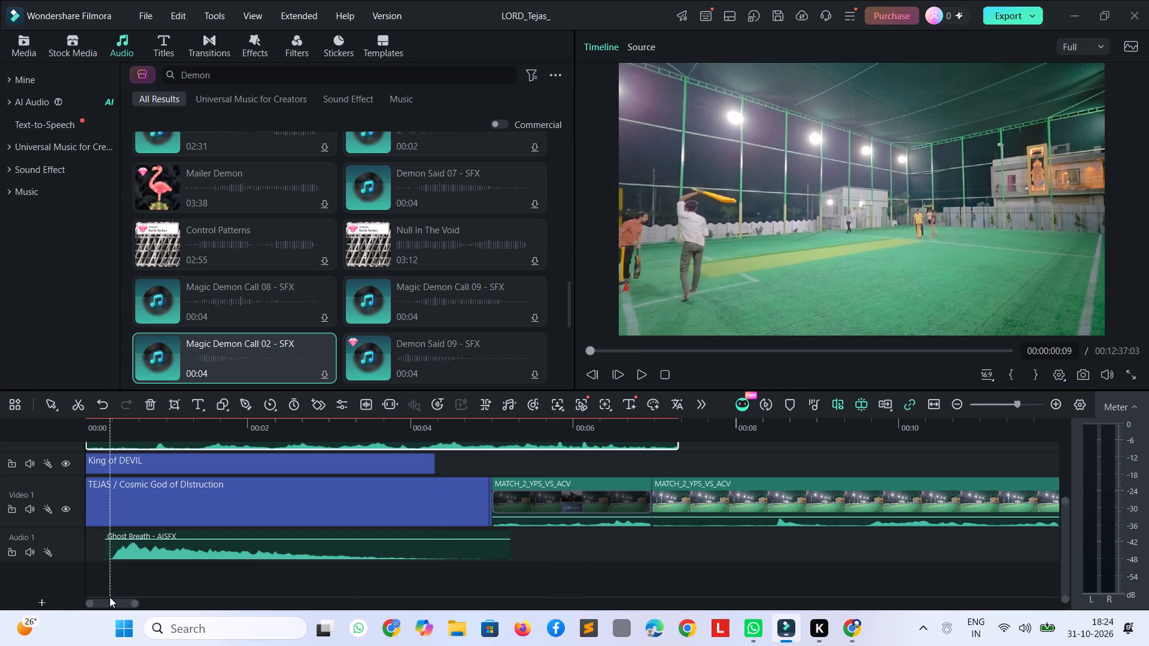
drag(111, 604, 169, 601)
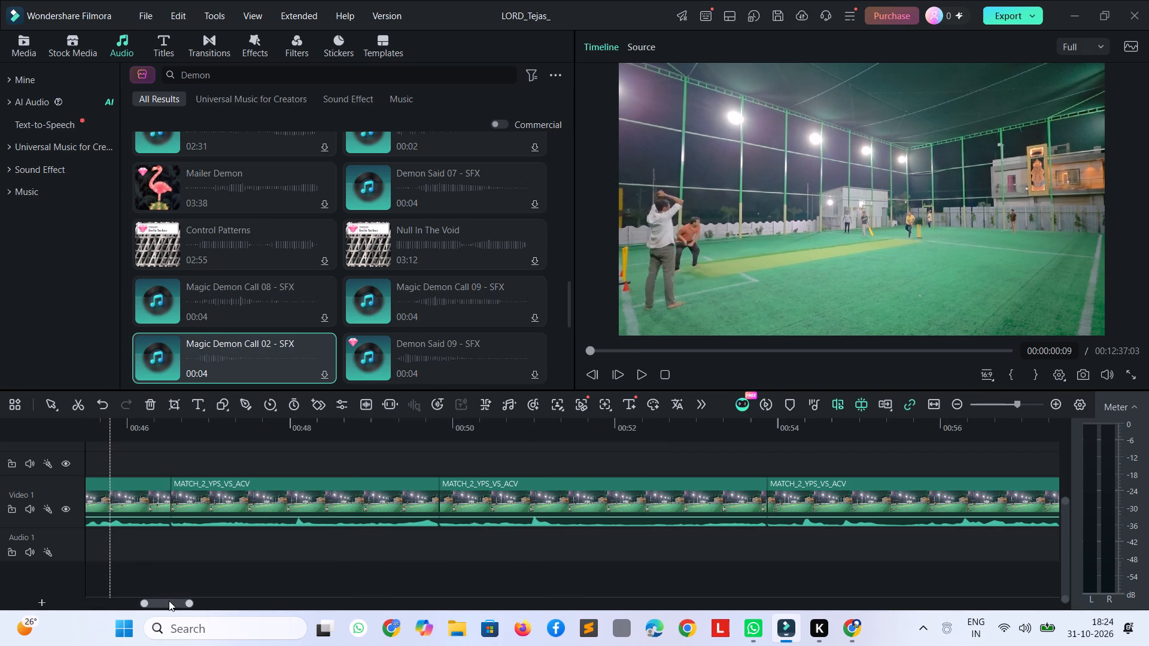
drag(169, 601, 183, 601)
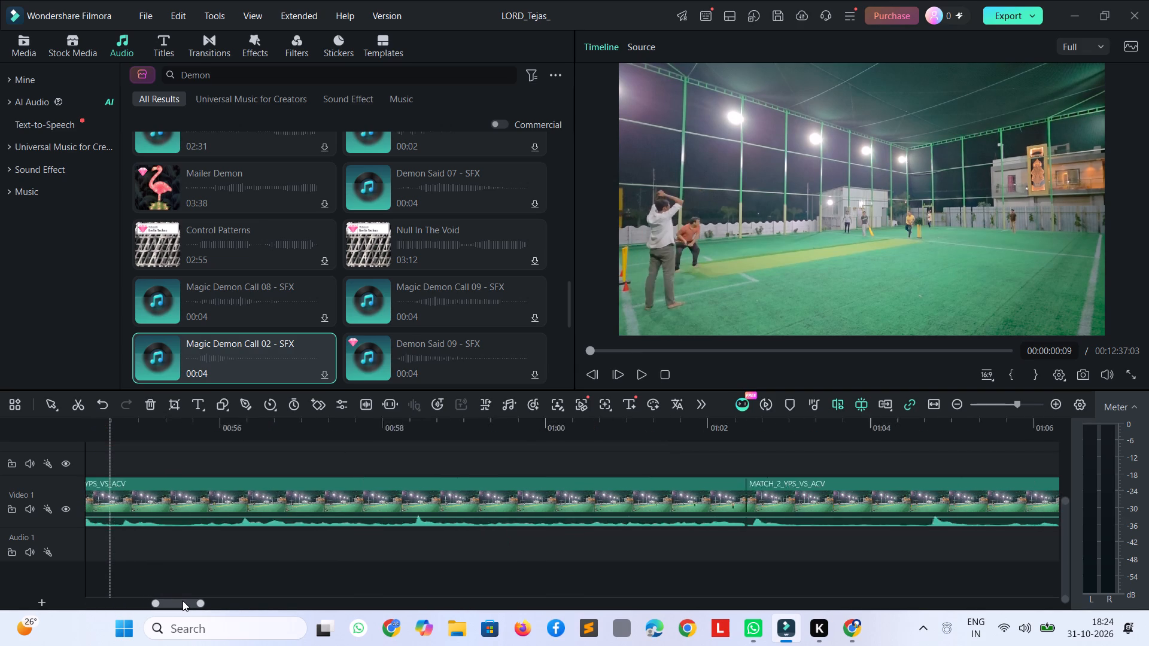
drag(183, 601, 374, 592)
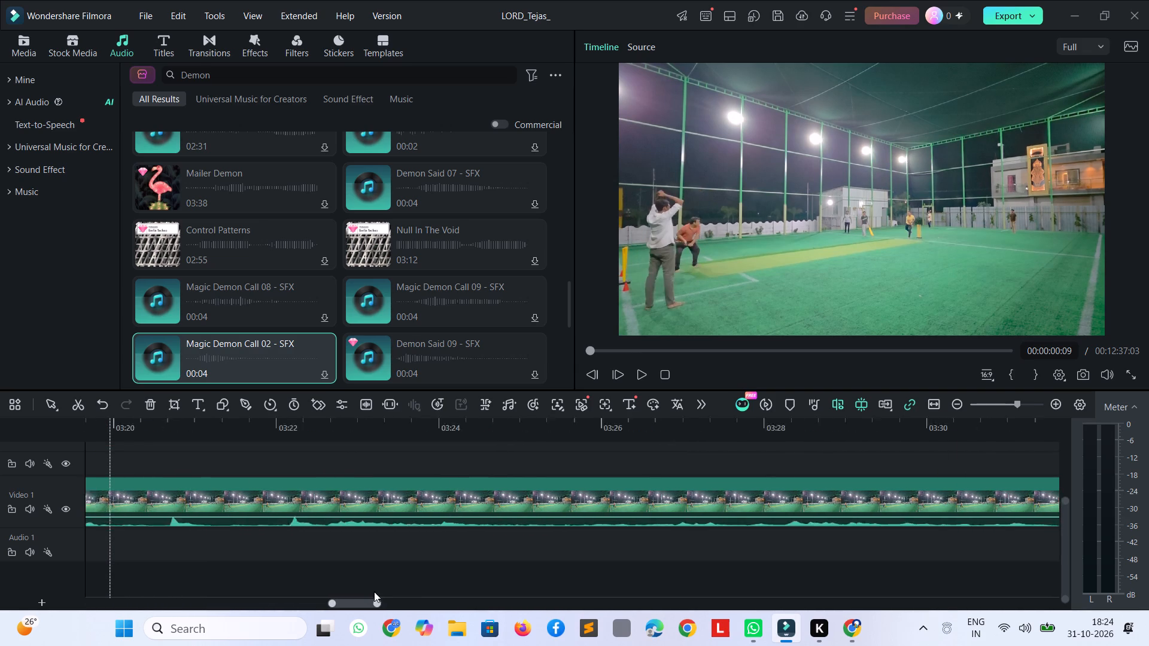
drag(374, 592, 470, 591)
drag(466, 606, 391, 614)
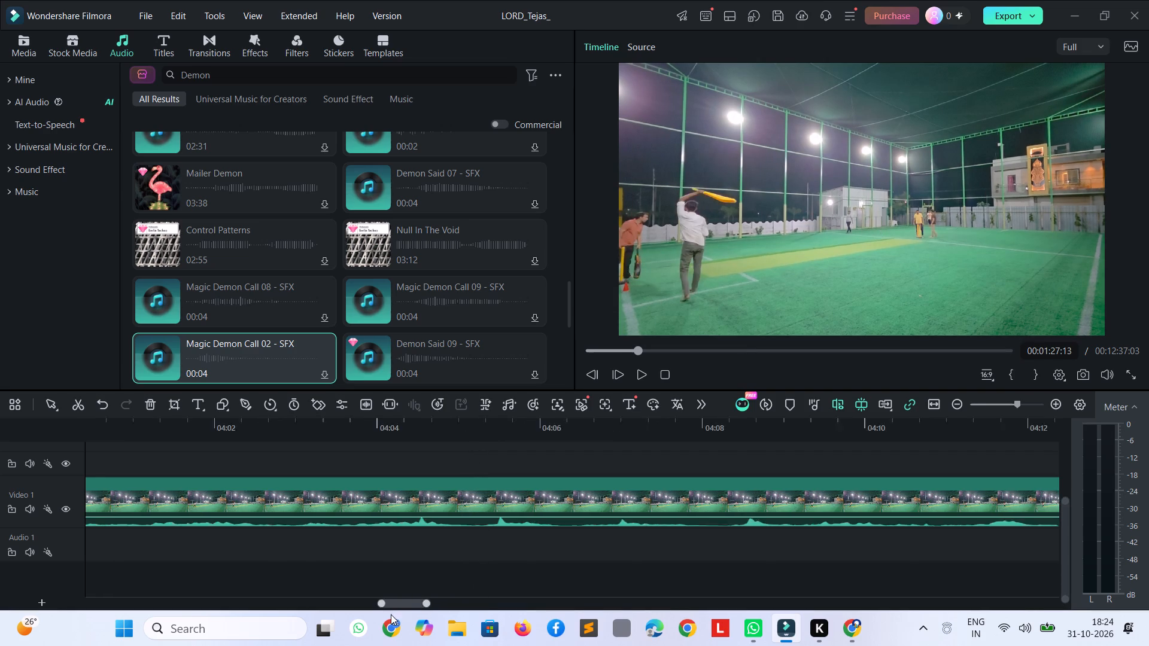
drag(391, 614, 0, 641)
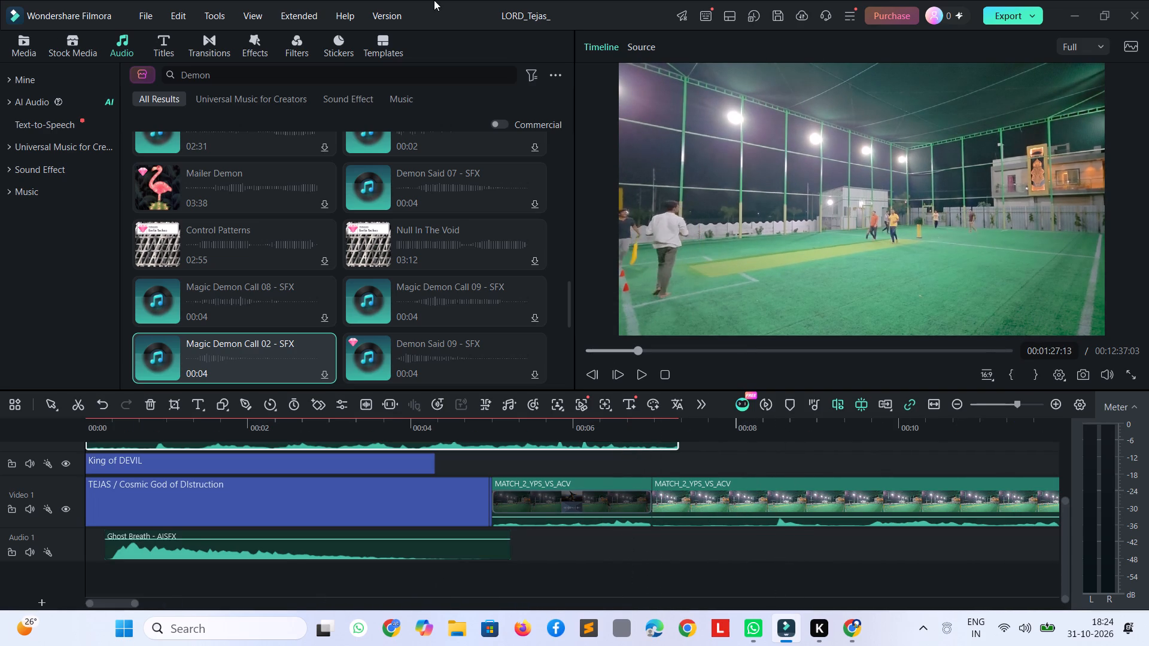
key(space)
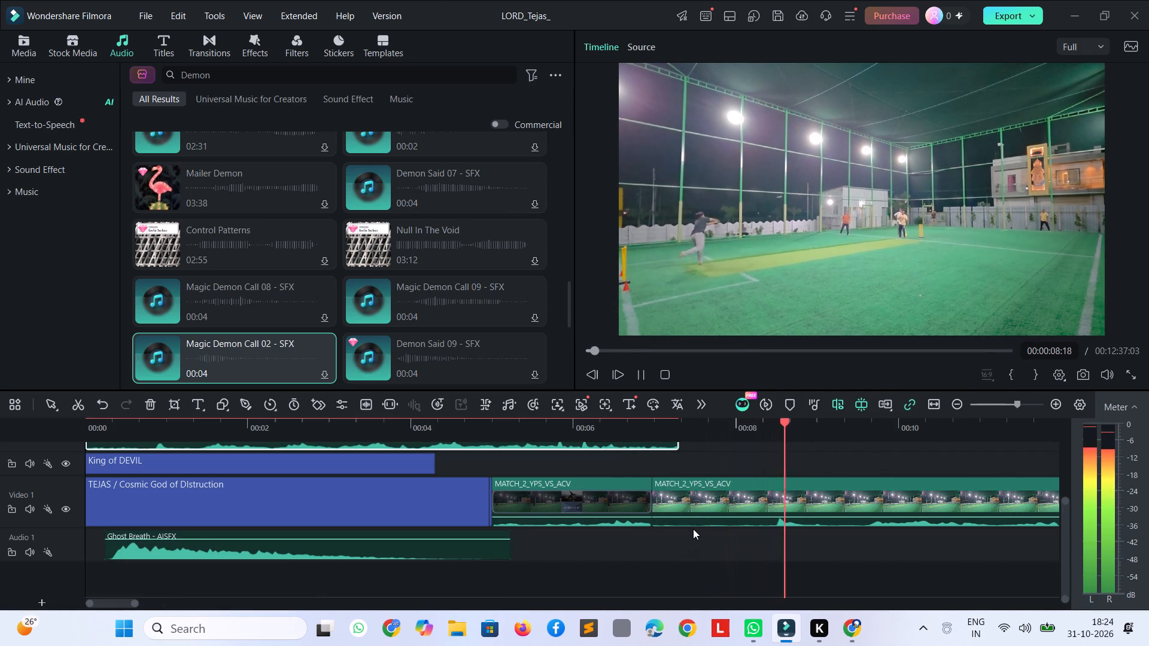
click(595, 513)
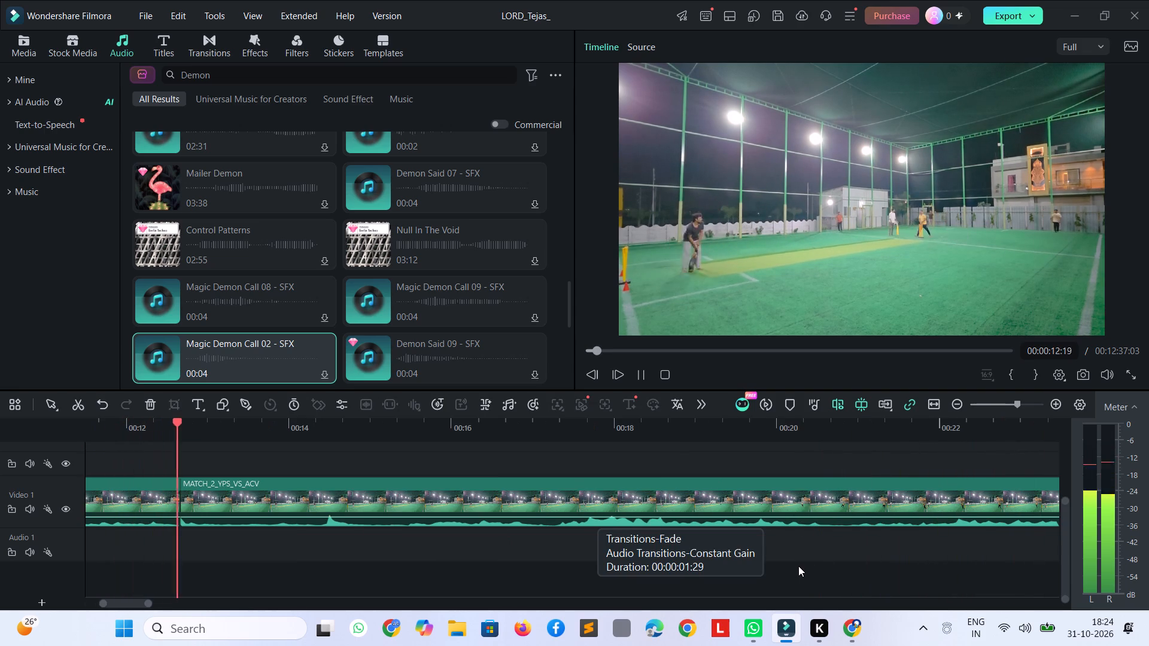
Skip forward through the trimmed deliveries on Video 1 from about 00:00:12 to 00:00:44, playing short parts to check them.
key(shift+Right)
key(shift+Right)
key(shift+Right)
key(shift+Right)
key(shift+Right)
key(shift+Right)
key(shift+Right)
key(shift+Right)
key(shift+Right)
key(shift+Right)
key(shift+Right)
key(shift+Right)
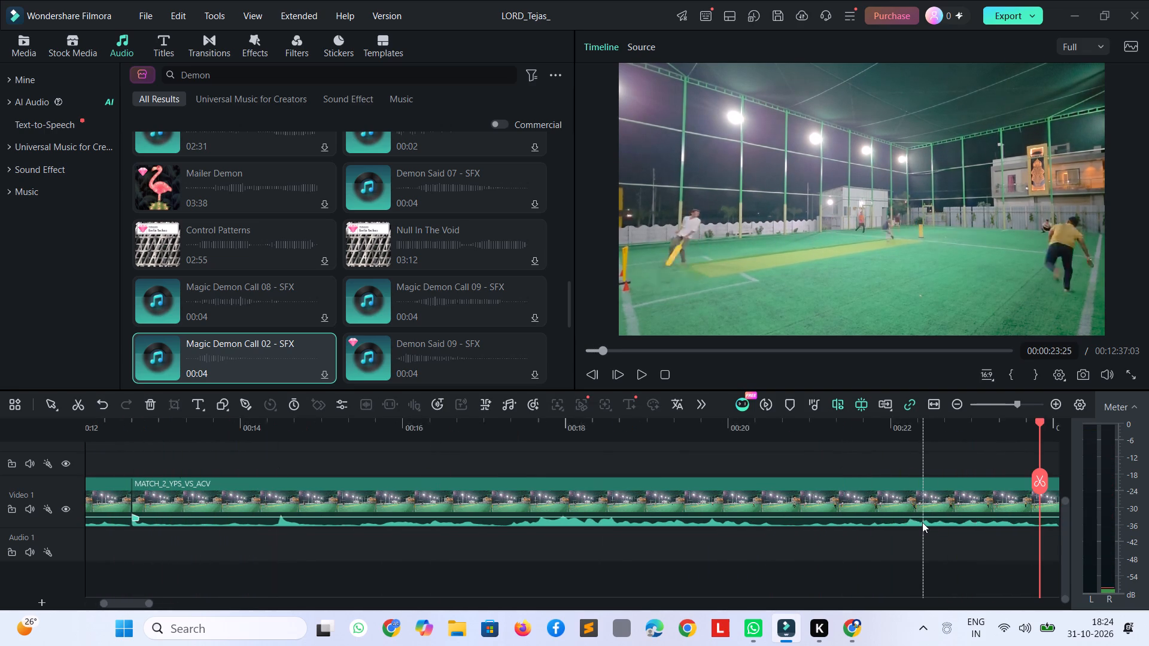
key(shift+Right)
key(shift+Right)
key(shift+Right)
key(shift+Right)
key(shift+Right)
key(shift+Right)
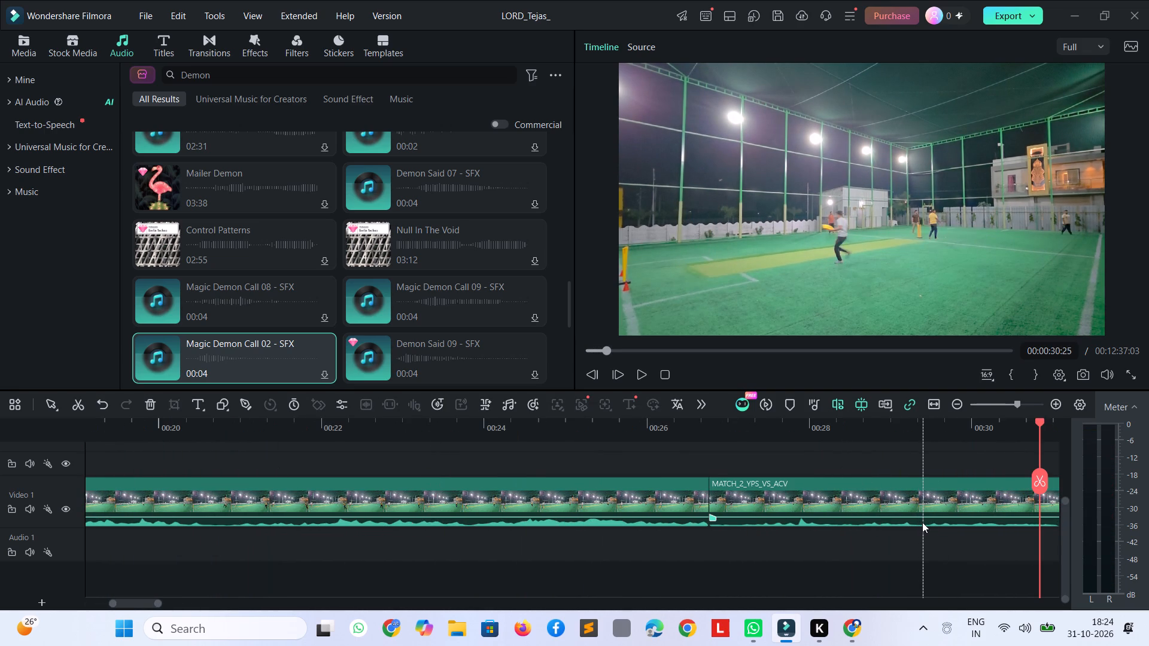
key(space)
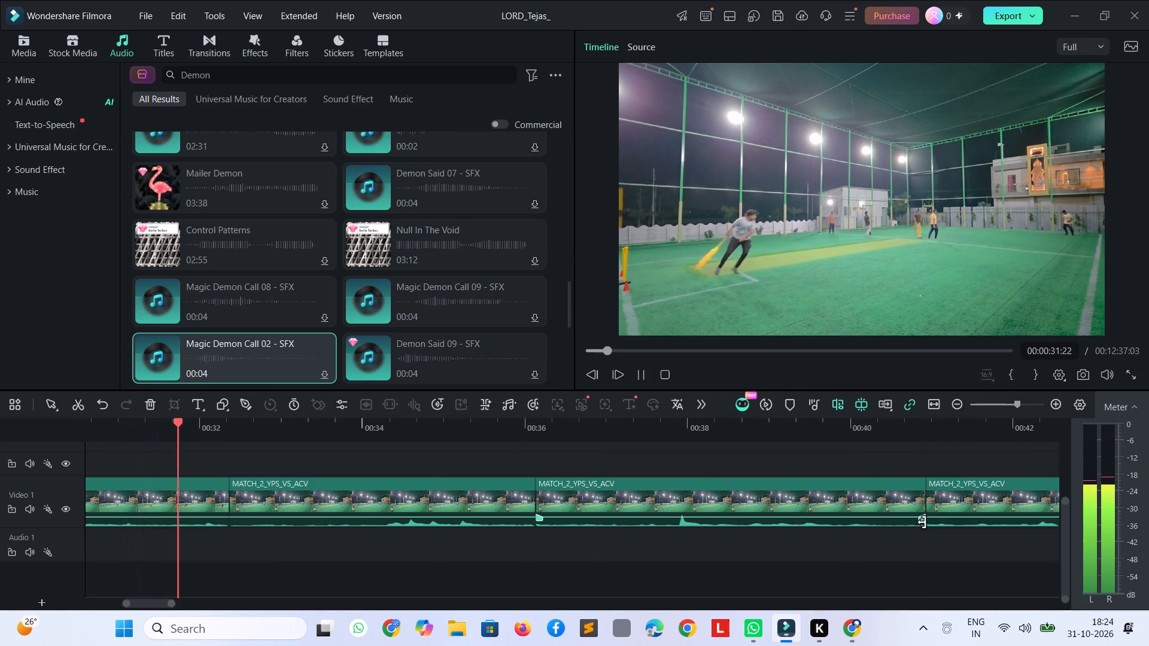
key(shift+Right)
key(shift+Right)
key(shift+Right)
key(shift+Right)
key(shift+Right)
key(shift+Right)
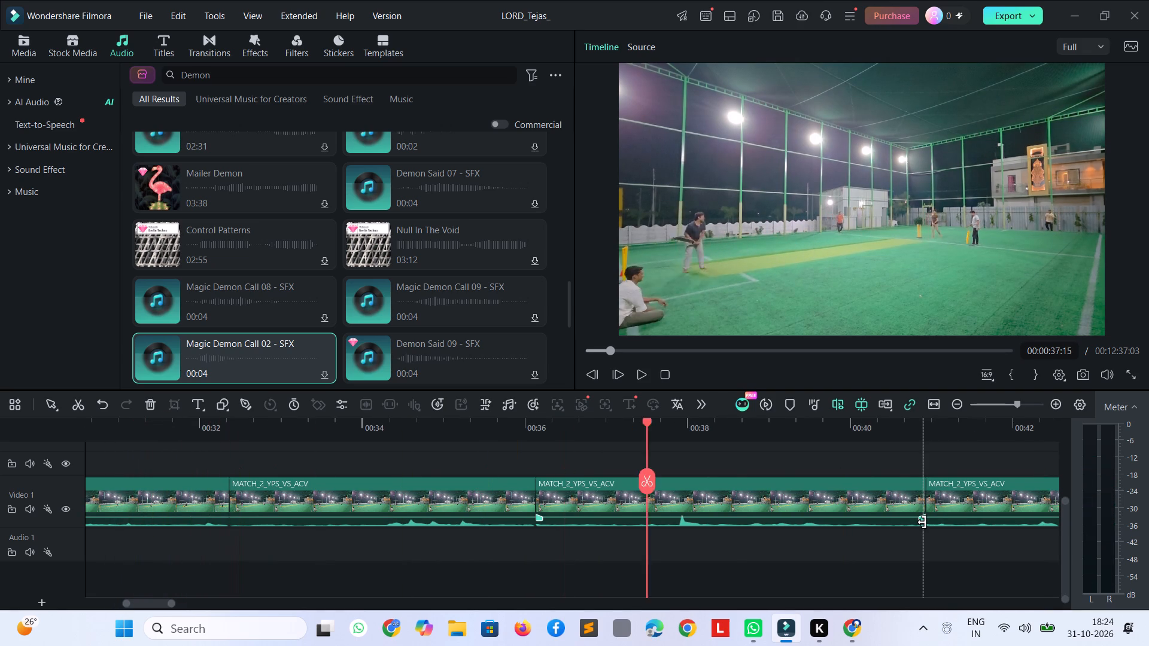
key(shift+Right)
key(shift+Right)
key(shift+Right)
key(shift+Right)
key(shift+Right)
key(shift+Right)
key(shift+Right)
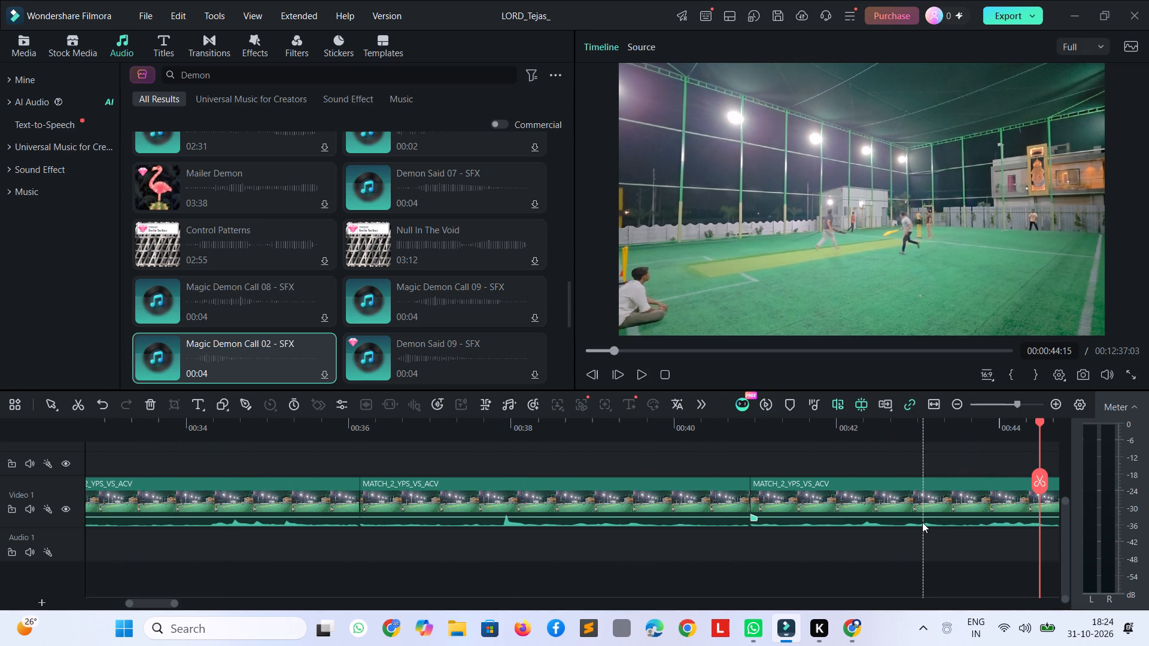
key(space)
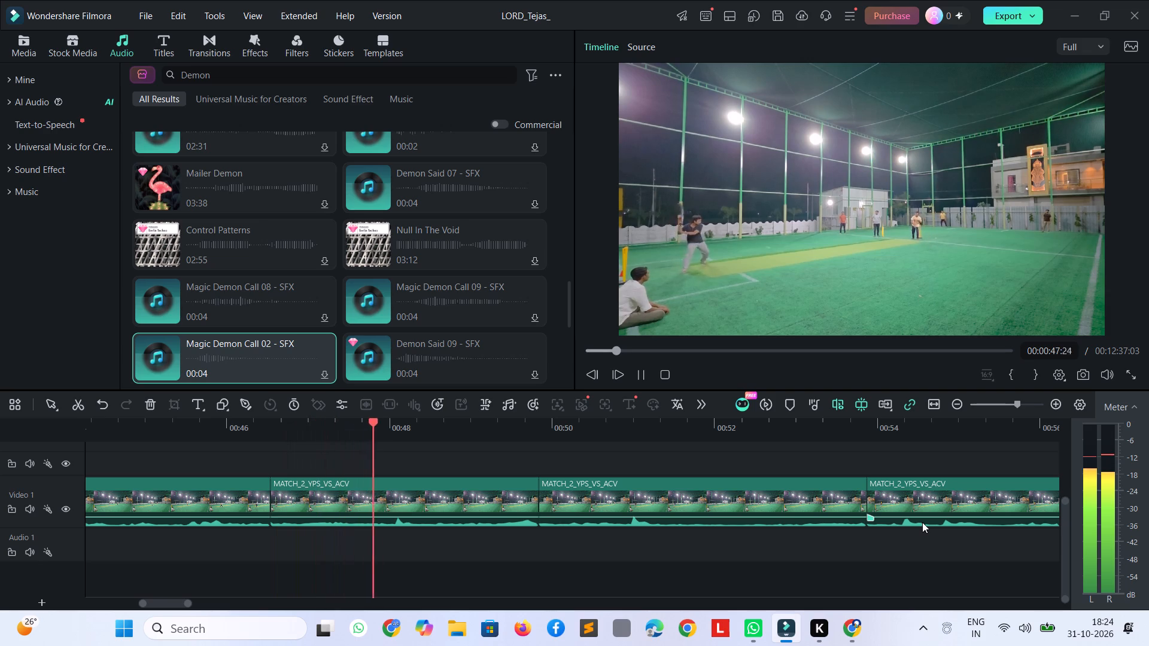
Review the trimmed deliveries on Video 1 from about 00:00:47 up to the gap after the clip ending near 00:01:12.
key(shift+Right)
key(shift+Right)
key(shift+Right)
key(shift+Right)
key(shift+Right)
key(shift+Right)
key(shift+Right)
key(shift+Right)
key(shift+Right)
key(shift+Right)
key(shift+Right)
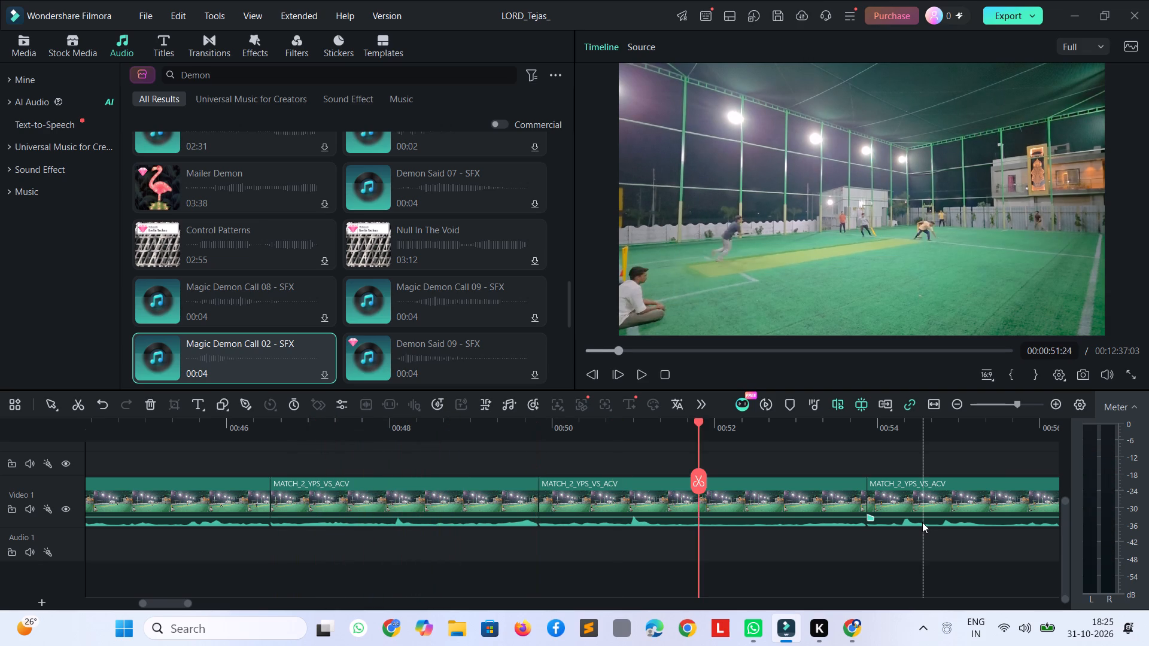
key(space)
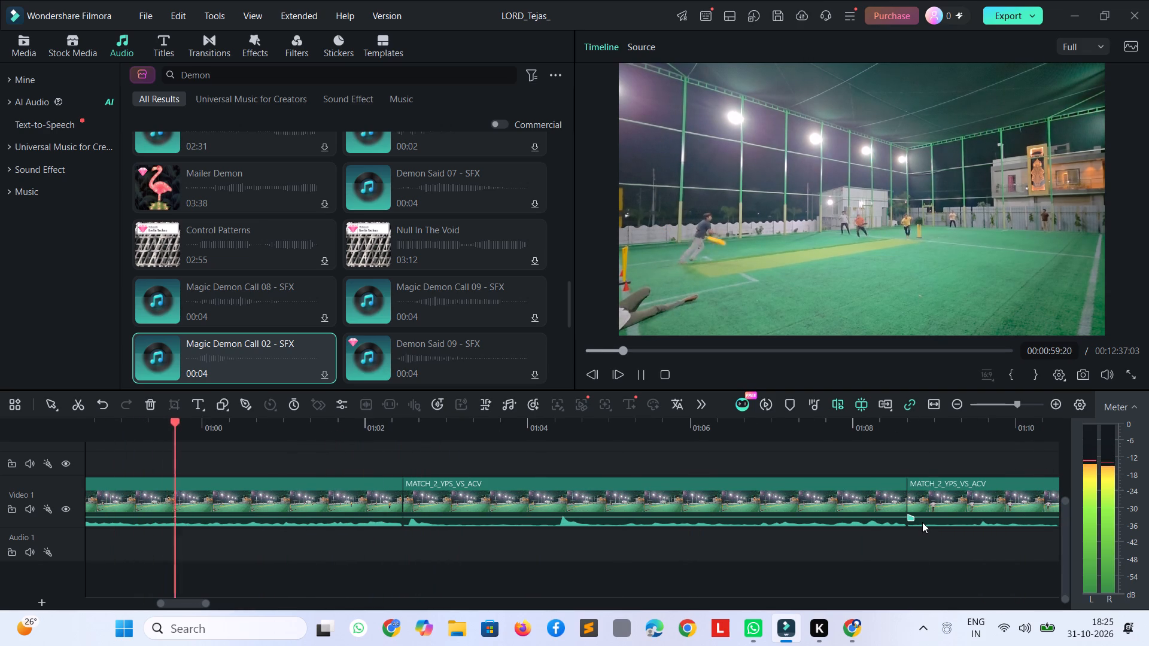
key(space)
key(Right)
key(Right)
key(Right)
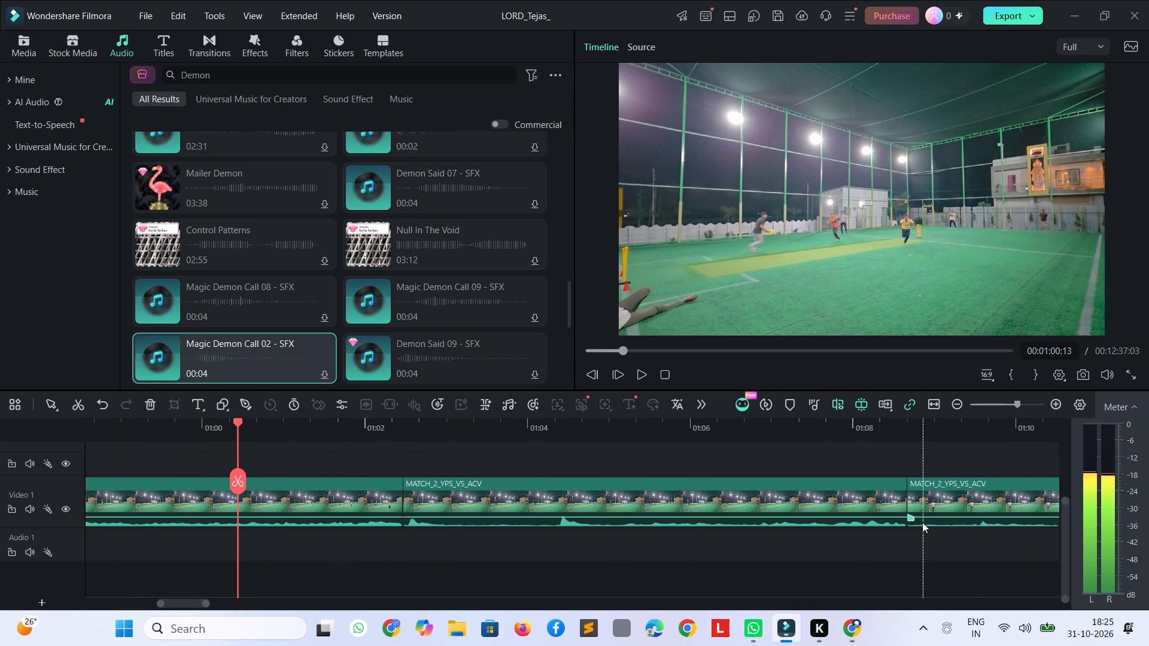
key(space)
key(shift+Right)
key(shift+Right)
key(shift+Right)
key(shift+Right)
key(shift+Right)
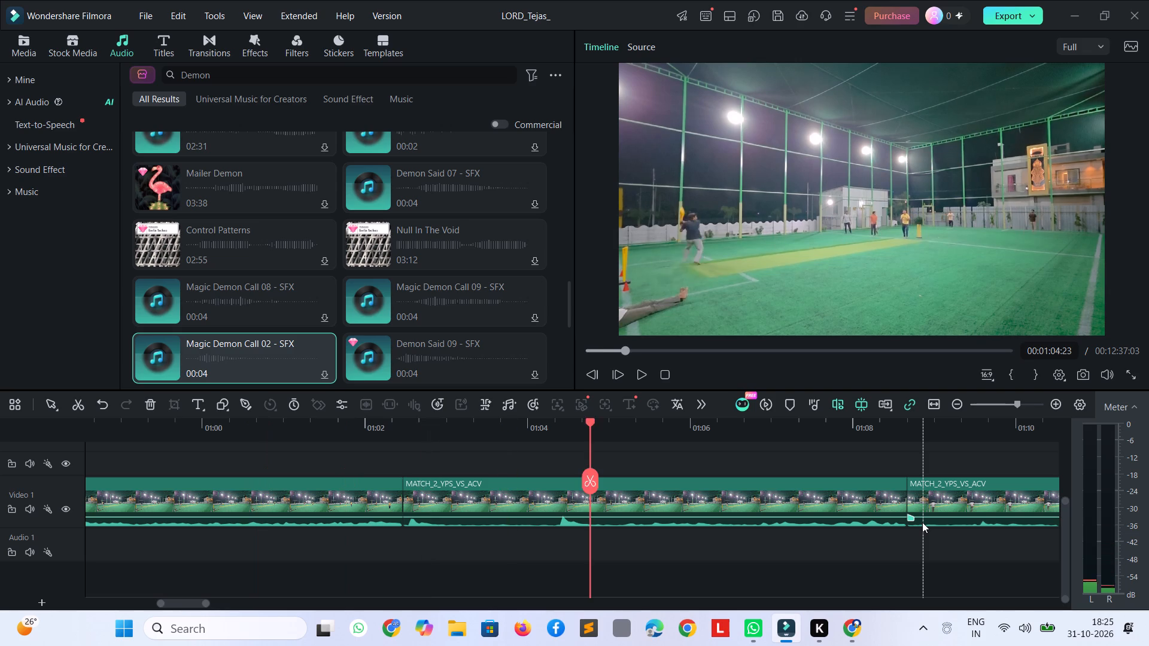
key(shift+Right)
key(shift+Right)
key(shift+Right)
key(shift+Right)
key(shift+Right)
key(shift+Right)
key(shift+Right)
key(shift+Right)
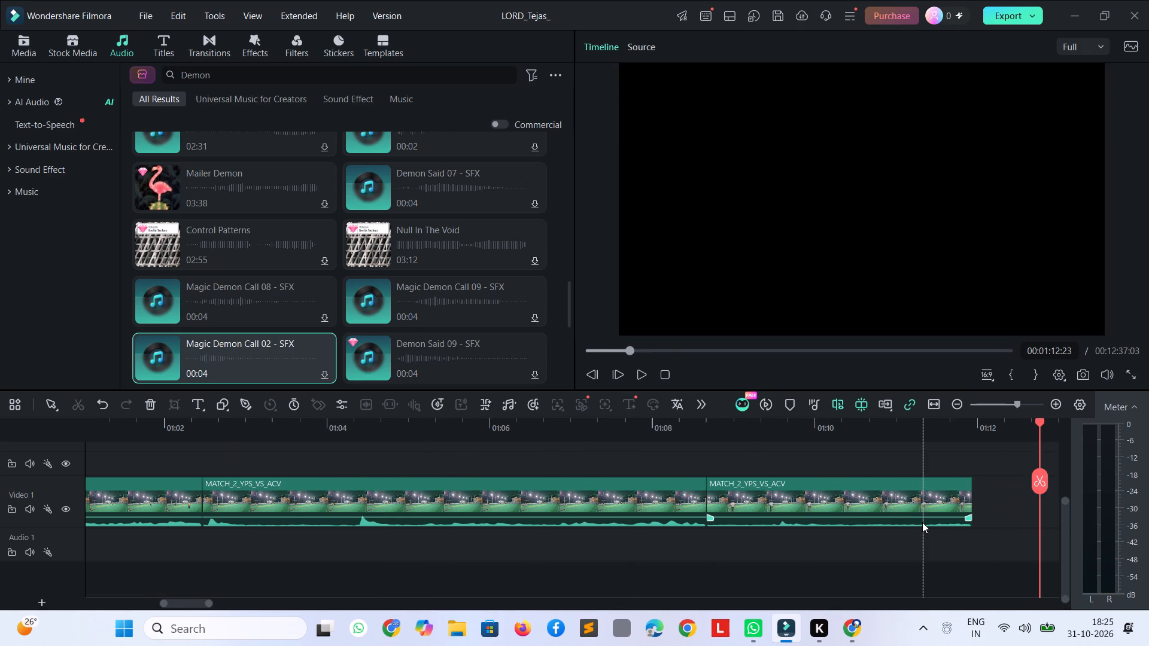
key(shift+Left)
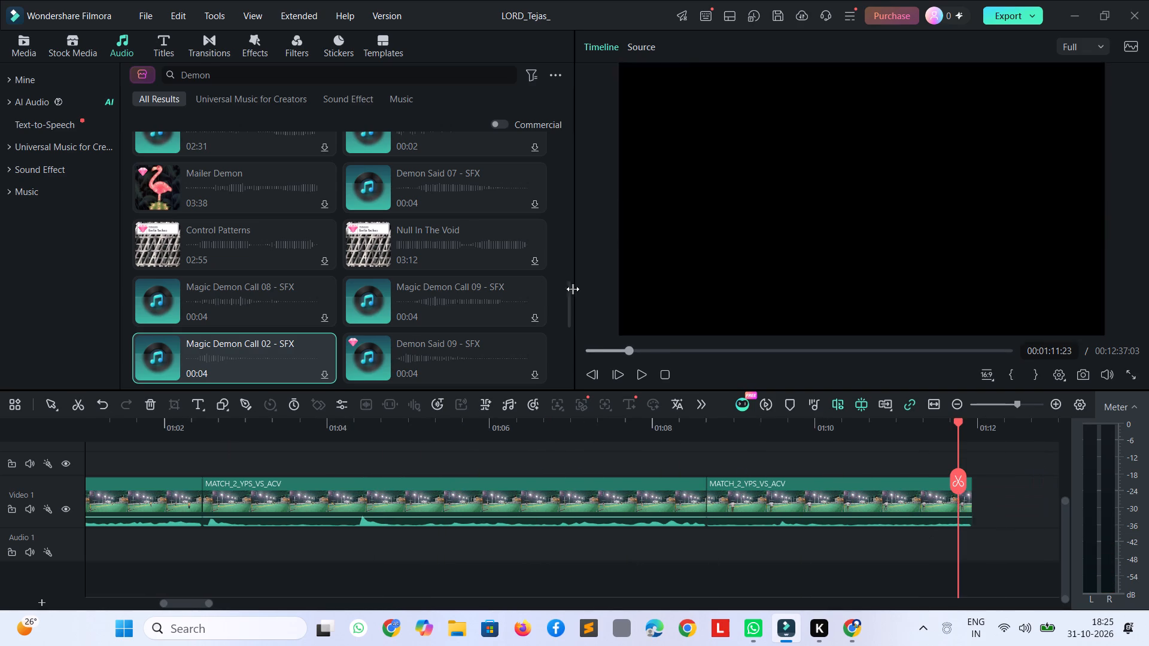
Show the imported match videos in the project media folder.
click(34, 42)
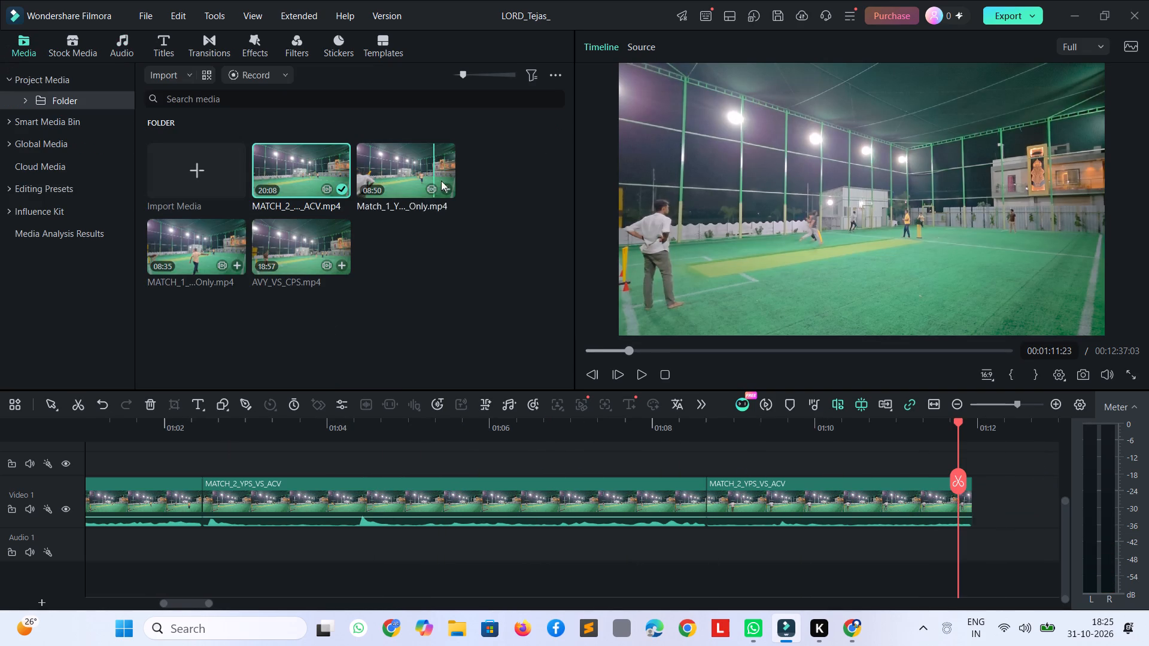
click(456, 285)
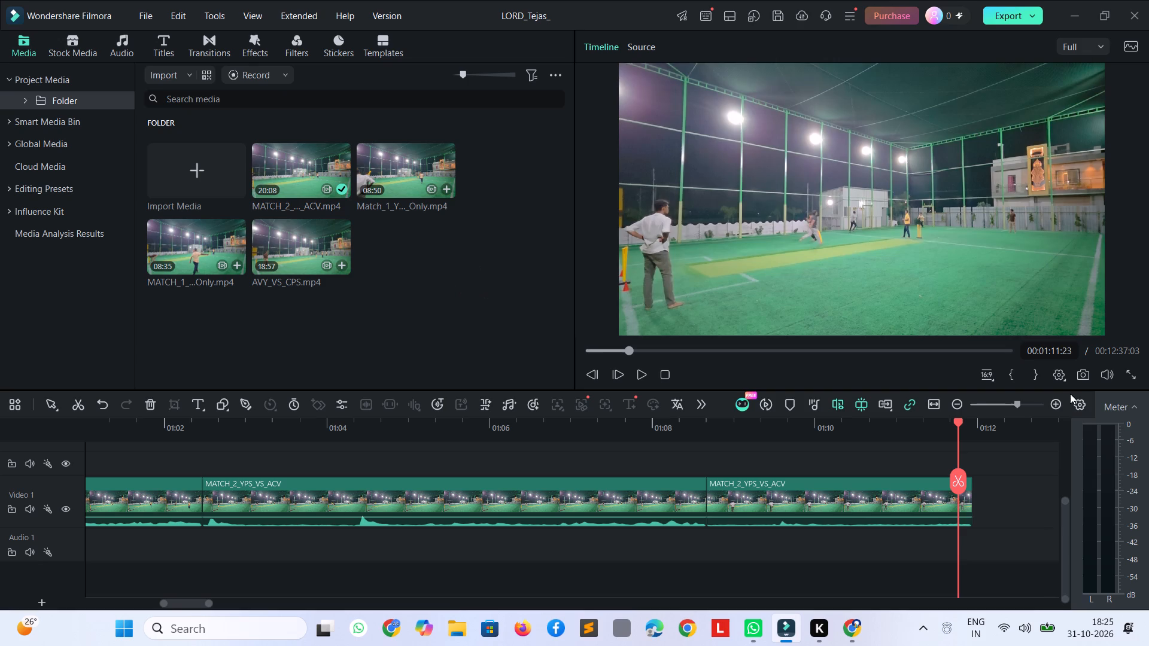
Play the closing seconds of the remaining match footage, from about 00:12:24 to the end of the timeline.
click(1004, 353)
click(1004, 353)
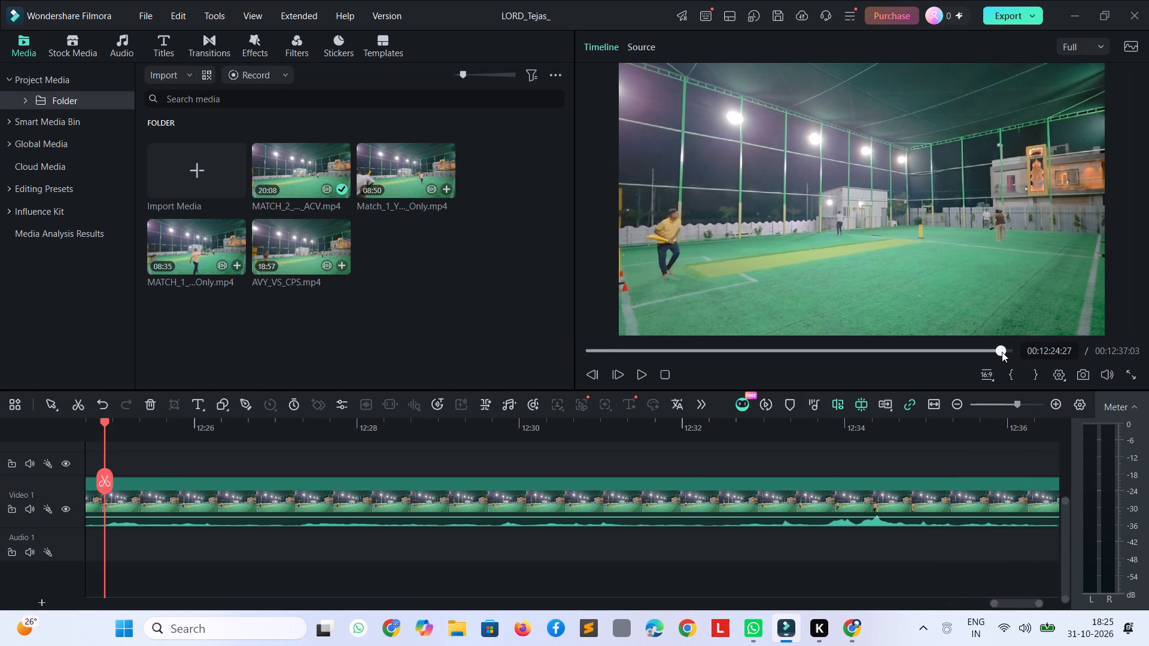
key(space)
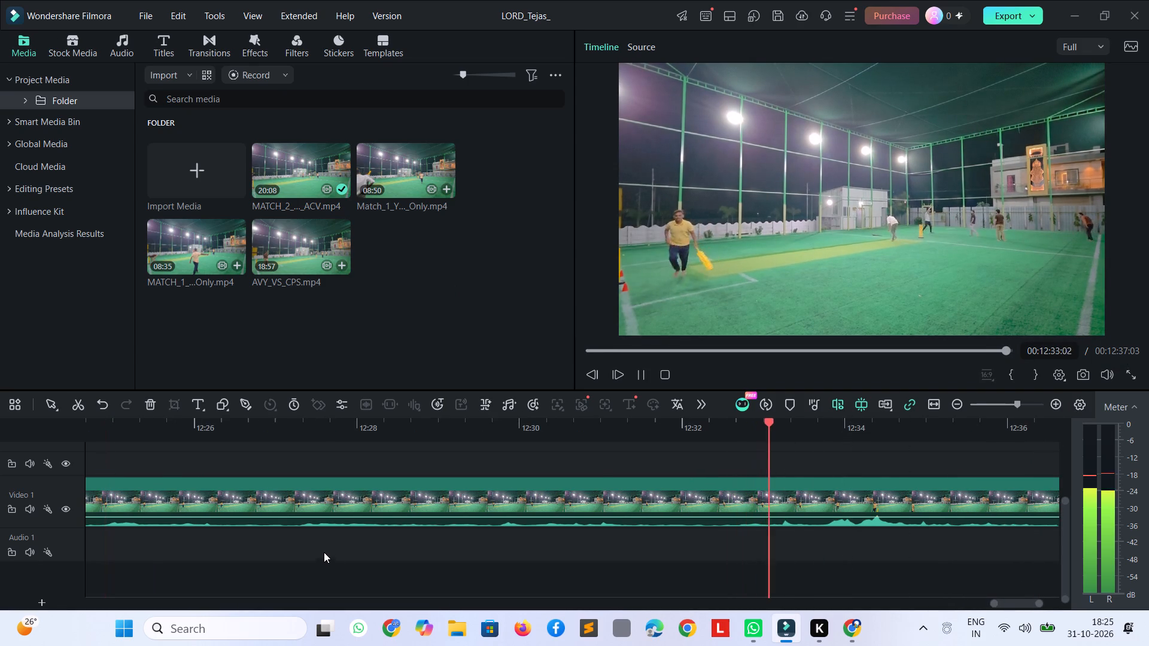
click(421, 502)
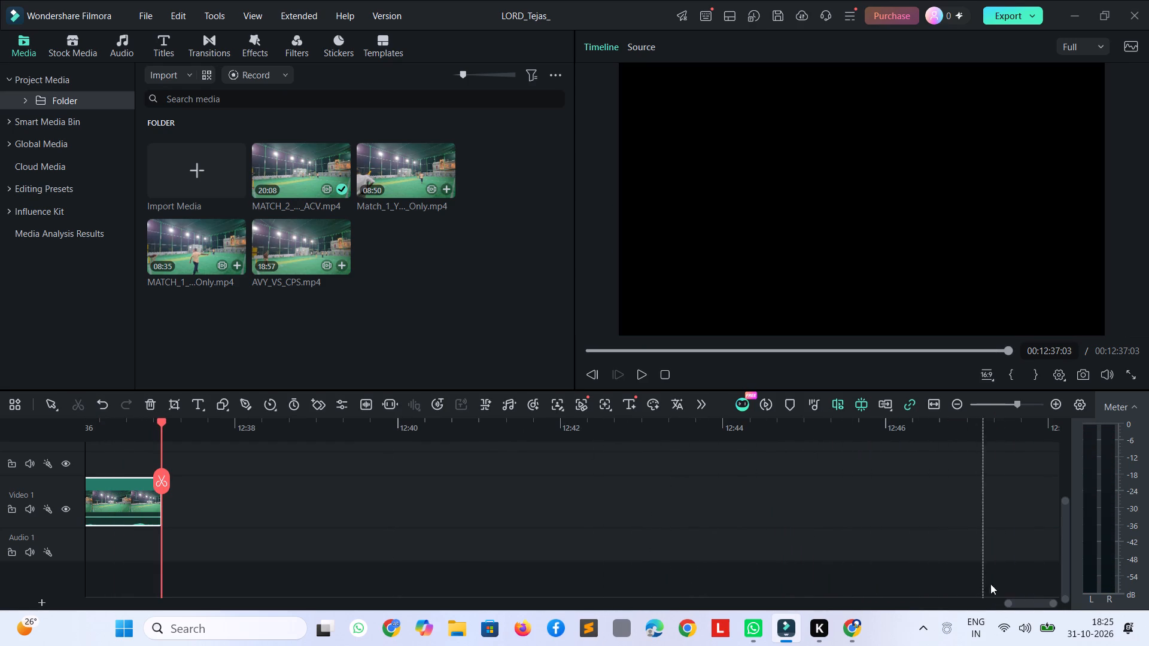
Go back to the trimmed deliveries near 00:00:36 on Video 1 and play them to about 00:00:48.
drag(1026, 602, 940, 630)
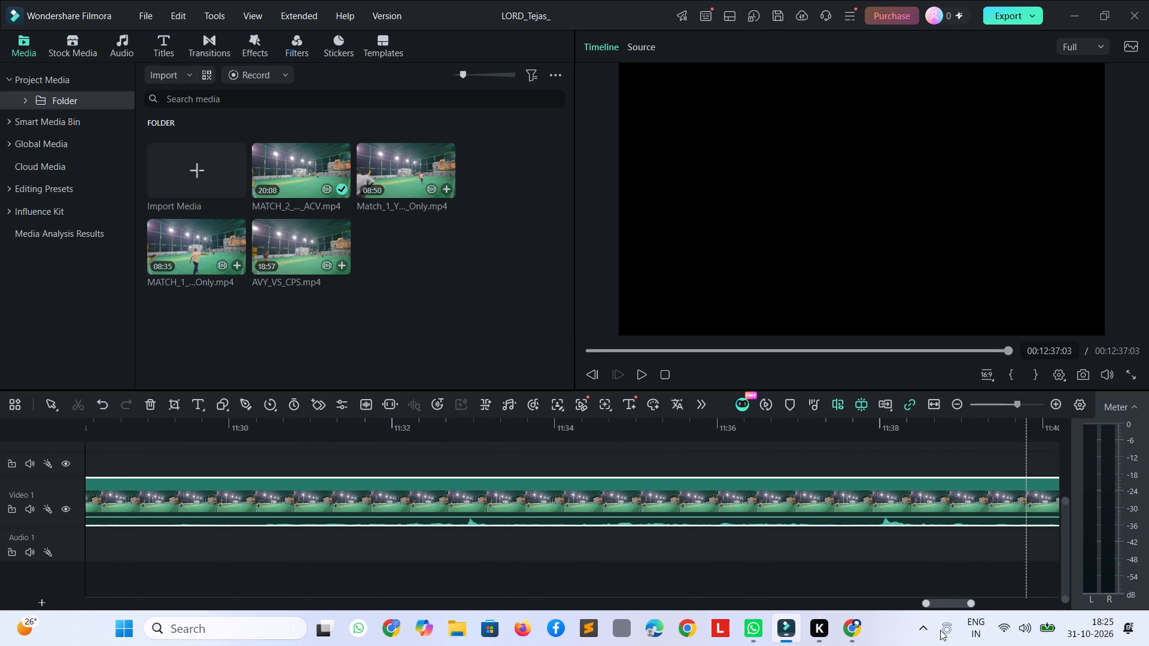
drag(940, 630, 653, 645)
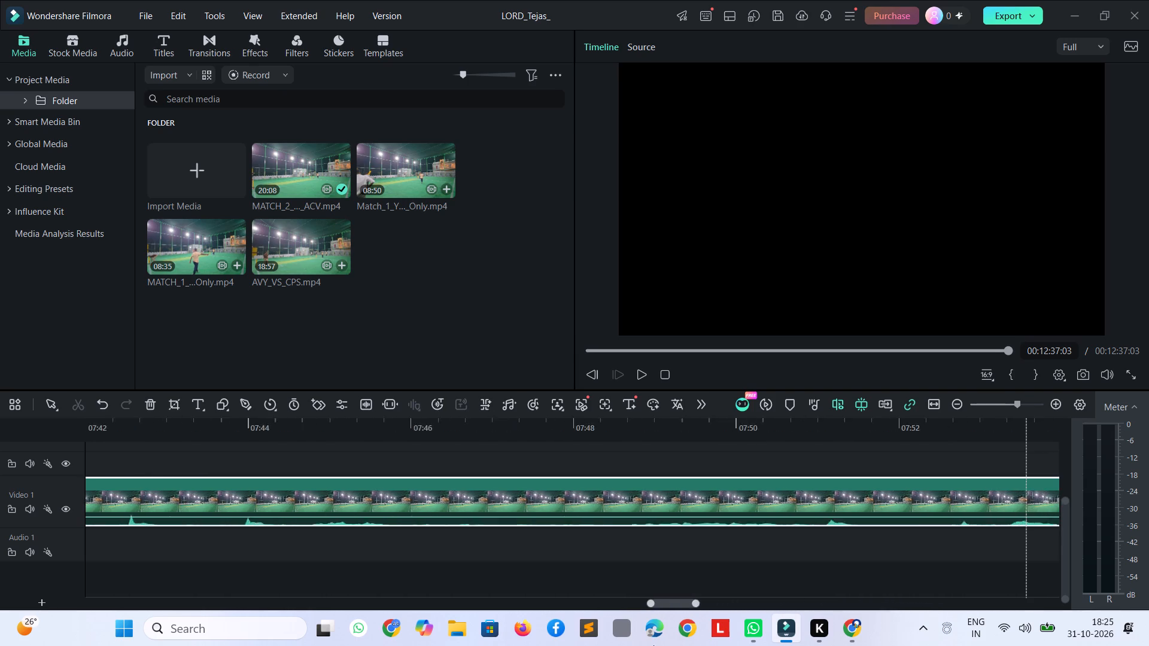
drag(653, 645, 479, 643)
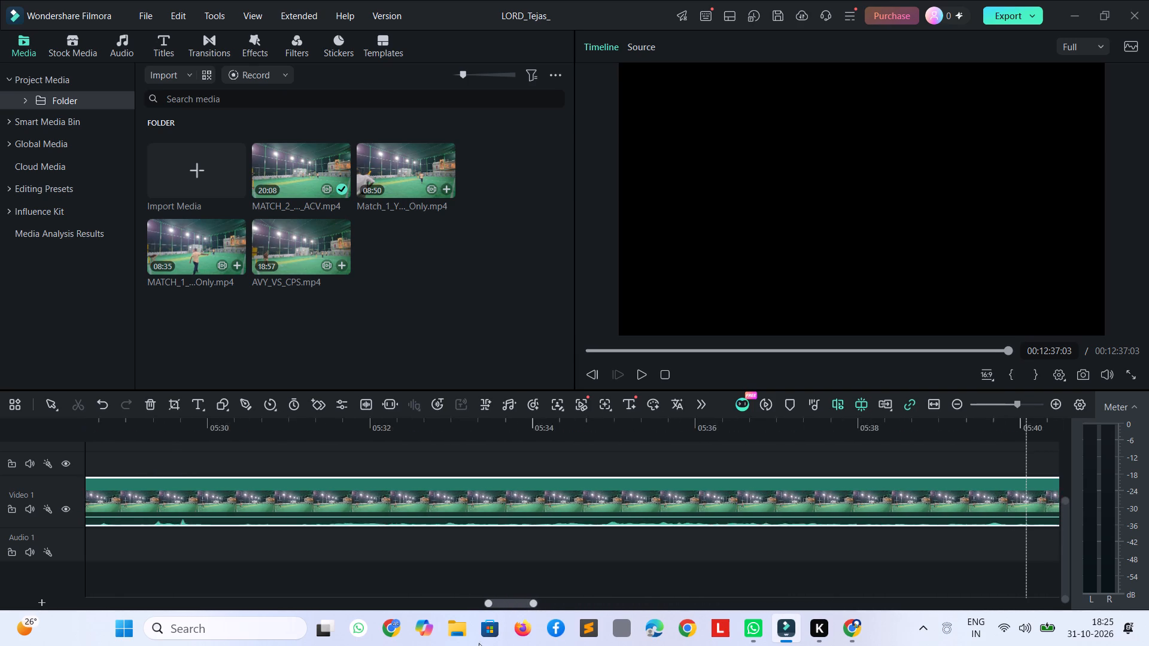
drag(479, 643, 250, 645)
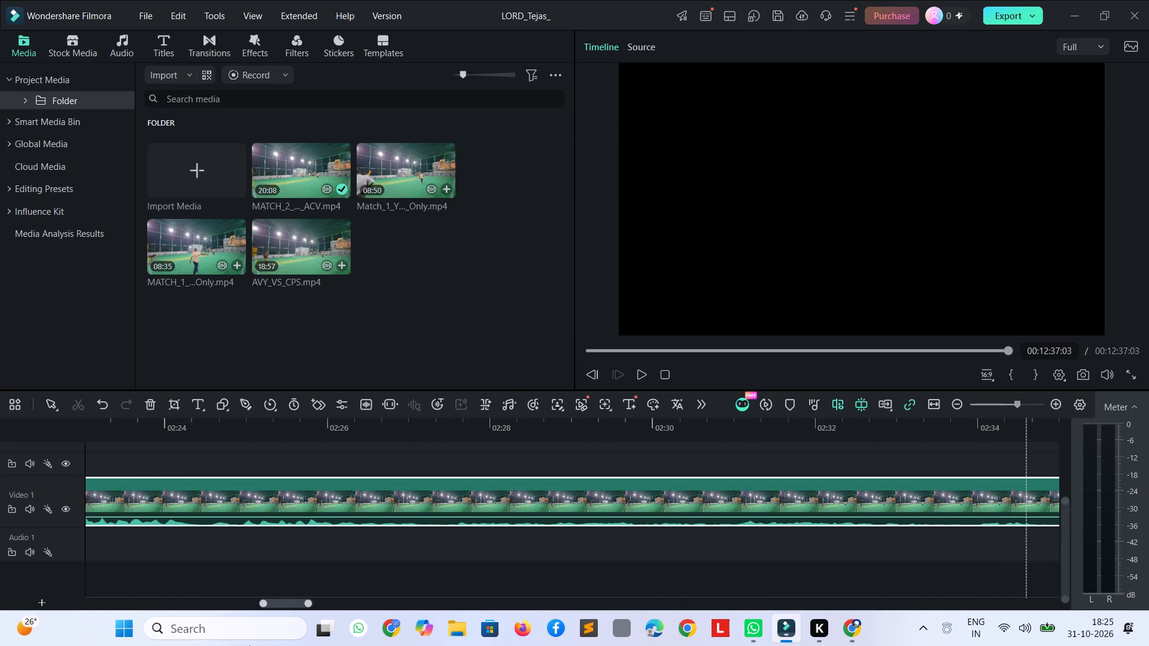
drag(250, 645, 104, 645)
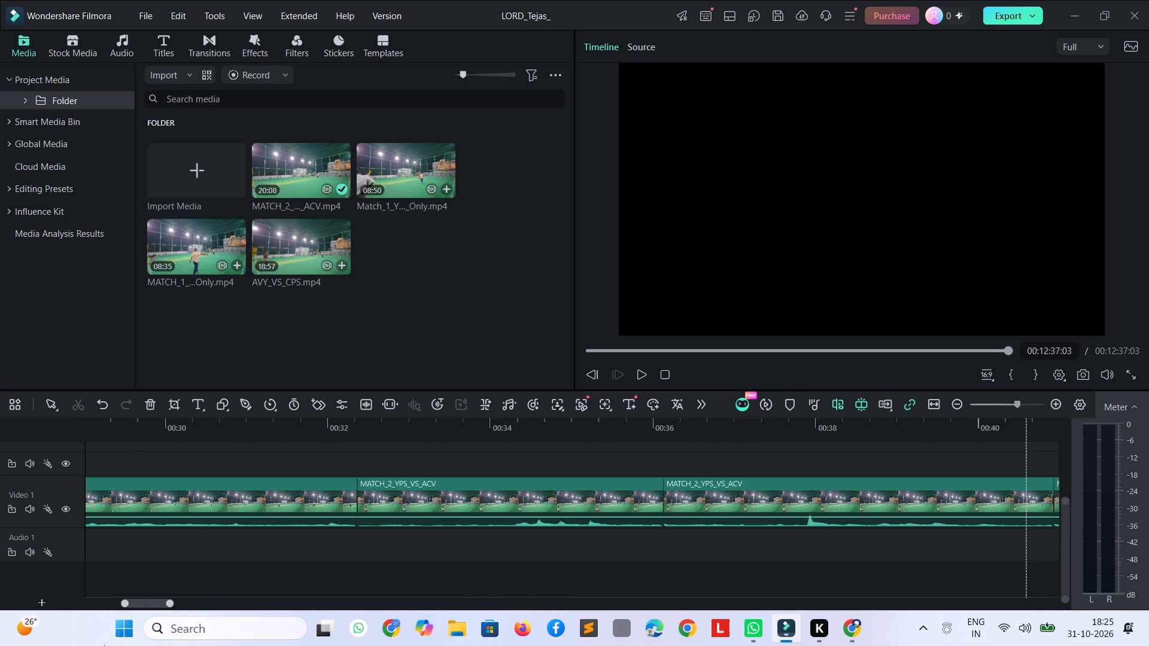
drag(104, 645, 104, 645)
click(814, 498)
click(813, 498)
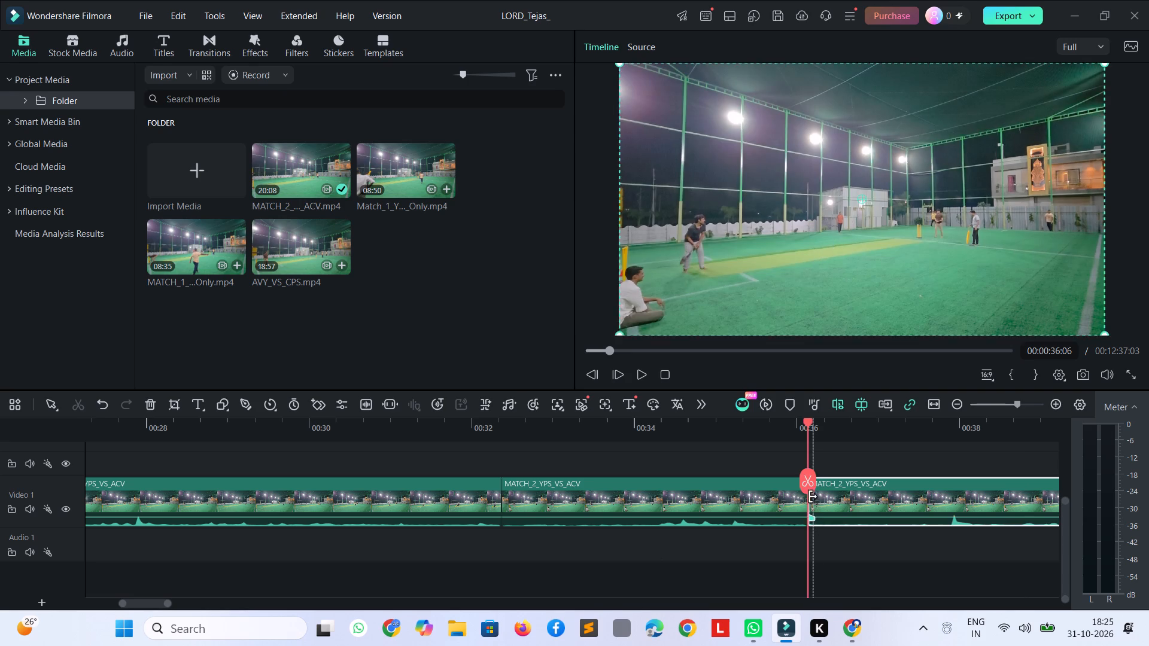
double_click(727, 505)
key(space)
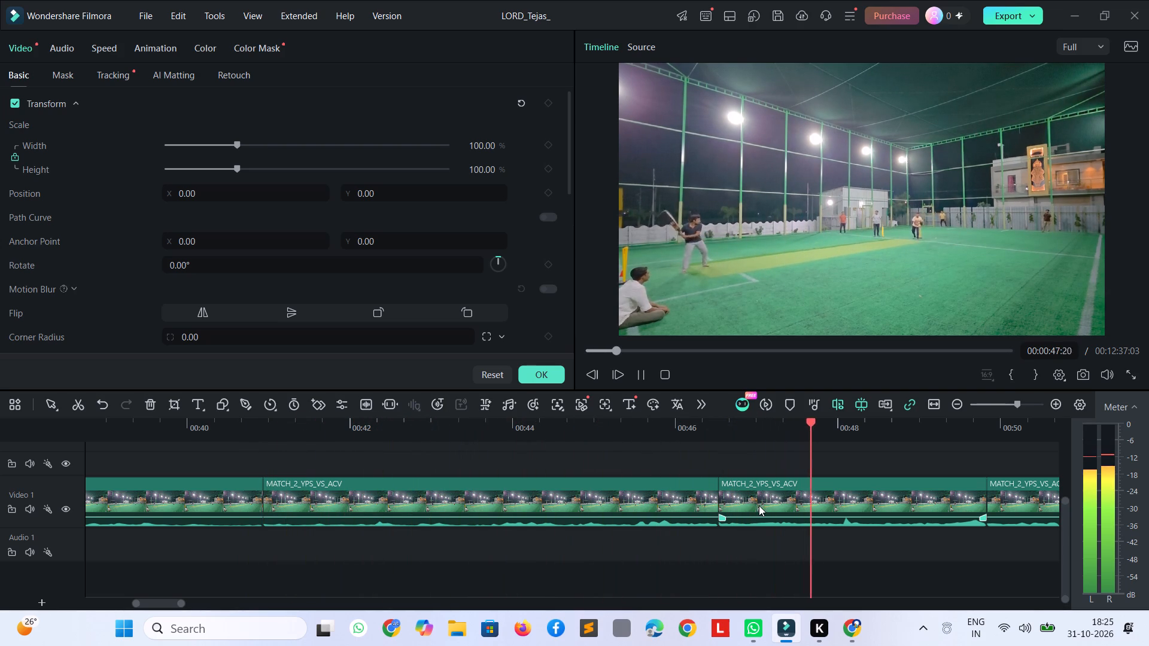
Skip forward through the trimmed deliveries from about 00:00:49 to 00:01:01, and play on to the gap after 00:01:12.
key(shift+Right)
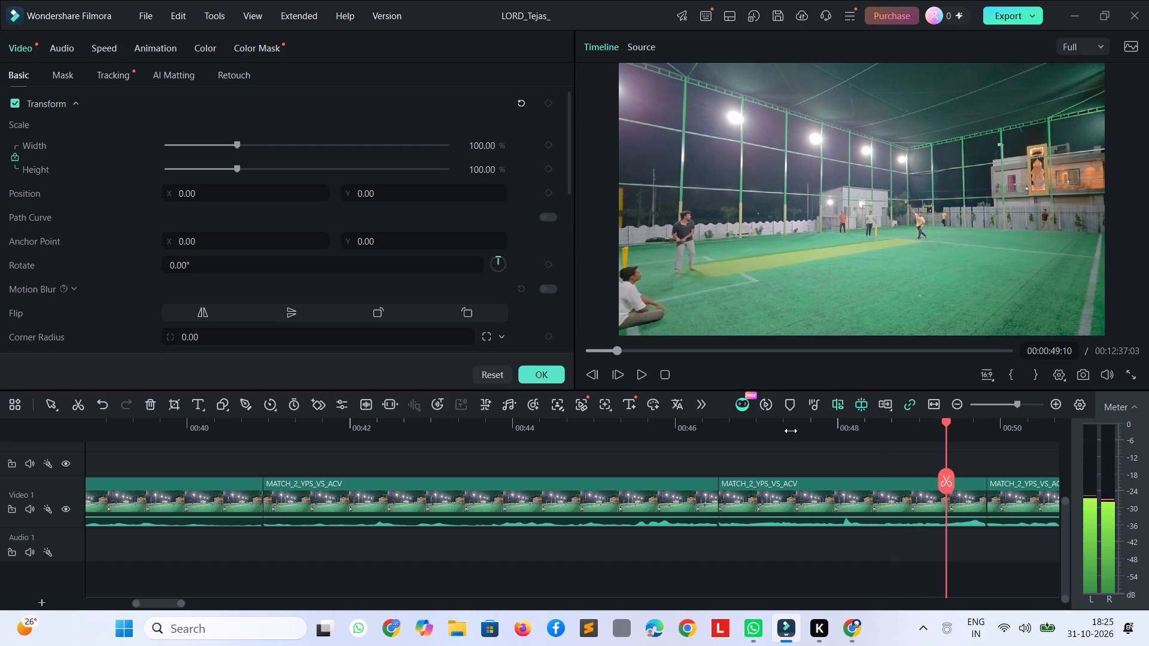
key(shift+Right)
key(shift+Right)
key(shift+Right)
key(shift+Right)
key(shift+Right)
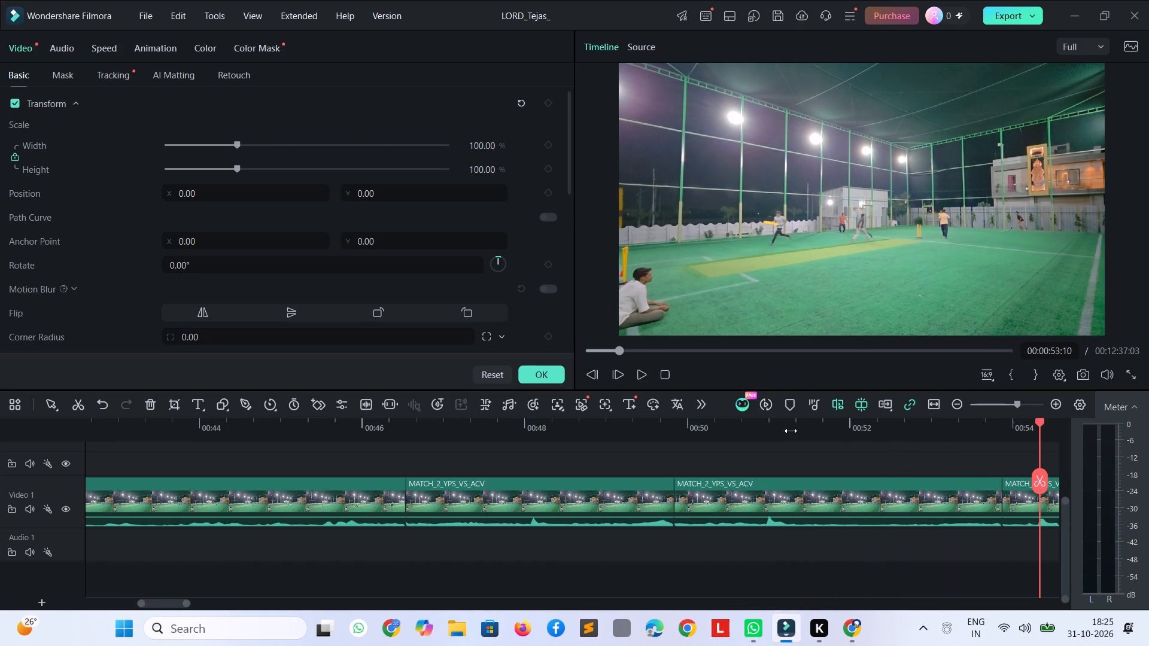
key(shift+Right)
key(shift+Right)
key(shift+Right)
key(shift+Right)
key(shift+Right)
key(shift+Right)
key(shift+Right)
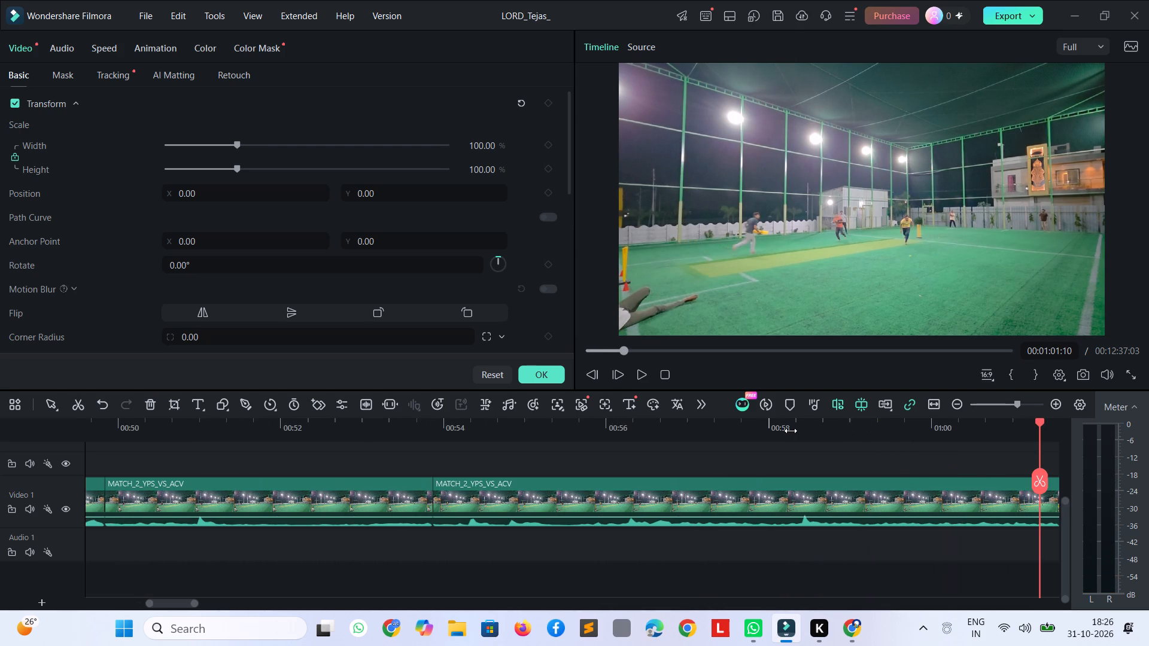
key(space)
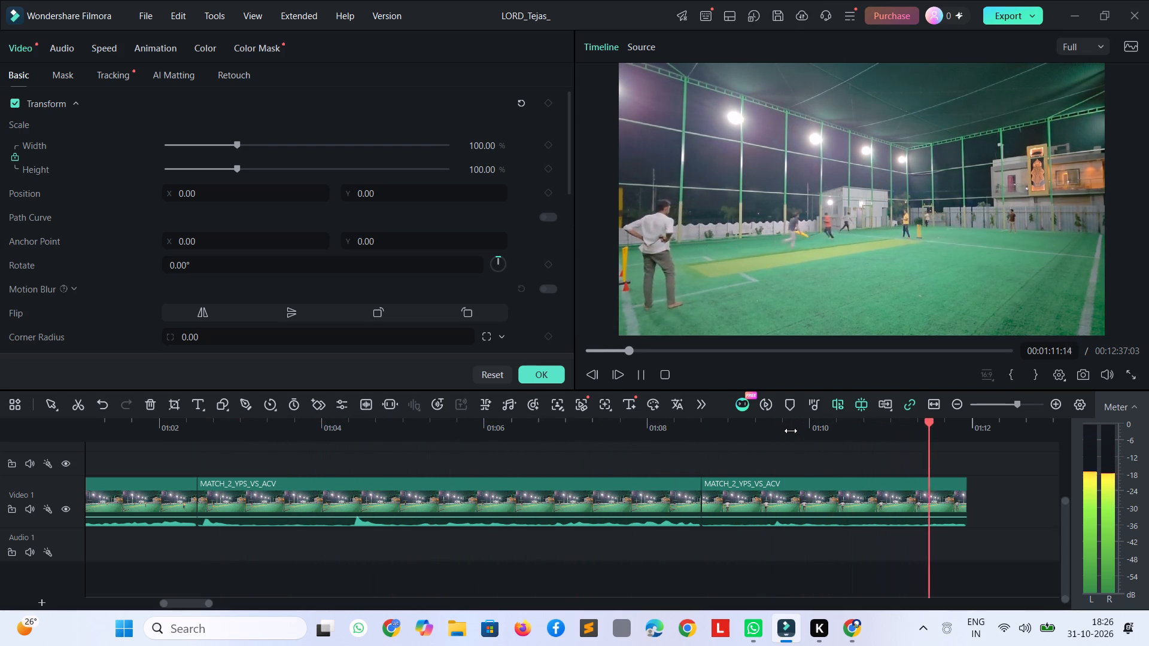
key(space)
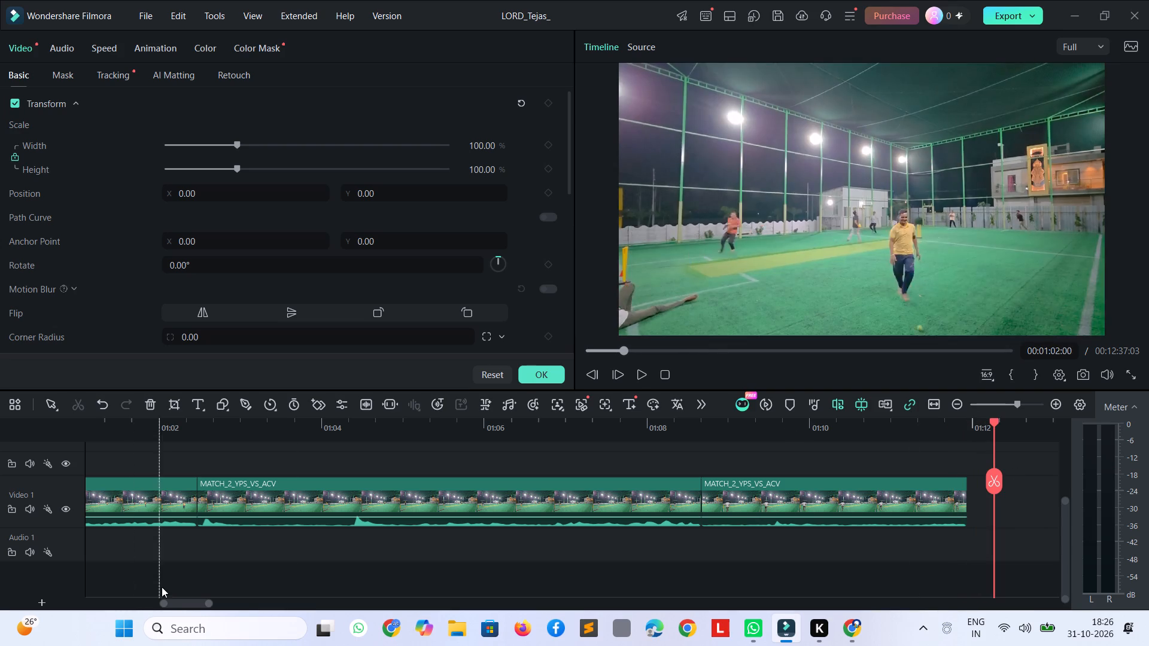
Delete the long leftover MATCH_2_YPS_VS_ACV clip that starts after the gap near 00:01:13 on Video 1.
drag(200, 606, 246, 602)
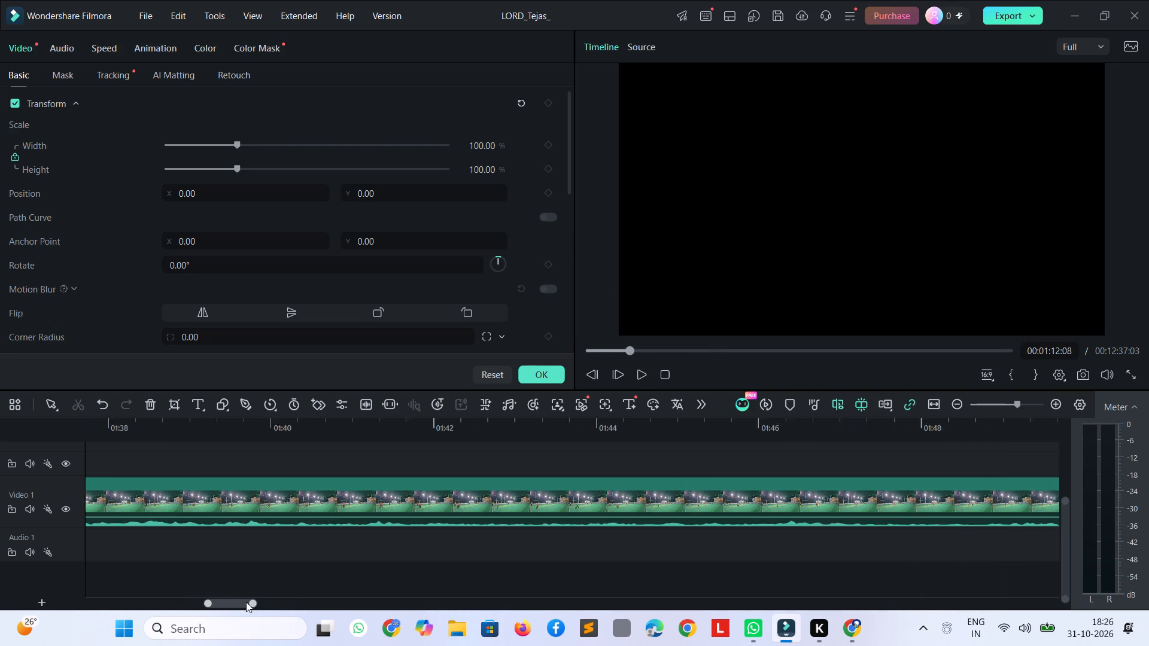
drag(246, 602, 202, 627)
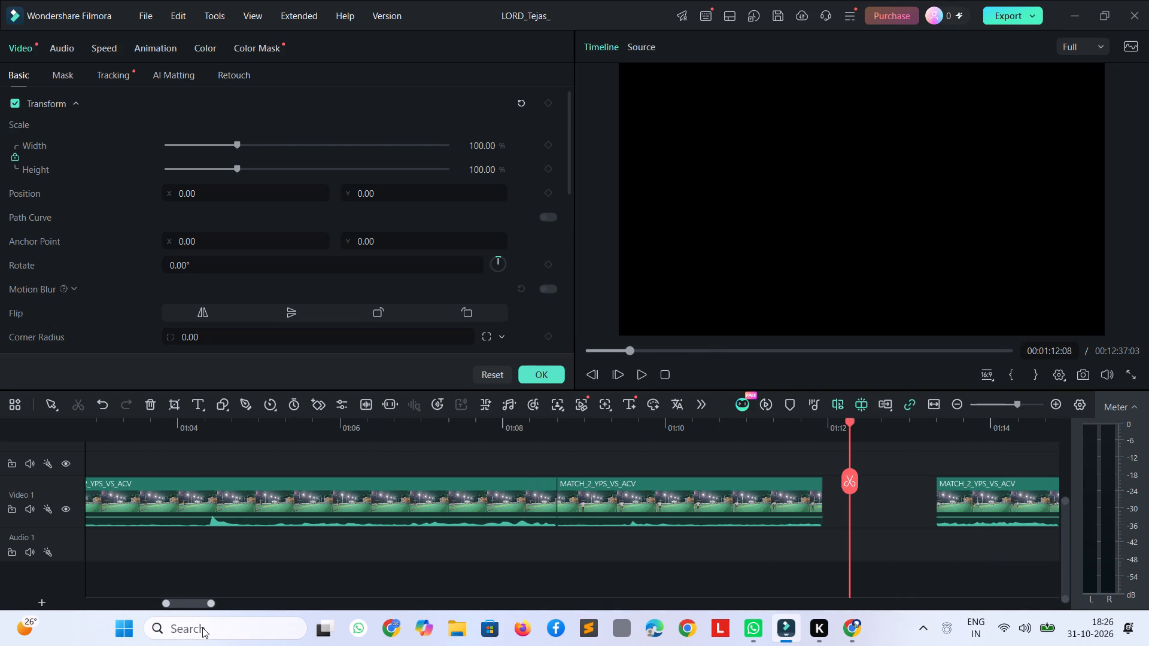
drag(202, 627, 207, 627)
click(651, 509)
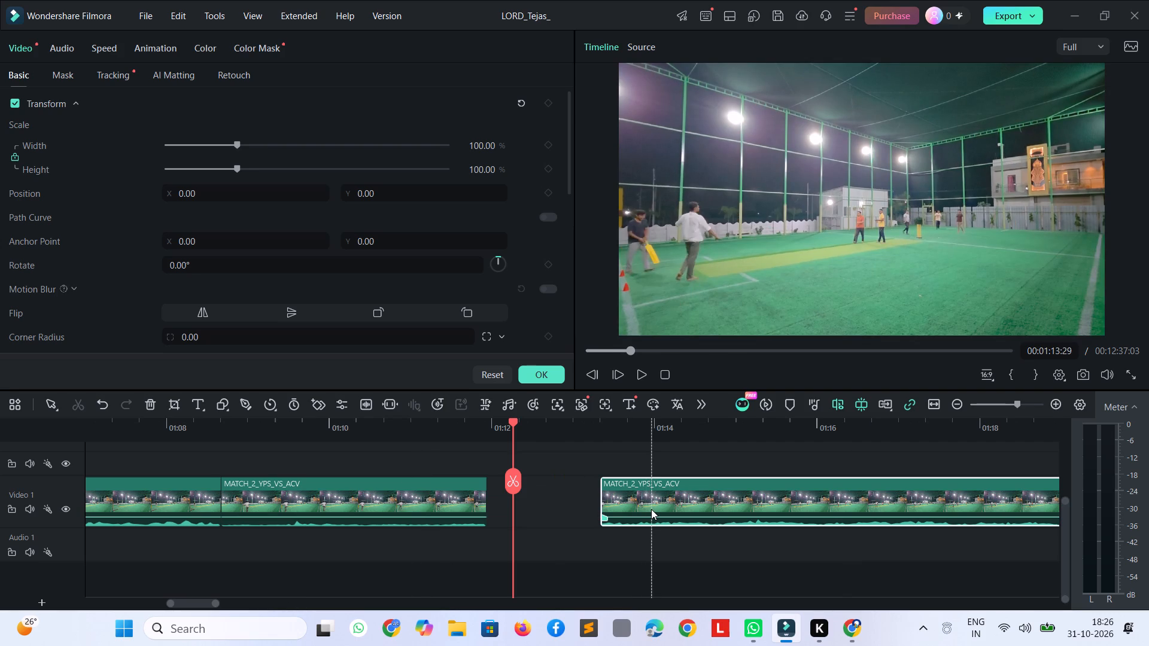
key(Delete)
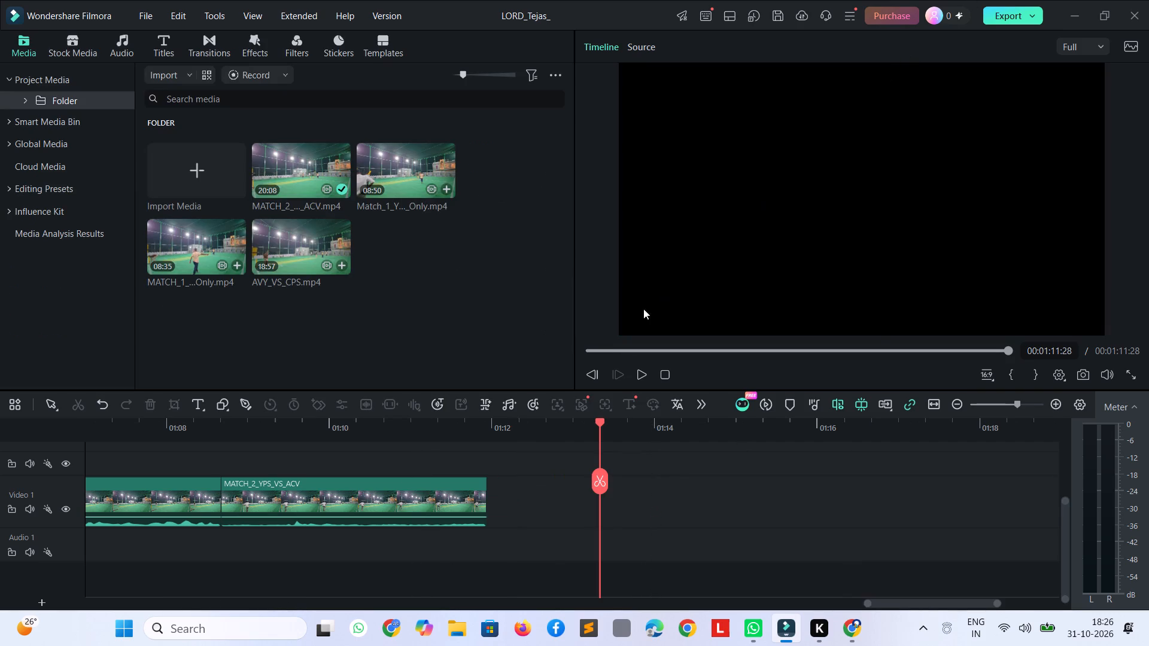
click(410, 303)
Add a new video track, Video 3, to the timeline.
click(43, 603)
click(98, 434)
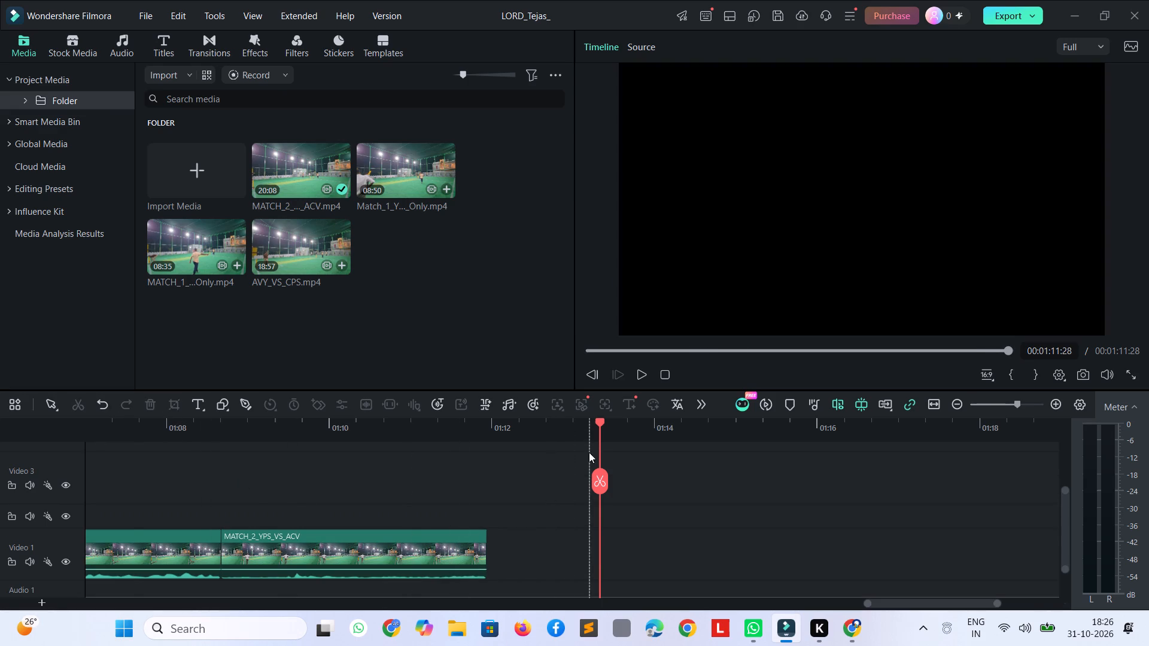
scroll(527, 489, down, 2)
scroll(536, 479, up, 1)
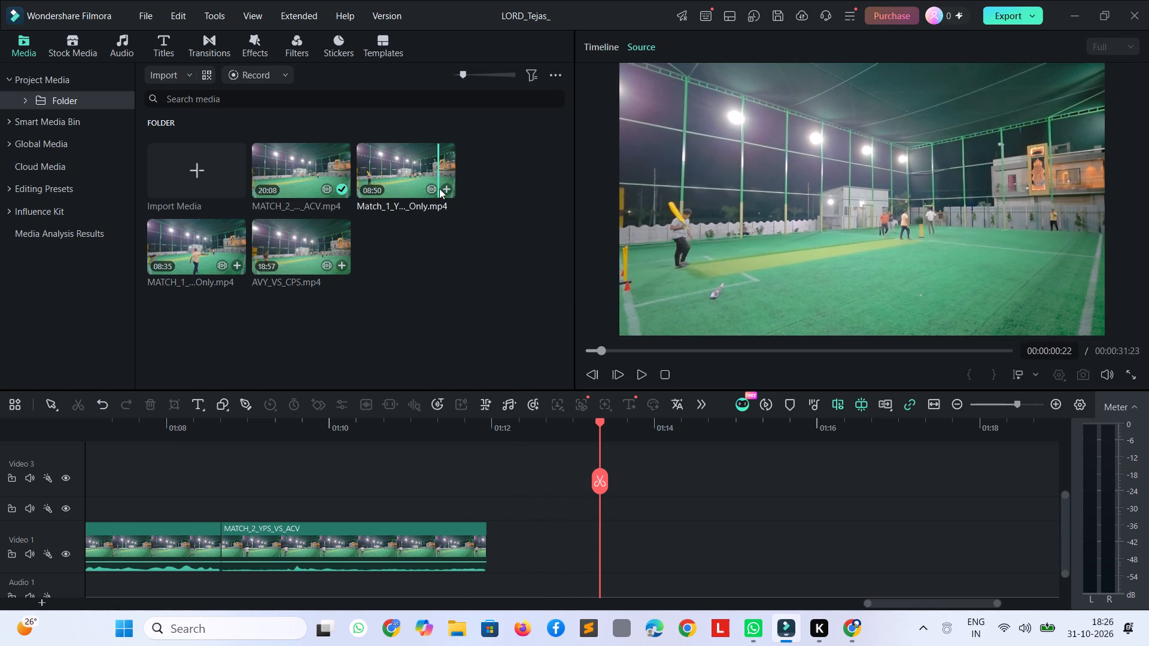
Place the 08:50 Match_1_Y..._Only.mp4 bowling video on Video 3, starting at the end of the last trimmed delivery.
drag(418, 170, 444, 306)
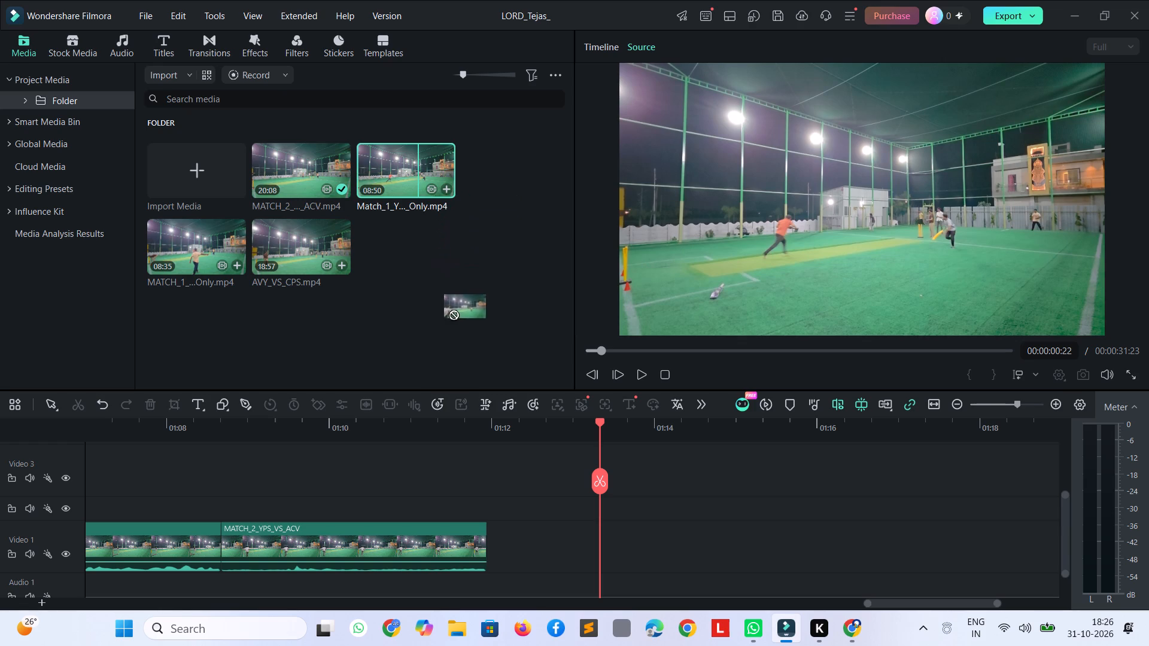
drag(444, 306, 485, 499)
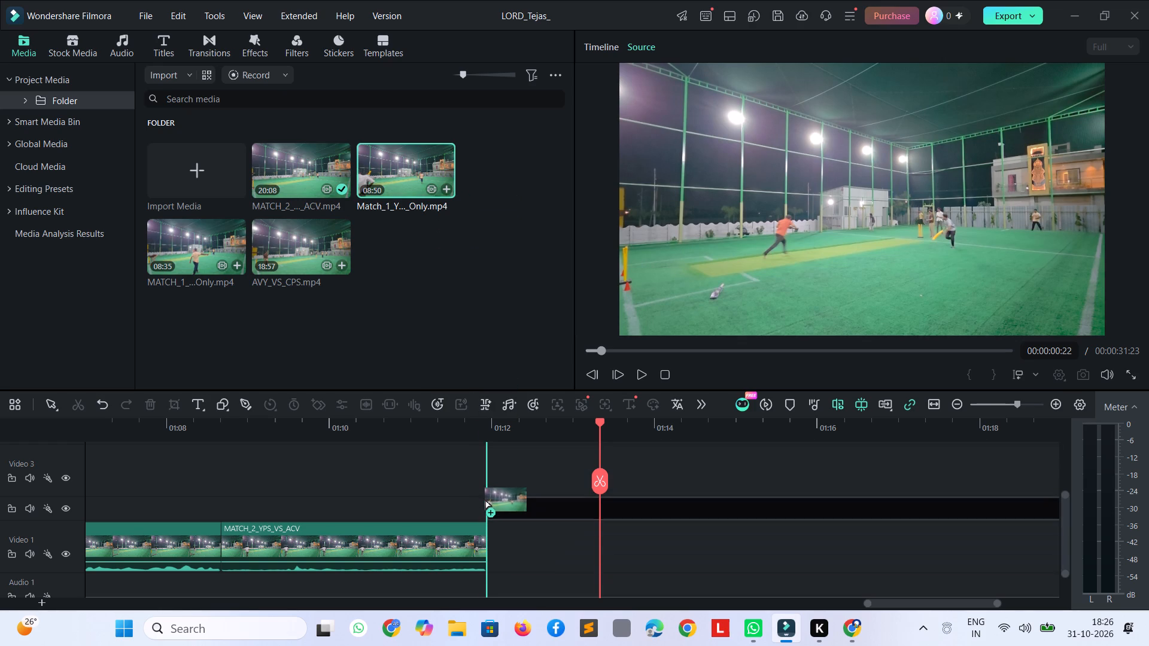
drag(485, 499, 486, 493)
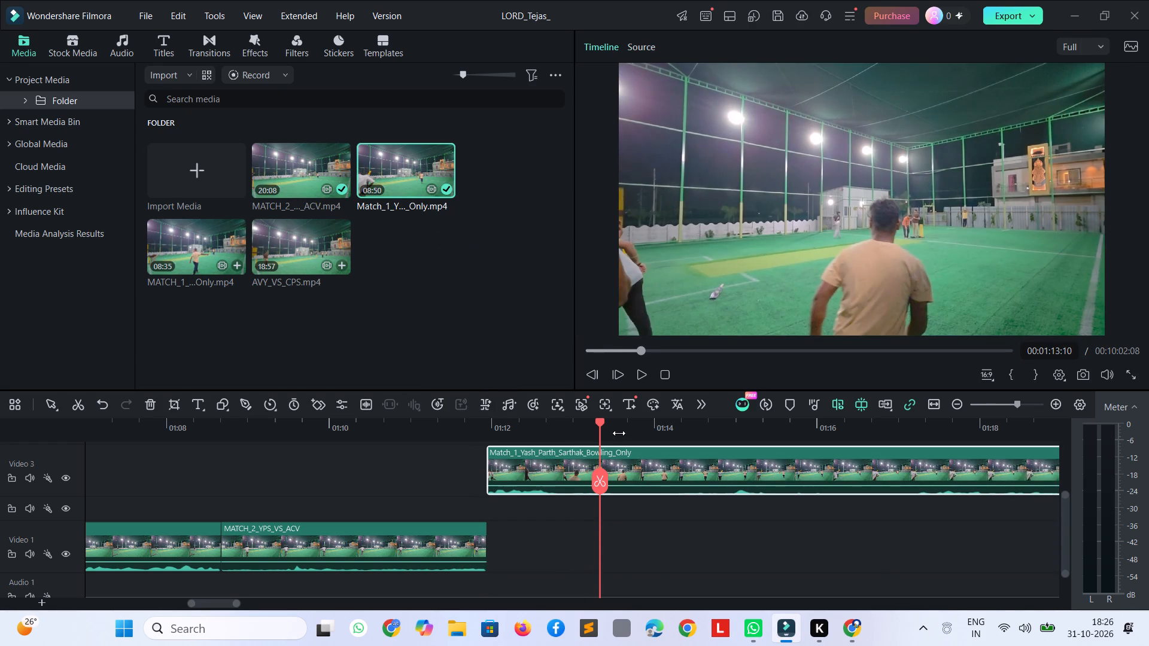
Skim the new Match_1 bowling clip on Video 3 from its start near 00:01:12 to about 00:01:47.
drag(597, 424, 476, 422)
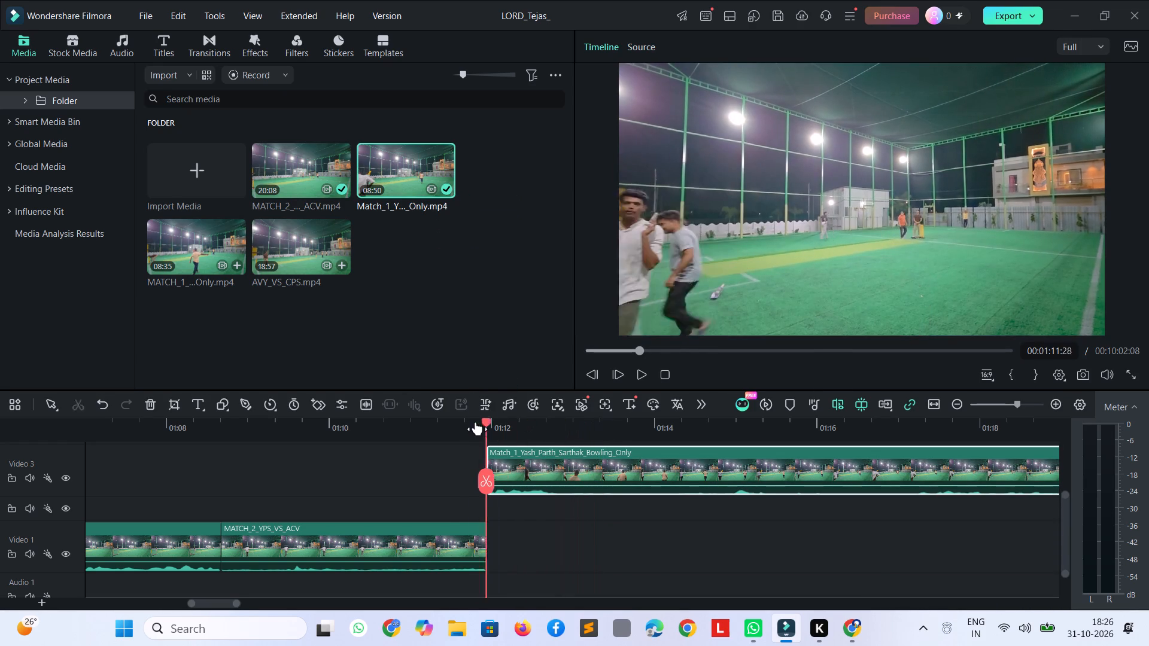
drag(476, 422, 464, 423)
key(space)
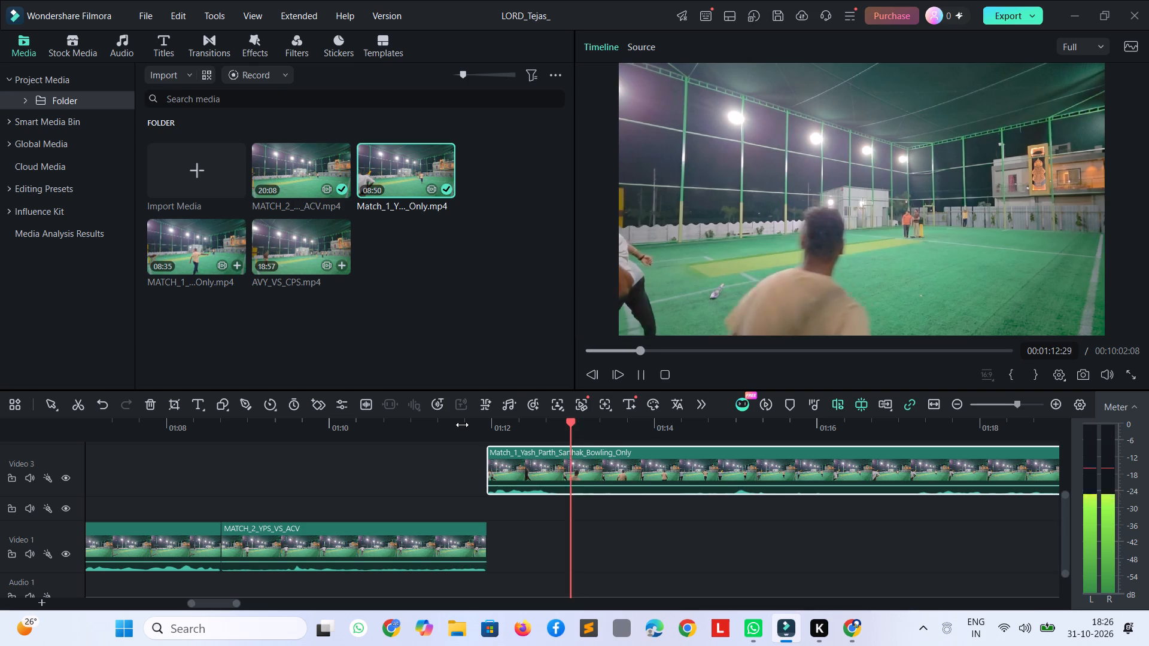
key(shift+Right)
key(shift+Right)
key(shift+Right)
key(shift+Right)
key(shift+Right)
key(shift+Right)
key(shift+Right)
key(shift+Right)
key(shift+Right)
key(shift+Right)
key(shift+Right)
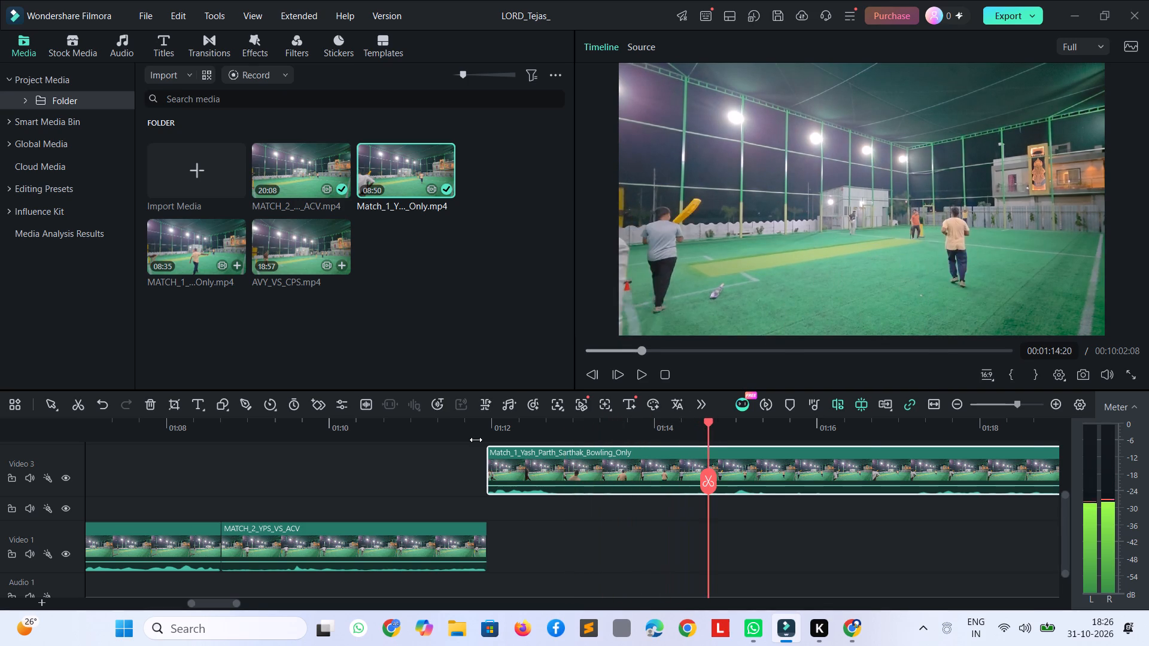
key(shift+Right)
key(shift+Right)
key(shift+Right)
key(shift+Right)
key(shift+Right)
key(shift+Right)
key(shift+Right)
key(shift+Right)
key(shift+Right)
key(shift+Right)
key(shift+Right)
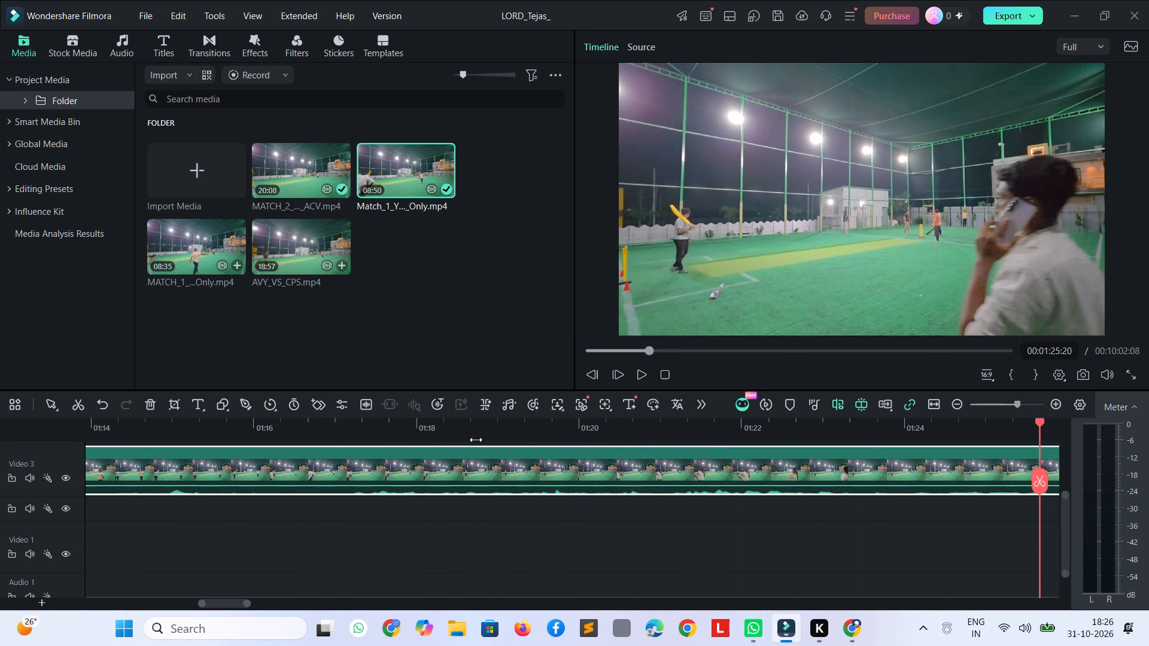
key(shift+Right)
key(shift+Right)
key(shift+Right)
key(shift+Right)
key(shift+Right)
key(shift+Right)
key(shift+Right)
key(shift+Right)
key(shift+Right)
key(shift+Right)
key(shift+Right)
key(shift+Right)
key(shift+Right)
key(shift+Right)
key(shift+Right)
key(shift+Right)
key(shift+Right)
key(shift+Right)
key(shift+Right)
key(shift+Right)
key(shift+Right)
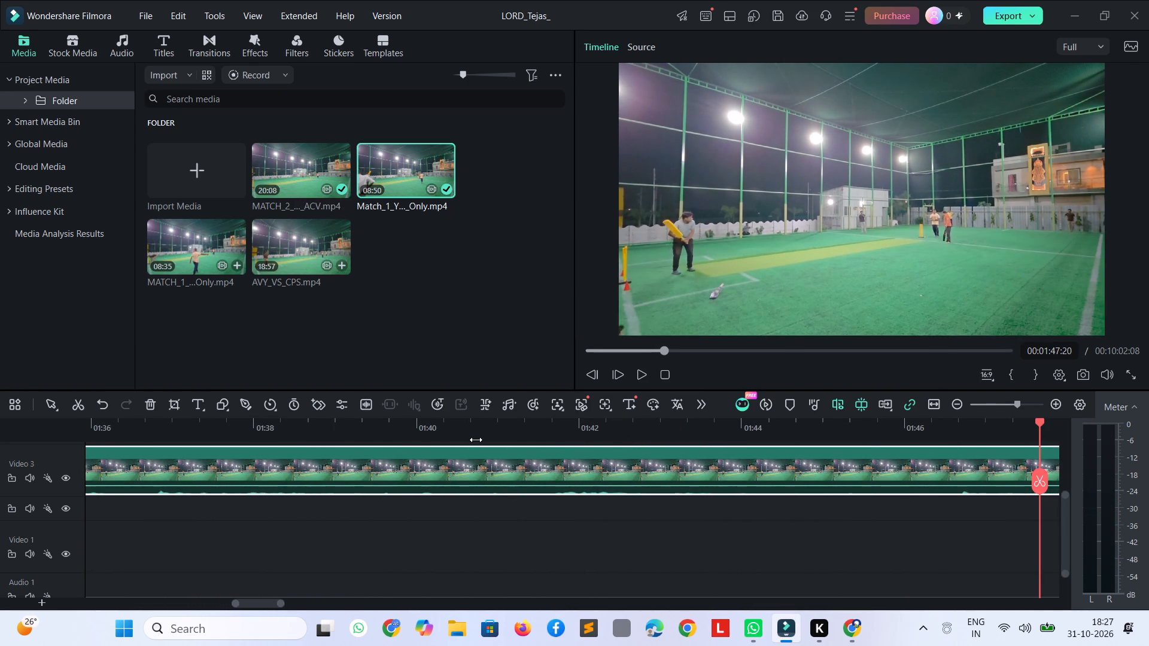
Skim the rest of the Match_1 bowling clip on Video 3 from about 00:01:47 to its end, looking for deliveries.
key(shift+Right)
key(shift+Right)
key(shift+Right)
key(shift+Right)
key(shift+Right)
key(shift+Right)
key(shift+Right)
key(shift+Right)
key(shift+Right)
key(shift+Right)
key(shift+Right)
key(shift+Right)
key(shift+Right)
key(shift+Right)
key(shift+Right)
key(shift+Right)
key(shift+Right)
key(shift+Right)
key(shift+Right)
key(shift+Right)
key(shift+Right)
key(shift+Right)
key(shift+Right)
key(shift+Right)
key(shift+Right)
key(shift+Right)
key(shift+Right)
key(shift+Right)
key(shift+Right)
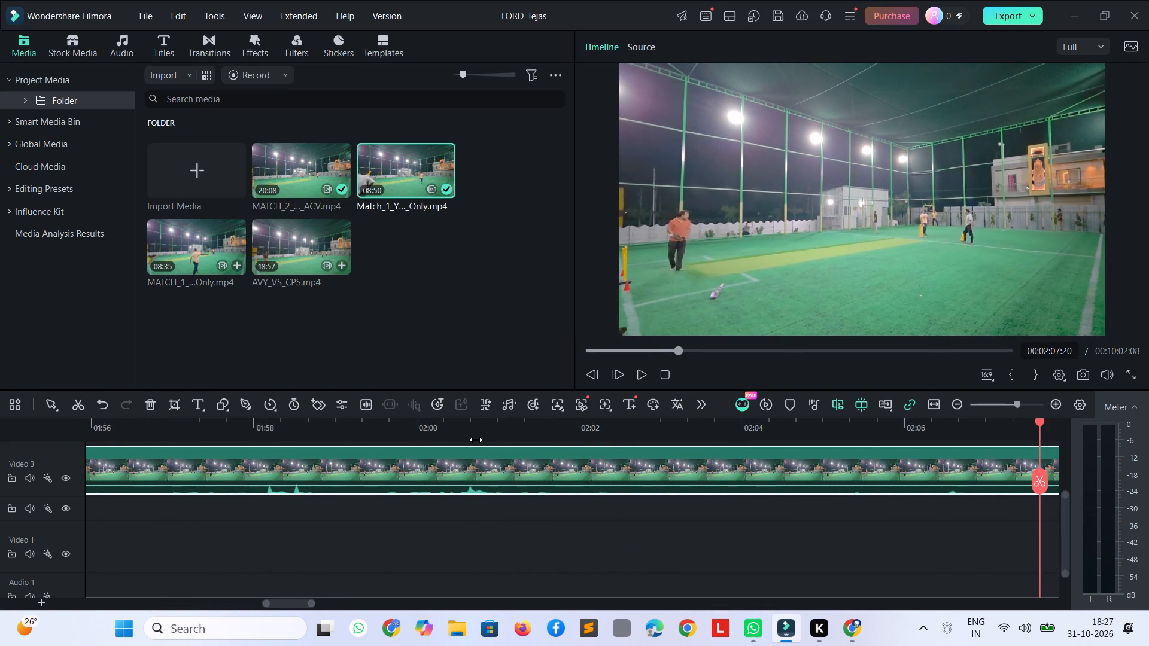
key(shift+Right)
key(shift+Right)
key(shift+Right)
key(shift+Right)
key(shift+Right)
key(shift+Right)
key(shift+Right)
key(shift+Right)
key(shift+Right)
key(shift+Right)
key(shift+Right)
key(shift+Right)
key(shift+Right)
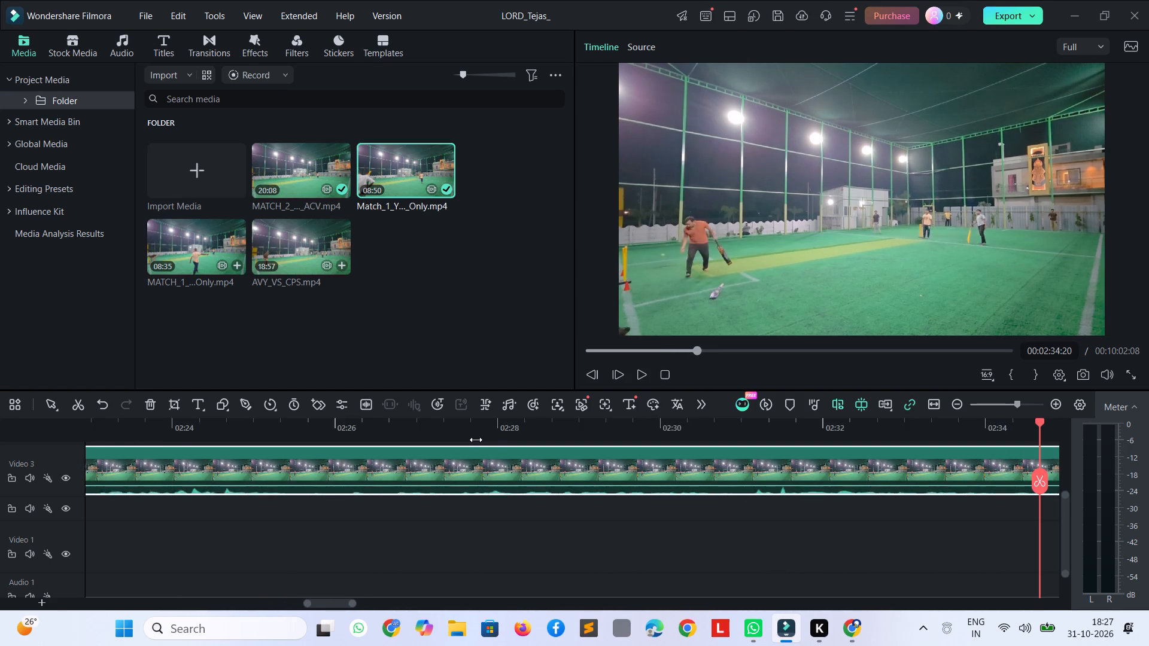
key(shift+Right)
key(shift+Right)
key(shift+Right)
key(shift+Right)
key(shift+Right)
key(shift+Right)
key(shift+Right)
key(shift+Right)
key(shift+Right)
key(shift+Right)
key(shift+Right)
key(shift+Right)
key(shift+Right)
key(shift+Right)
key(shift+Right)
key(shift+Right)
key(shift+Right)
key(shift+Right)
key(shift+Right)
key(shift+Right)
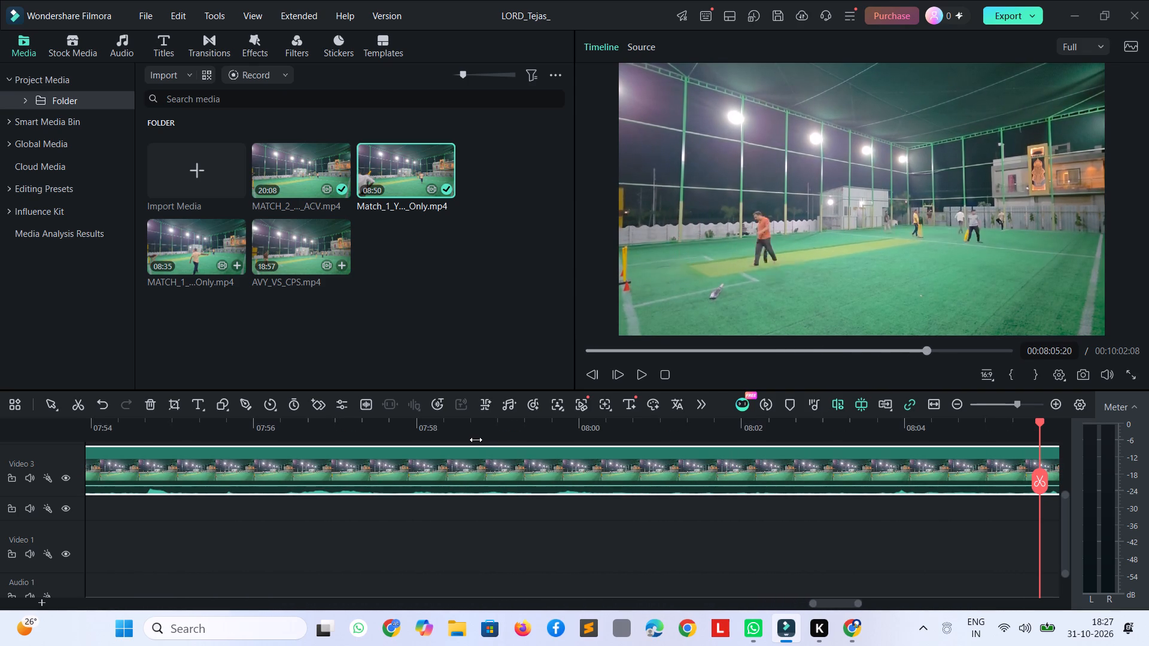
key(shift+Right)
key(shift+Right)
key(shift+Right)
key(shift+Right)
key(shift+Right)
key(shift+Right)
key(shift+Right)
key(shift+Right)
key(shift+Right)
key(shift+Right)
key(shift+Right)
key(shift+Right)
key(shift+Right)
key(shift+Right)
key(shift+Right)
key(shift+Right)
key(shift+Right)
key(shift+Right)
key(shift+Right)
key(shift+Right)
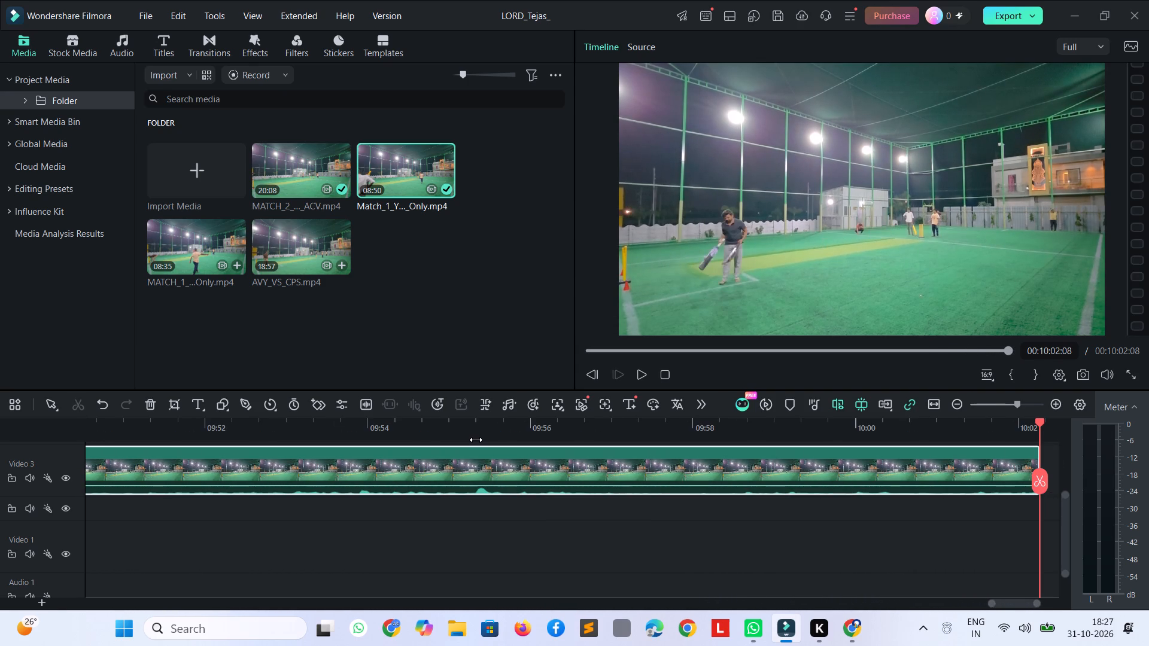
Move the MATCH_2_YPS_VS_ACV clip from the start of Video 3 to near 00:01:12, just inside the start of the Match_1 clip.
key(space)
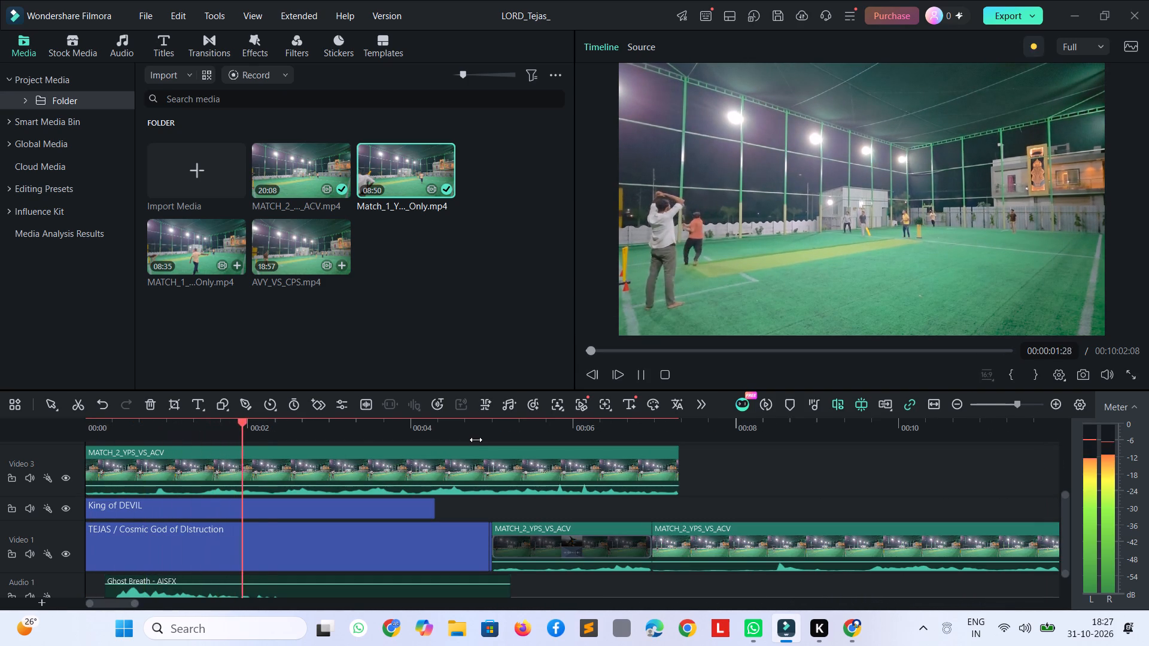
key(space)
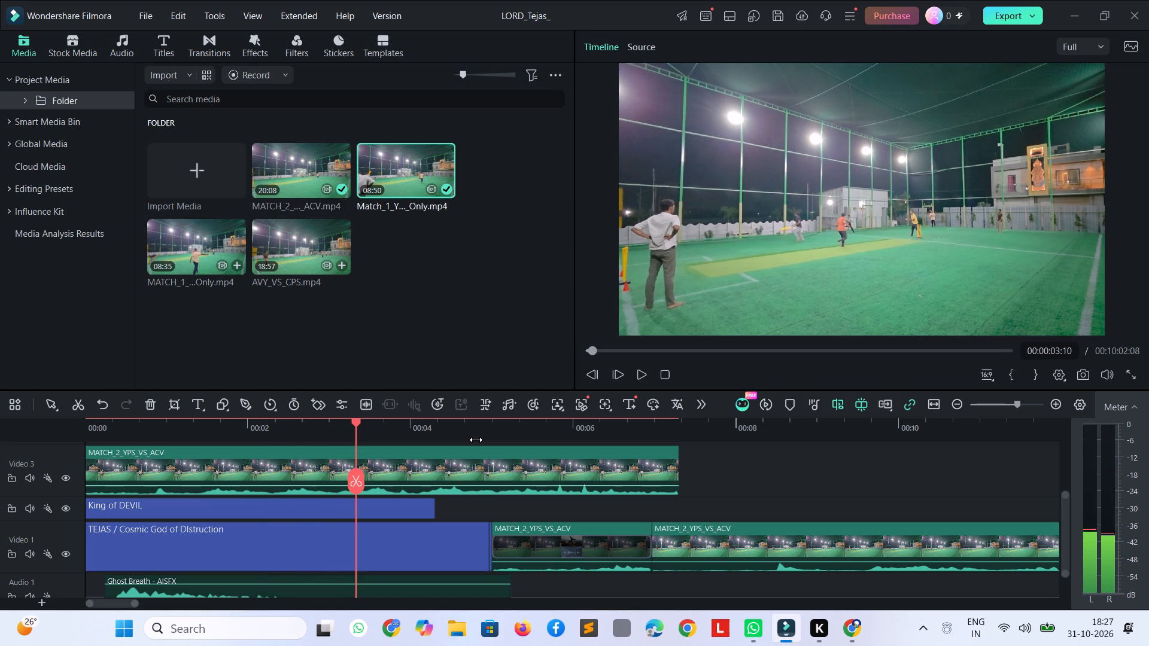
click(579, 463)
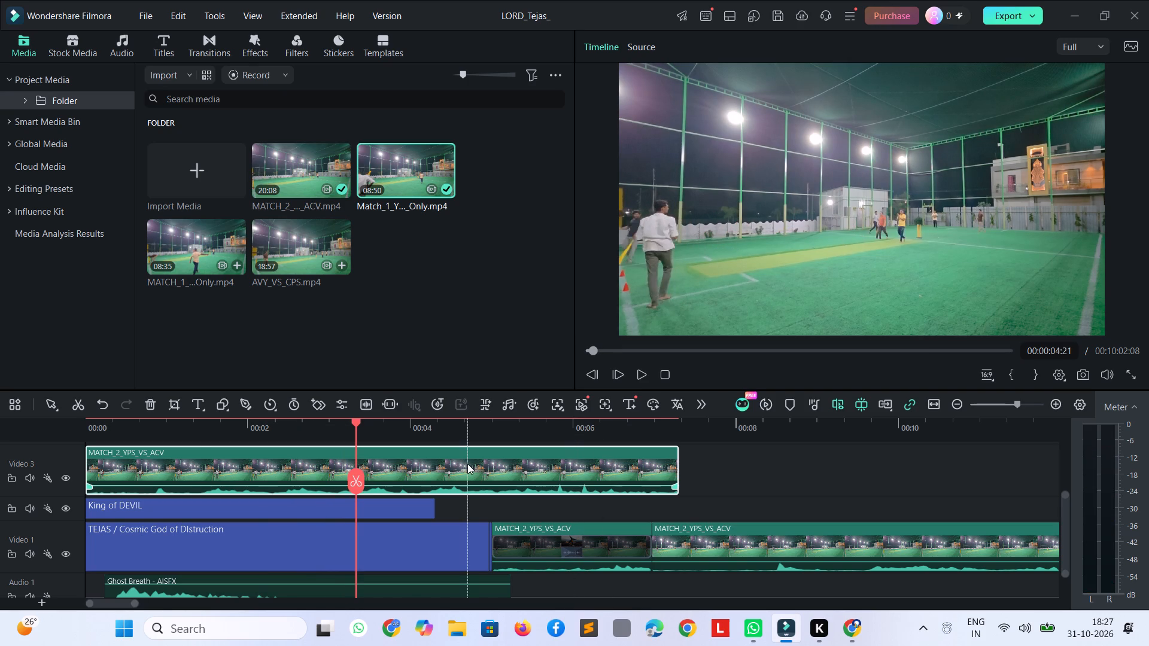
drag(467, 464, 980, 541)
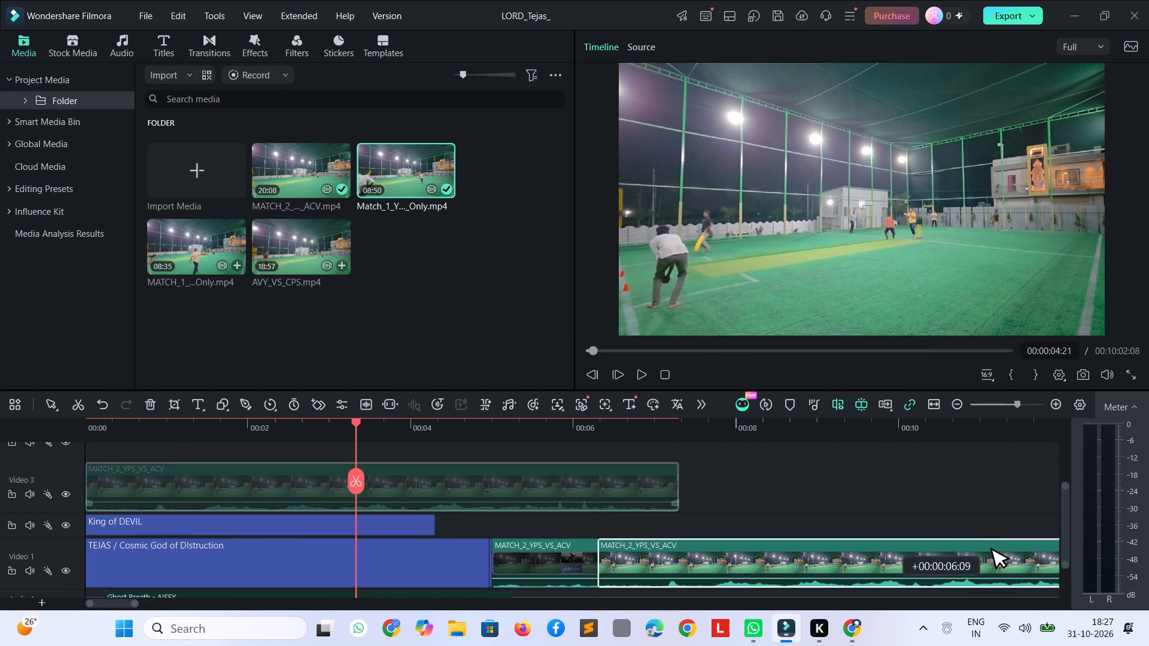
drag(980, 541, 1060, 482)
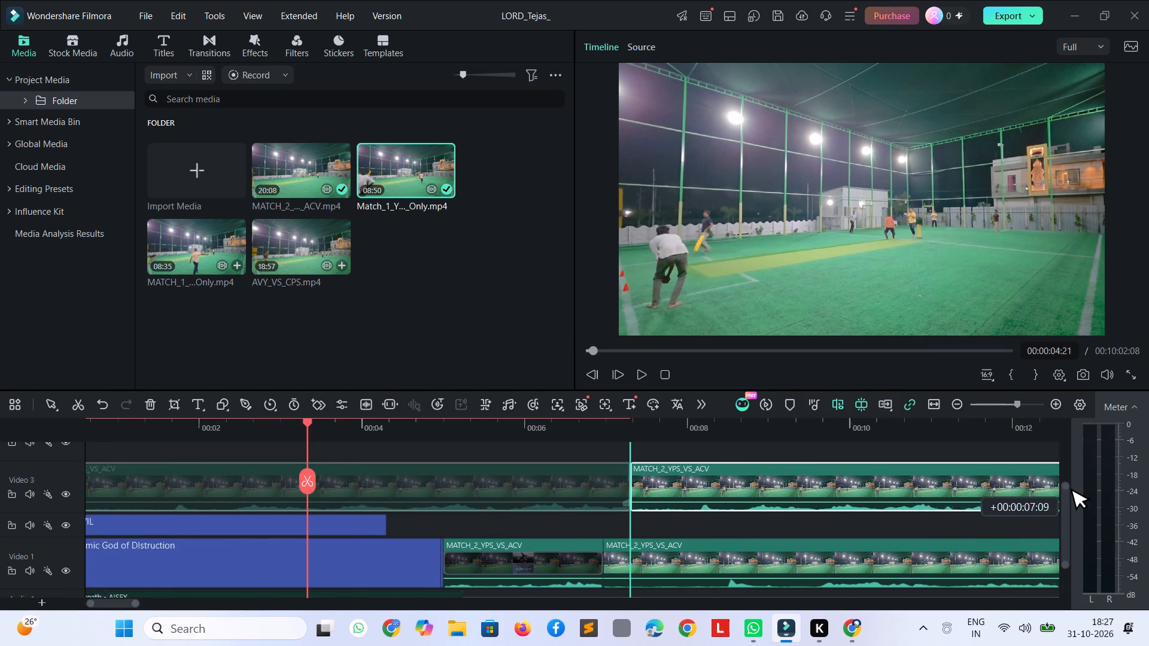
drag(1060, 482, 1058, 492)
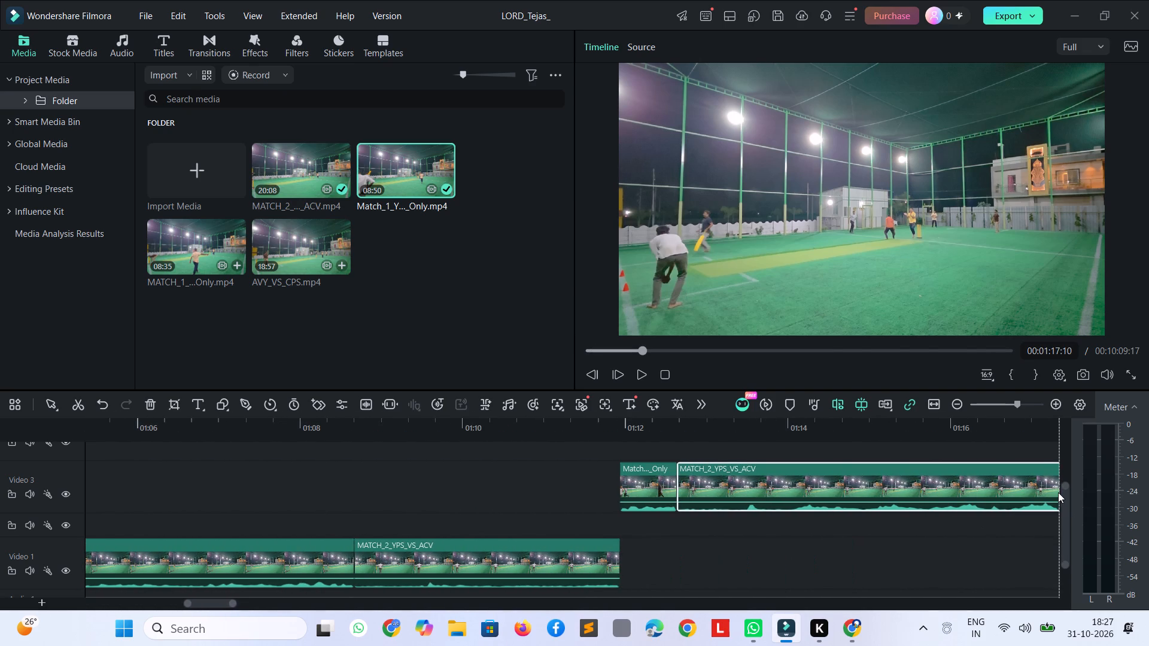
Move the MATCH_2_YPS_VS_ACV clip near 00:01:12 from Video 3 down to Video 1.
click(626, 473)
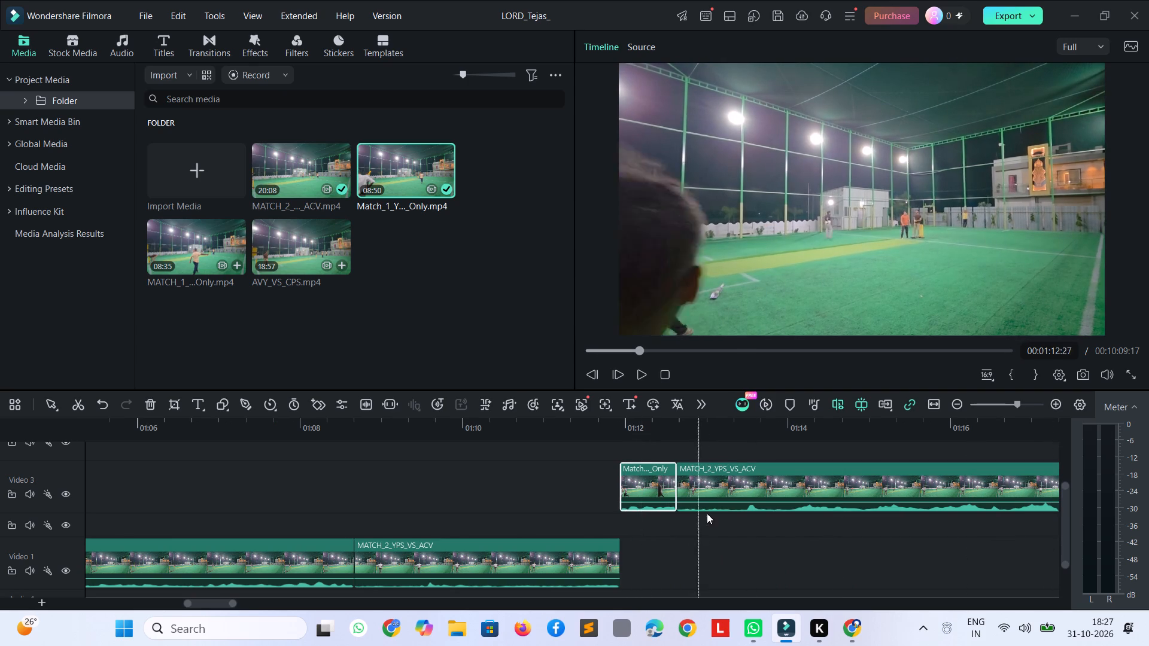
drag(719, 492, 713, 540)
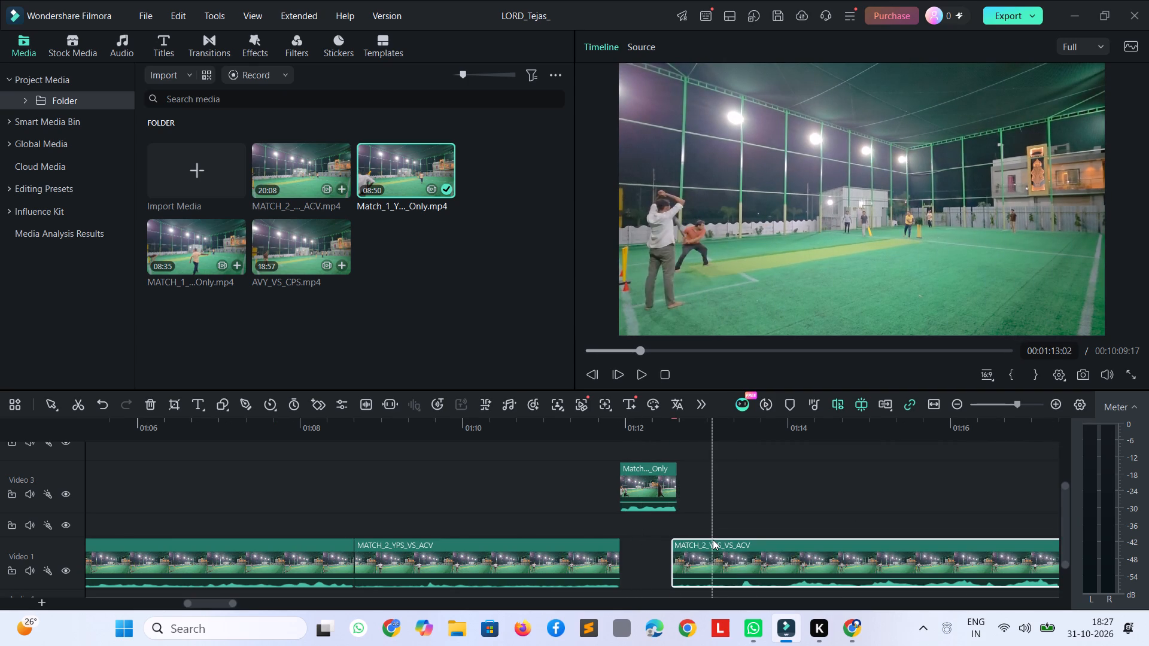
Delete the short Match_1 fragment on Video 3 near 00:01:12.
click(677, 496)
click(667, 487)
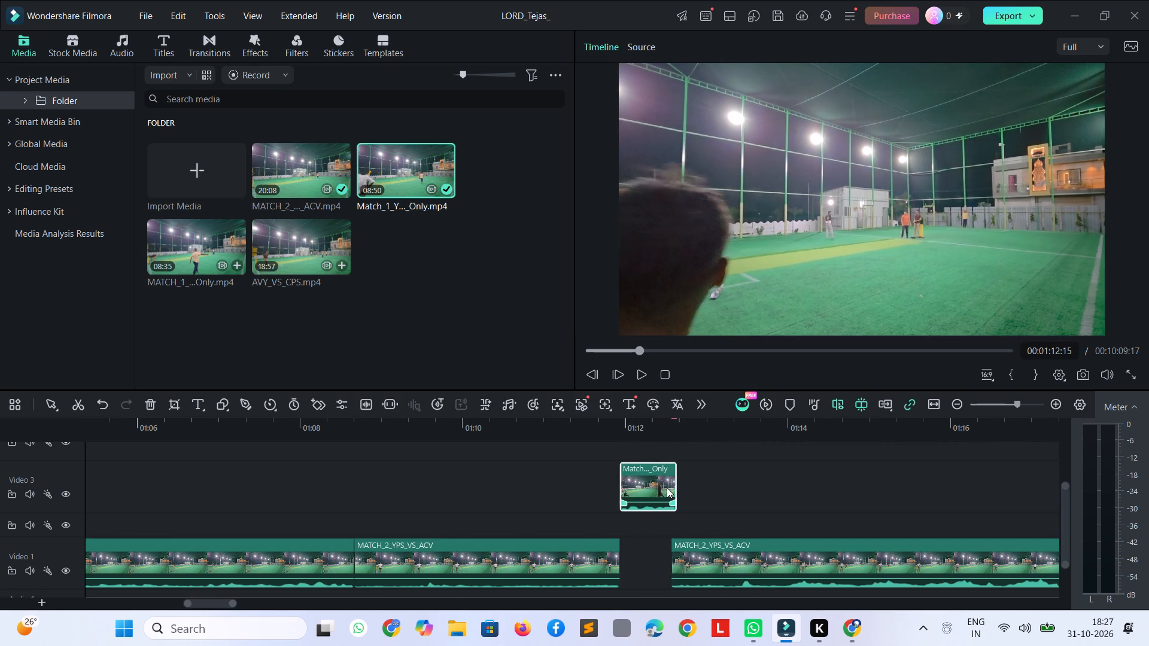
click(667, 487)
key(Delete)
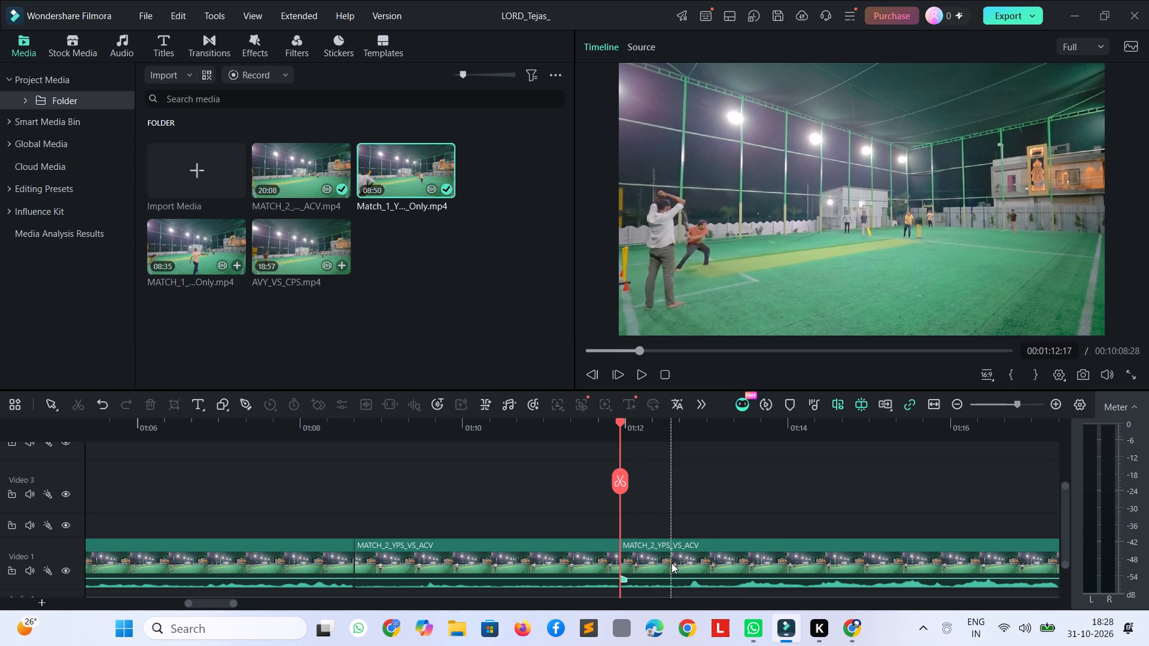
Move the last MATCH_2_YPS_VS_ACV clip from Video 1 up to Video 3, starting near 00:01:12 at the end of the previous delivery.
click(671, 563)
drag(703, 546, 697, 517)
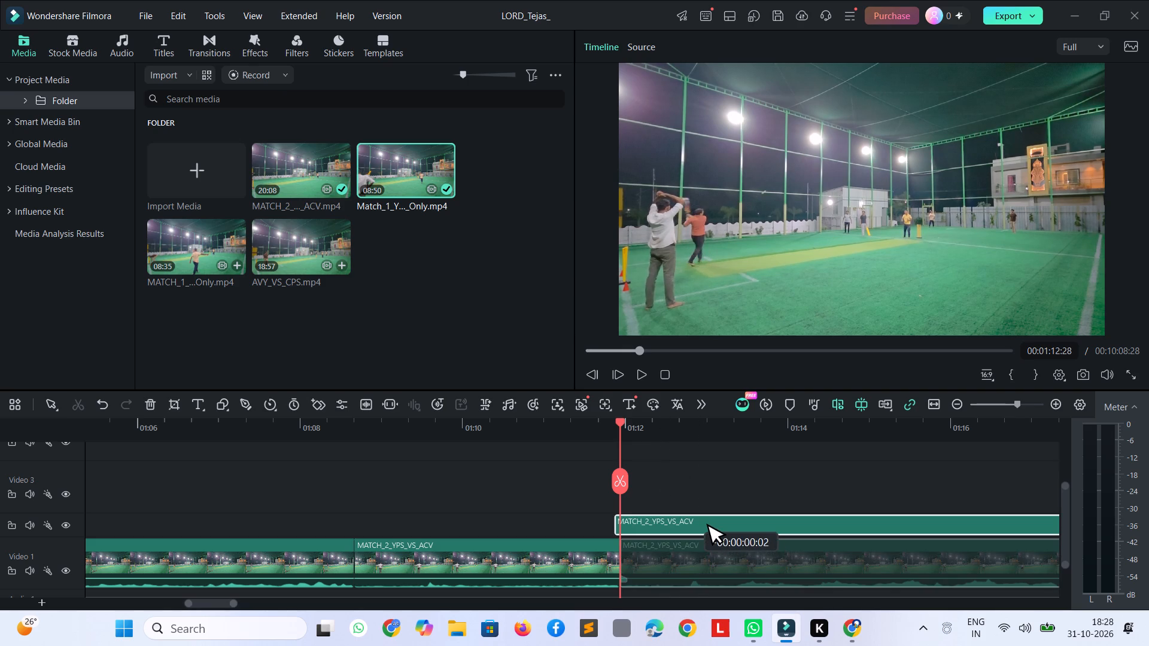
drag(697, 517, 695, 487)
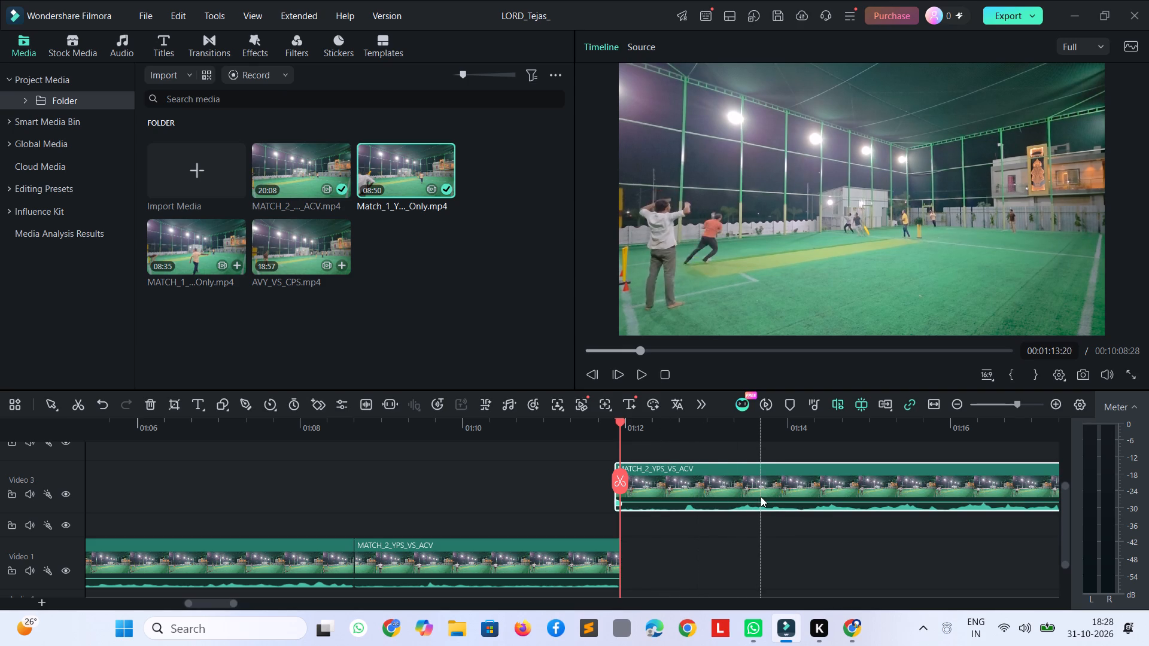
Play the moved delivery through and delete the long Match_1 bowling clip that follows it on Video 3 near 00:01:19.
key(space)
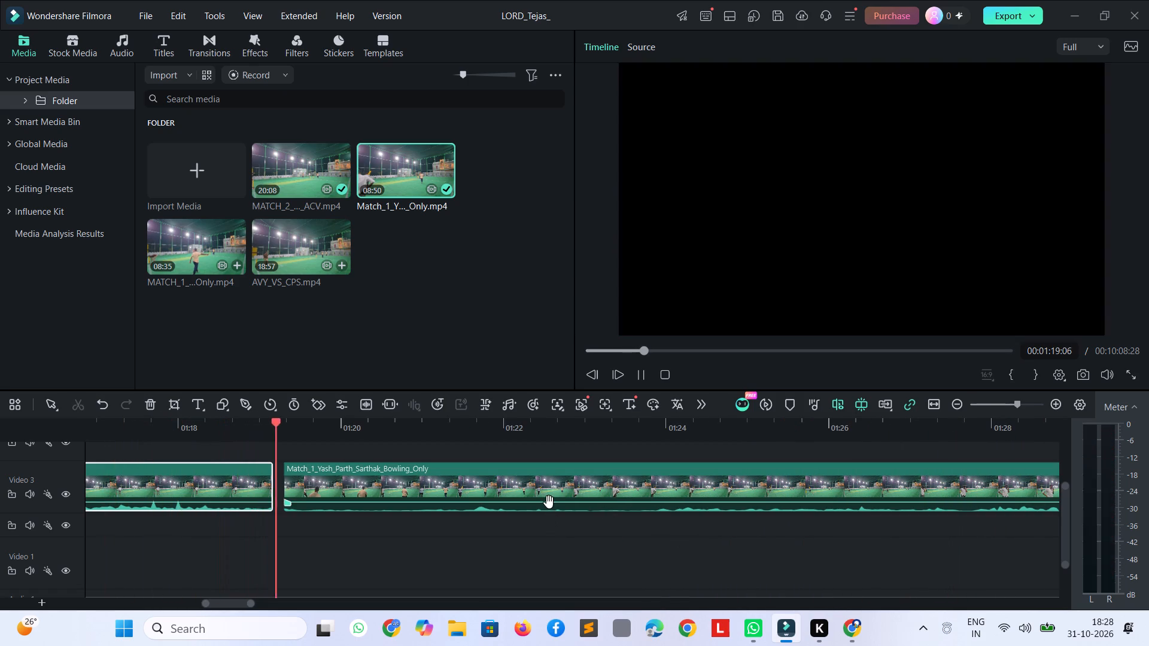
key(space)
click(549, 502)
key(Delete)
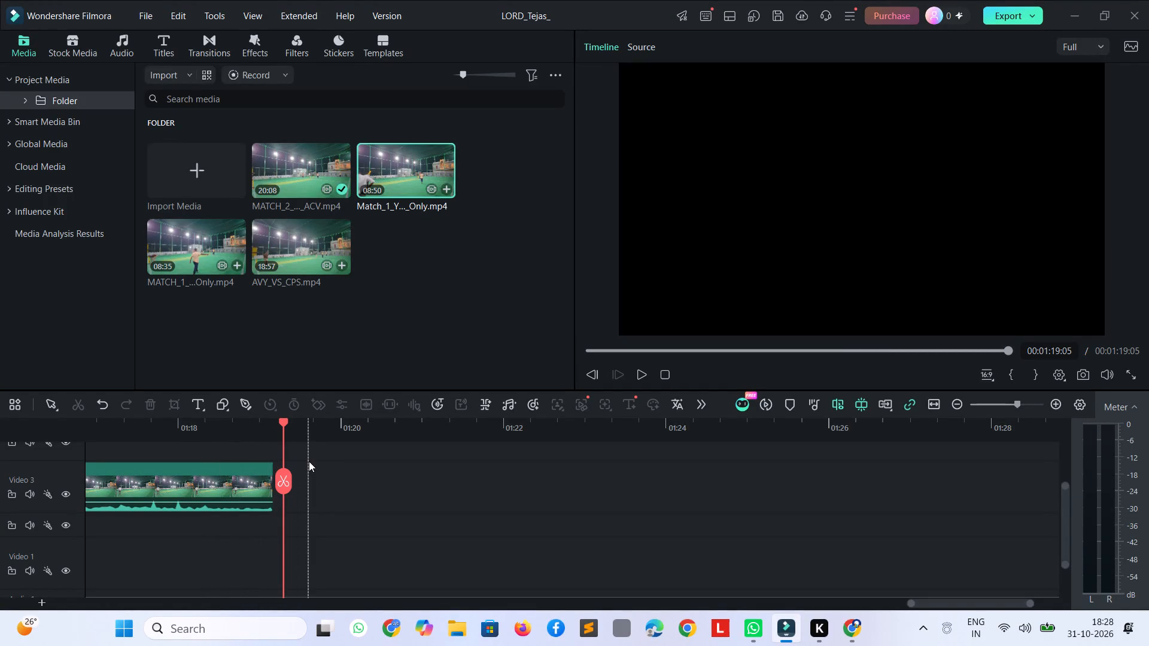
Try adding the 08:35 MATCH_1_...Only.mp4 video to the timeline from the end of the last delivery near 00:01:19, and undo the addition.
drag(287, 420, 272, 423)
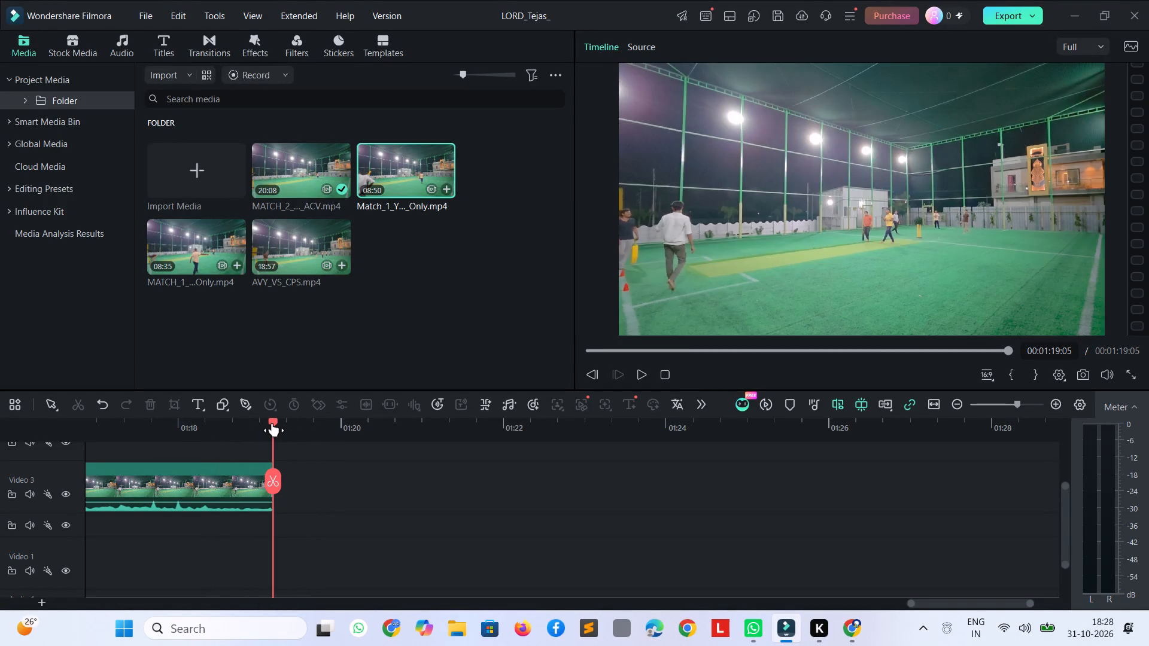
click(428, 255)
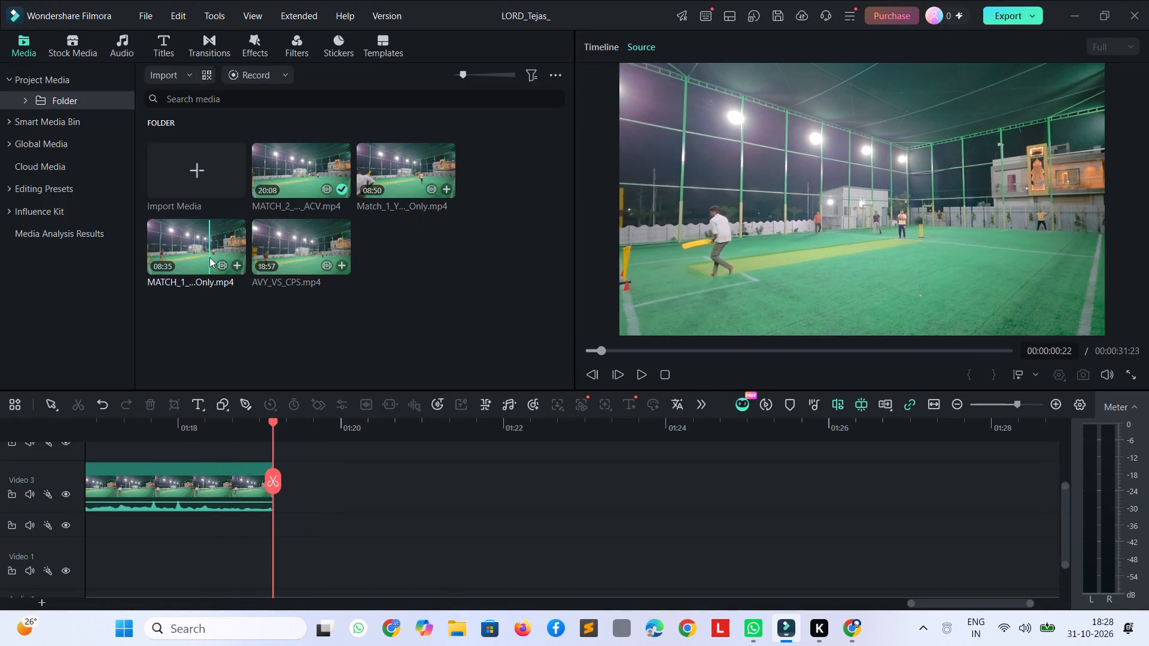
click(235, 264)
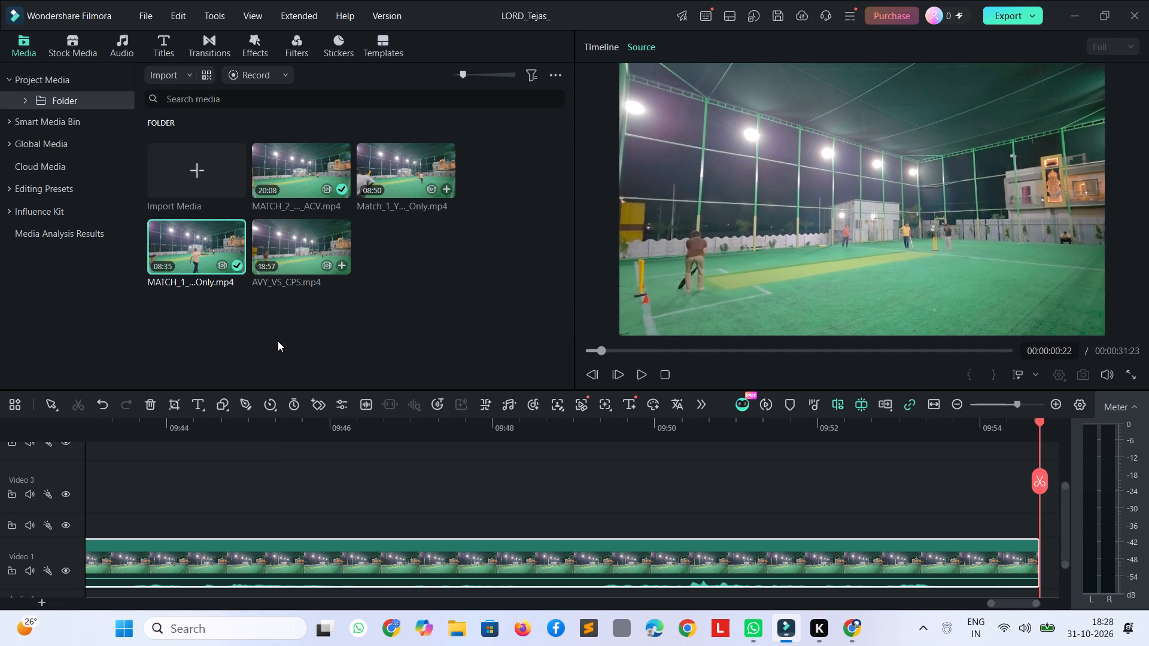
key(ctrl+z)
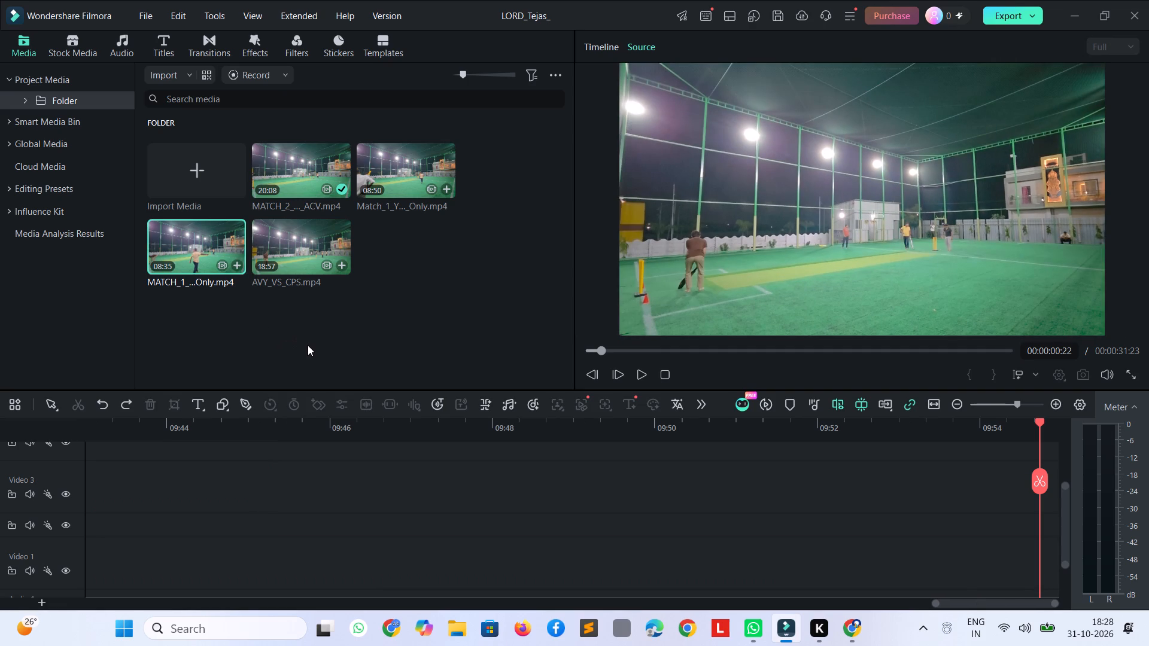
Return to the MATCH_2_YPS_VS_ACV clip on Video 3 and play it from about 00:01:16 to its end to review the delivery.
scroll(235, 309, down, 2)
scroll(241, 501, down, 4)
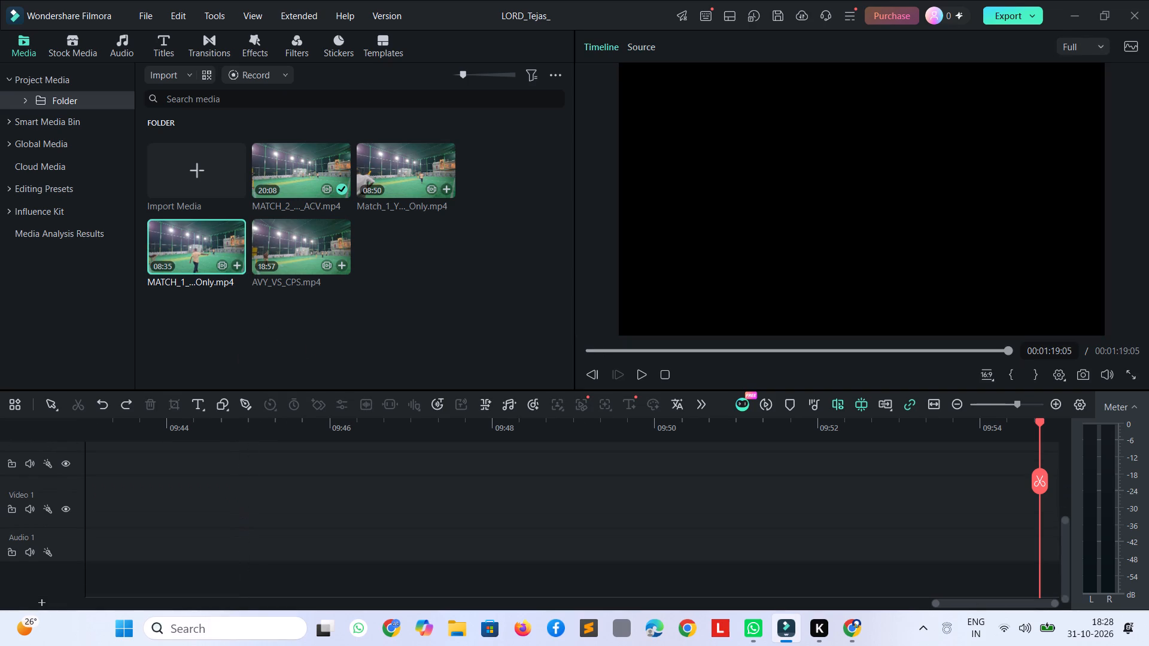
drag(958, 605, 875, 625)
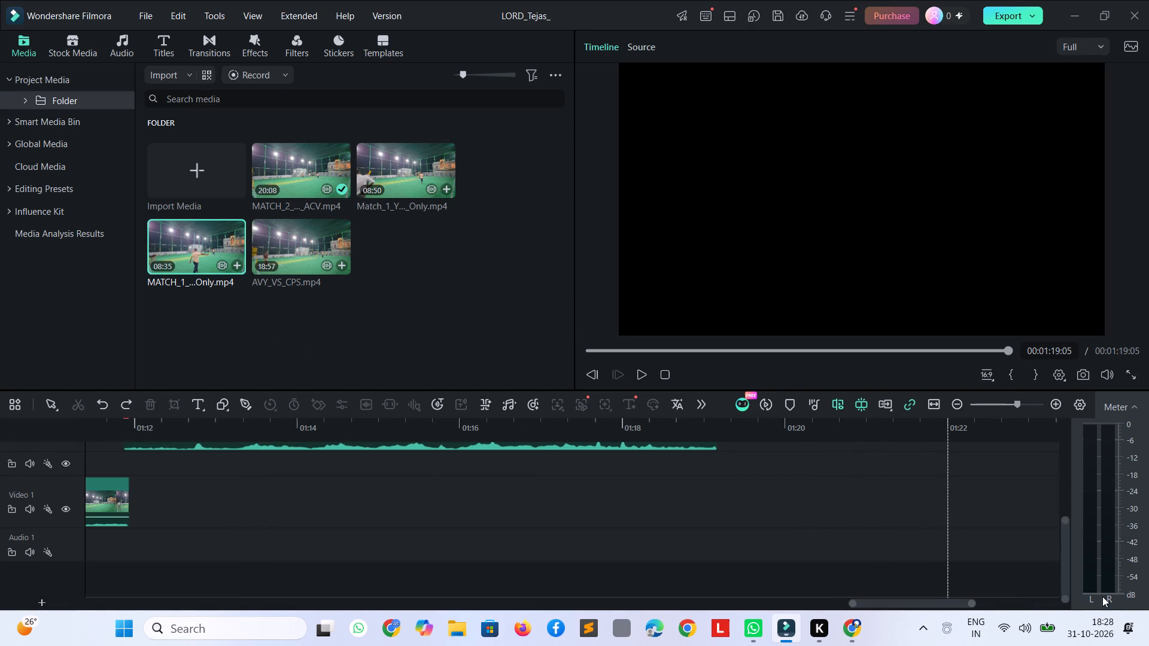
scroll(733, 500, up, 2)
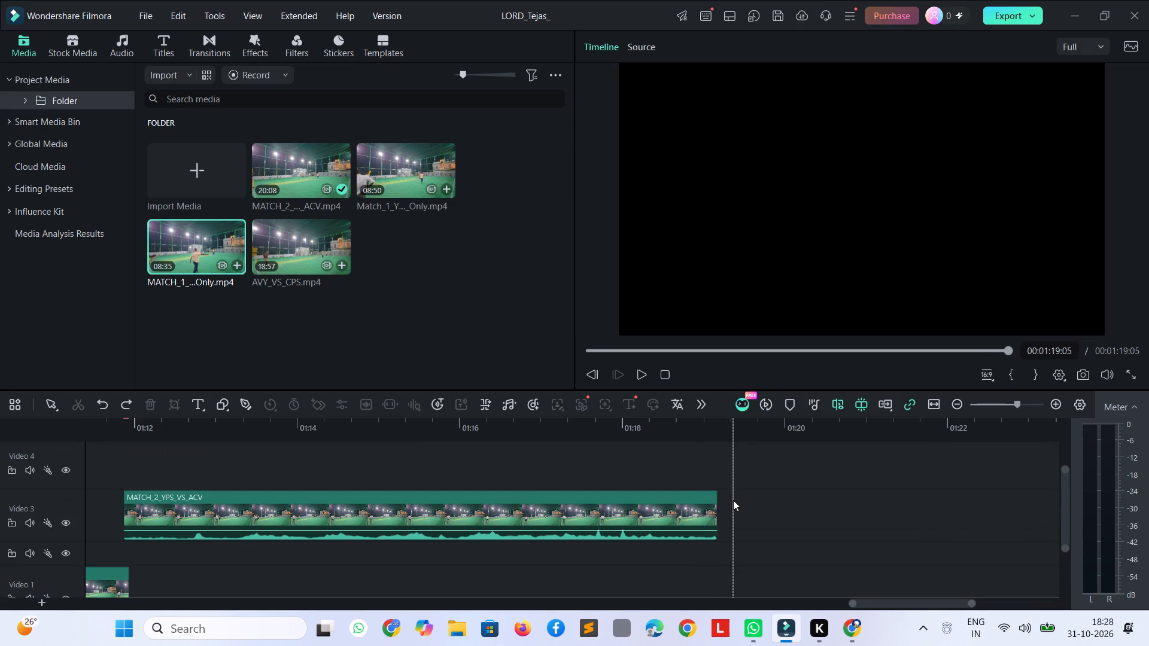
click(707, 504)
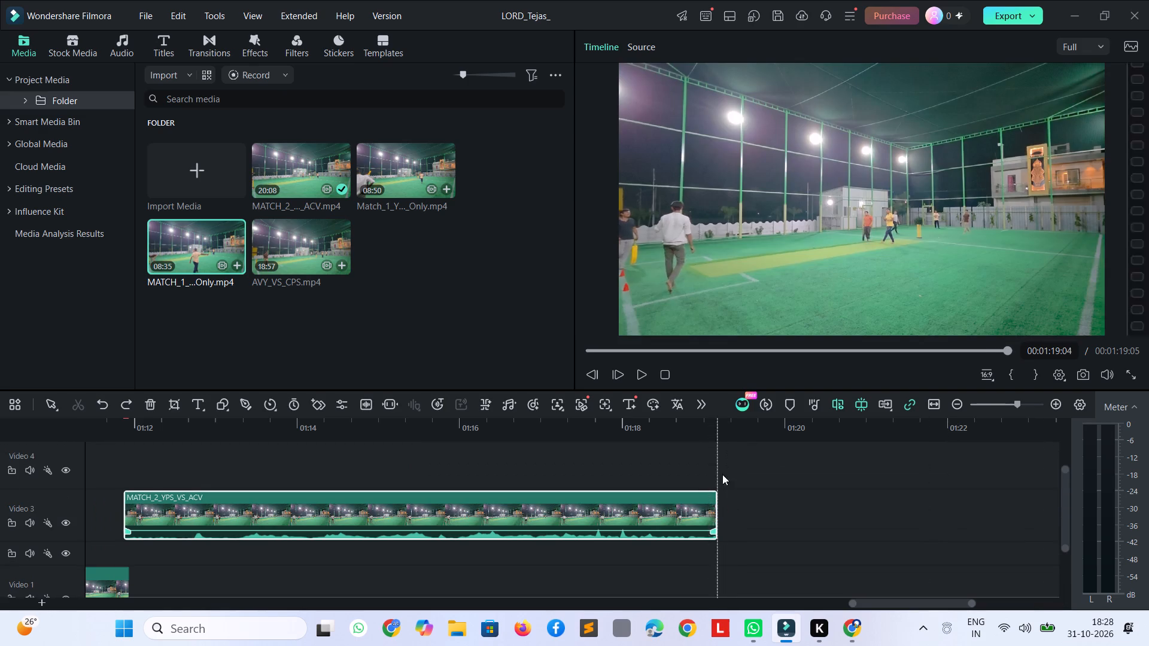
scroll(178, 452, up, 2)
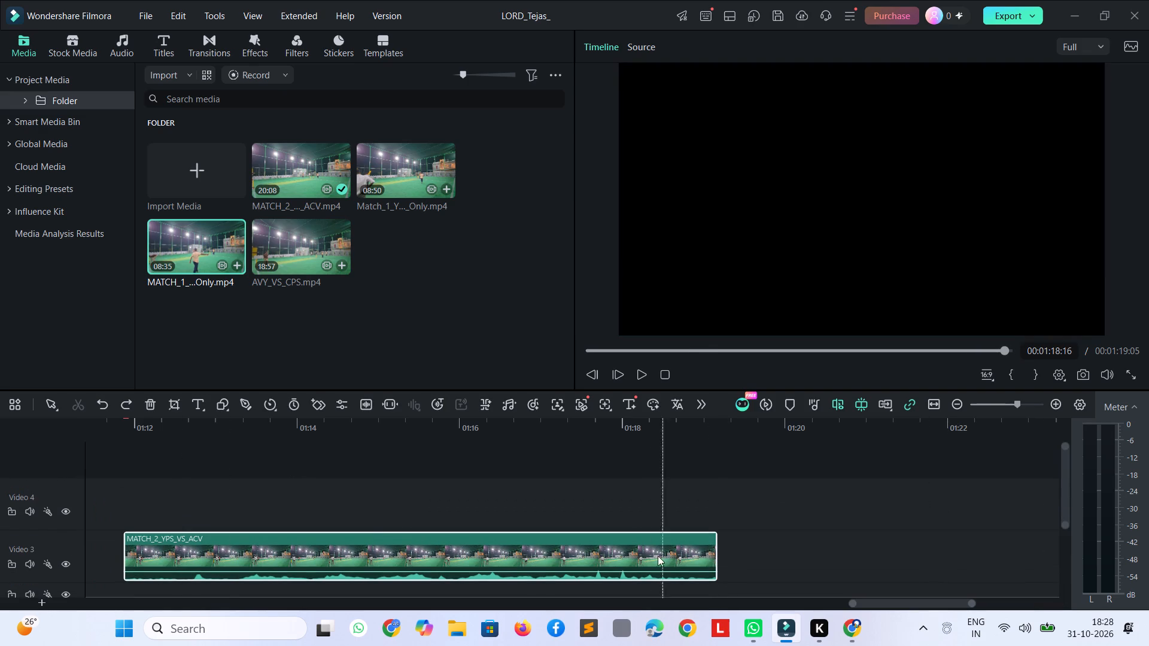
scroll(650, 522, down, 8)
click(482, 478)
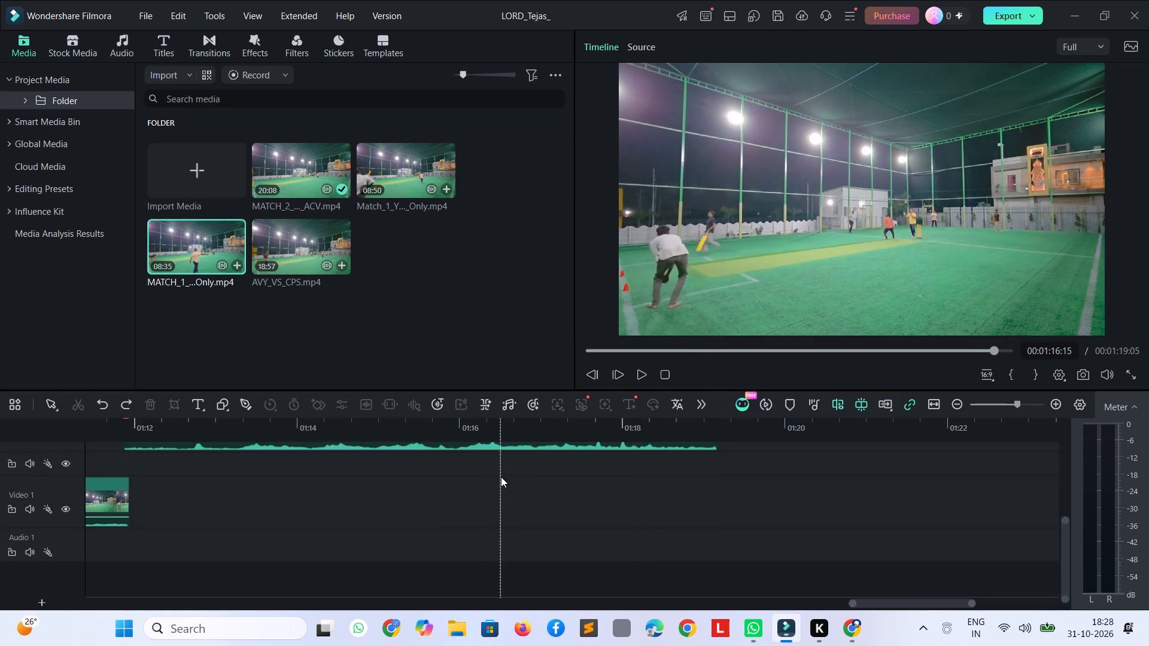
key(space)
scroll(743, 505, up, 2)
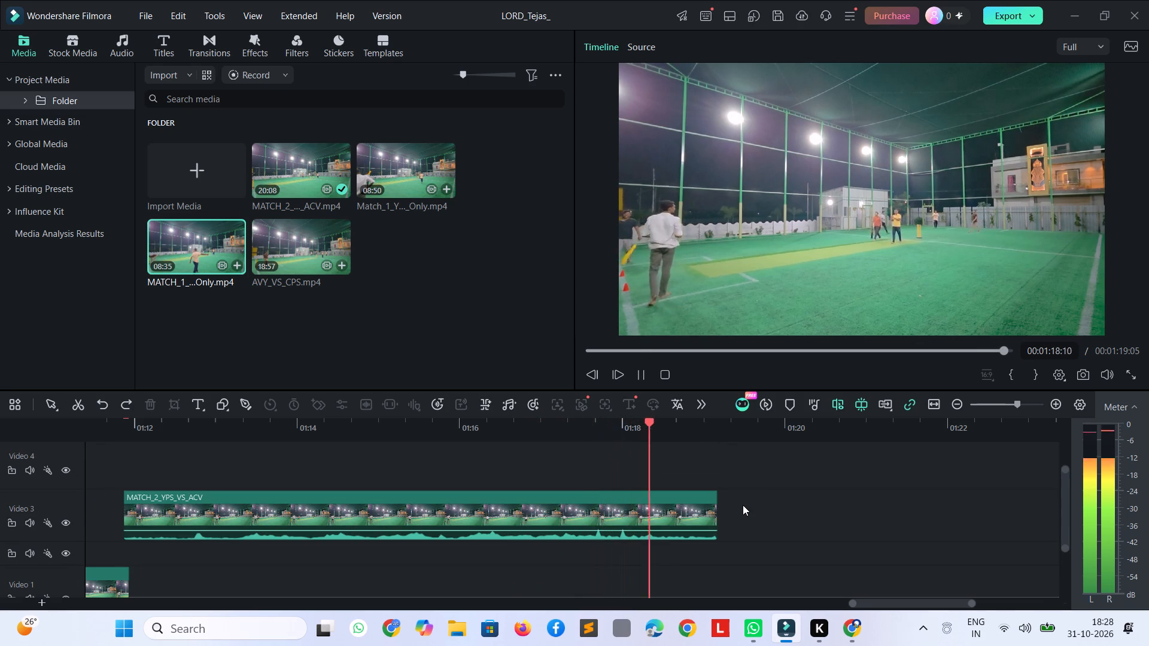
key(space)
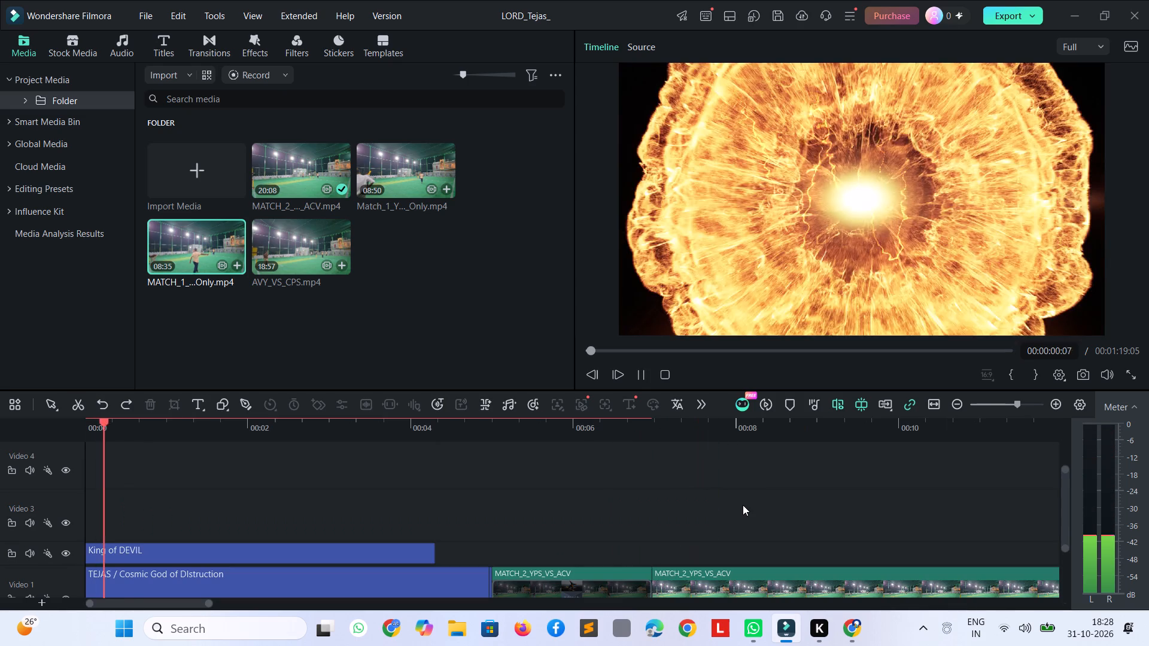
key(space)
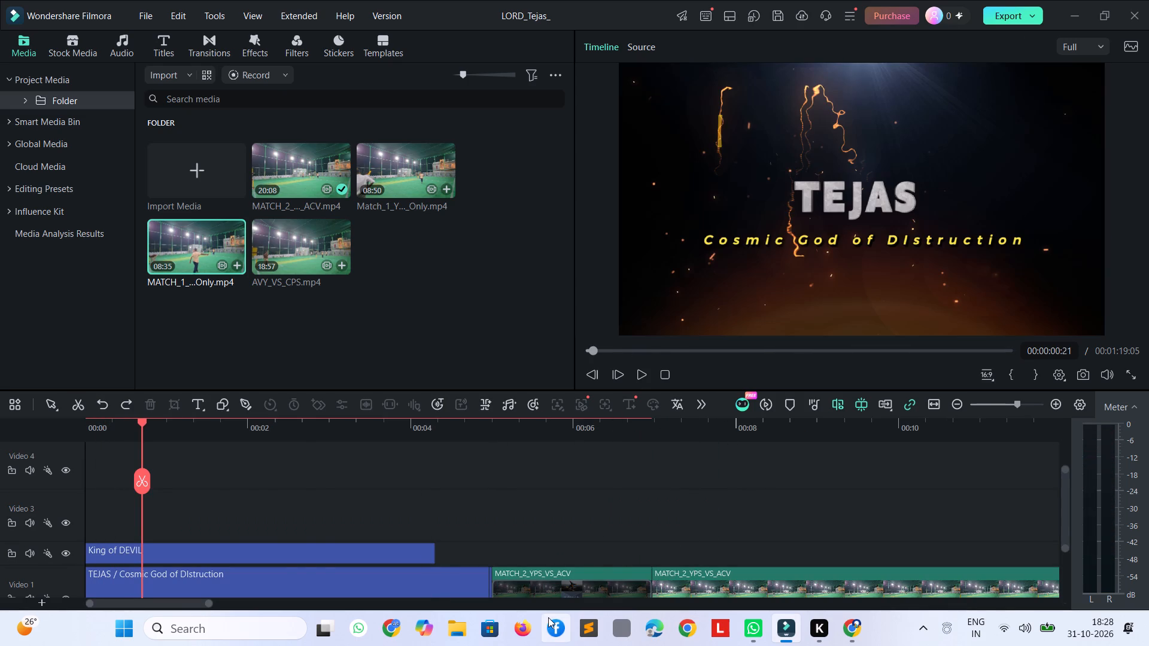
Return to the last MATCH_2_YPS_VS_ACV clip on Video 3 and replay it from about 00:01:18 to about 00:01:19.
drag(180, 605, 739, 599)
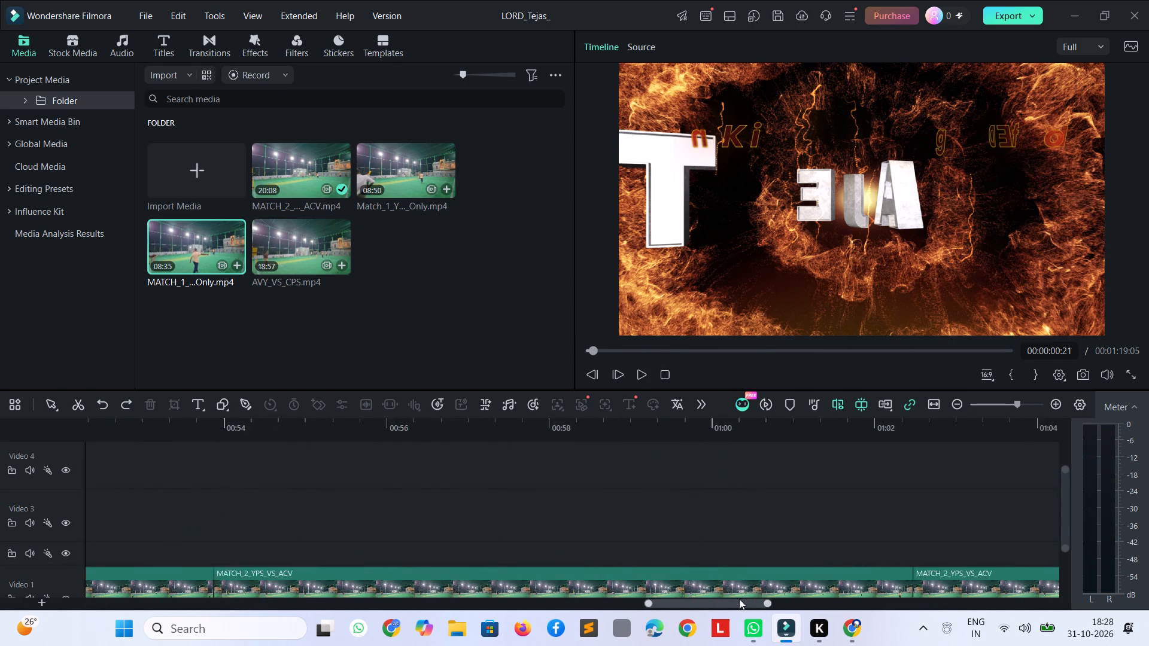
drag(739, 599, 944, 556)
double_click(604, 513)
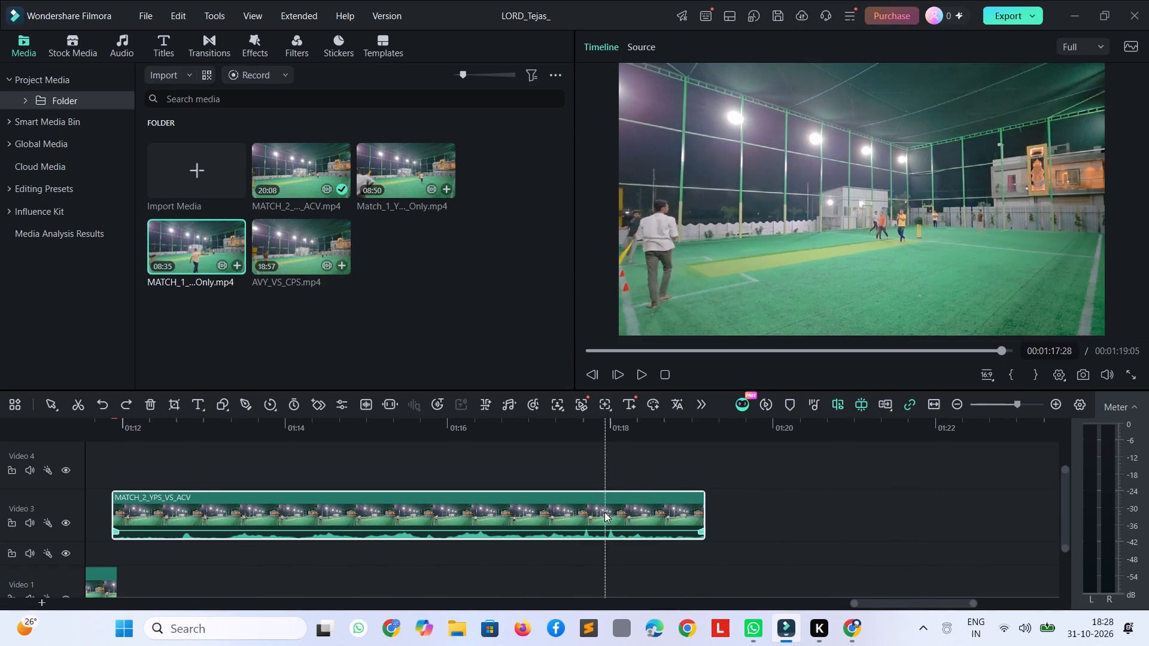
key(space)
key(space)
key(space)
key(space)
key(space)
key(space)
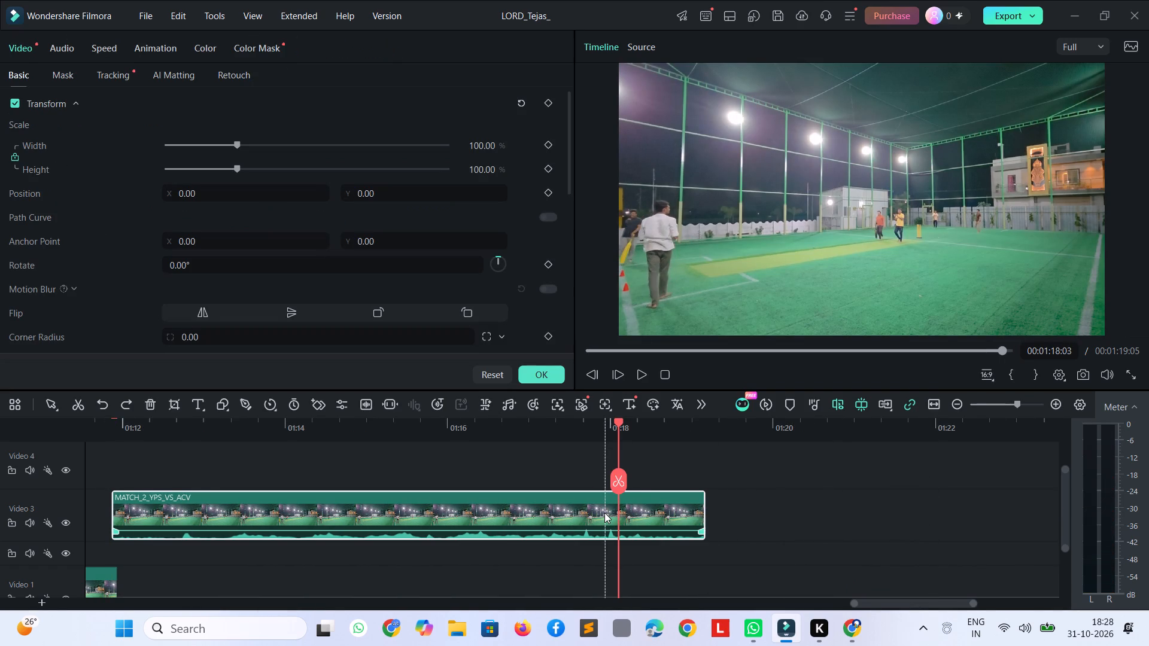
key(space)
key(space)
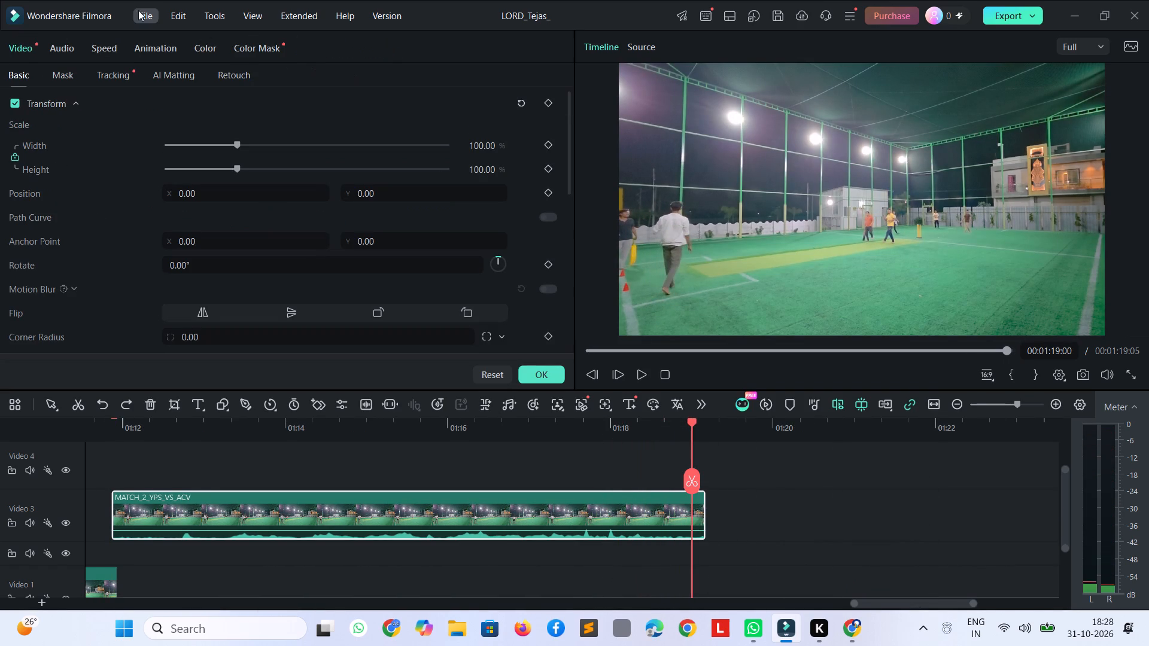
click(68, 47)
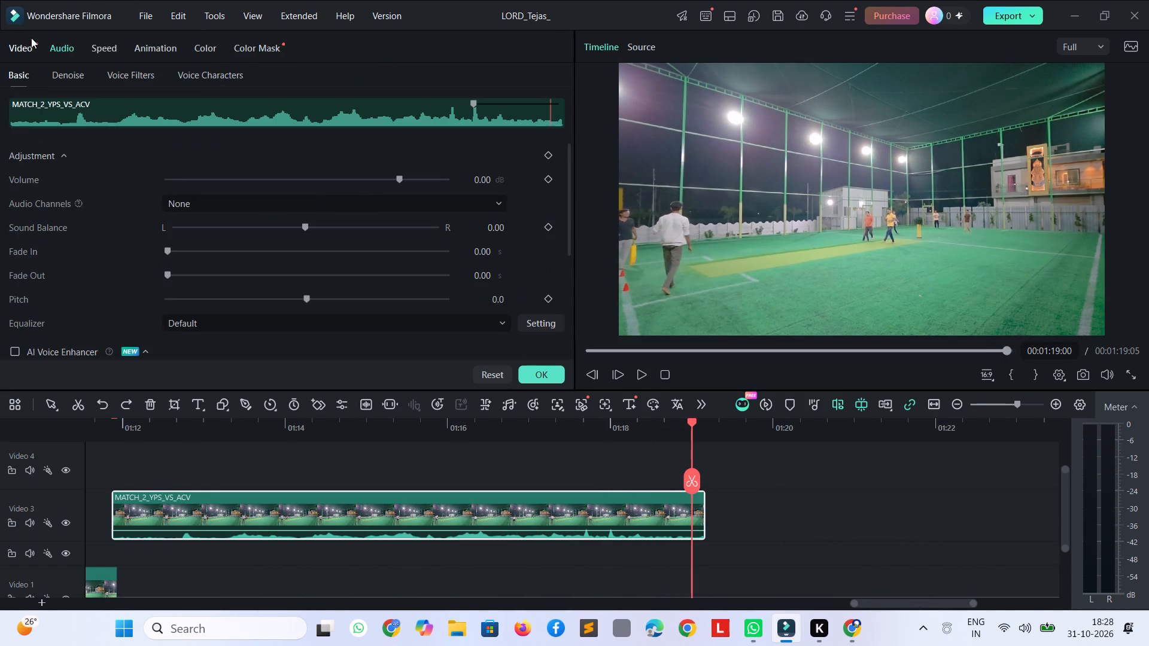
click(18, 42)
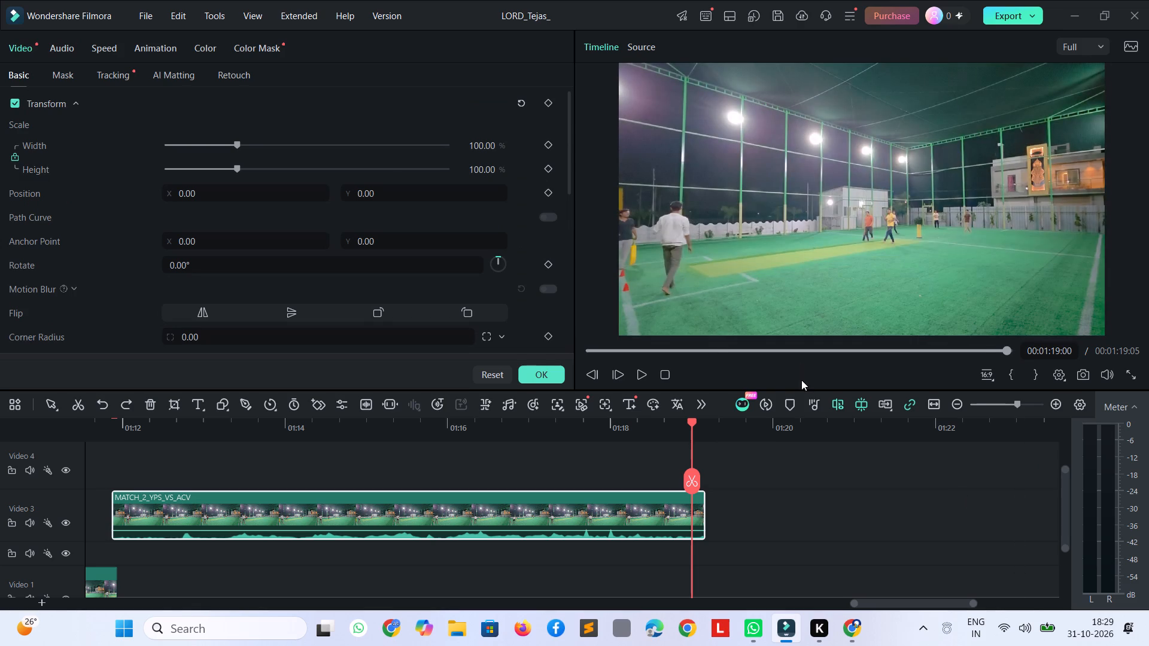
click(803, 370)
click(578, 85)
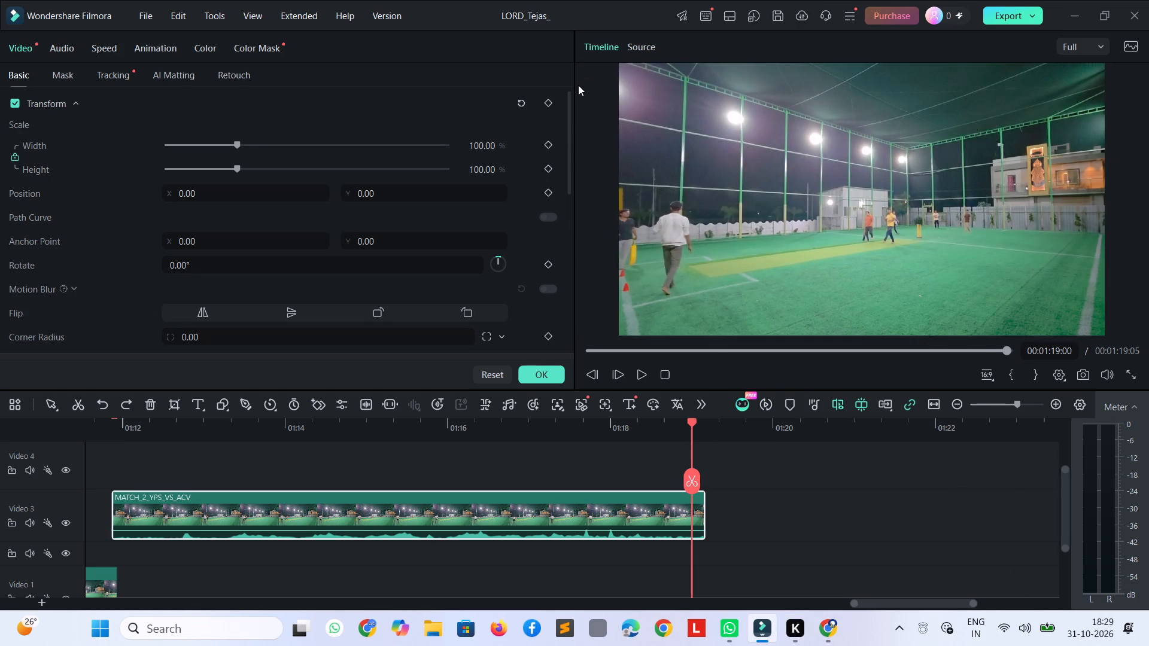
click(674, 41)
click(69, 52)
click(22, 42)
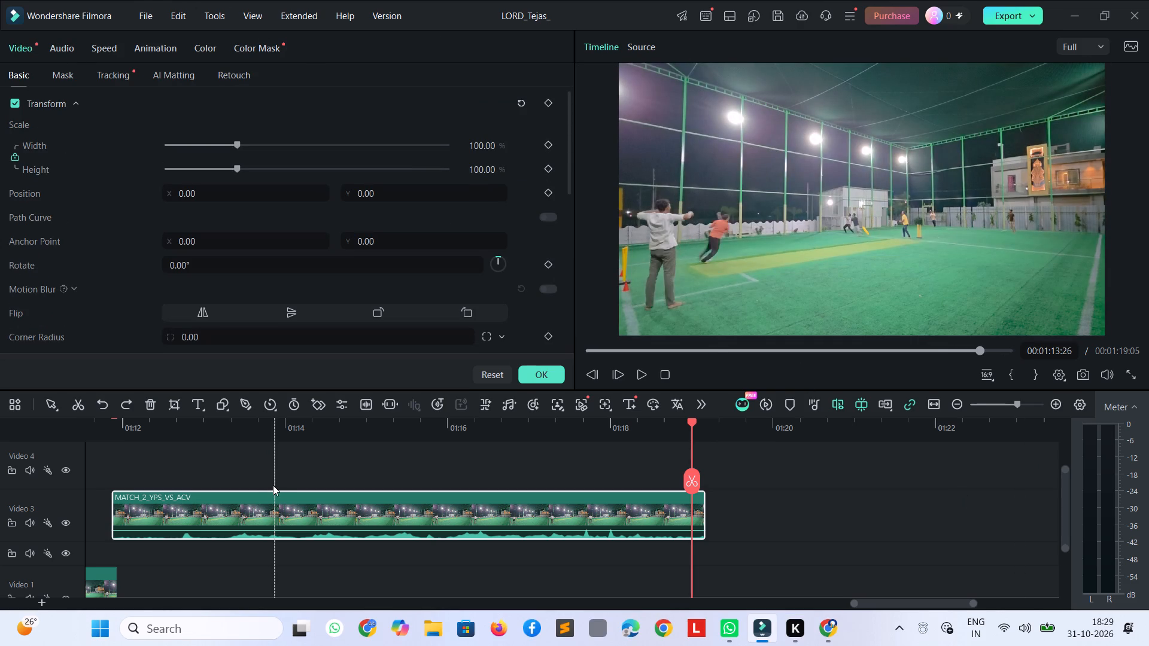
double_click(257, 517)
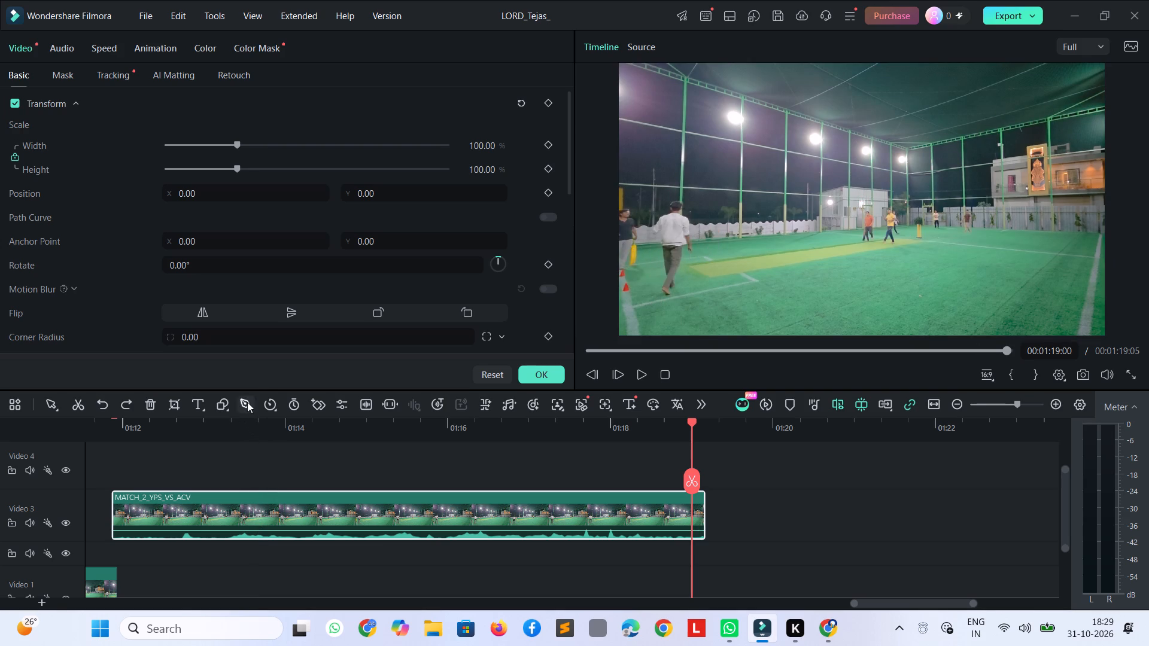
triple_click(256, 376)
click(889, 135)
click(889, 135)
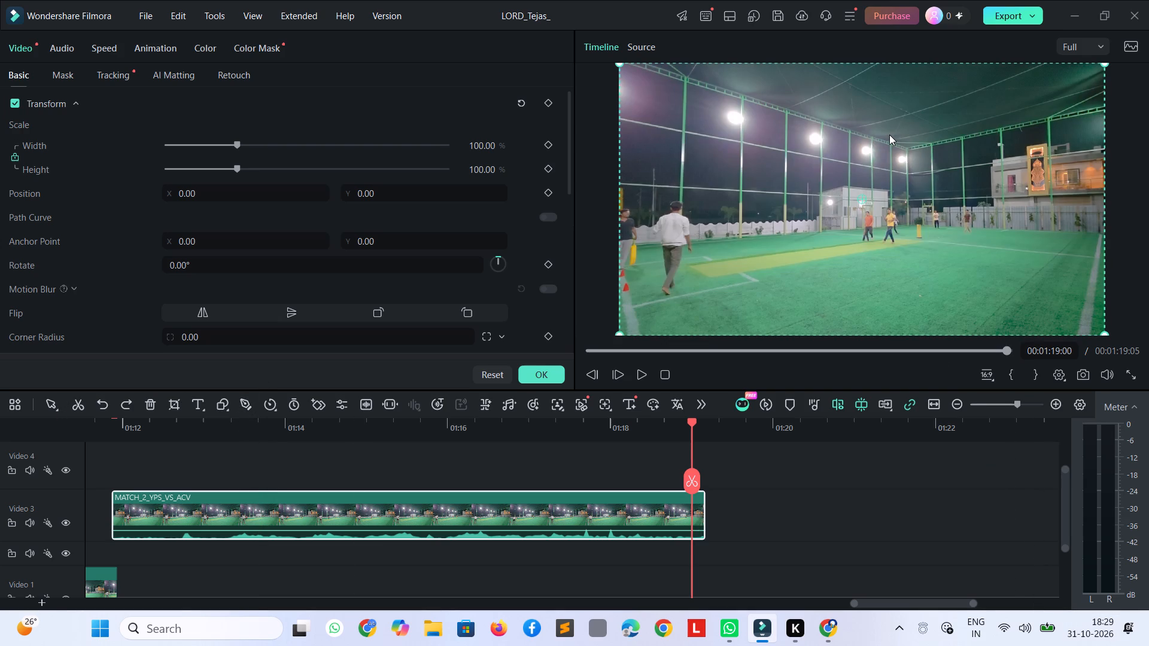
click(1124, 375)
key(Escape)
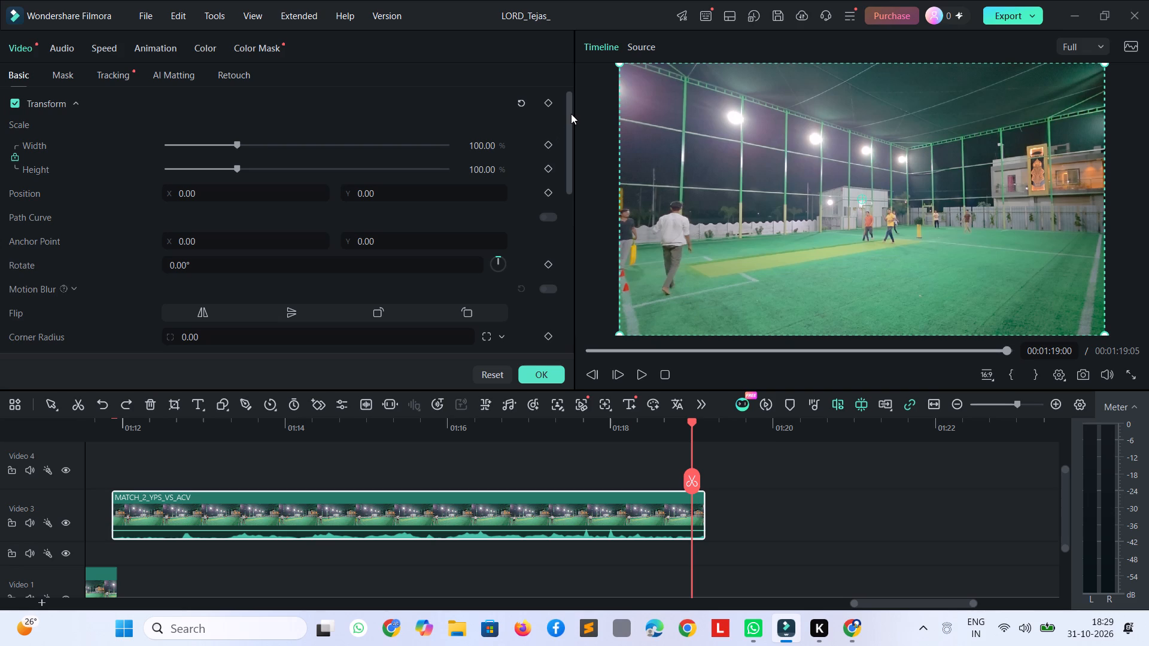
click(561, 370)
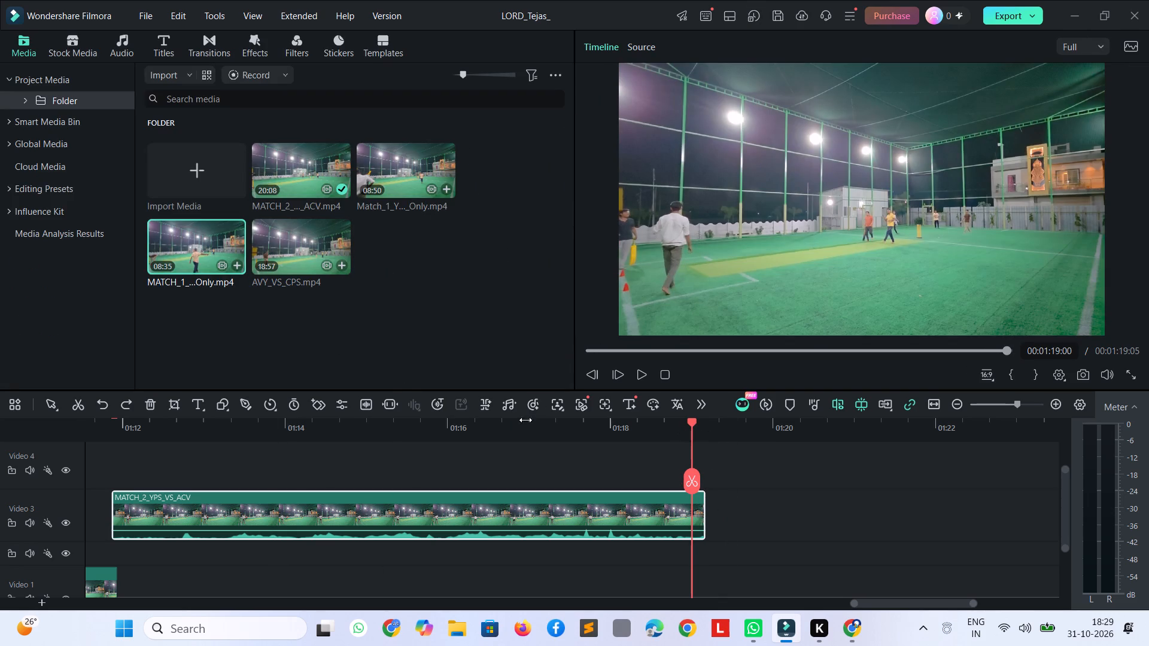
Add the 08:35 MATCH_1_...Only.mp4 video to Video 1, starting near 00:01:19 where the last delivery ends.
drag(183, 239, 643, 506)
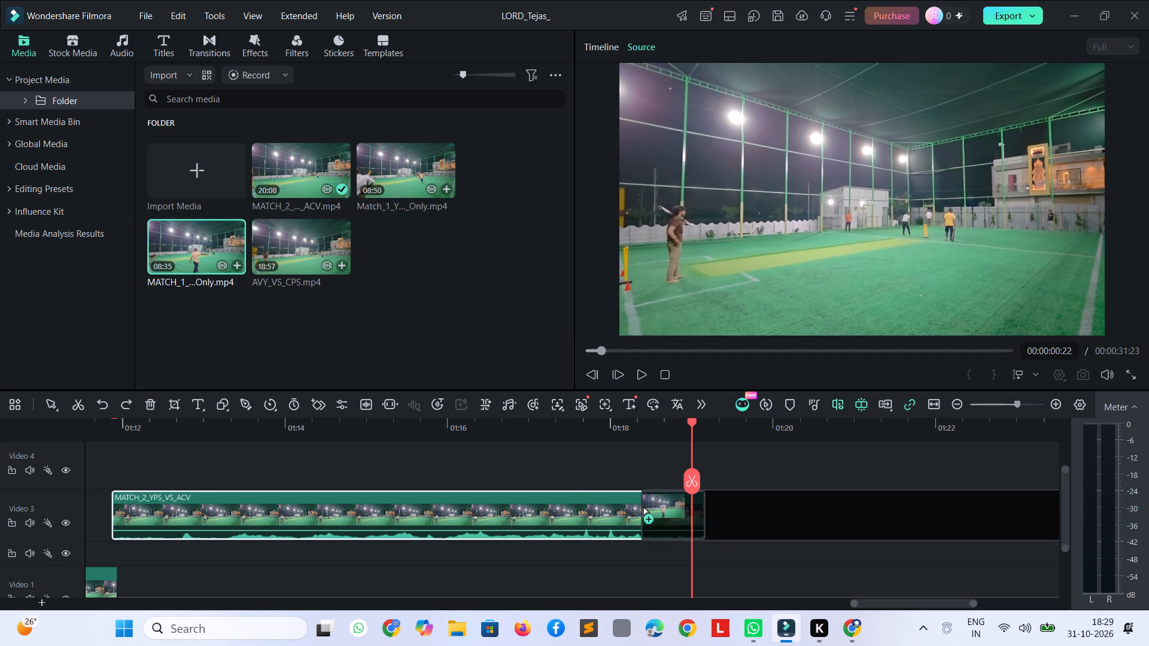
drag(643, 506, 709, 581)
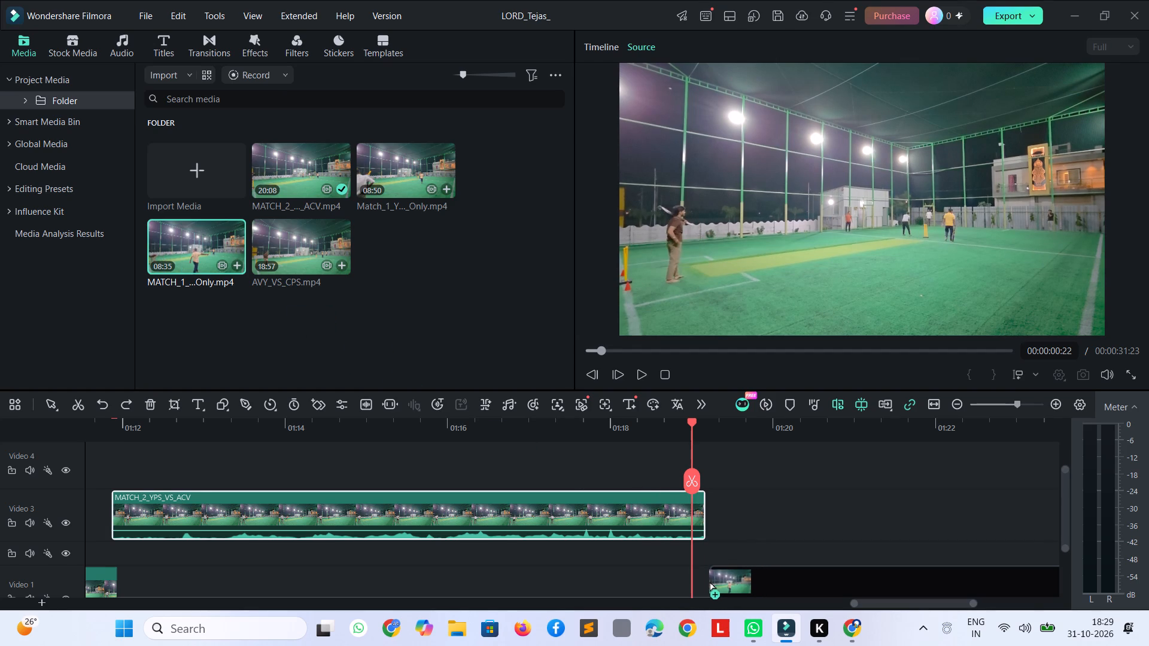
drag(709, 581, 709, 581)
Skim the added MATCH_1 batting innings clip from about 00:01:19 to past 00:05:46, looking for deliveries to use.
key(space)
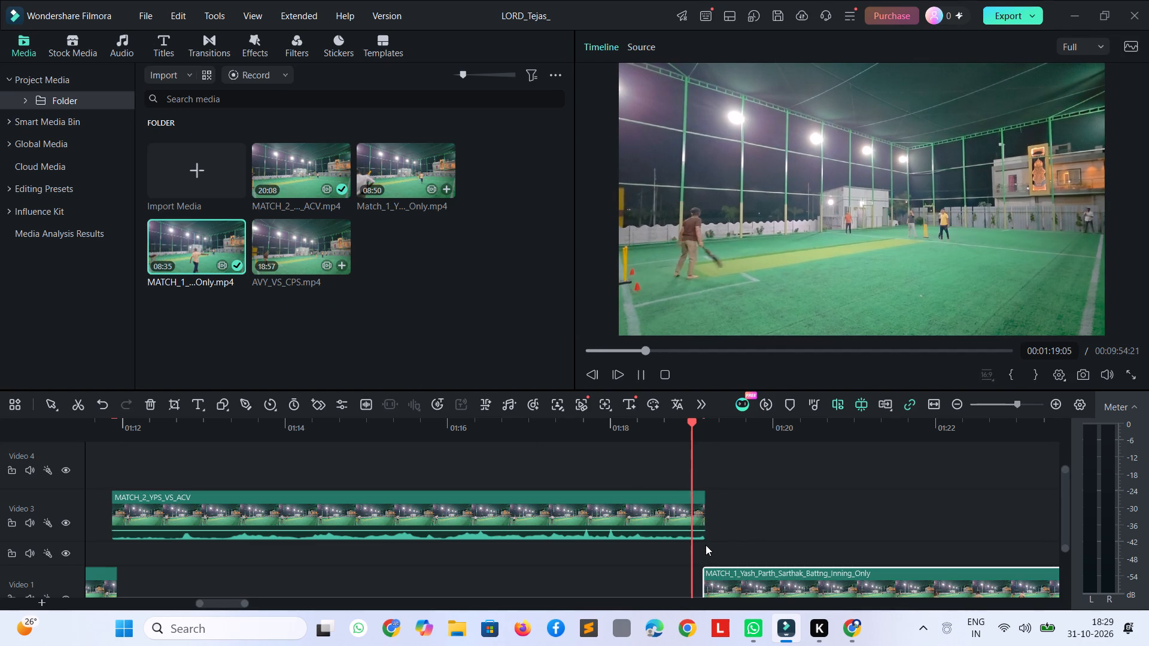
scroll(734, 473, down, 2)
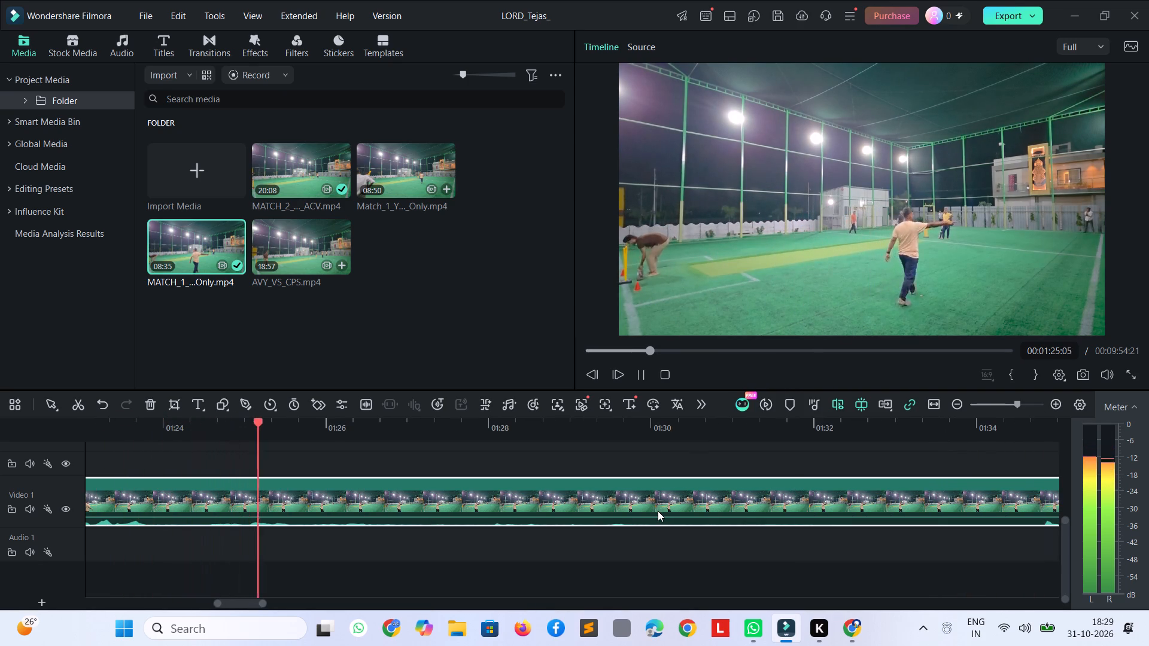
key(shift+Right)
key(shift+Right)
key(shift+Right)
key(shift+Right)
key(shift+Right)
key(shift+Right)
key(shift+Right)
key(shift+Right)
key(shift+Right)
key(shift+Right)
key(shift+Right)
key(shift+Right)
key(shift+Right)
key(shift+Right)
key(shift+Right)
key(shift+Right)
key(shift+Right)
key(shift+Right)
key(shift+Right)
key(shift+Right)
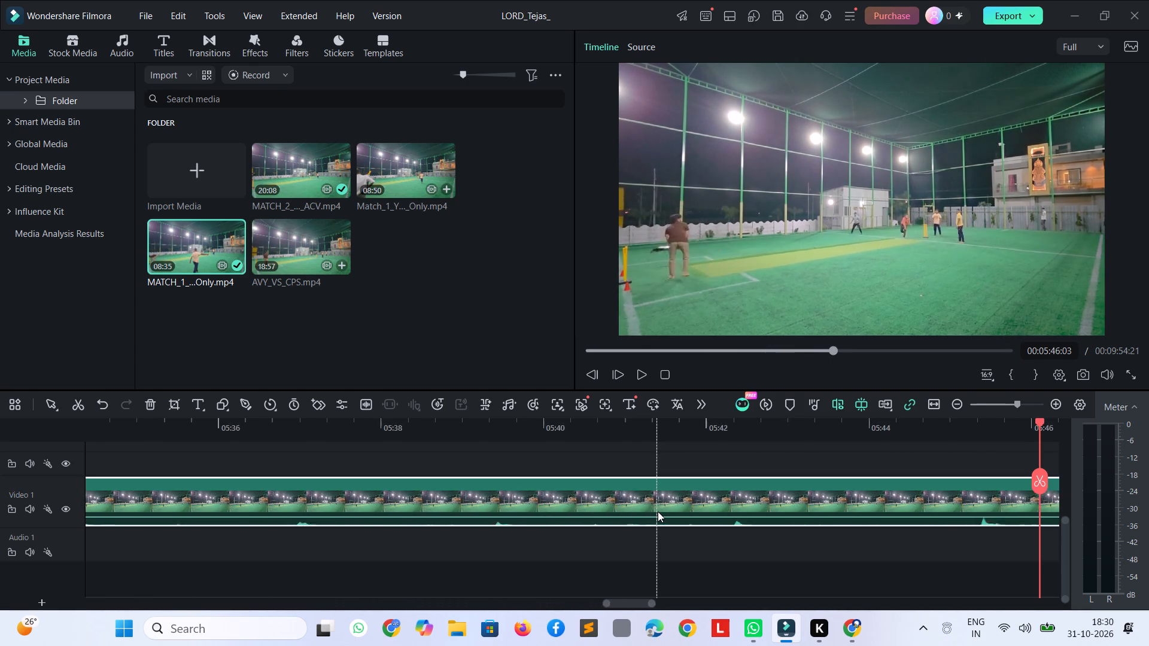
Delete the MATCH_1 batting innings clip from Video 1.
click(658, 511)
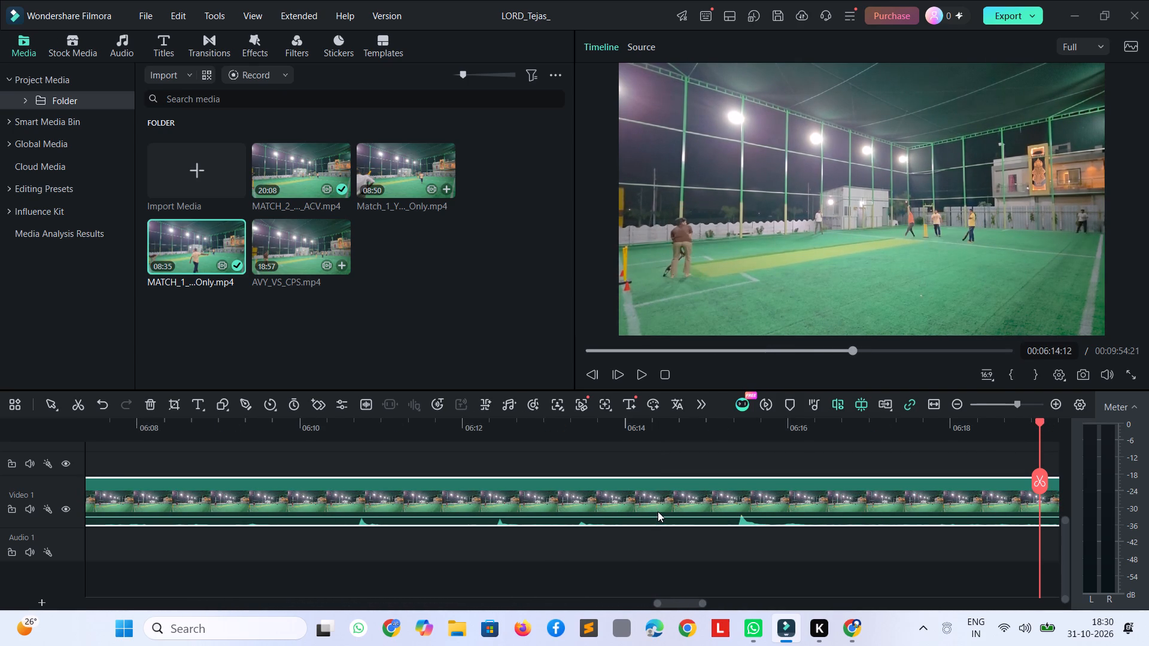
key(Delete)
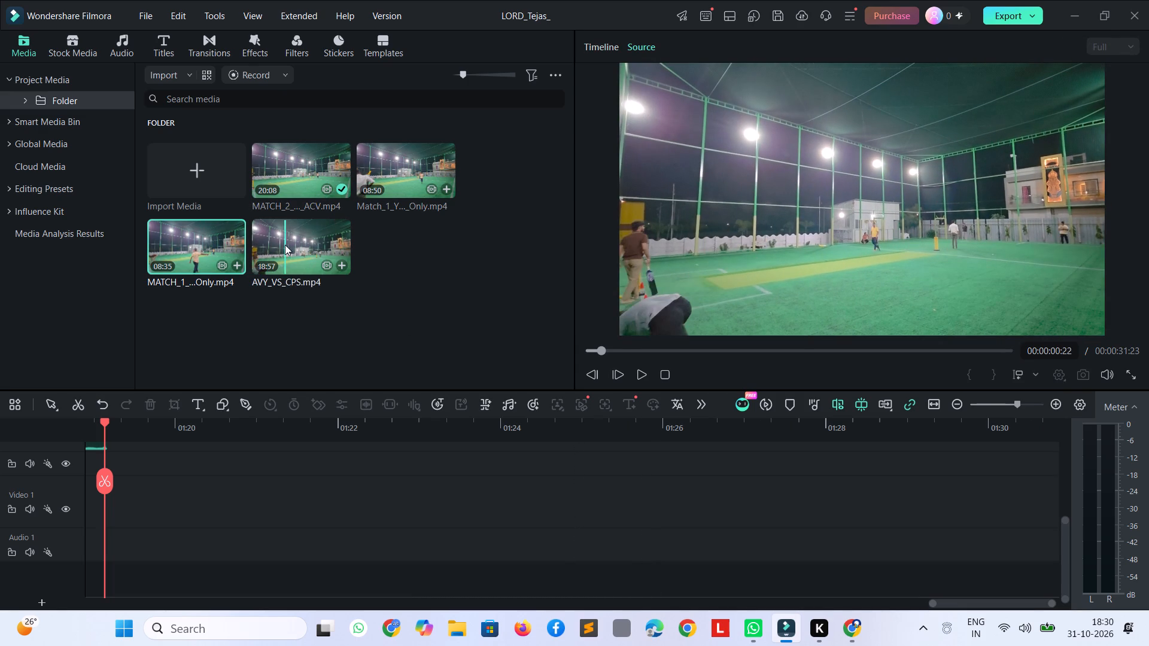
Add the 18:57 AVY_VS_CPS.mp4 video to Video 1, starting at the end of the last delivery near 00:01:19.
drag(285, 245, 104, 507)
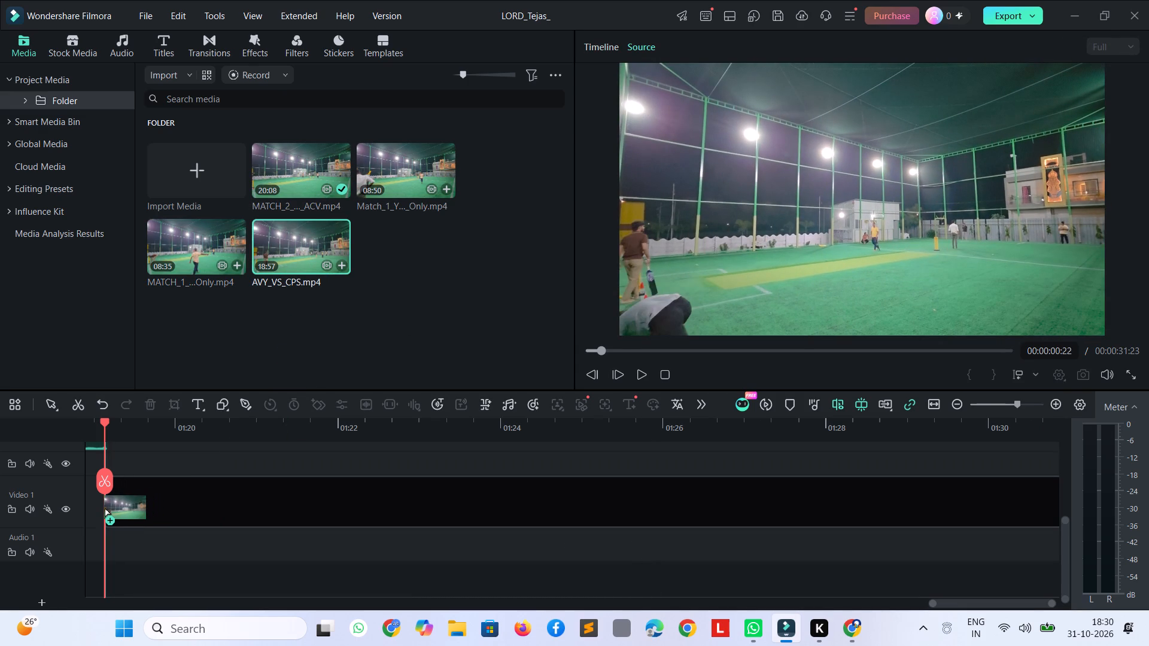
drag(104, 507, 103, 508)
drag(103, 508, 104, 508)
scroll(111, 503, up, 2)
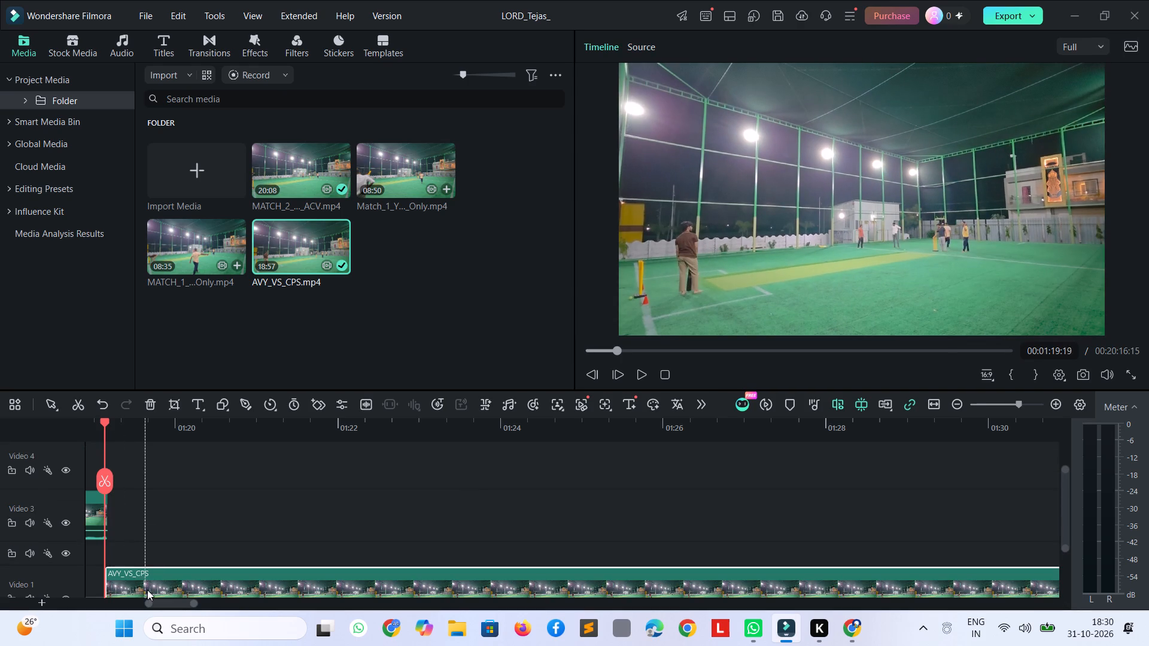
Play the start of the AVY_VS_CPS clip and skim forward to about 00:17:59, looking for deliveries to use.
key(space)
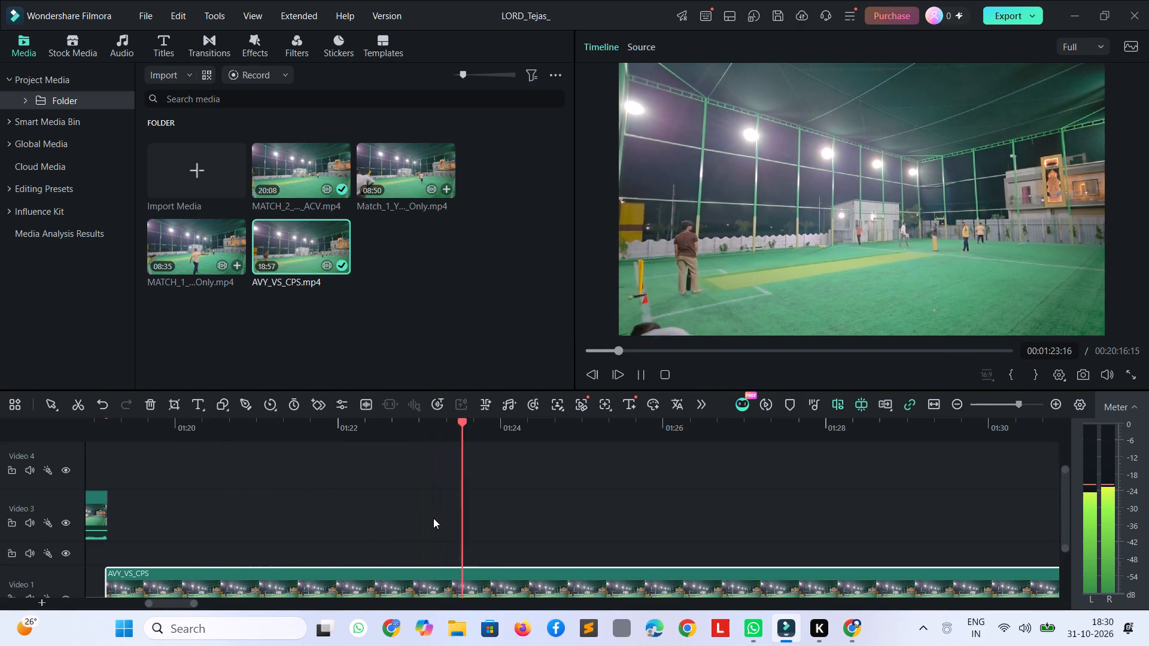
key(space)
key(shift+Right)
key(shift+Right)
key(shift+Right)
key(shift+Right)
key(shift+Right)
key(shift+Right)
key(shift+Right)
key(shift+Right)
key(shift+Right)
key(shift+Right)
key(shift+Right)
key(shift+Right)
key(shift+Right)
key(shift+Right)
key(shift+Right)
key(shift+Right)
key(shift+Right)
key(shift+Right)
key(shift+Right)
key(shift+Right)
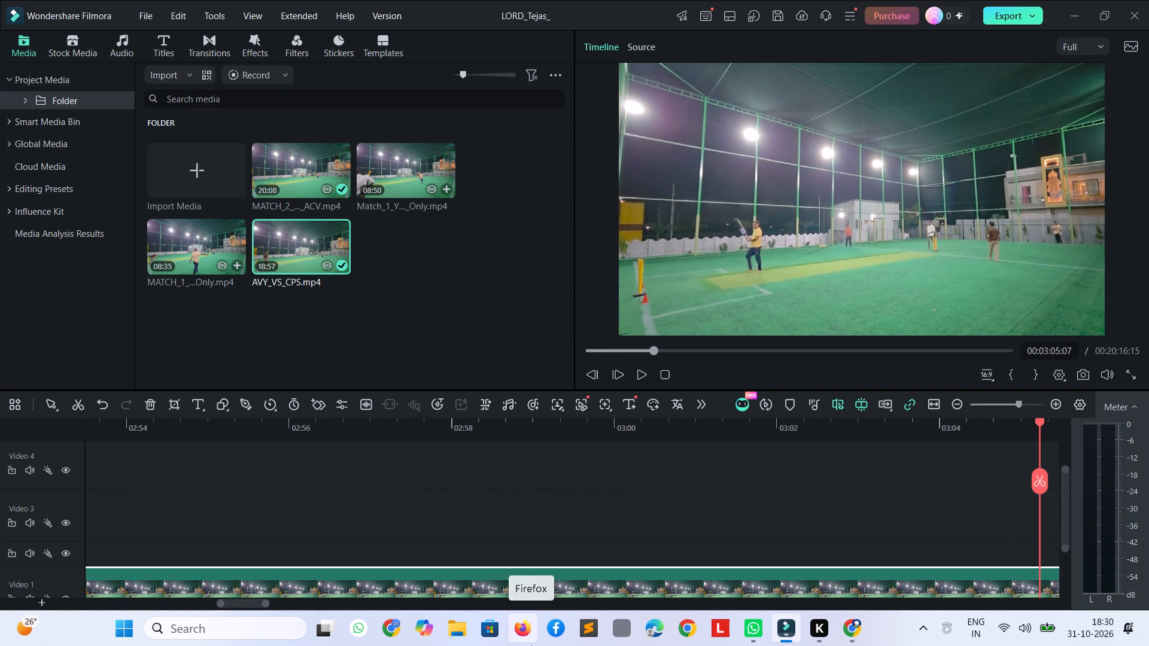
key(shift+Right)
key(shift+Right)
key(shift+Right)
key(shift+Right)
key(shift+Right)
key(shift+Right)
key(shift+Right)
key(shift+Right)
key(shift+Right)
key(shift+Right)
key(shift+Right)
key(shift+Right)
key(shift+Right)
key(shift+Right)
key(shift+Right)
key(shift+Right)
key(shift+Right)
key(shift+Right)
key(shift+Right)
key(shift+Right)
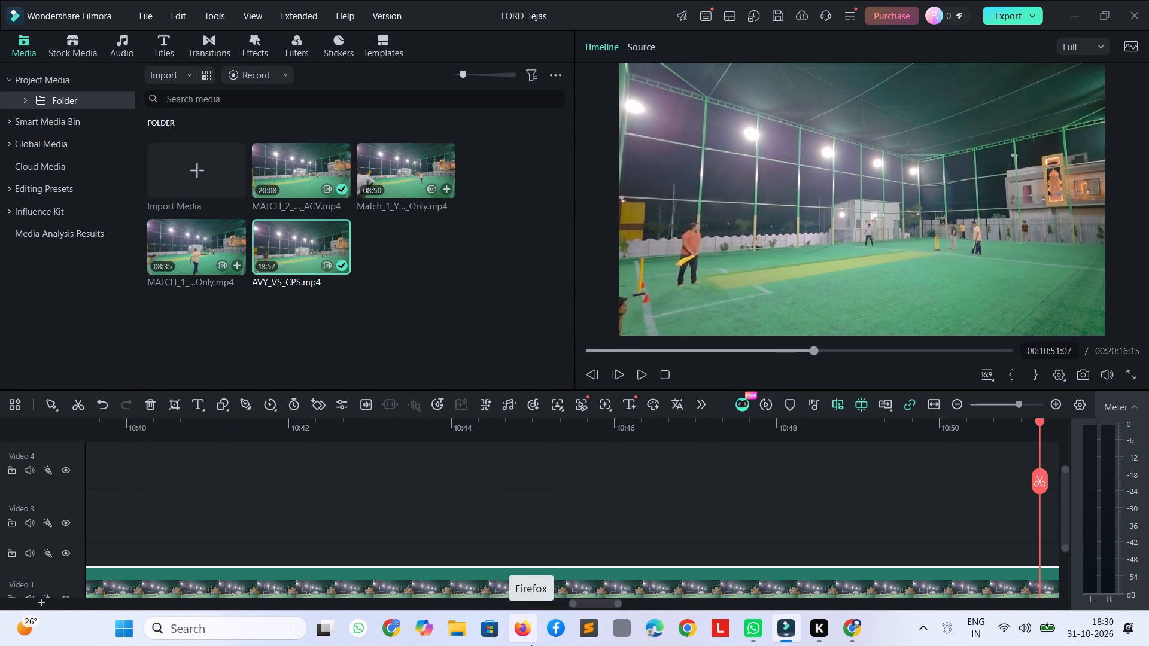
key(shift+Right)
key(shift+Right)
key(shift+Right)
key(shift+Right)
key(shift+Right)
key(shift+Right)
key(shift+Right)
key(shift+Right)
key(shift+Right)
key(shift+Right)
key(shift+Right)
key(shift+Right)
key(shift+Right)
key(shift+Right)
key(shift+Right)
key(shift+Right)
key(shift+Right)
key(shift+Right)
key(shift+Right)
key(shift+Right)
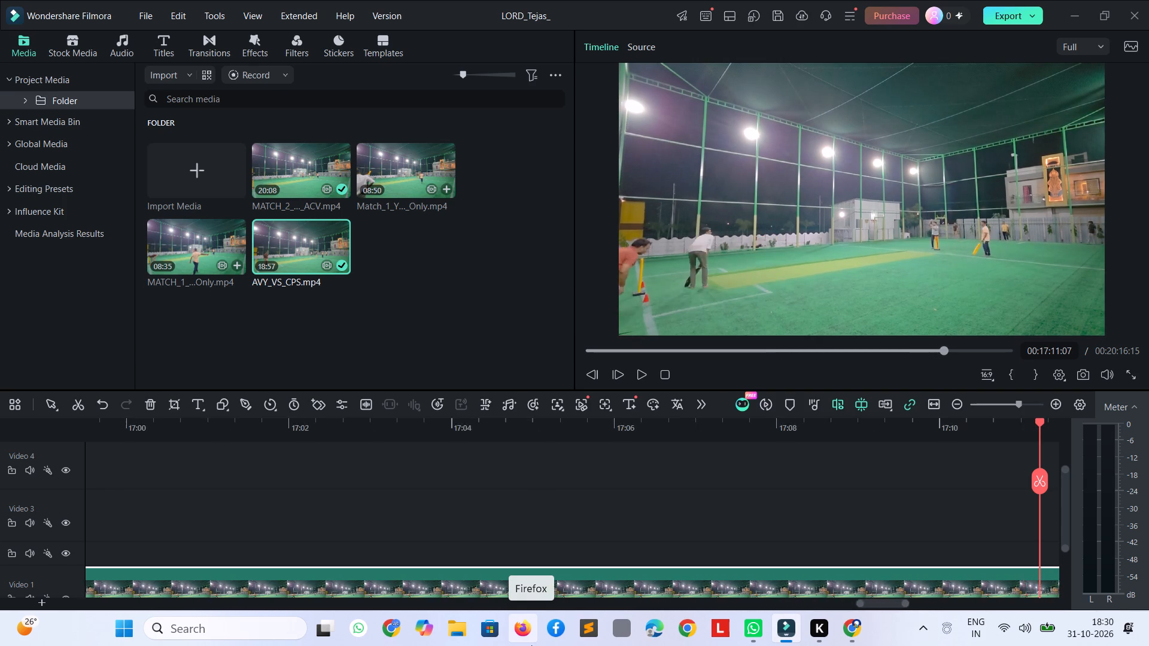
key(shift+Right)
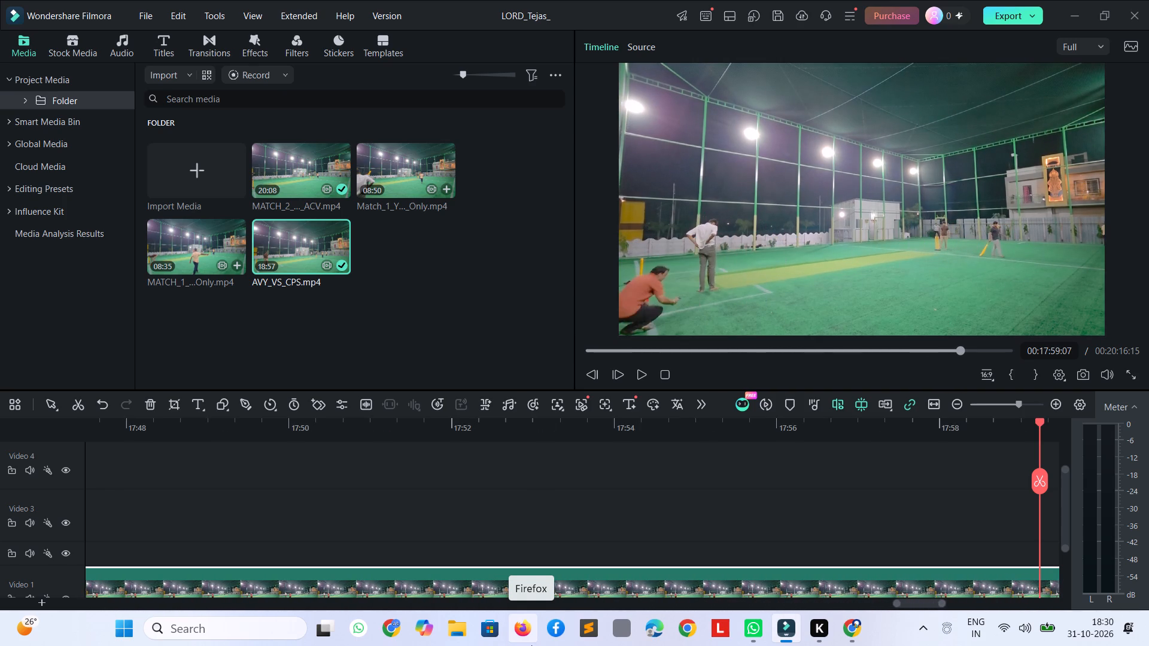
Skim the AVY_VS_CPS clip from about 00:17:52 to past 00:18:39, looking for a delivery to use.
key(shift+Left)
key(shift+Left)
key(shift+Left)
key(shift+Left)
key(shift+Left)
key(shift+Left)
key(shift+Left)
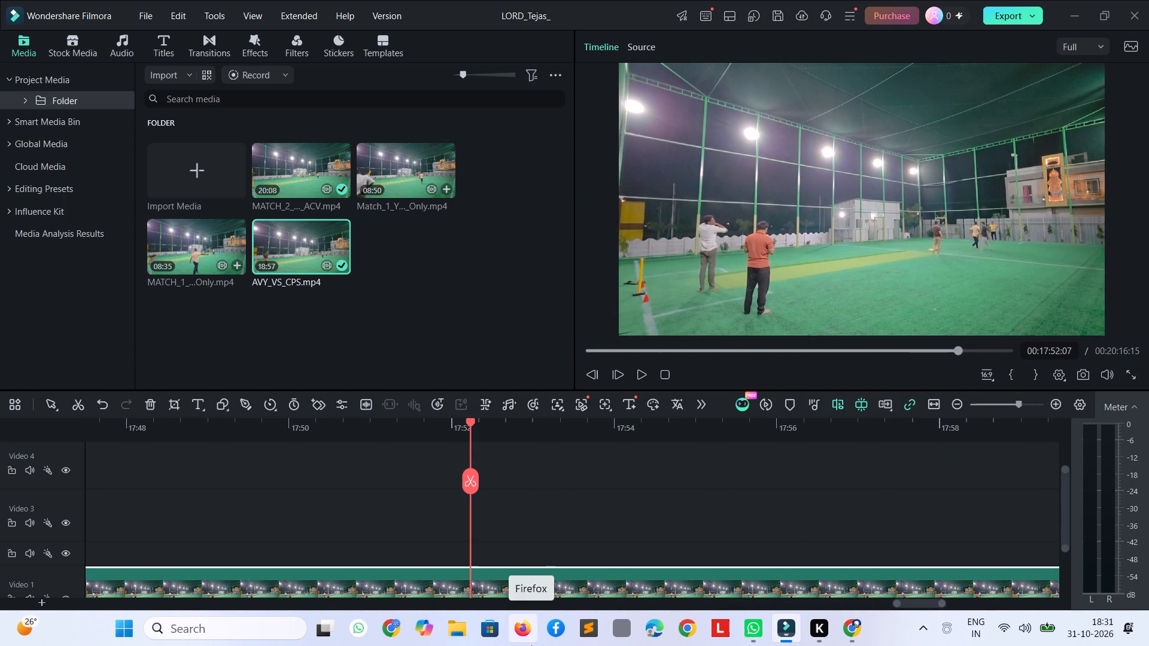
key(space)
key(space)
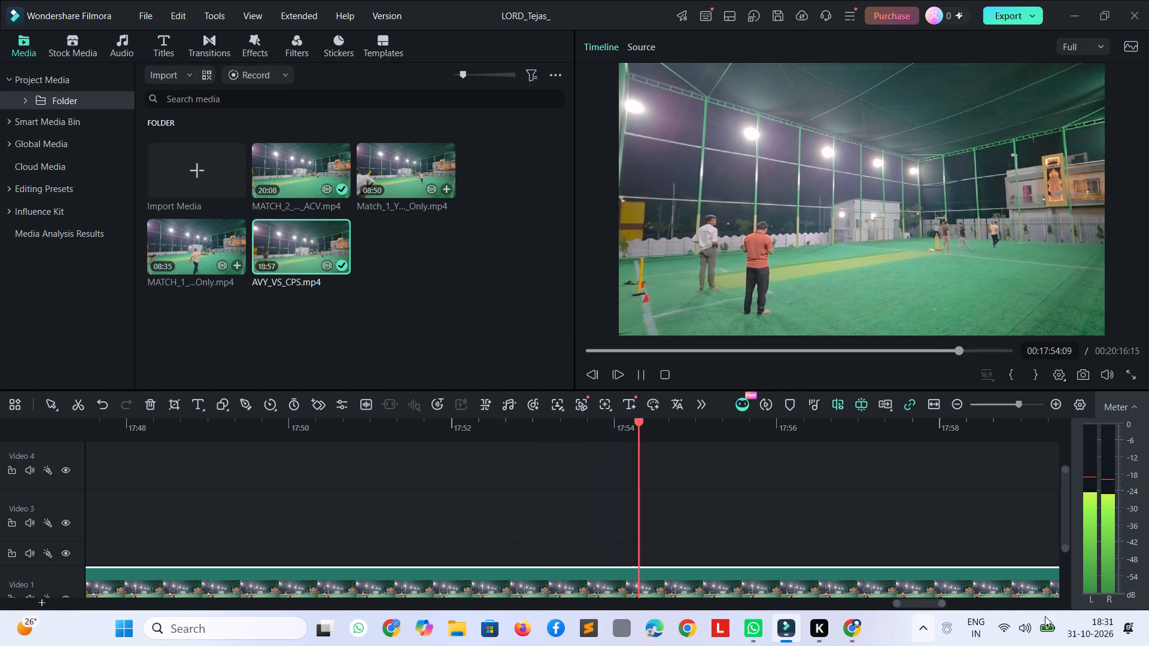
scroll(761, 455, down, 2)
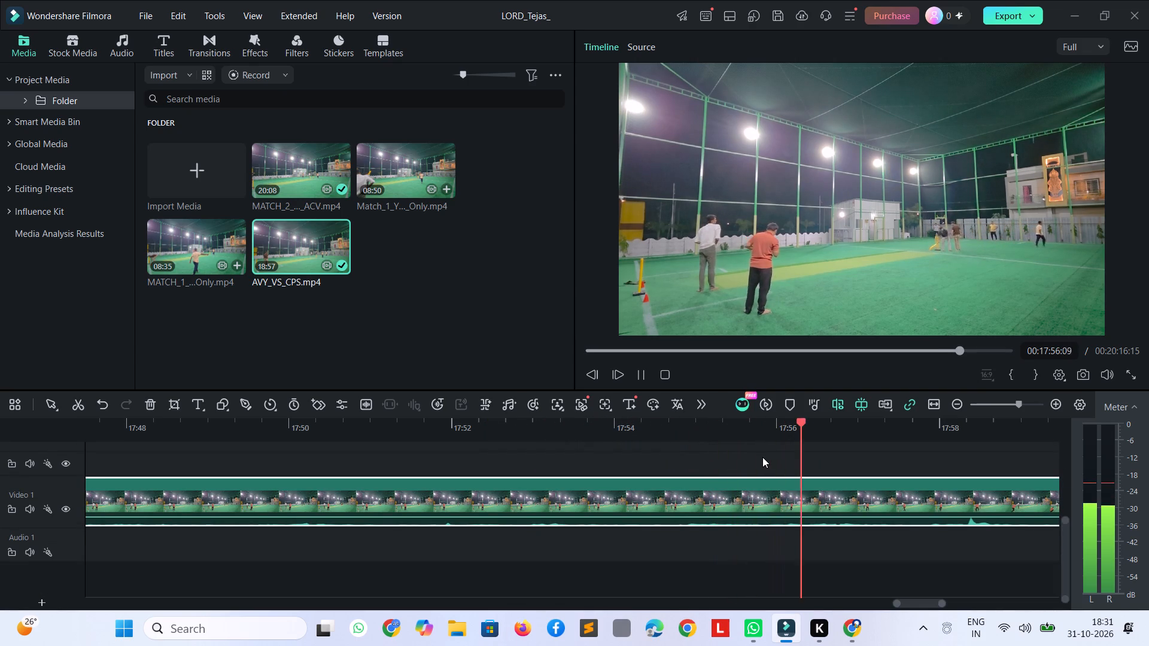
key(shift+Right)
key(shift+Right)
key(shift+Right)
key(shift+Right)
key(shift+Right)
key(shift+Right)
key(shift+Right)
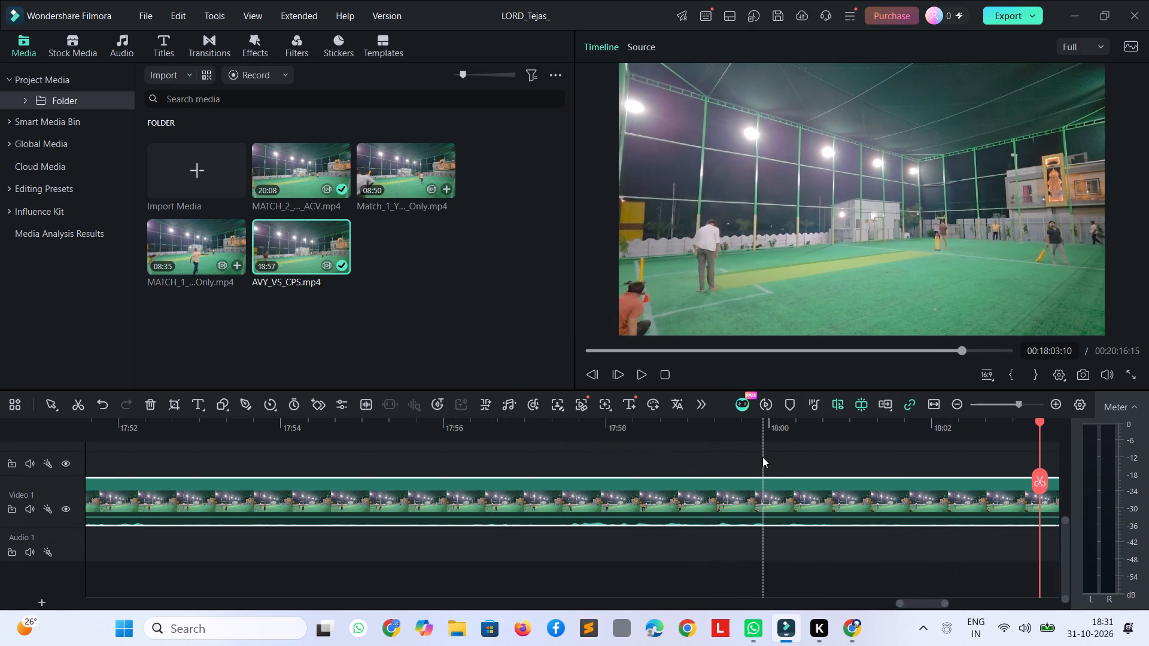
key(shift+Right)
key(shift+Right)
key(shift+Right)
key(shift+Right)
key(shift+Right)
key(shift+Right)
key(shift+Right)
key(shift+Right)
key(shift+Right)
key(shift+Right)
key(shift+Right)
key(shift+Right)
key(shift+Right)
key(shift+Right)
key(shift+Right)
key(shift+Right)
key(shift+Right)
key(shift+Right)
key(shift+Right)
key(shift+Right)
key(shift+Right)
key(shift+Right)
key(shift+Right)
key(shift+Right)
key(shift+Right)
key(shift+Right)
key(shift+Right)
key(shift+Right)
key(shift+Right)
key(shift+Right)
key(shift+Right)
key(shift+Right)
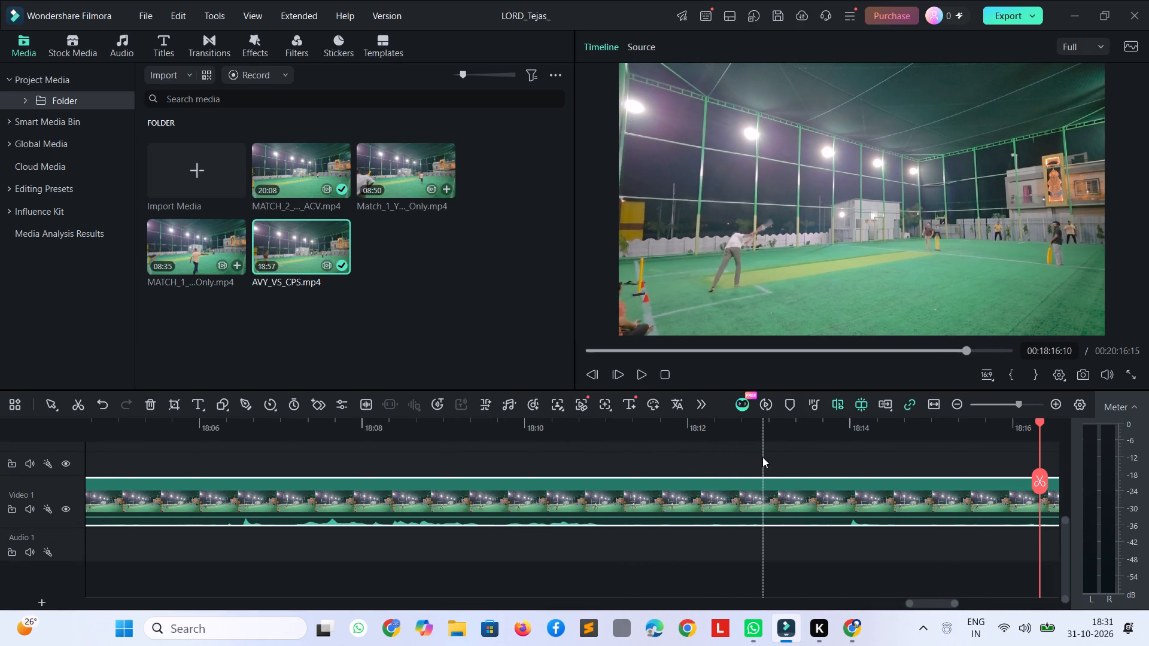
key(shift+Left)
key(shift+Left)
key(shift+Left)
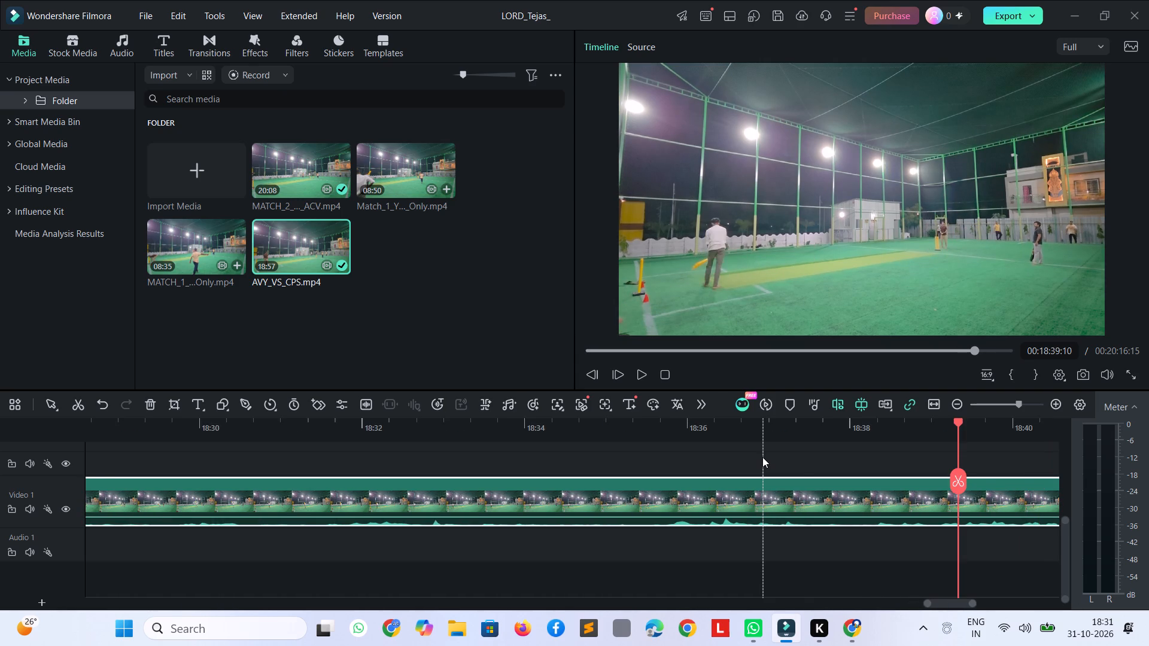
key(shift+Left)
key(shift+Left)
key(shift+Left)
key(shift+Left)
key(shift+Right)
key(shift+Right)
key(shift+Right)
key(shift+Right)
key(shift+Right)
key(shift+Right)
key(shift+Right)
key(shift+Right)
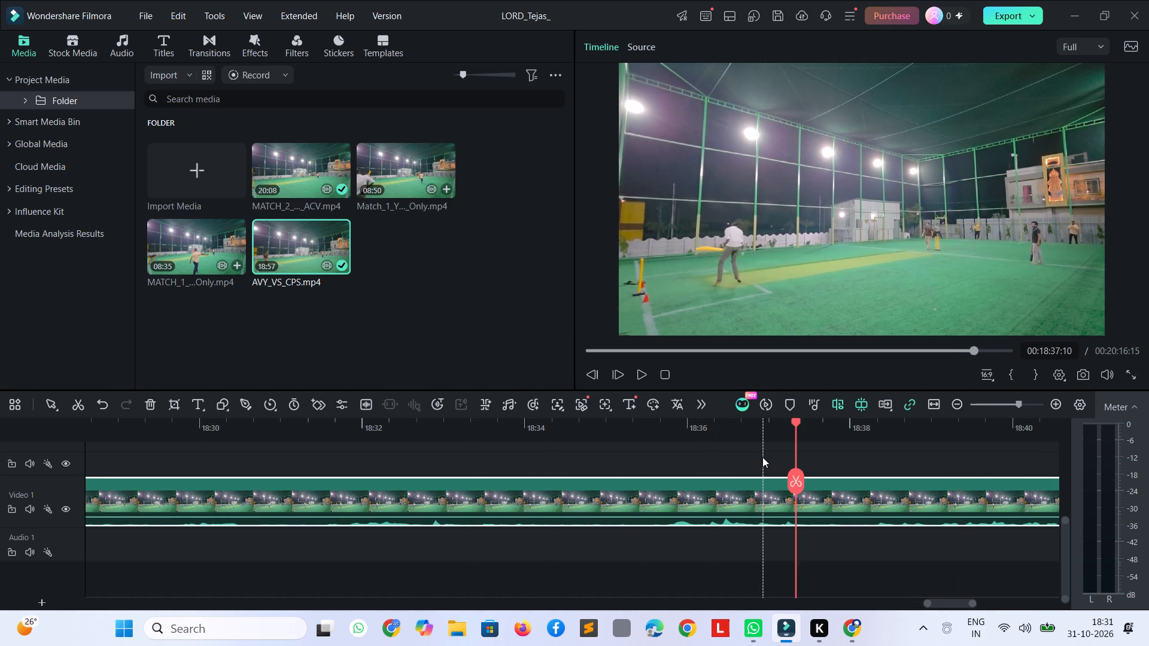
key(shift+Right)
key(shift+Right)
key(shift+Right)
Split the AVY_VS_CPS clip at about 00:18:59, just before the delivery, and delete the long part before the cut.
key(space)
key(space)
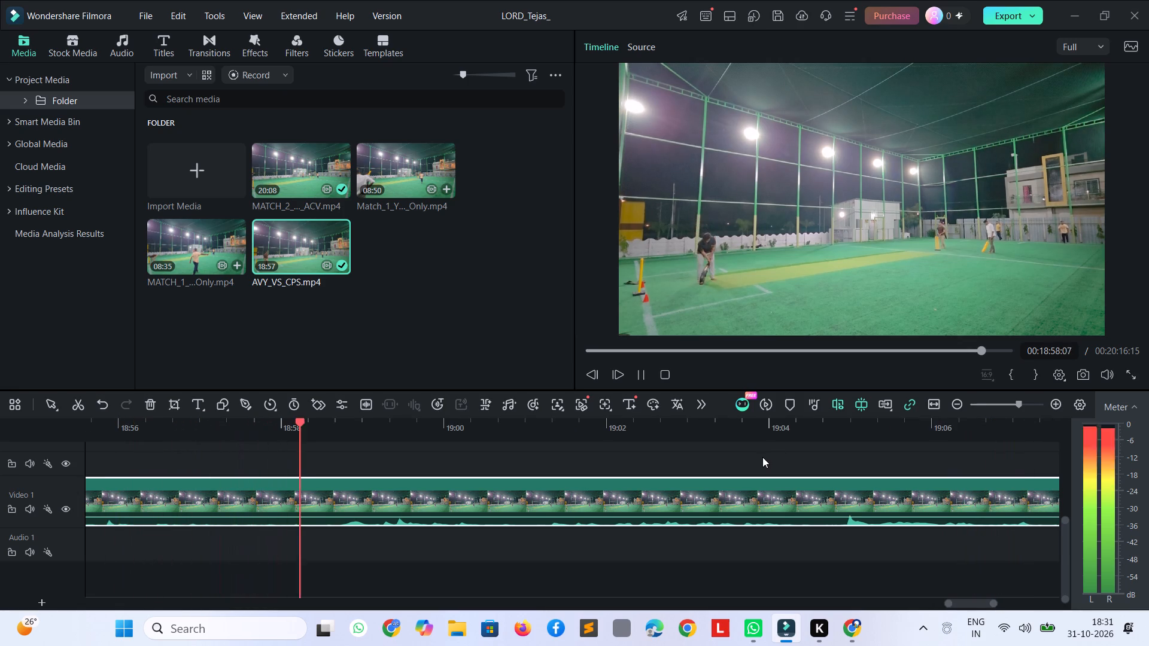
key(space)
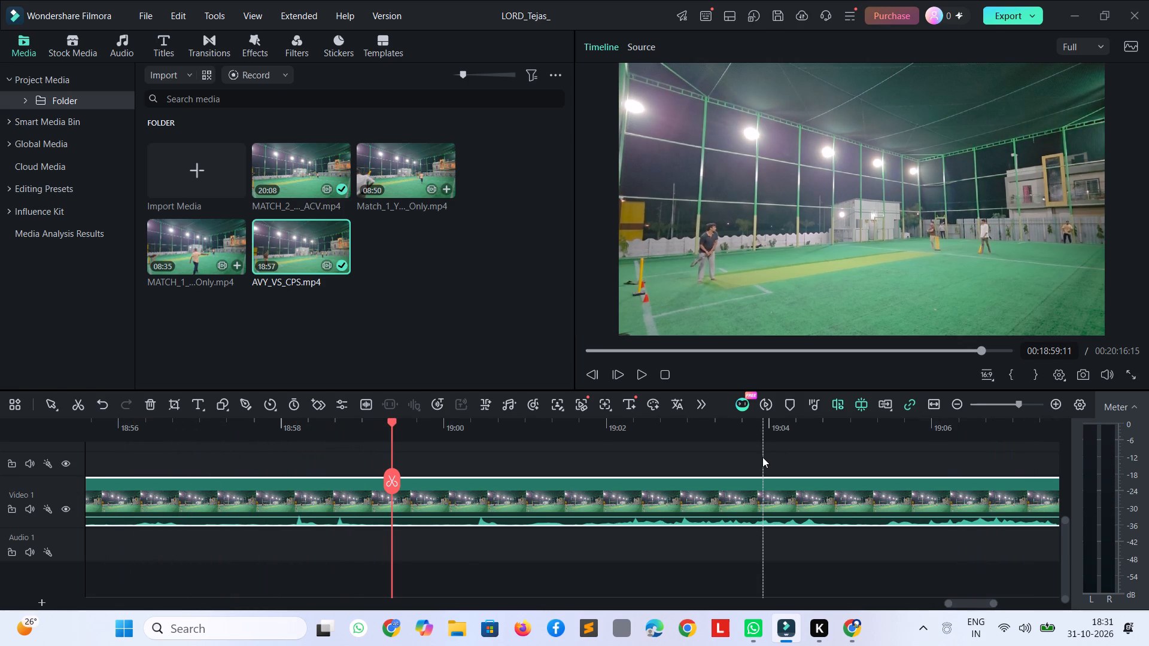
key(ctrl+b)
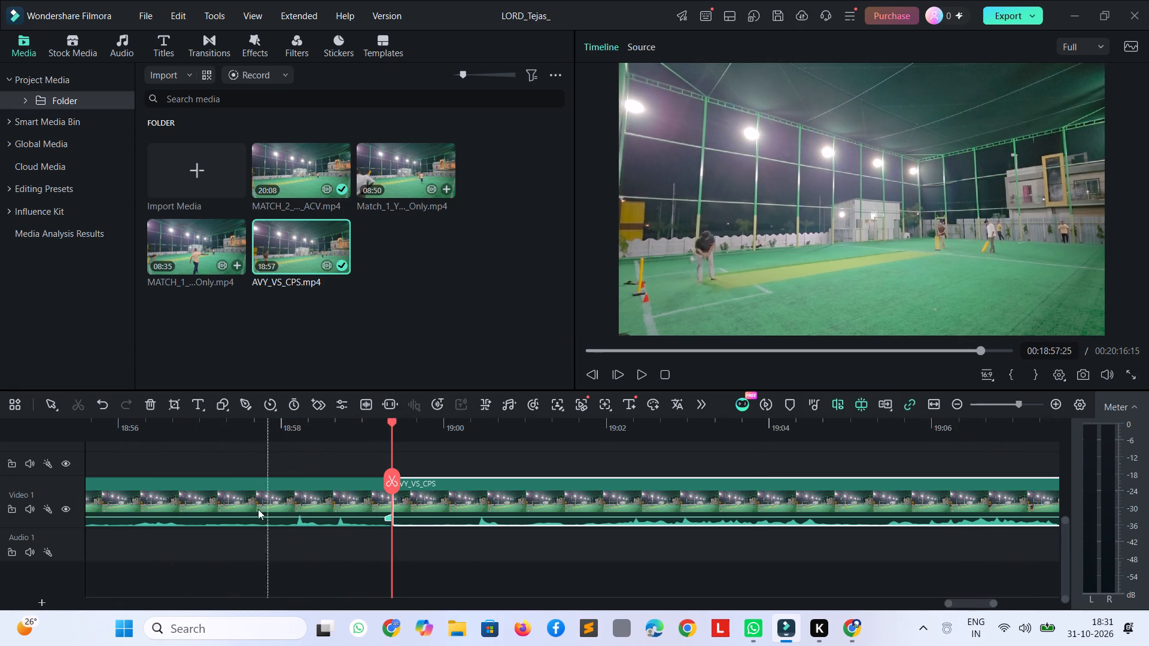
click(246, 489)
key(Delete)
Play the kept AVY_VS_CPS delivery and review the running between the wickets around 00:01:25.
key(space)
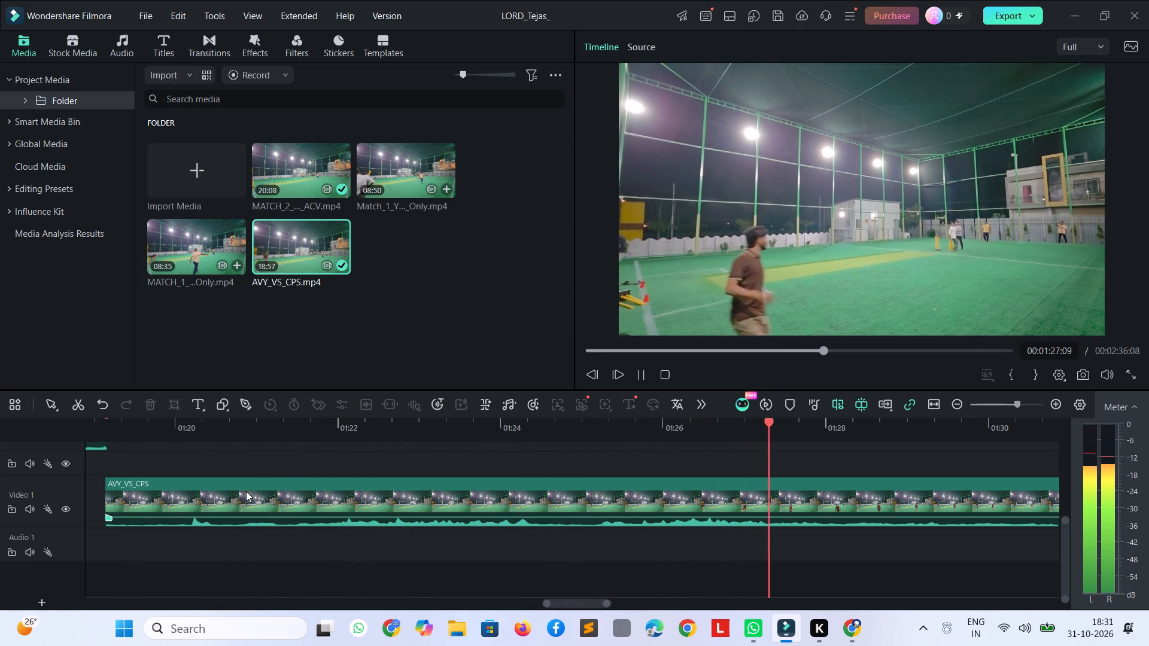
key(Left)
key(Left)
key(Left)
key(Left)
key(Left)
key(Left)
key(Left)
key(Left)
key(Left)
key(Left)
key(Left)
key(Left)
key(Left)
key(Left)
key(Left)
key(Left)
key(Left)
key(Left)
key(Left)
key(Left)
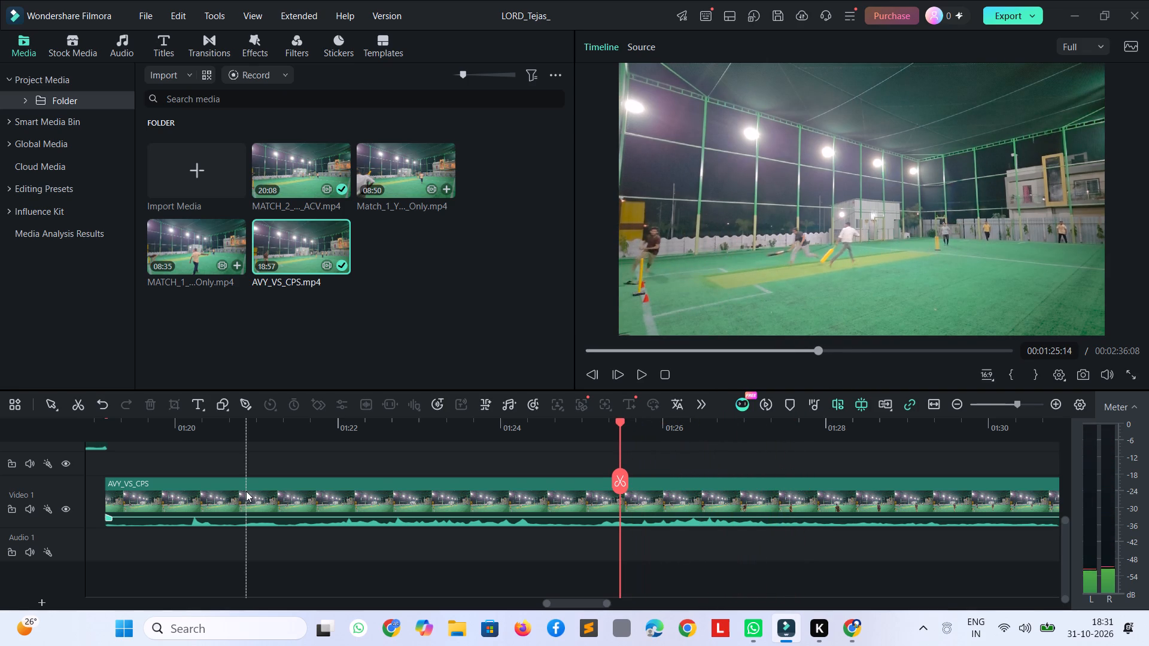
key(space)
key(space)
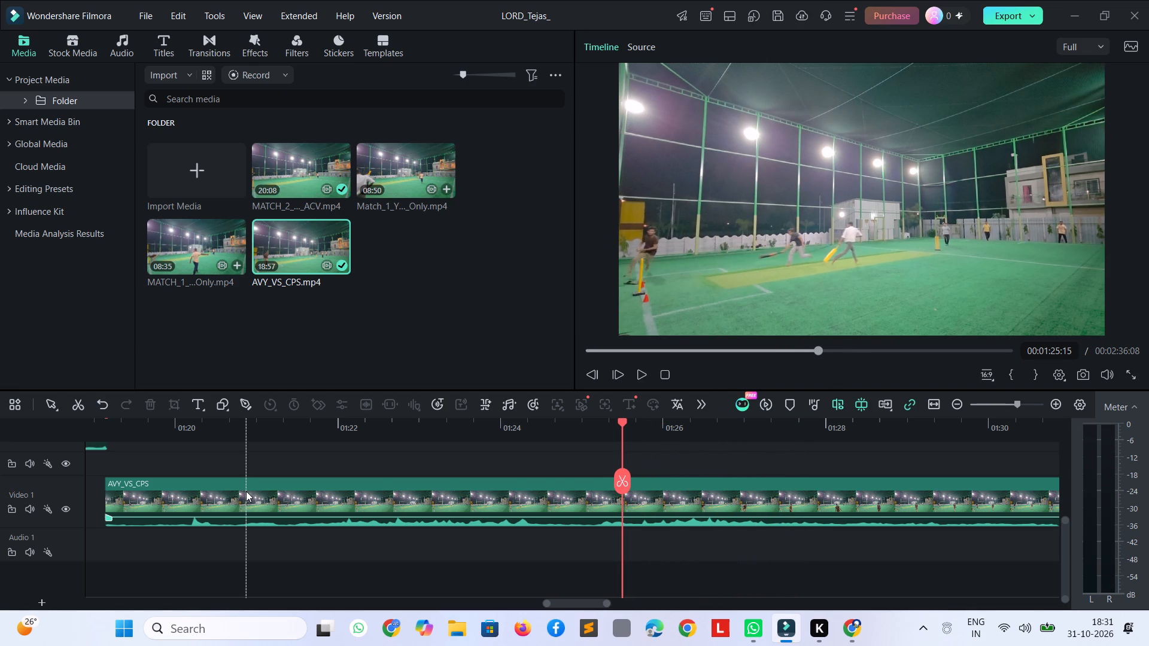
key(space)
key(space)
key(space)
key(space)
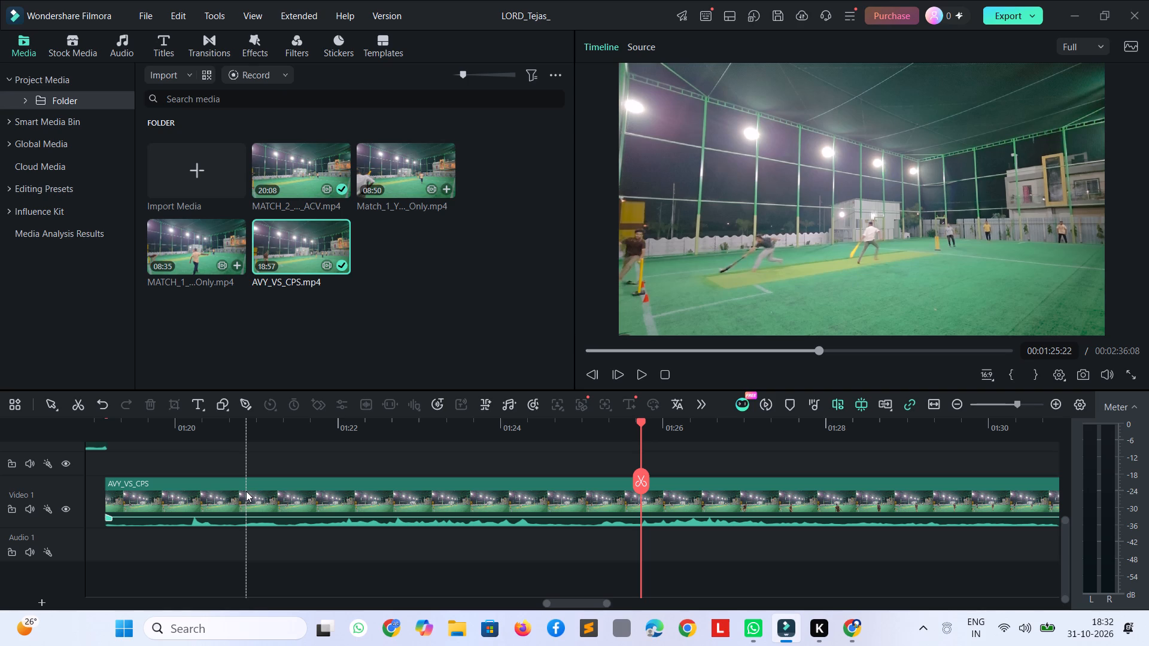
Find the end of the AVY_VS_CPS delivery and split the clip there, shortly after 00:01:27.
key(space)
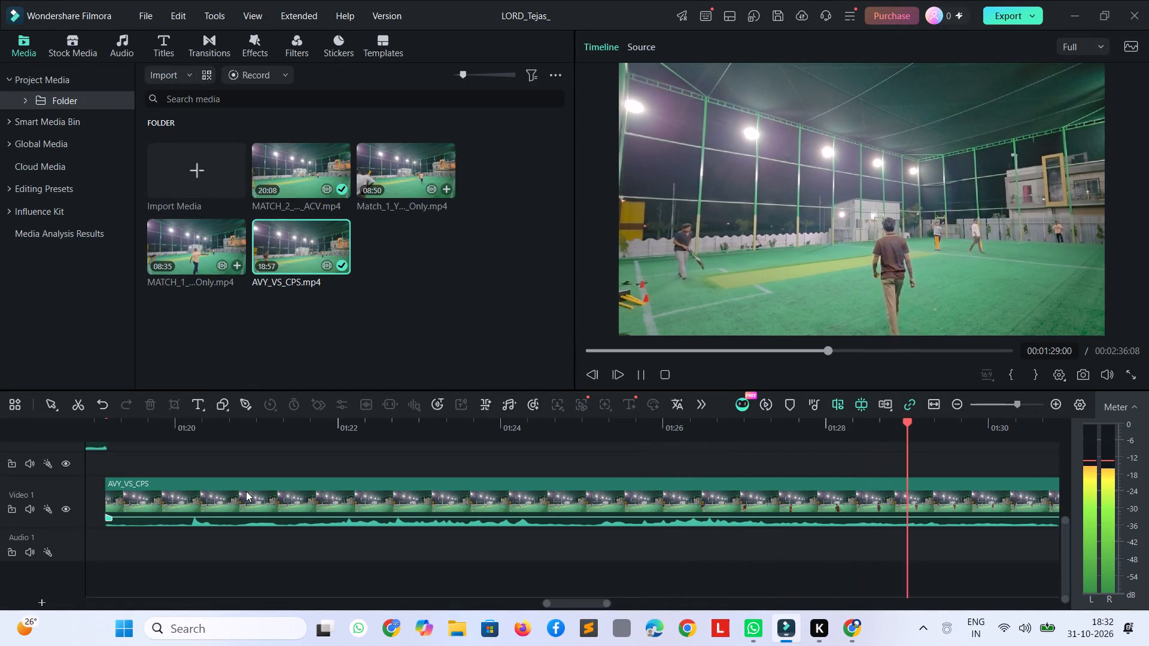
key(Left)
key(Left)
key(Left)
key(Left)
key(Left)
key(Left)
key(Left)
key(Left)
key(Left)
key(Left)
key(Left)
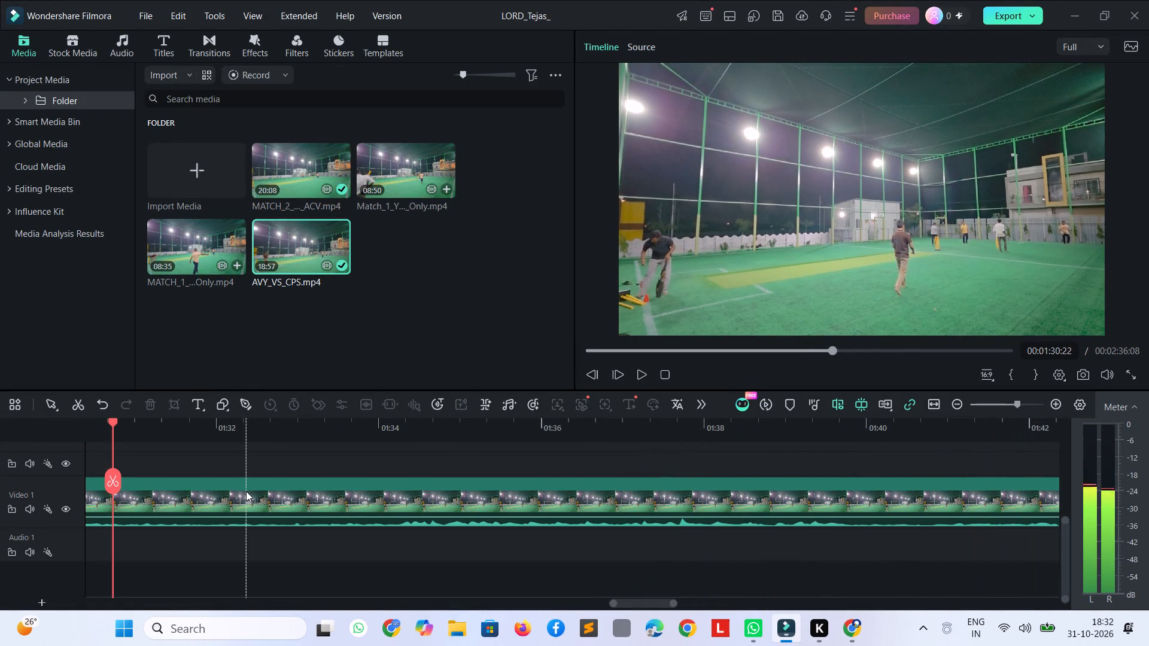
key(Left)
key(Left)
key(Left)
key(Left)
key(Left)
key(Left)
key(Left)
key(Left)
key(Left)
key(Left)
key(Left)
key(Left)
key(Left)
key(Left)
key(Left)
key(Left)
key(Left)
key(Left)
key(Left)
key(Left)
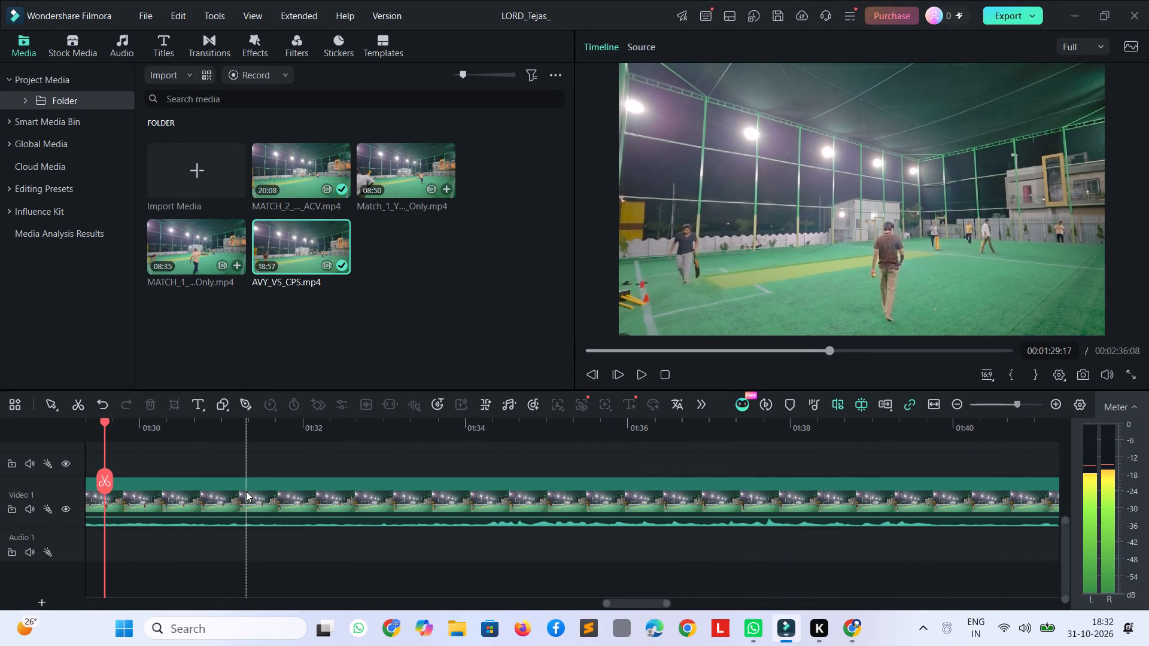
key(Left)
key(Left)
key(Left)
key(Left)
key(Left)
key(Left)
key(Left)
key(Left)
key(Left)
key(Left)
key(Left)
key(Left)
key(Left)
key(Left)
key(Left)
key(Left)
key(Left)
key(Left)
key(Left)
key(Left)
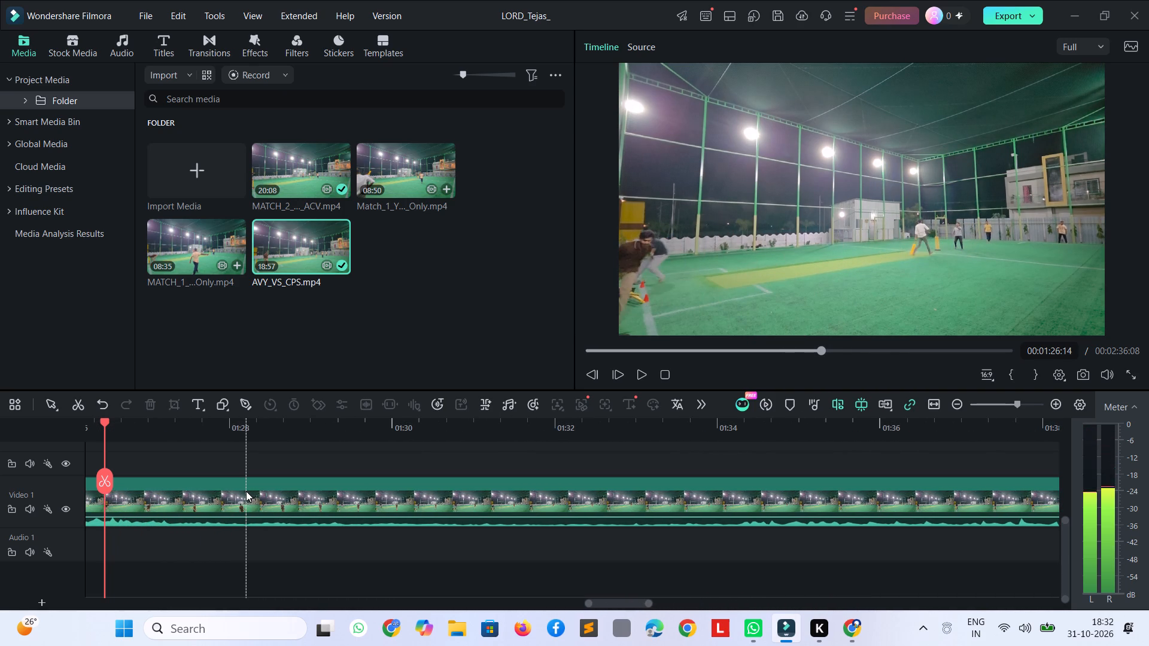
key(space)
key(space)
key(space)
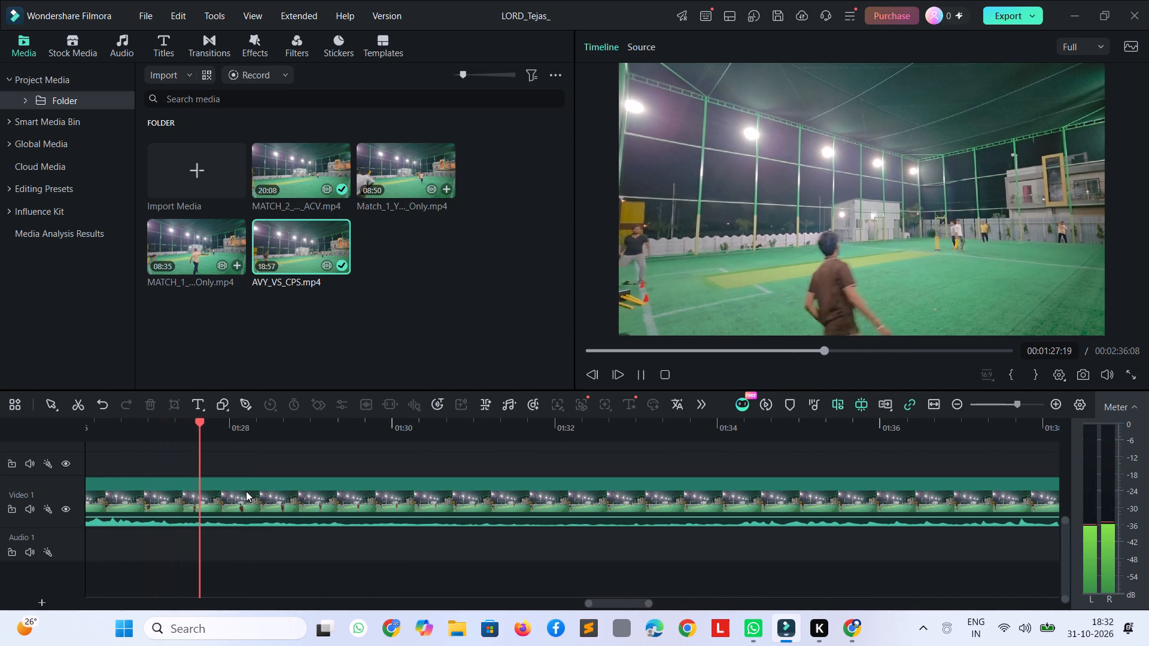
key(space)
key(ctrl+b)
Skim the AVY_VS_CPS clip from about 00:01:27 to 00:02:01 on the timeline, looking for the next delivery.
key(space)
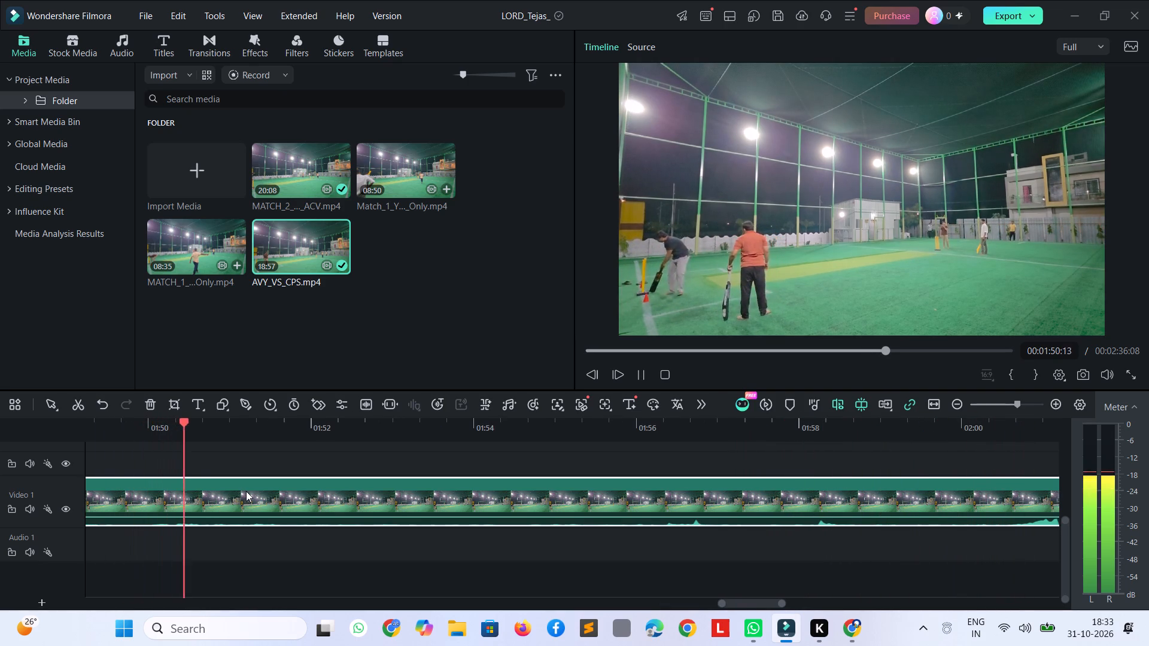
key(shift+Right)
key(shift+Right)
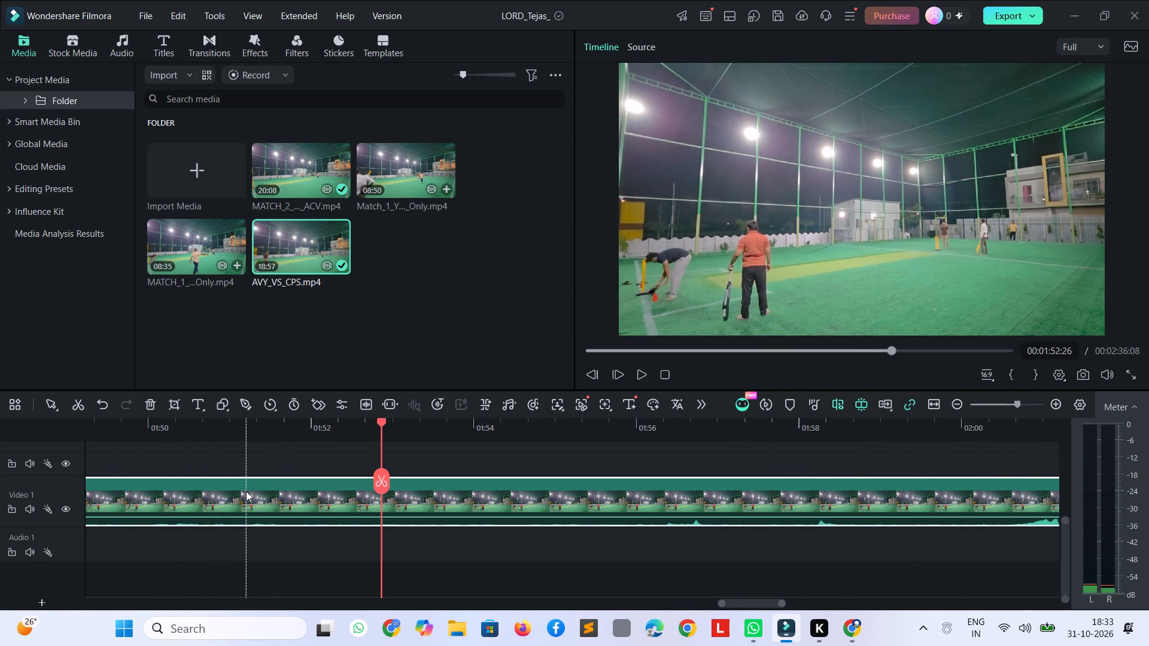
key(shift+Right)
key(shift+Right)
key(shift+Right)
key(shift+Right)
key(shift+Right)
key(space)
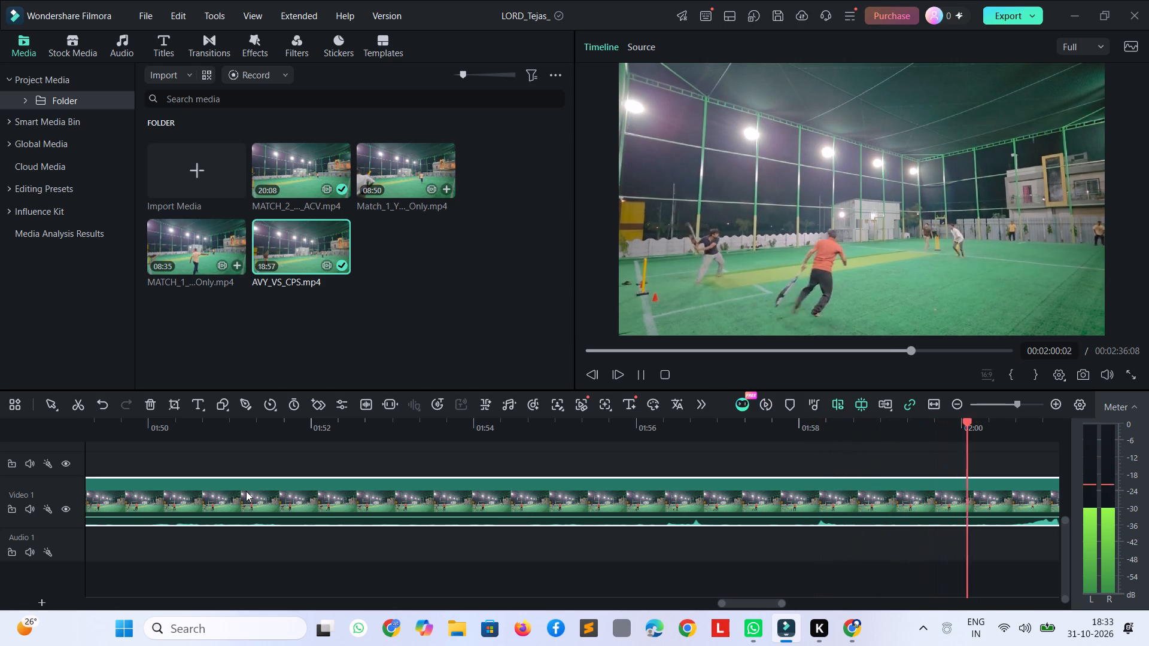
key(space)
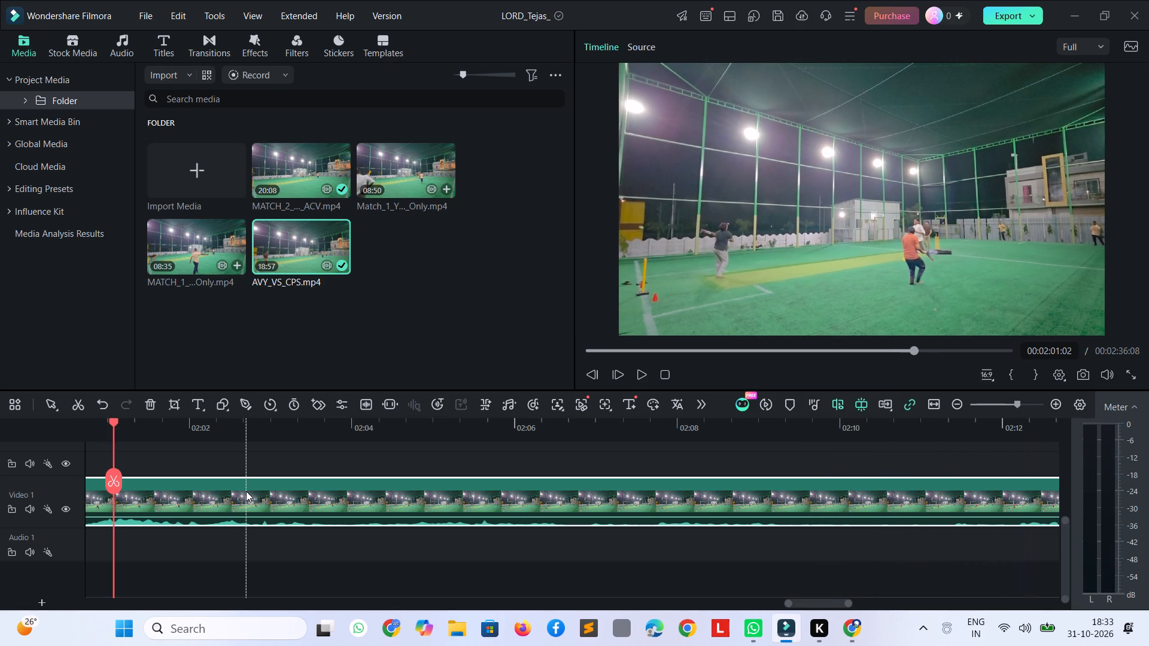
key(shift+Left)
key(shift+Left)
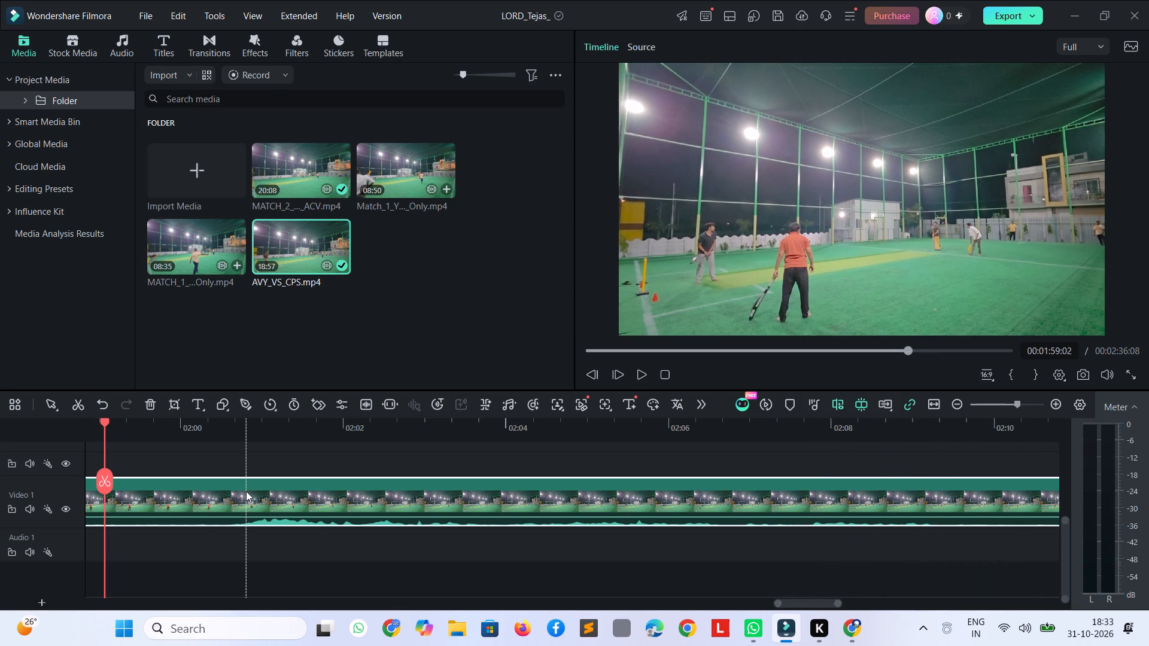
key(shift+Left)
key(space)
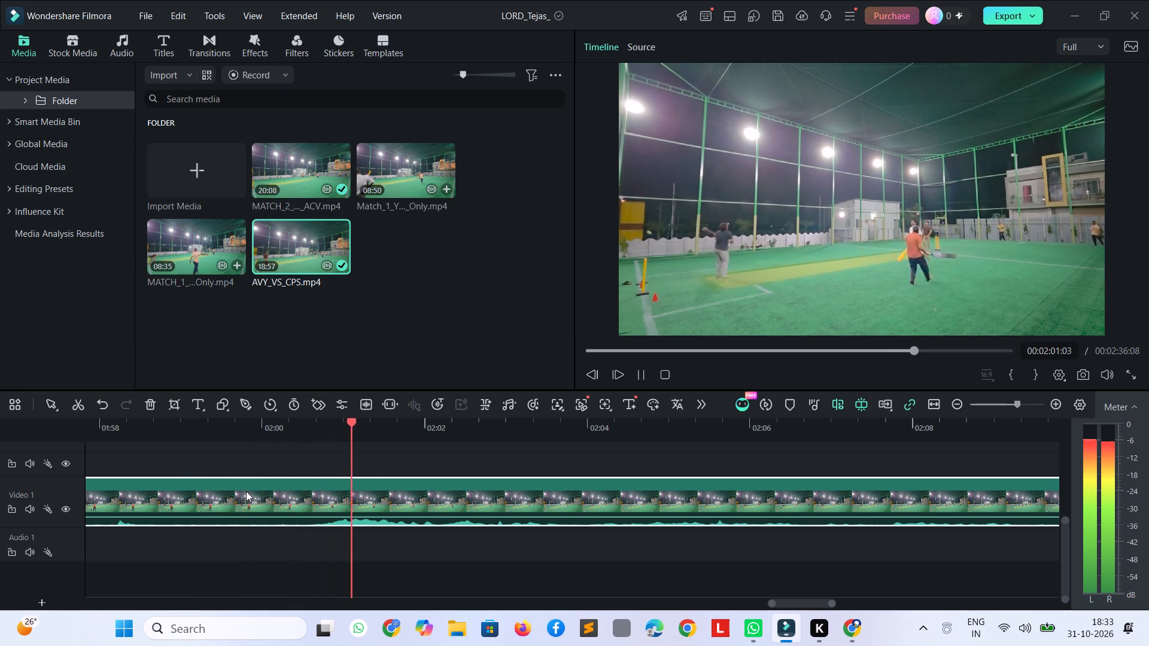
key(space)
Go back over the run-up and split the AVY_VS_CPS clip at about 00:01:58, just before the ball is bowled.
key(shift+Left)
key(shift+Left)
key(shift+Left)
key(shift+Left)
key(shift+Left)
key(shift+Left)
key(shift+Left)
key(shift+Left)
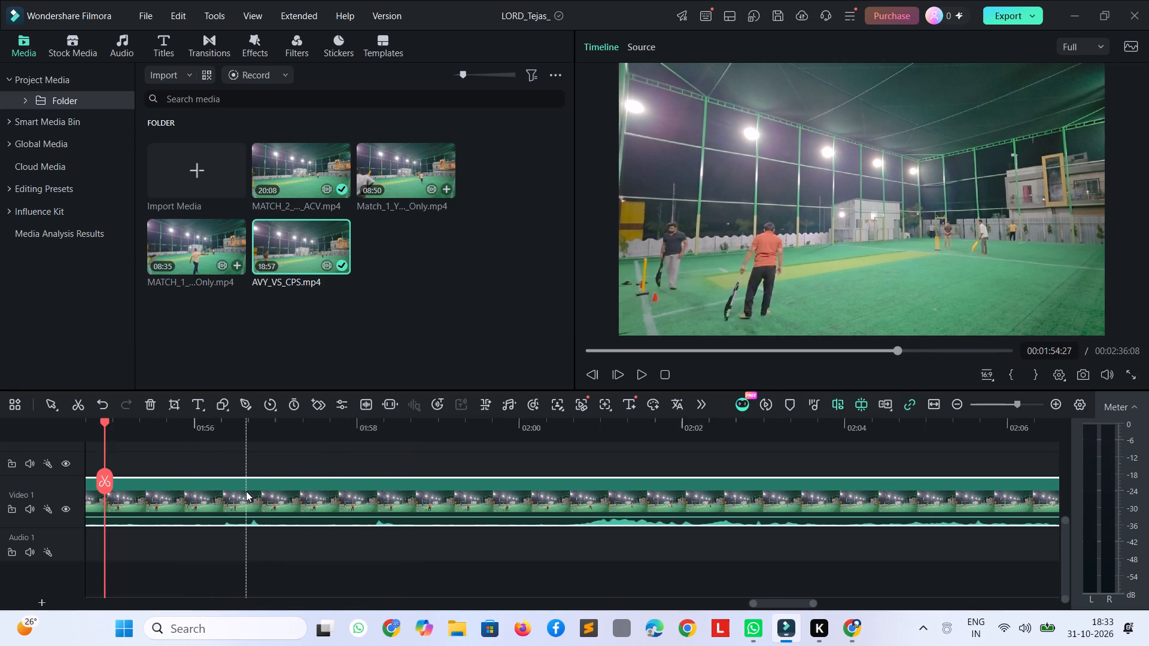
key(space)
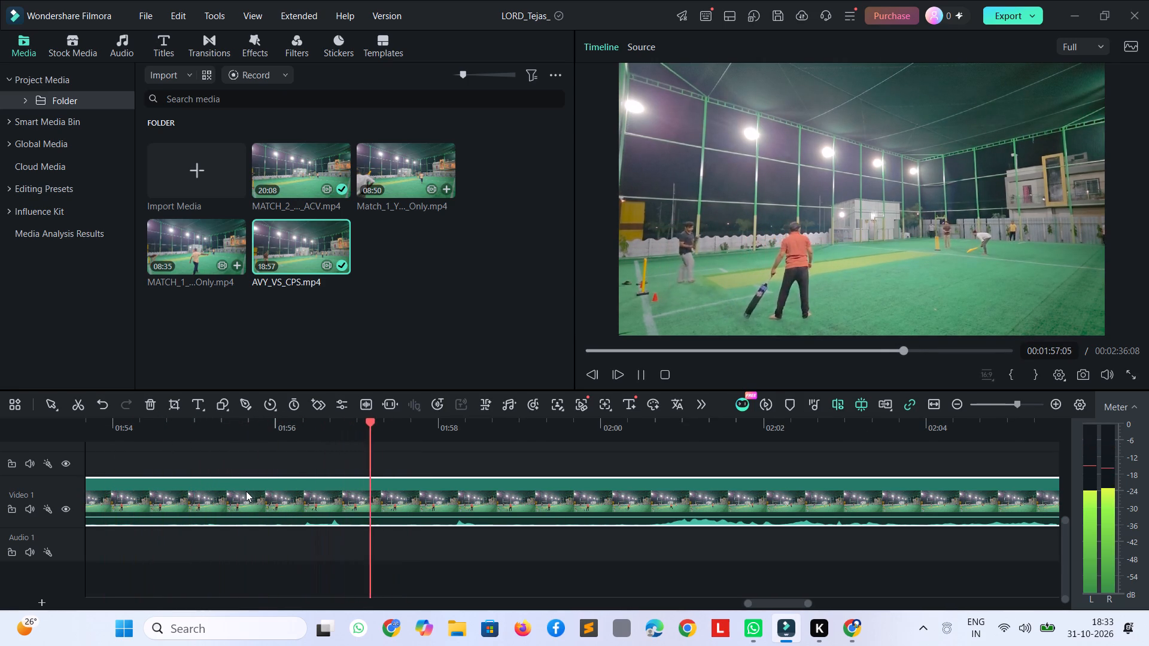
key(space)
key(ctrl+b)
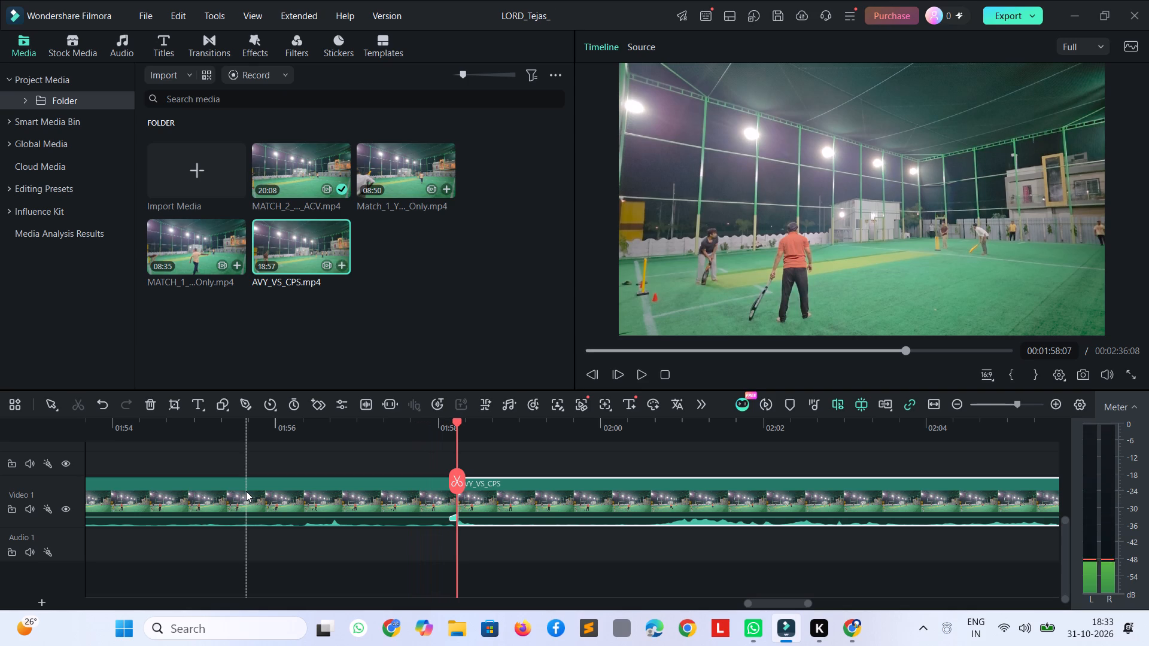
Review the waiting footage before the 00:01:58 cut and delete that AVY_VS_CPS segment.
click(238, 501)
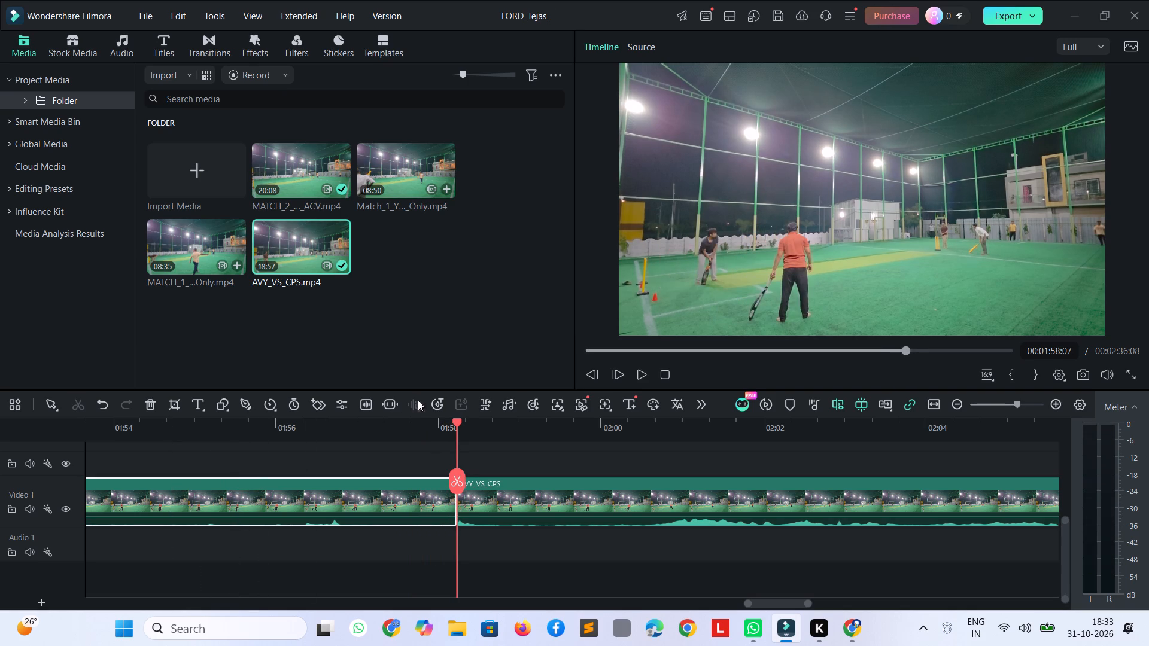
drag(456, 420, 19, 526)
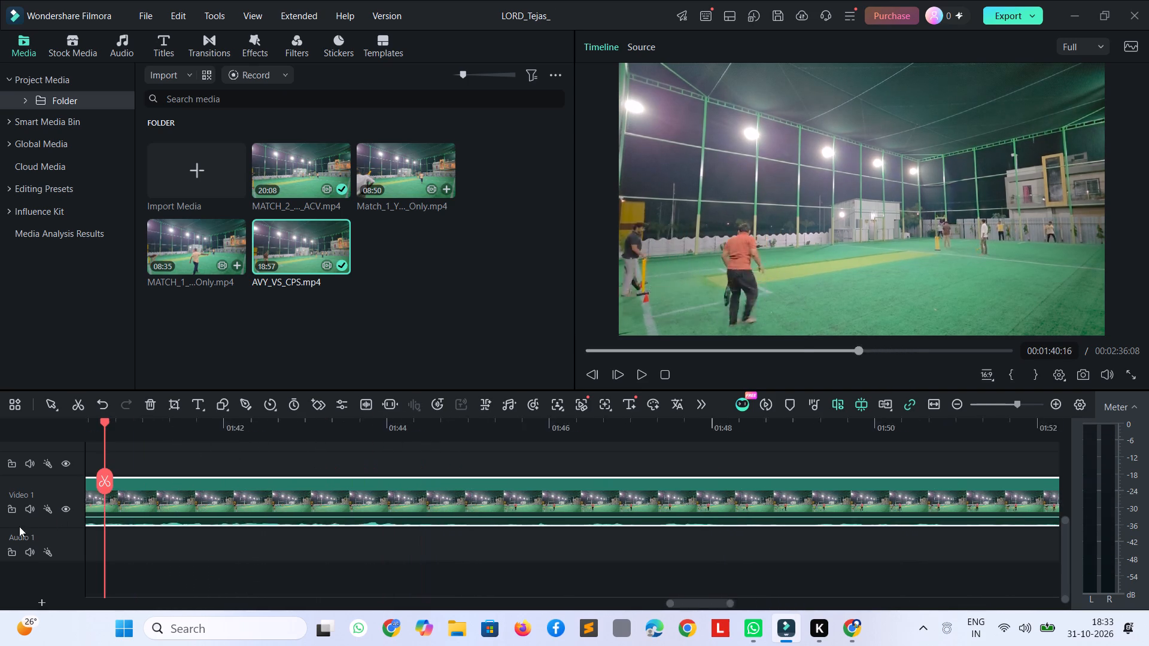
drag(19, 526, 5, 532)
key(space)
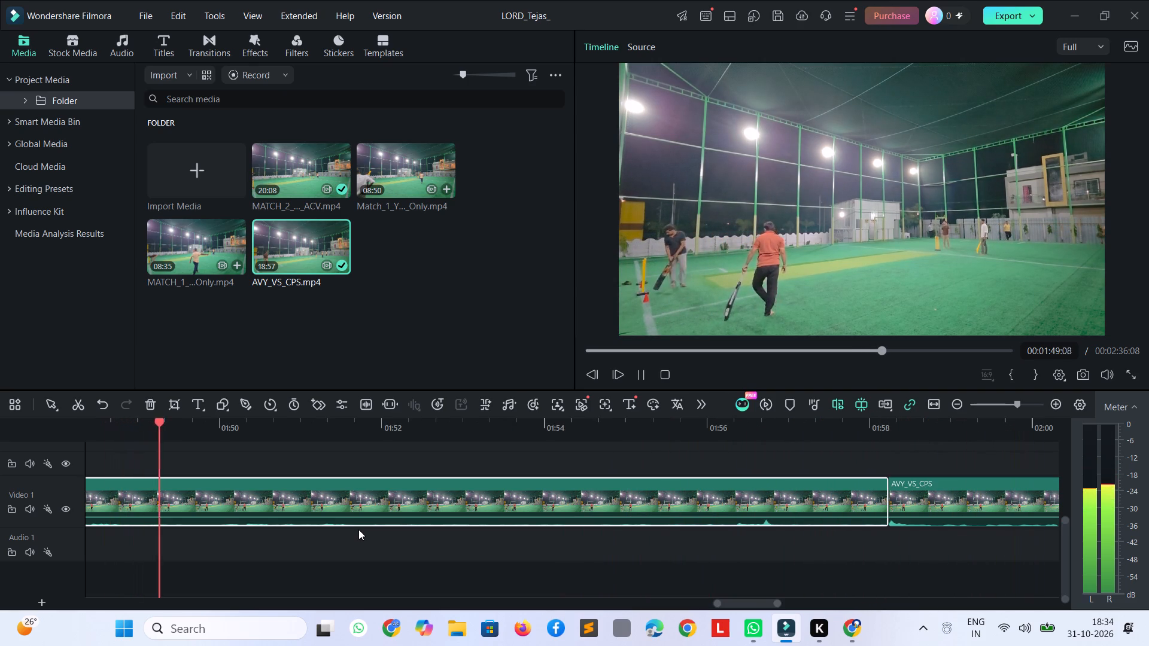
key(space)
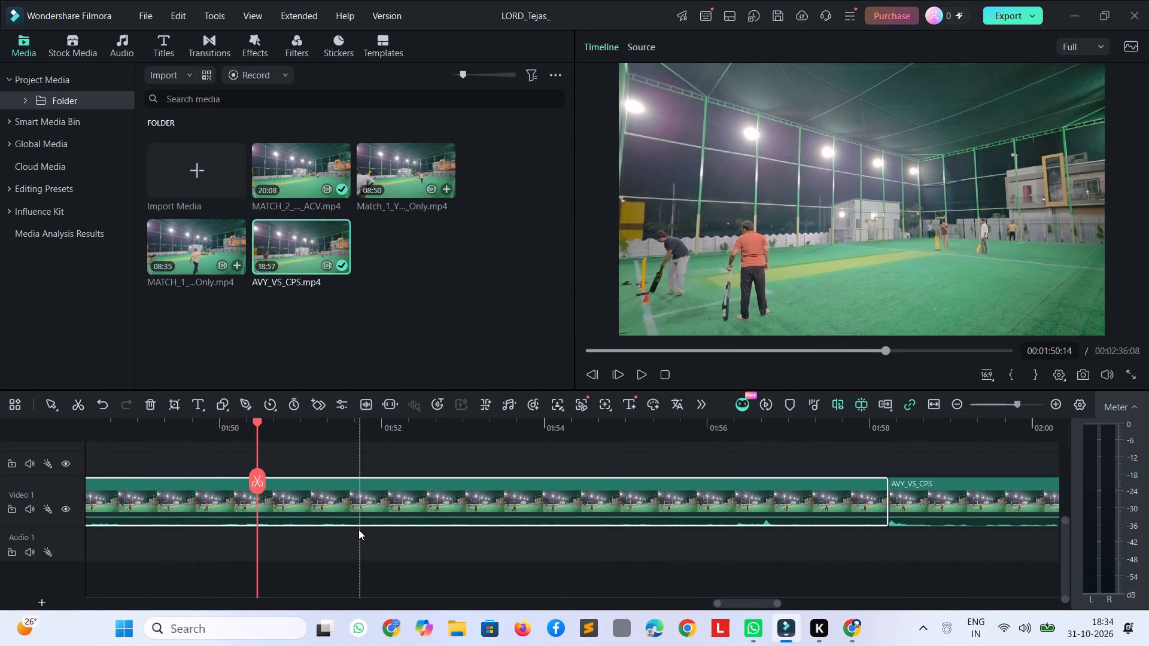
key(Delete)
Play the new AVY_VS_CPS delivery and split the clip after the shot, at about 00:01:32.
key(space)
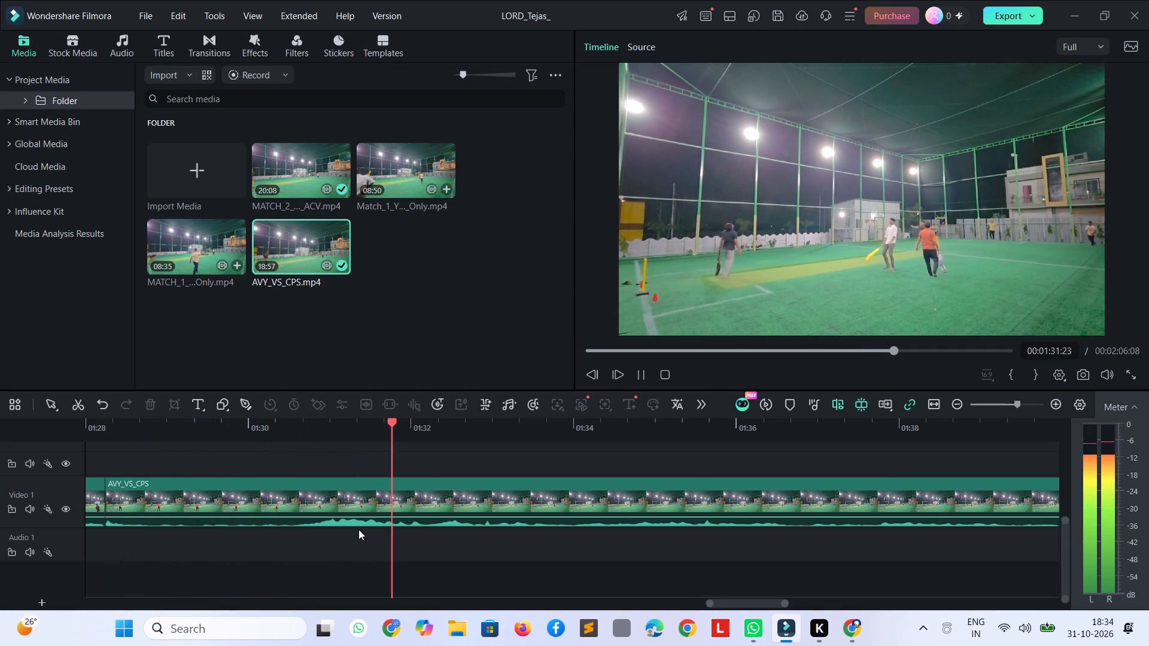
key(space)
key(ctrl+b)
Skim the remaining AVY_VS_CPS footage from 00:01:32 to about 00:02:00, looking for another delivery to use.
key(space)
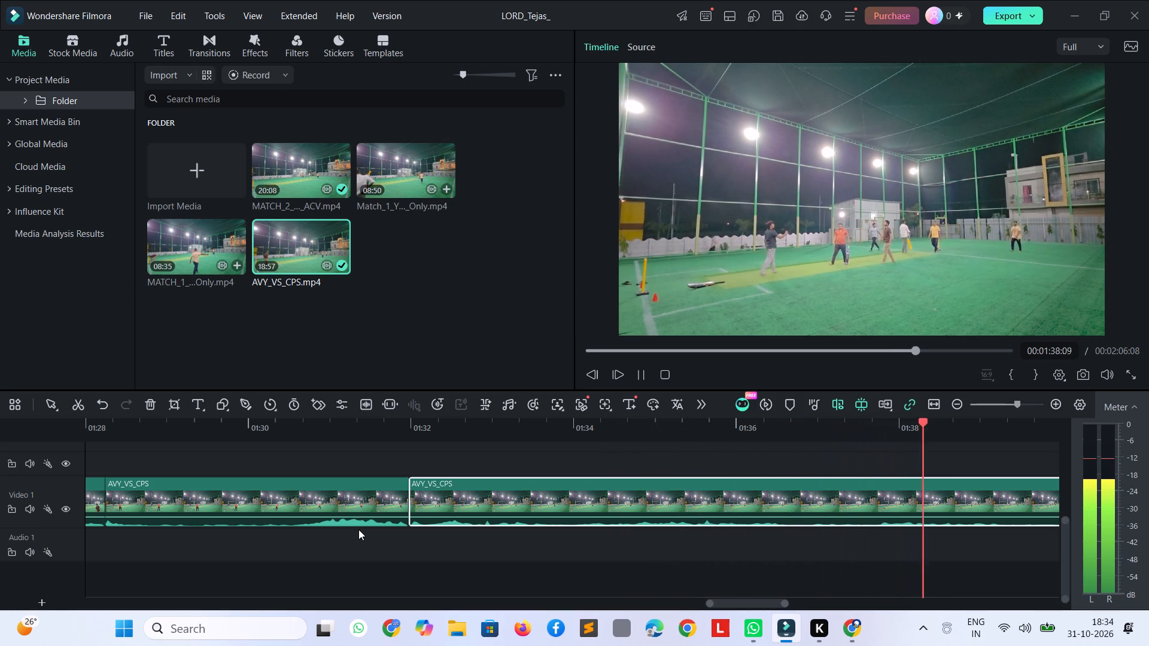
key(shift+Right)
key(shift+Right)
key(shift+Right)
key(shift+Right)
key(shift+Right)
key(shift+Right)
key(shift+Right)
key(shift+Right)
key(shift+Right)
key(shift+Right)
key(shift+Right)
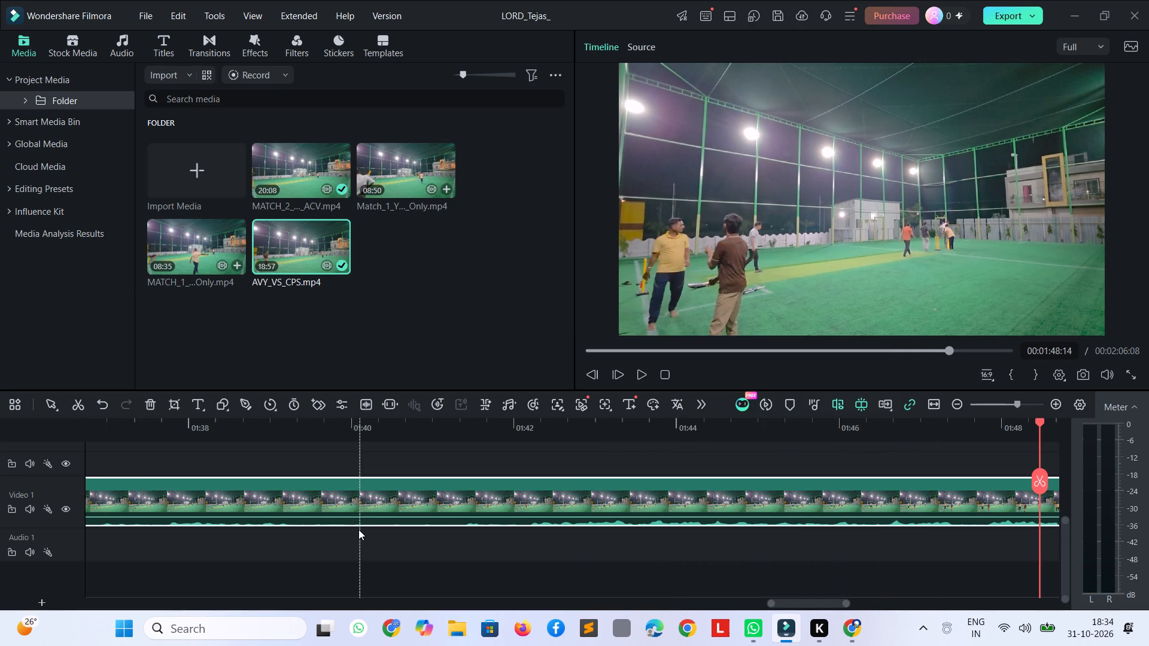
key(shift+Right)
key(shift+Right)
key(shift+Left)
key(shift+Left)
key(shift+Left)
key(shift+Left)
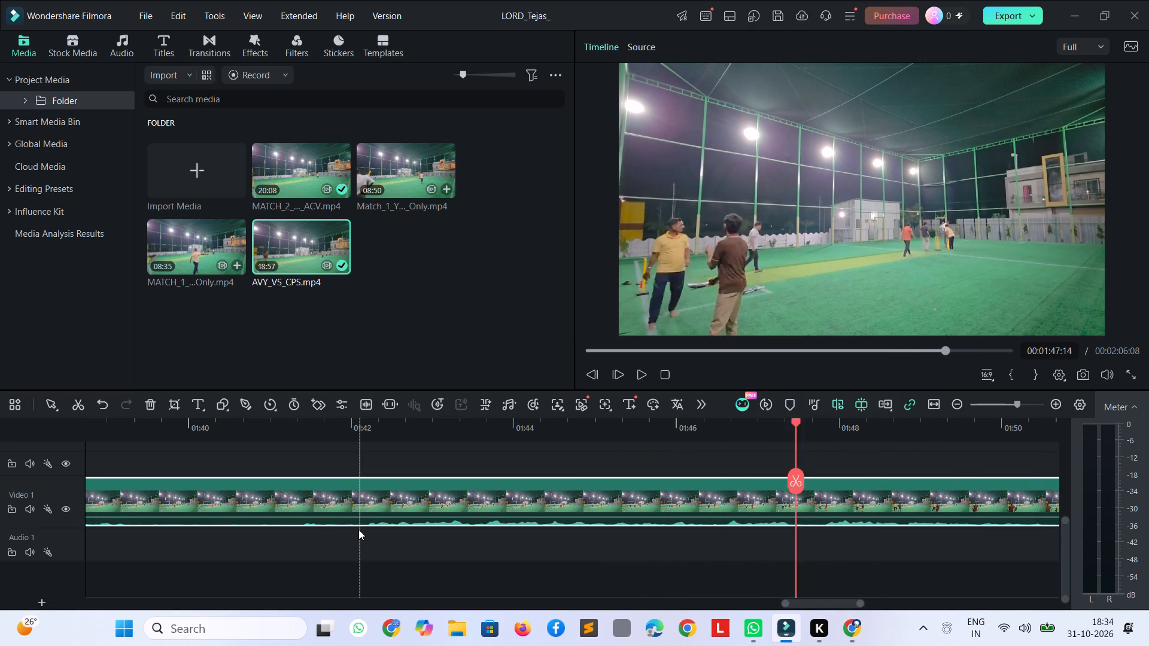
key(shift+Left)
key(shift+Left)
key(space)
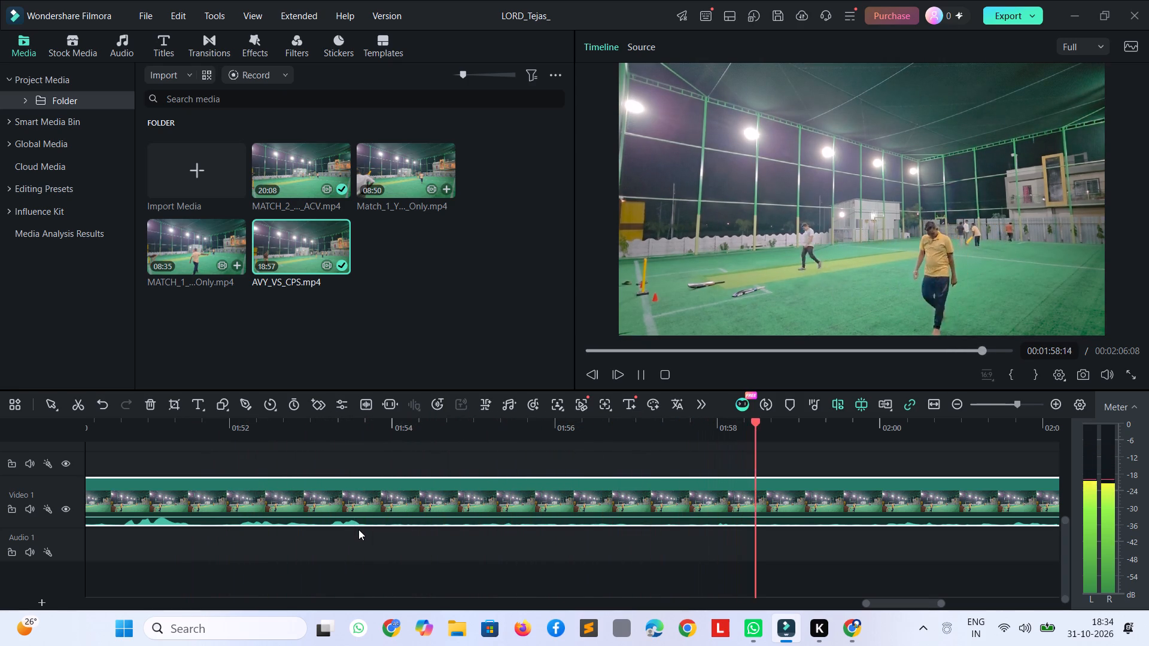
key(space)
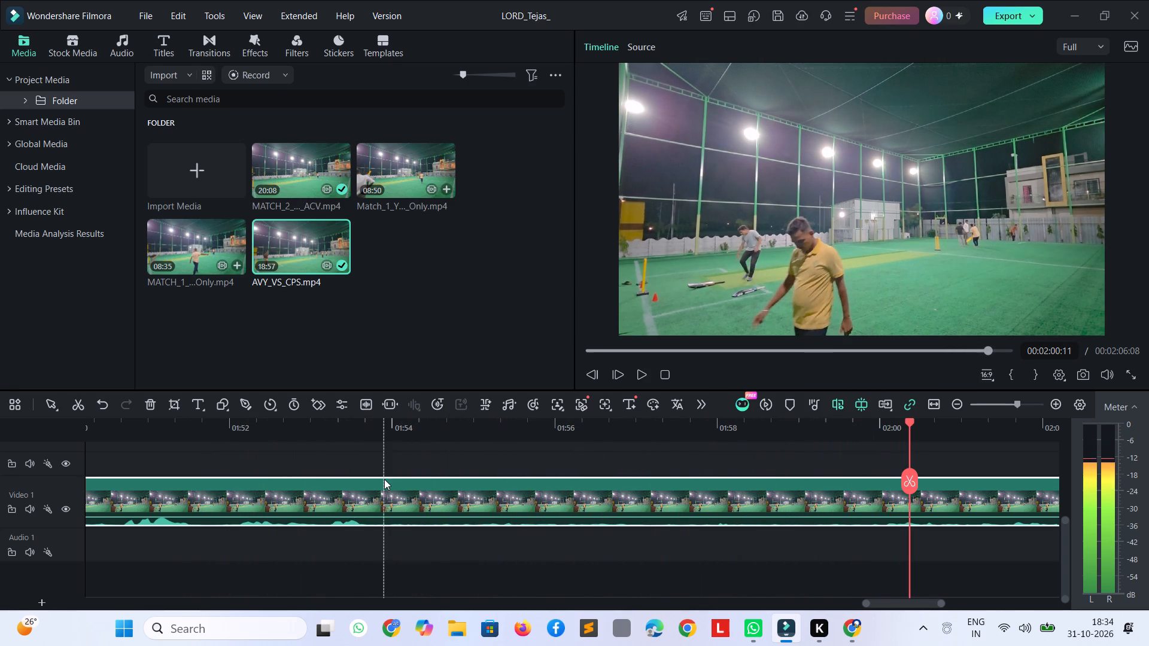
Delete the leftover AVY_VS_CPS segment after the 00:01:32 cut.
click(383, 516)
key(Delete)
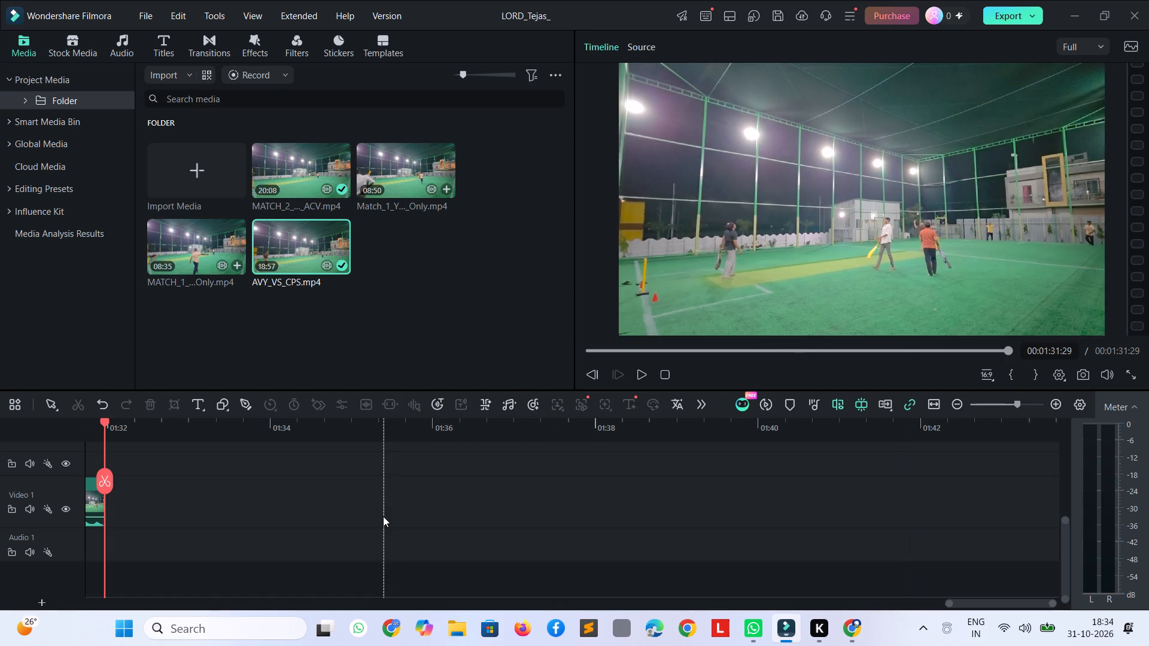
Return to the start of the timeline and play back the video from the King of DEVIL / TEJAS intro.
click(108, 423)
drag(102, 417, 0, 453)
drag(104, 424, 0, 489)
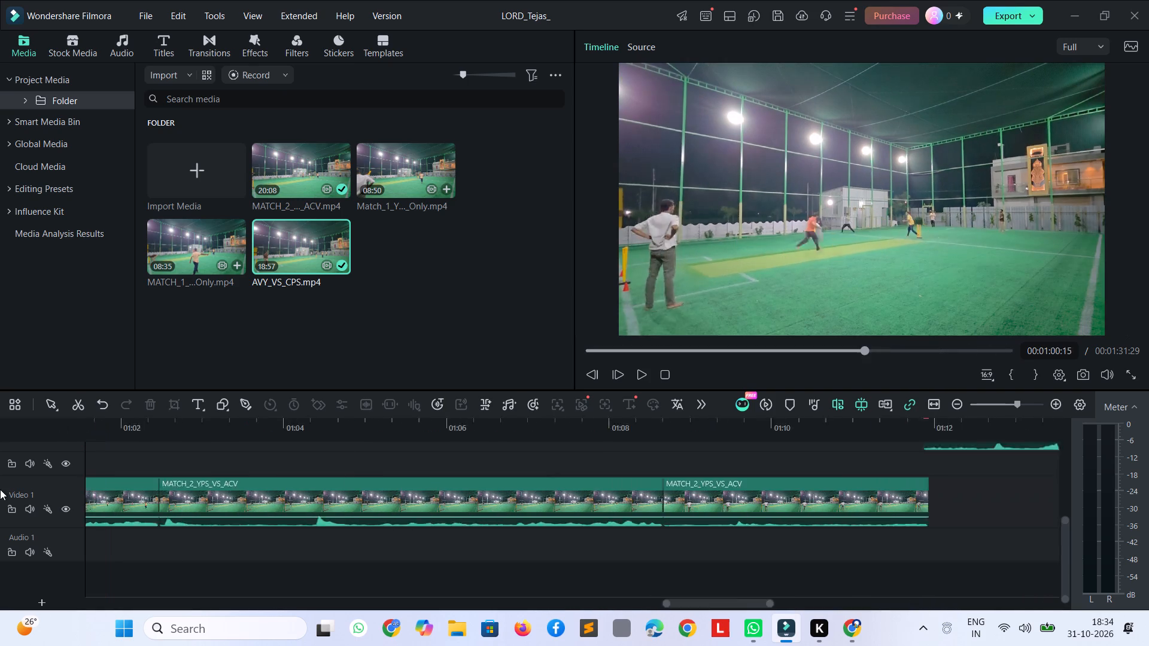
drag(0, 489, 0, 566)
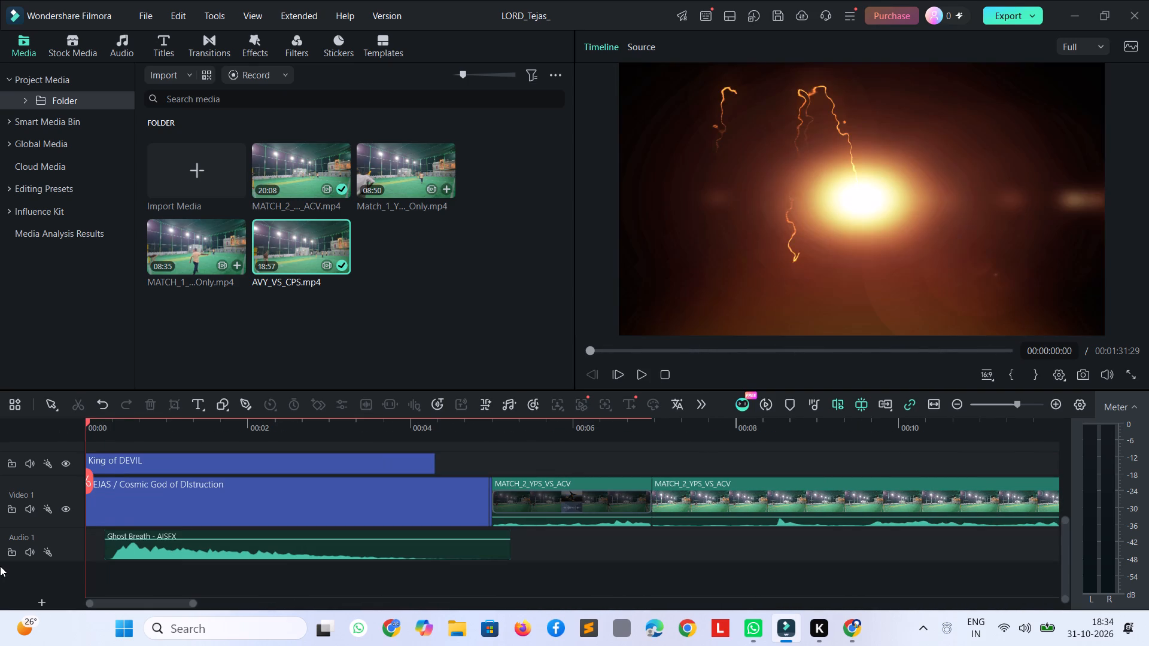
key(space)
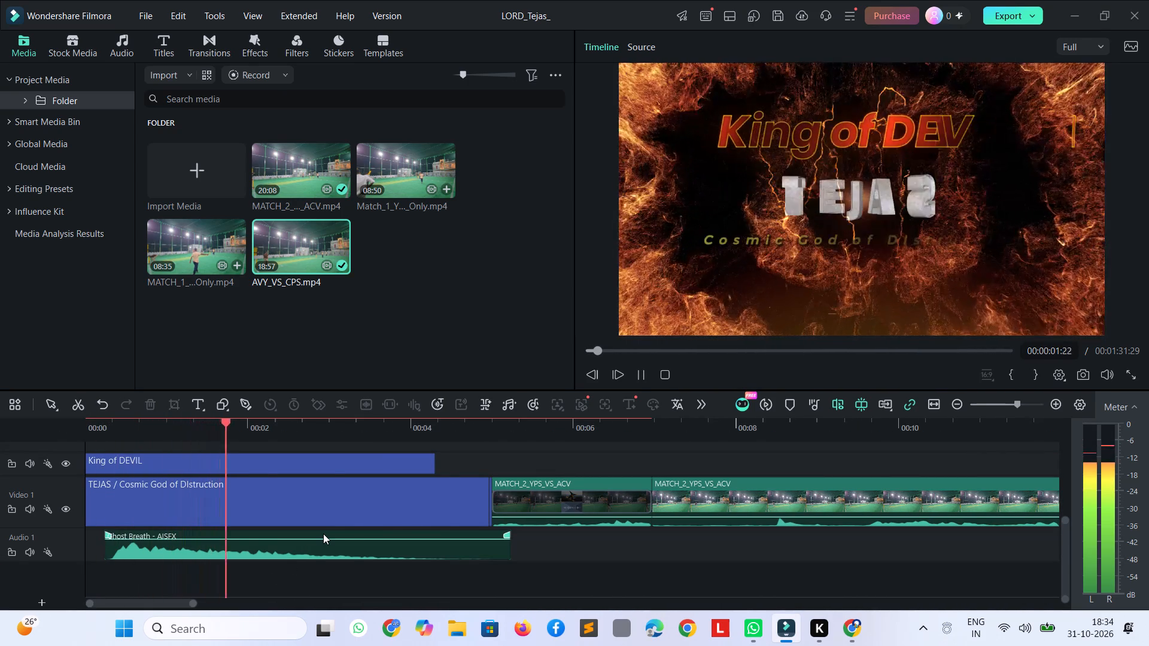
key(space)
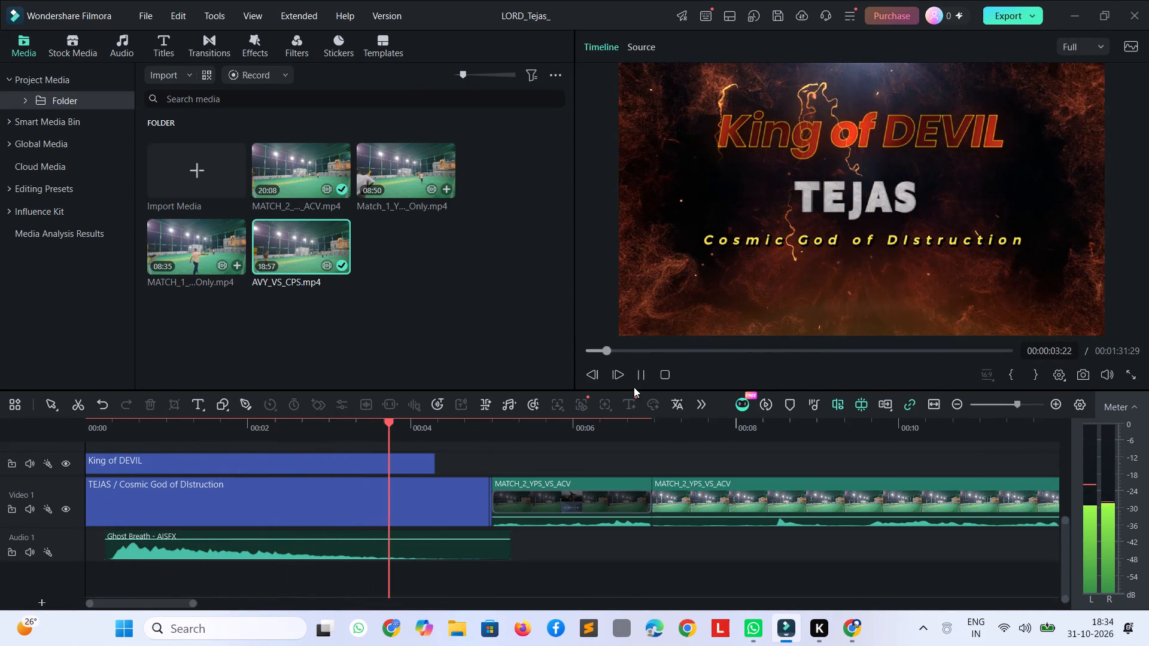
triple_click(596, 369)
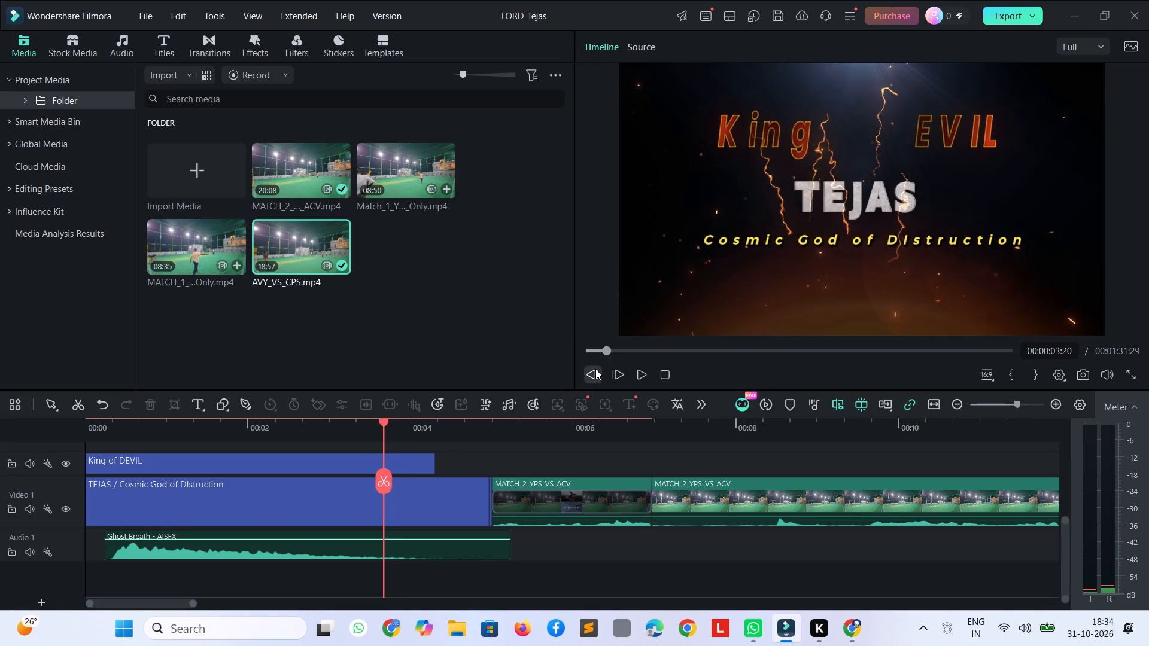
click(90, 479)
drag(97, 450, 92, 452)
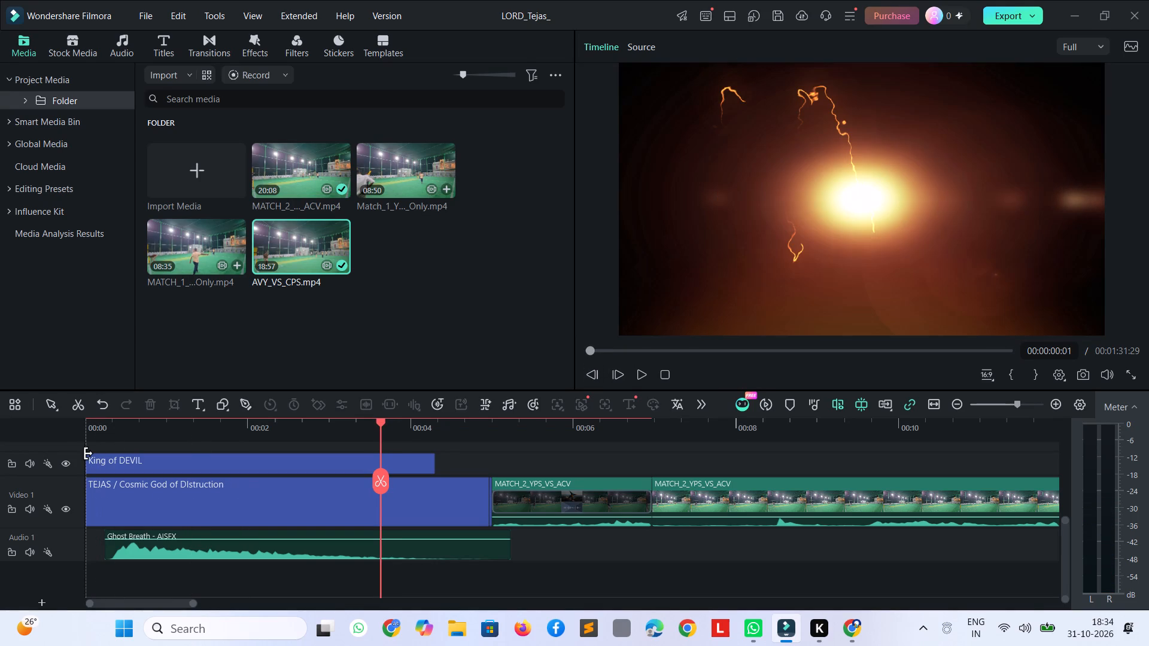
double_click(89, 453)
double_click(100, 572)
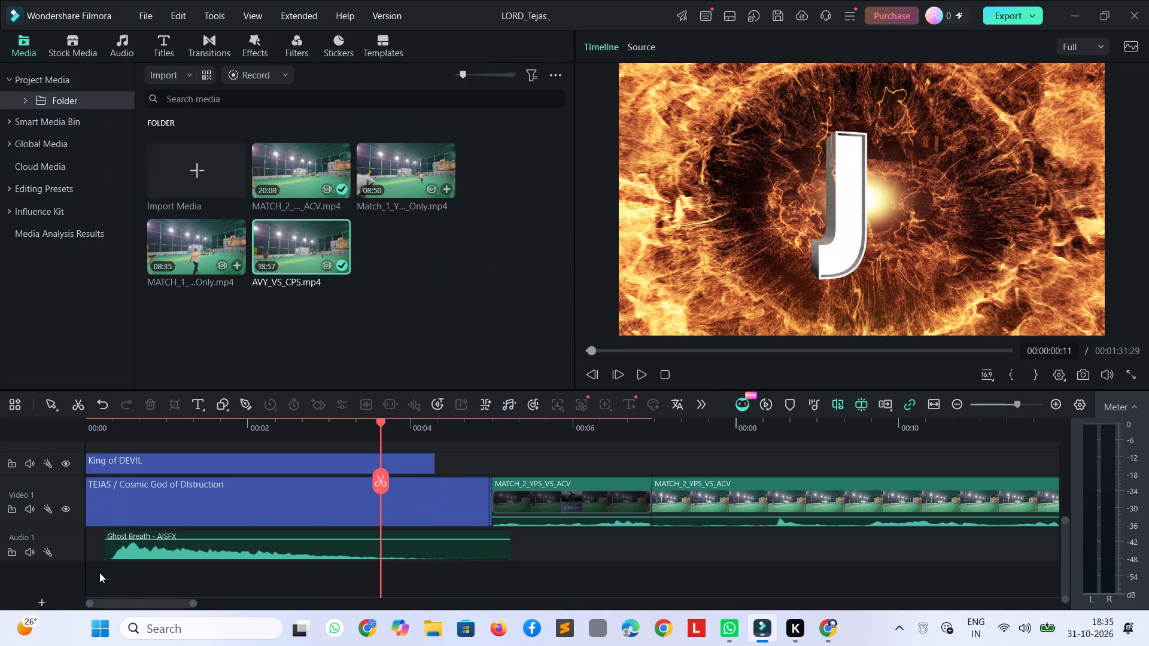
triple_click(95, 571)
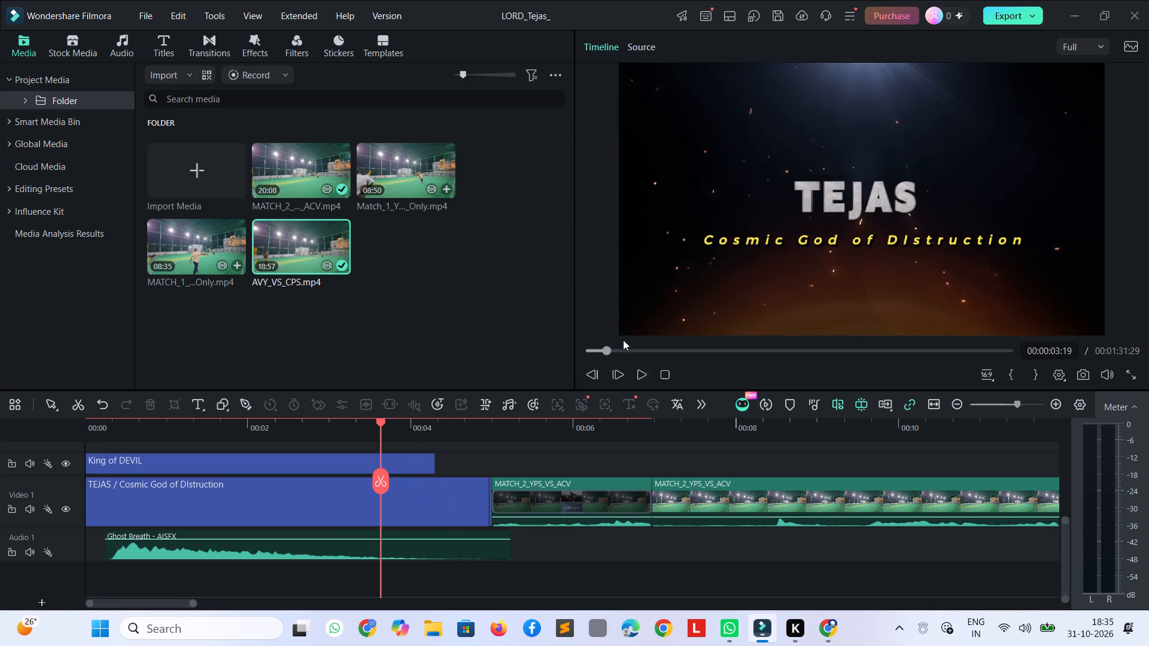
drag(601, 354, 579, 353)
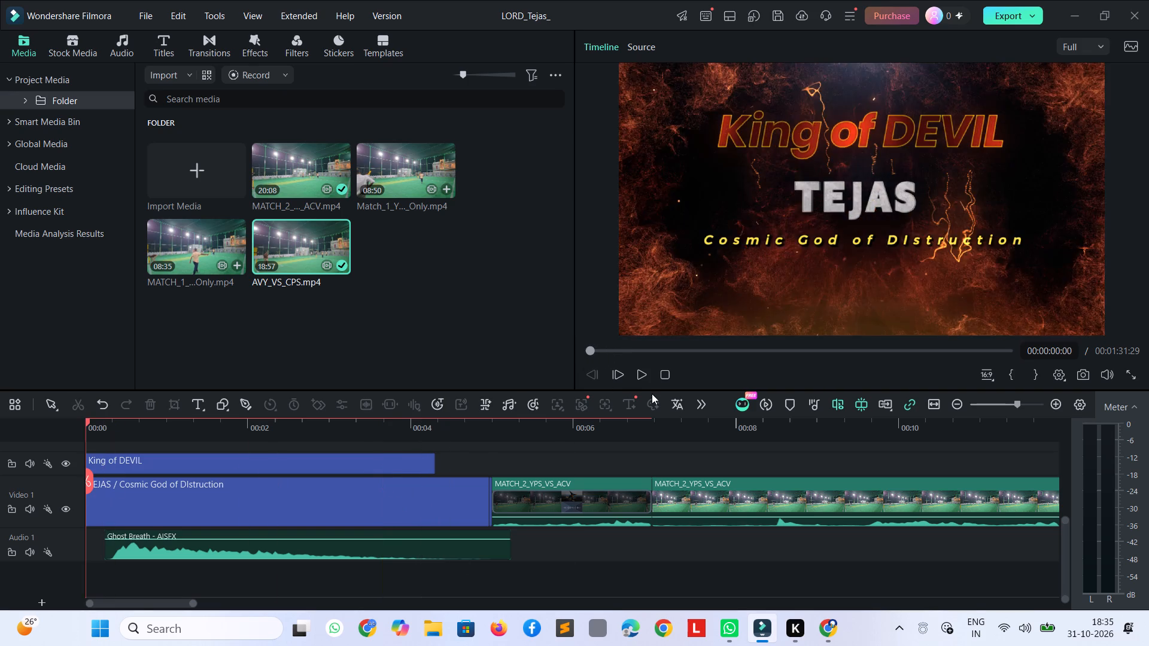
click(630, 373)
click(632, 374)
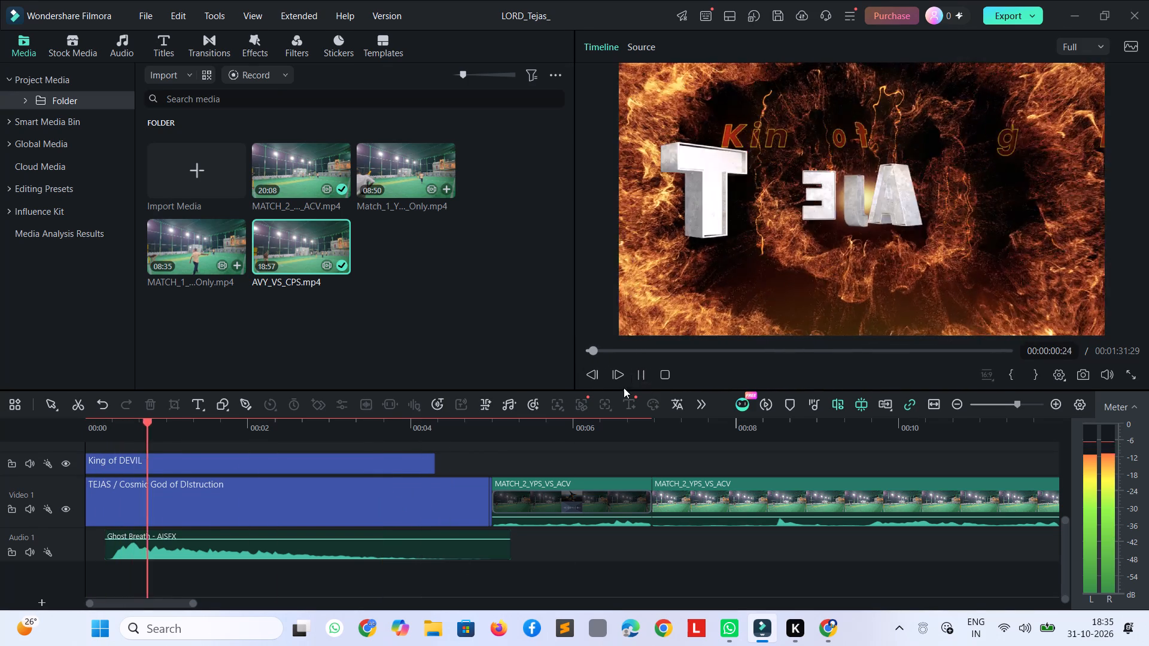
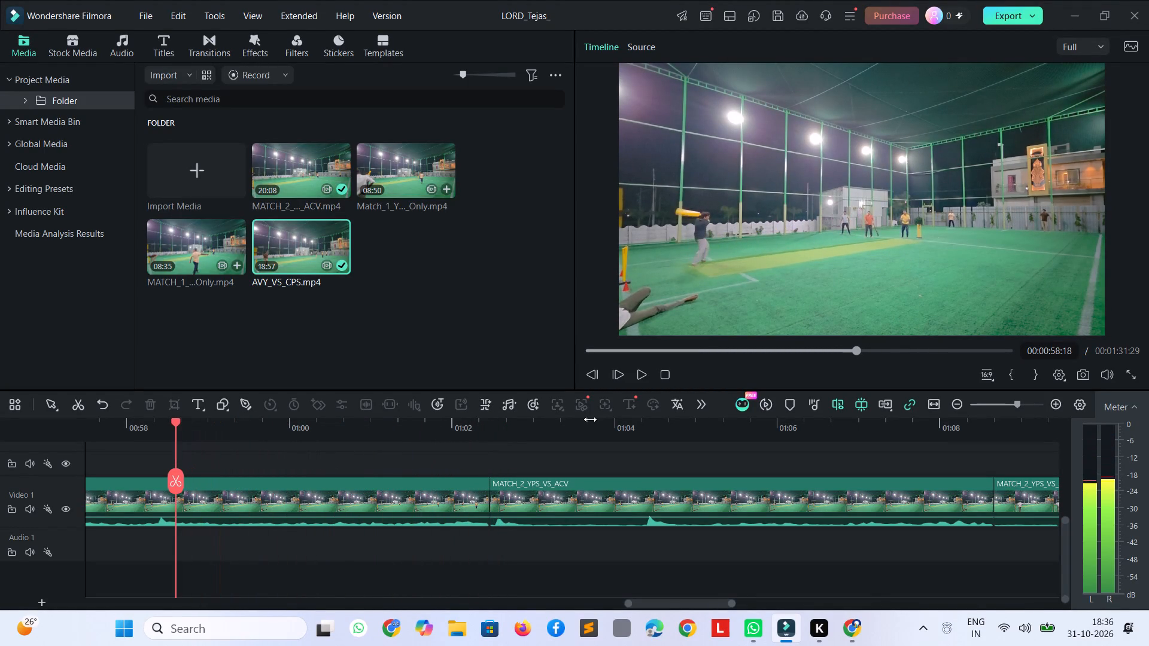
Play and step back through the MATCH_2_YPS_VS_ACV footage between about 00:58 and 01:01 to review the shot being played.
key(space)
key(space)
key(space)
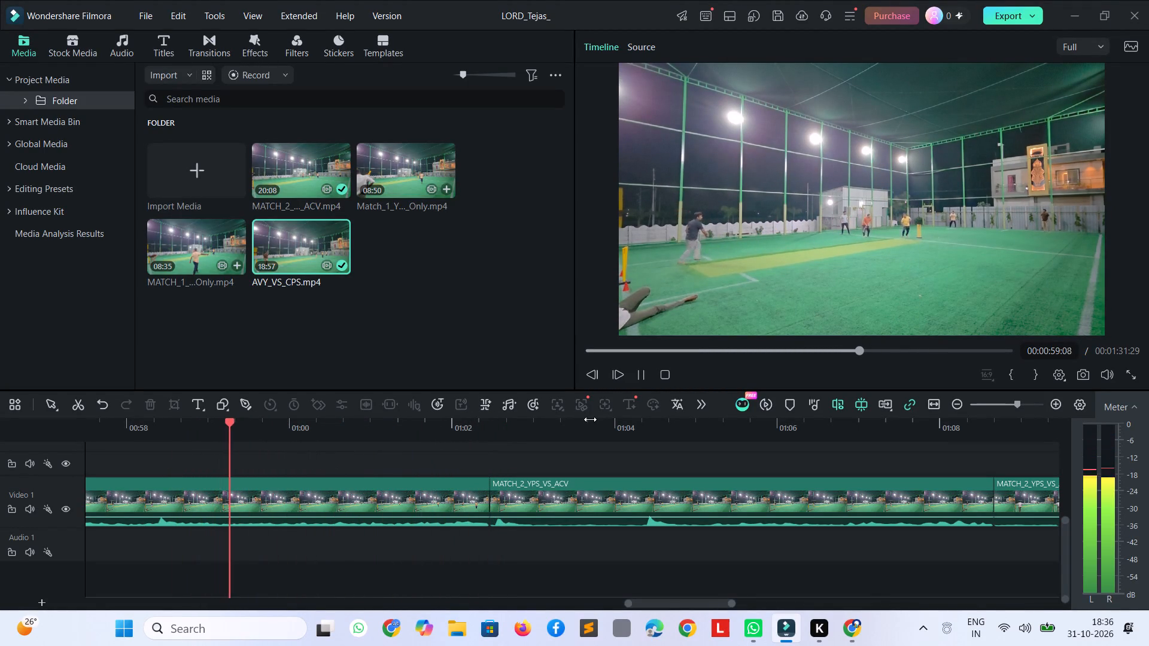
key(space)
key(space)
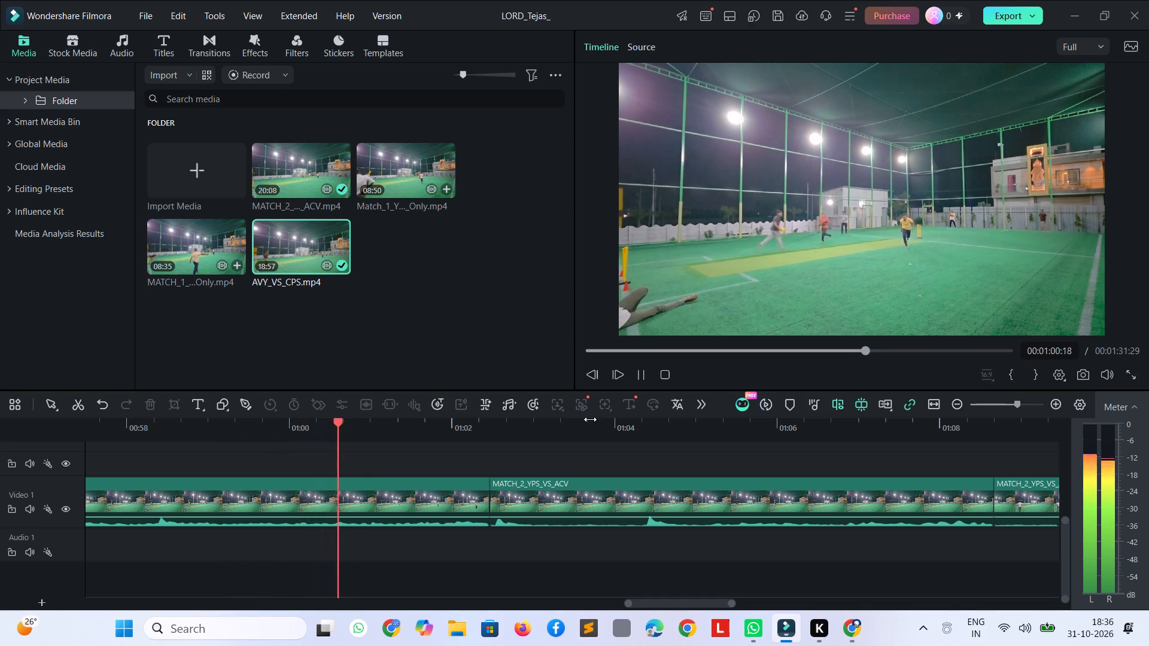
key(space)
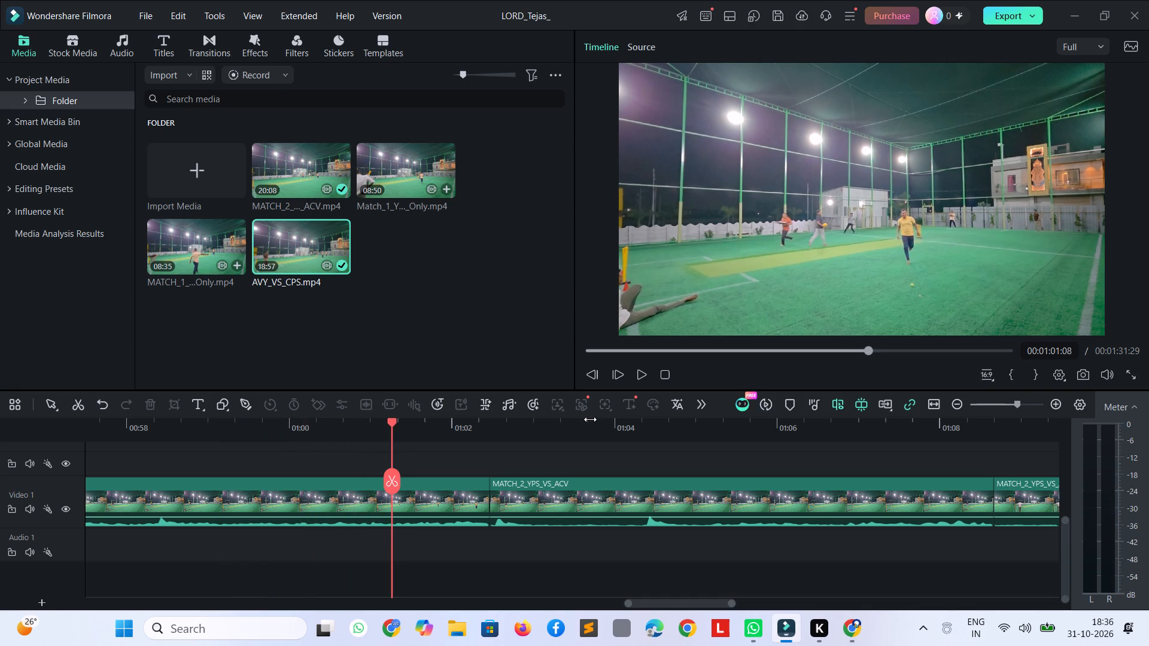
key(Left)
key(Left)
key(Left)
key(Left)
key(Left)
key(Left)
key(Left)
key(Left)
key(Left)
key(Left)
key(Left)
key(Left)
key(Left)
key(Left)
key(Left)
key(Left)
key(Left)
key(Left)
key(Left)
key(Left)
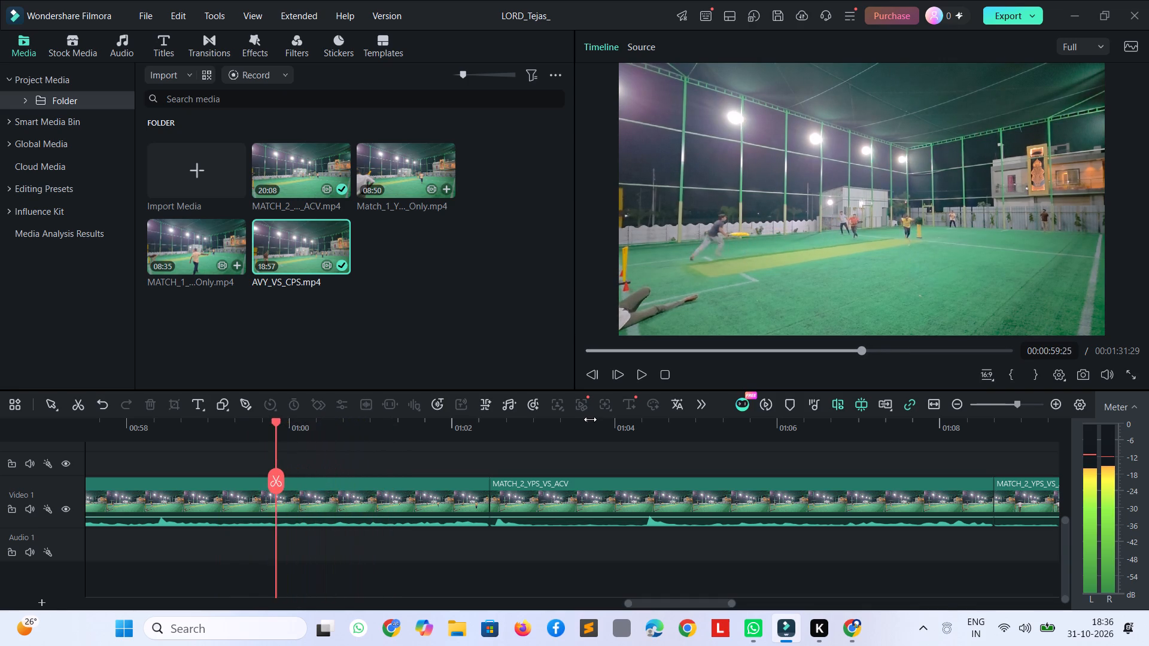
key(space)
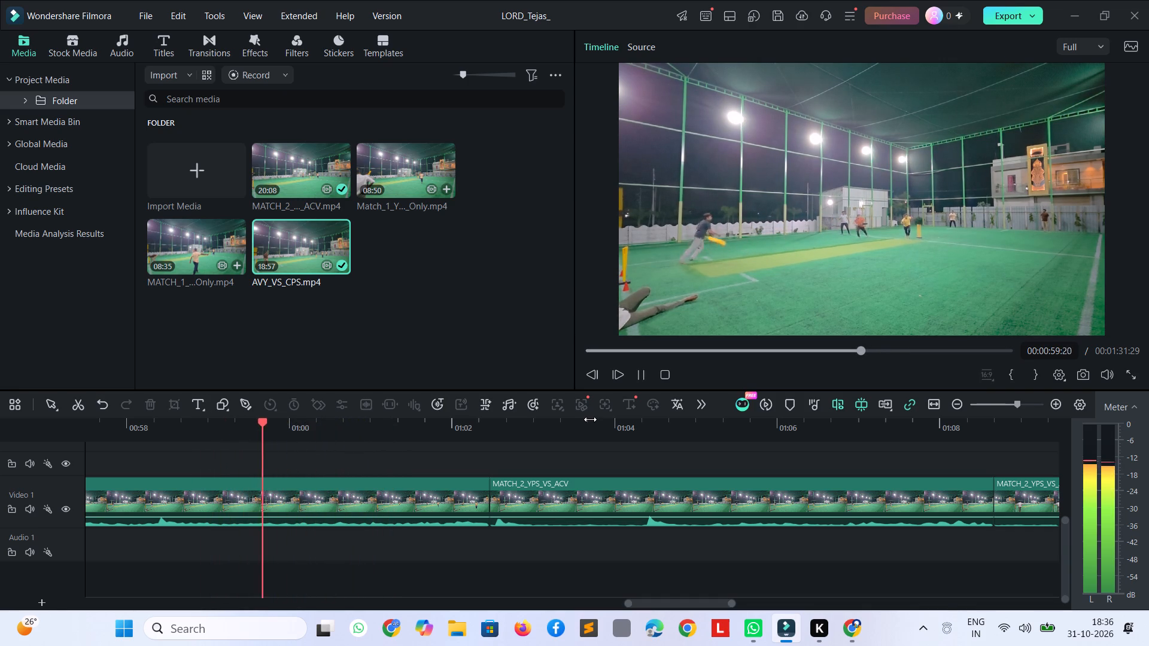
key(space)
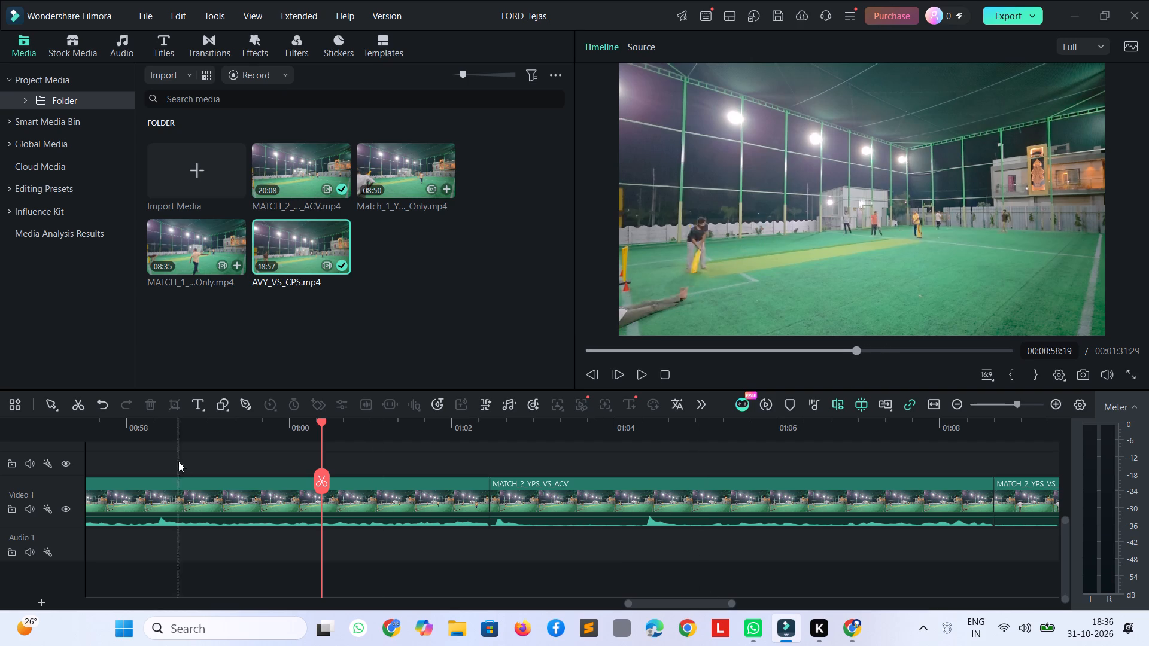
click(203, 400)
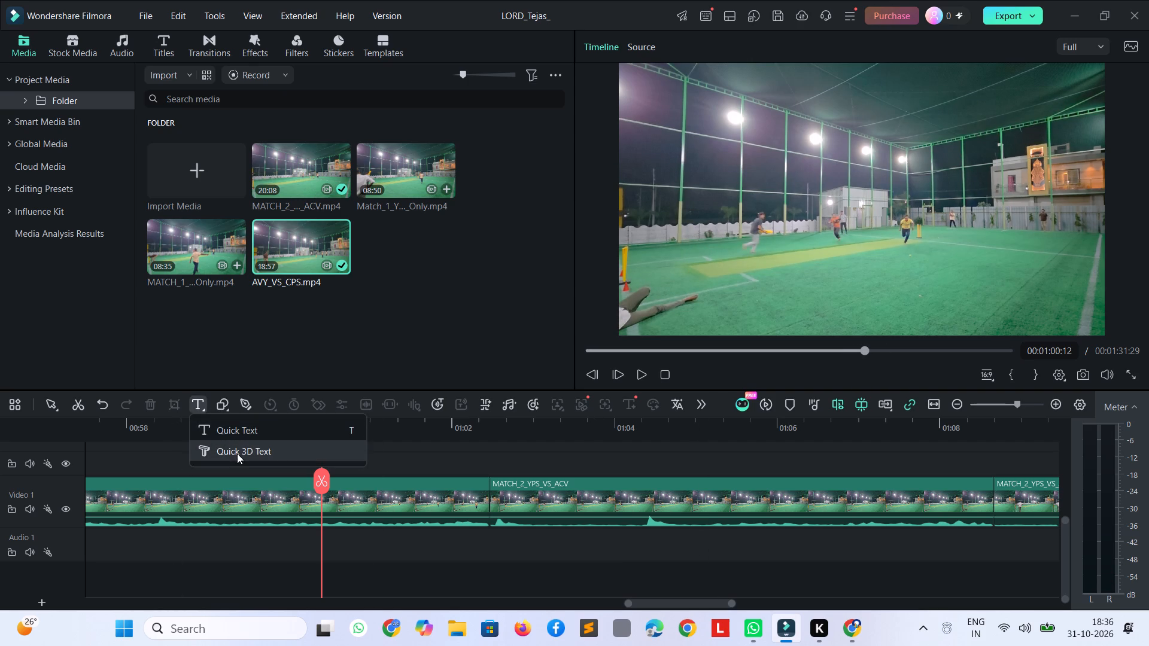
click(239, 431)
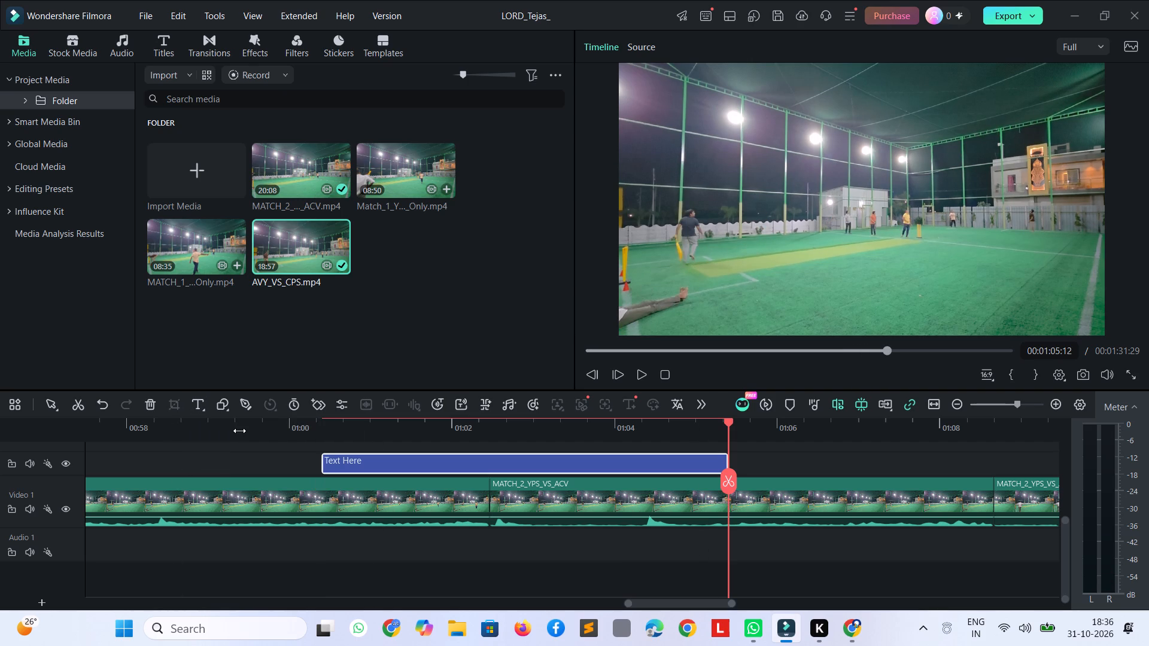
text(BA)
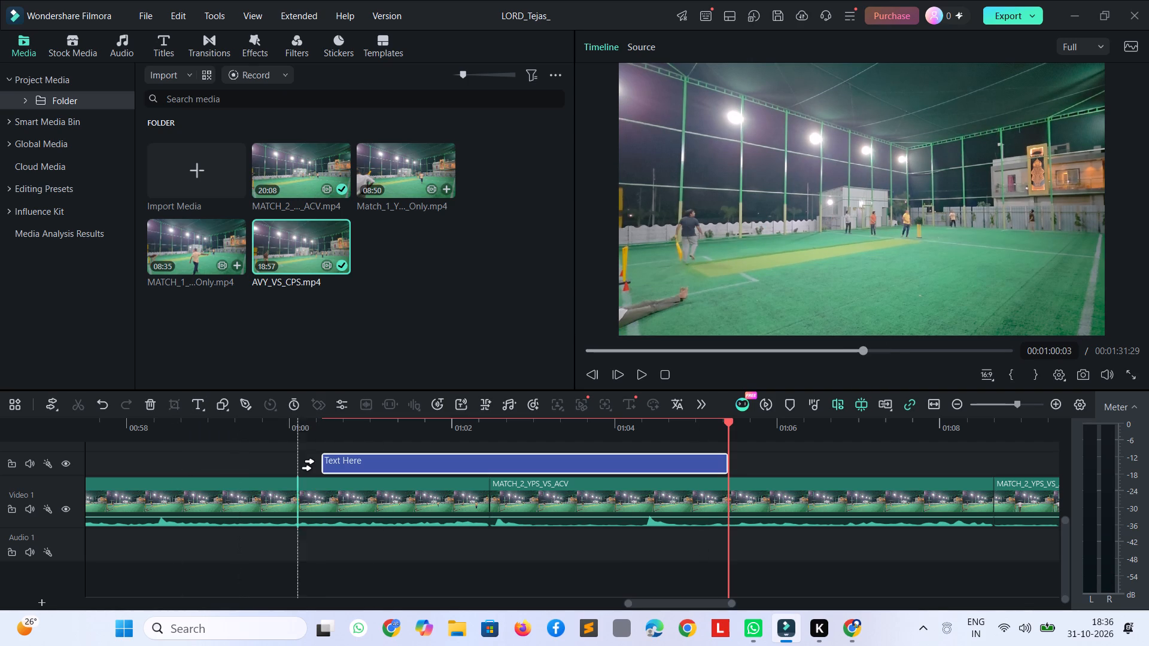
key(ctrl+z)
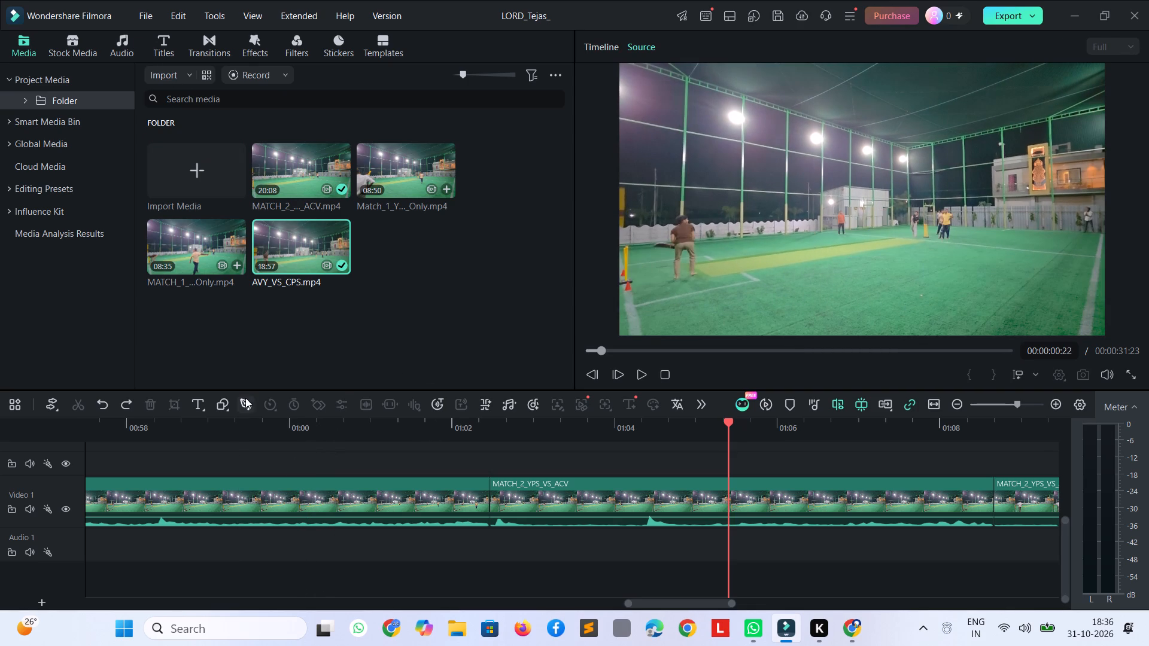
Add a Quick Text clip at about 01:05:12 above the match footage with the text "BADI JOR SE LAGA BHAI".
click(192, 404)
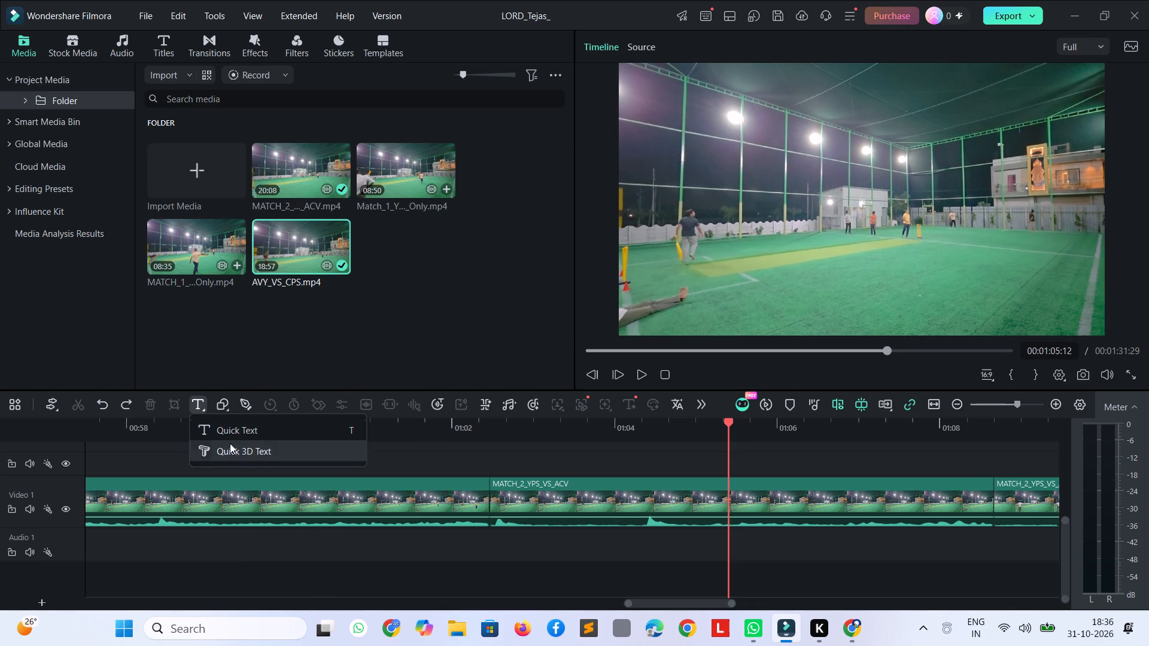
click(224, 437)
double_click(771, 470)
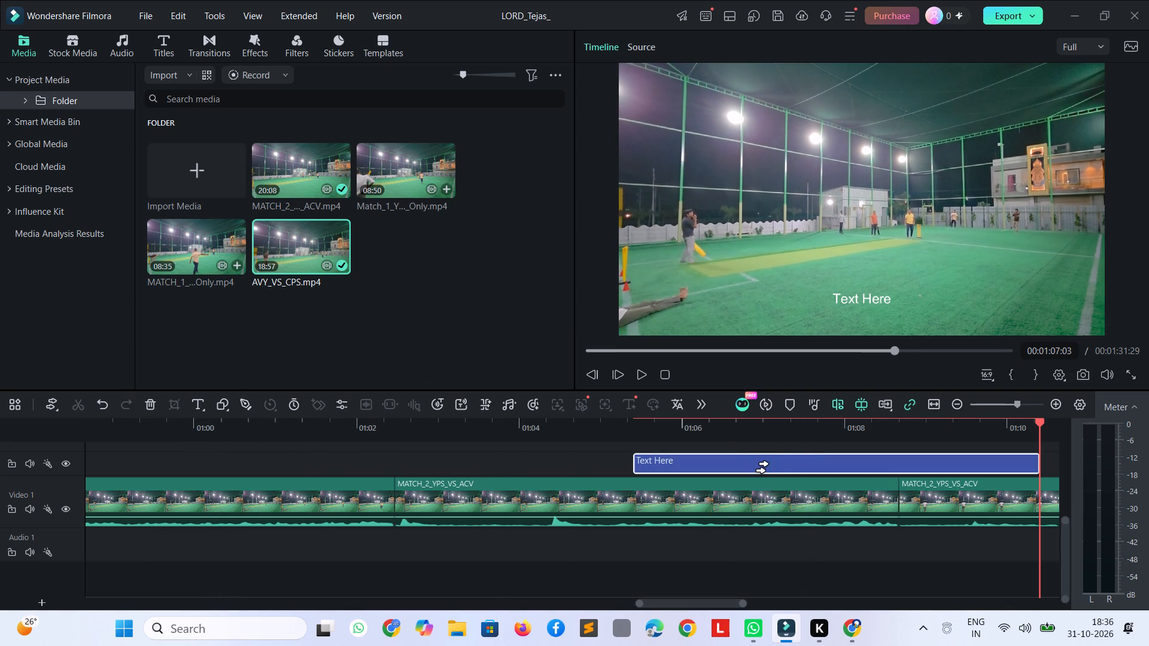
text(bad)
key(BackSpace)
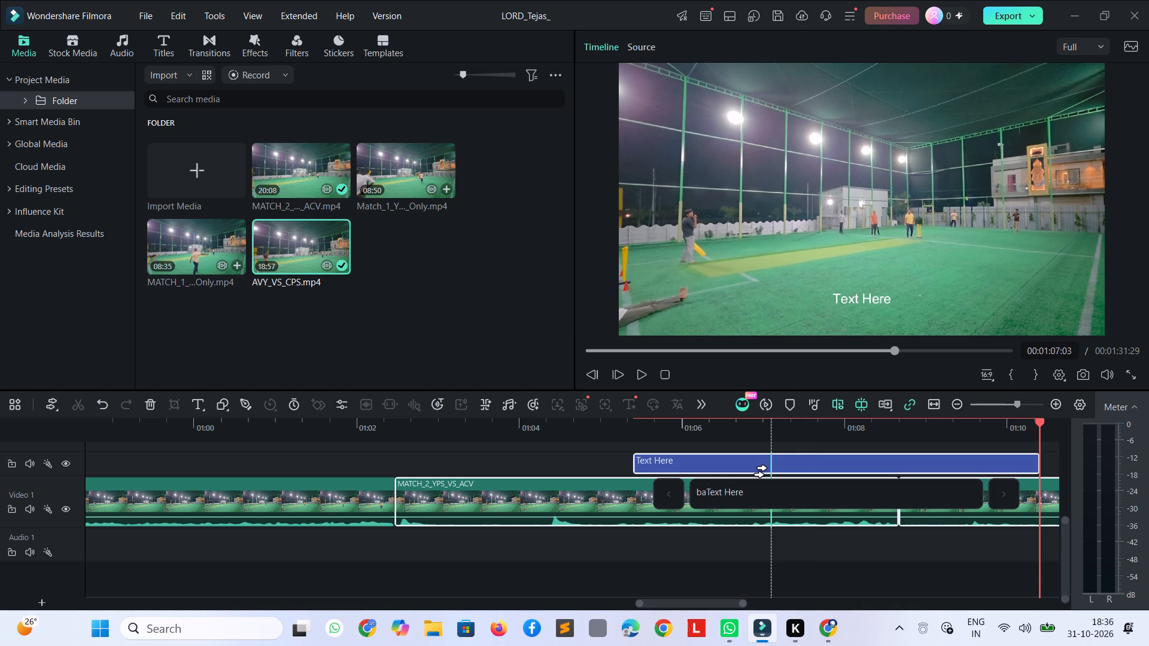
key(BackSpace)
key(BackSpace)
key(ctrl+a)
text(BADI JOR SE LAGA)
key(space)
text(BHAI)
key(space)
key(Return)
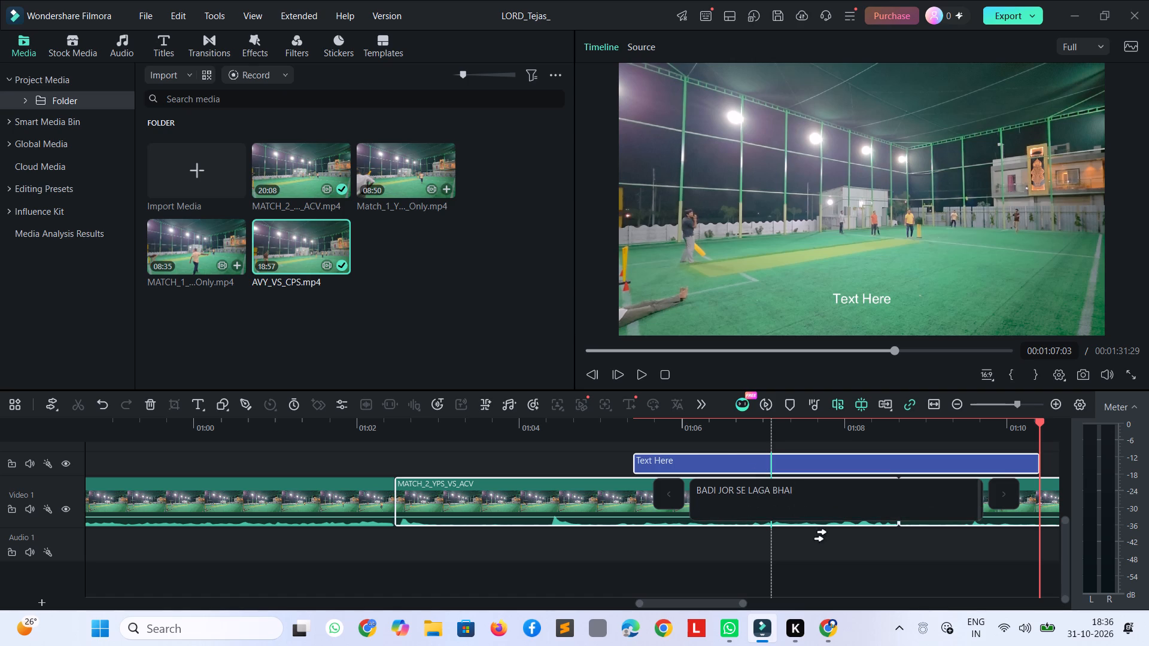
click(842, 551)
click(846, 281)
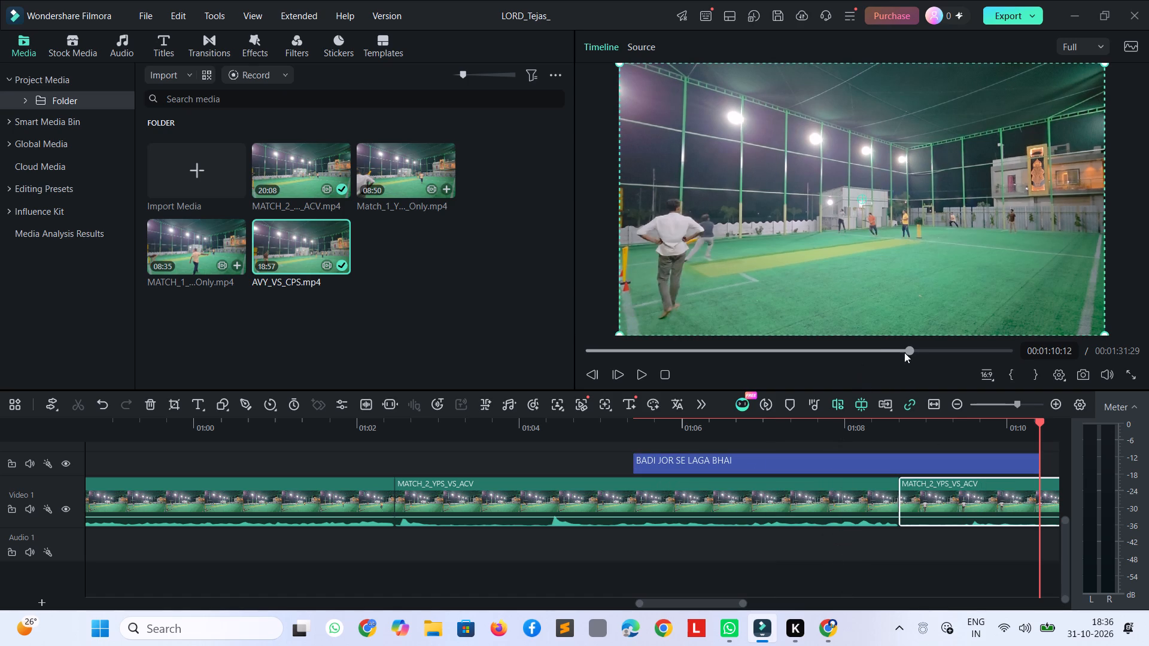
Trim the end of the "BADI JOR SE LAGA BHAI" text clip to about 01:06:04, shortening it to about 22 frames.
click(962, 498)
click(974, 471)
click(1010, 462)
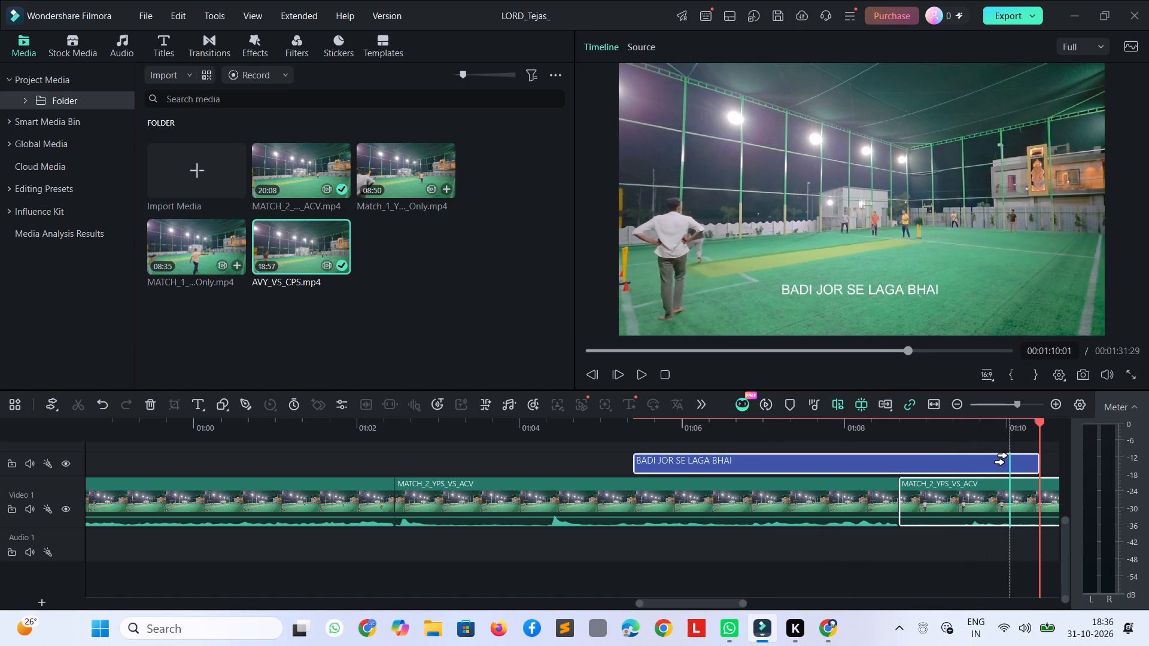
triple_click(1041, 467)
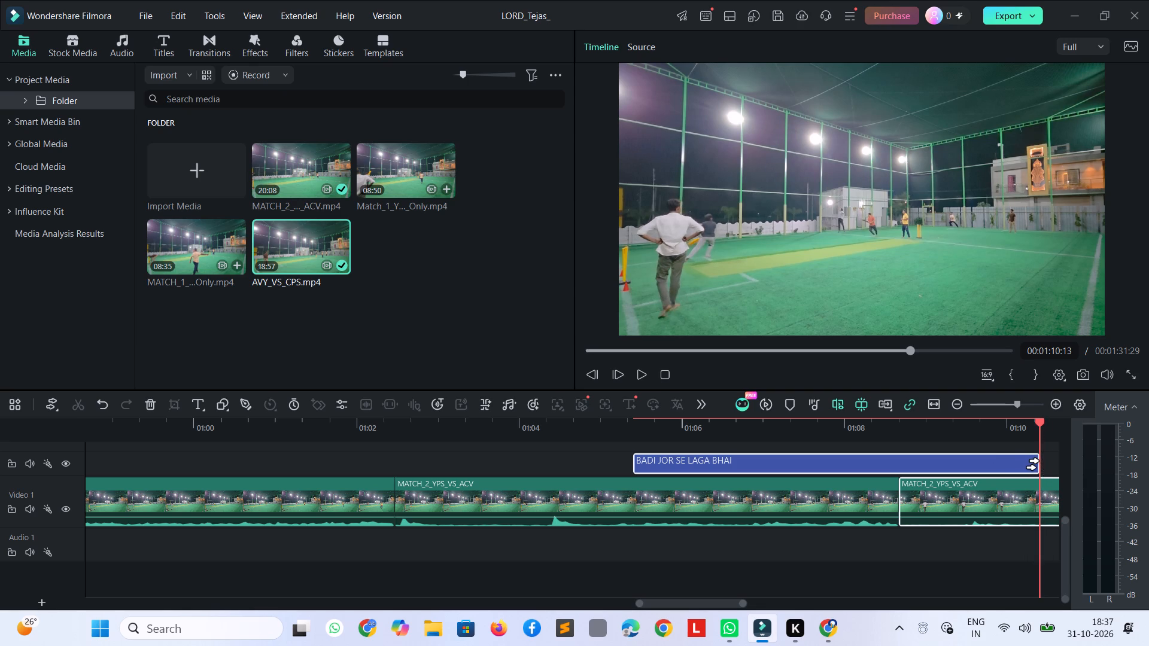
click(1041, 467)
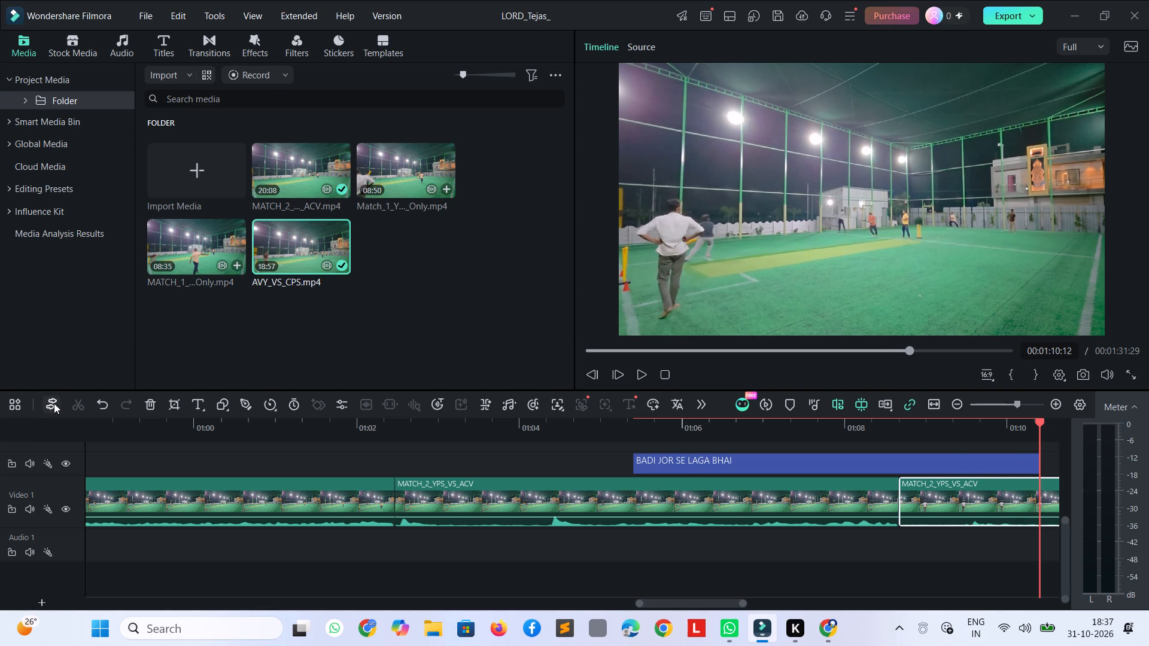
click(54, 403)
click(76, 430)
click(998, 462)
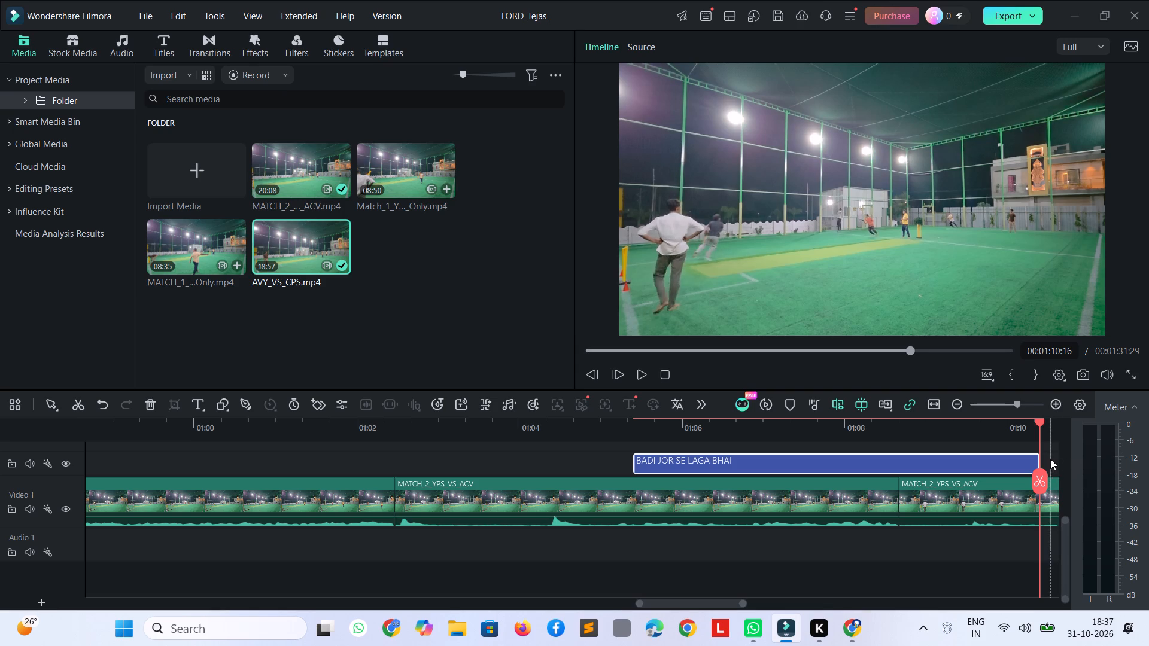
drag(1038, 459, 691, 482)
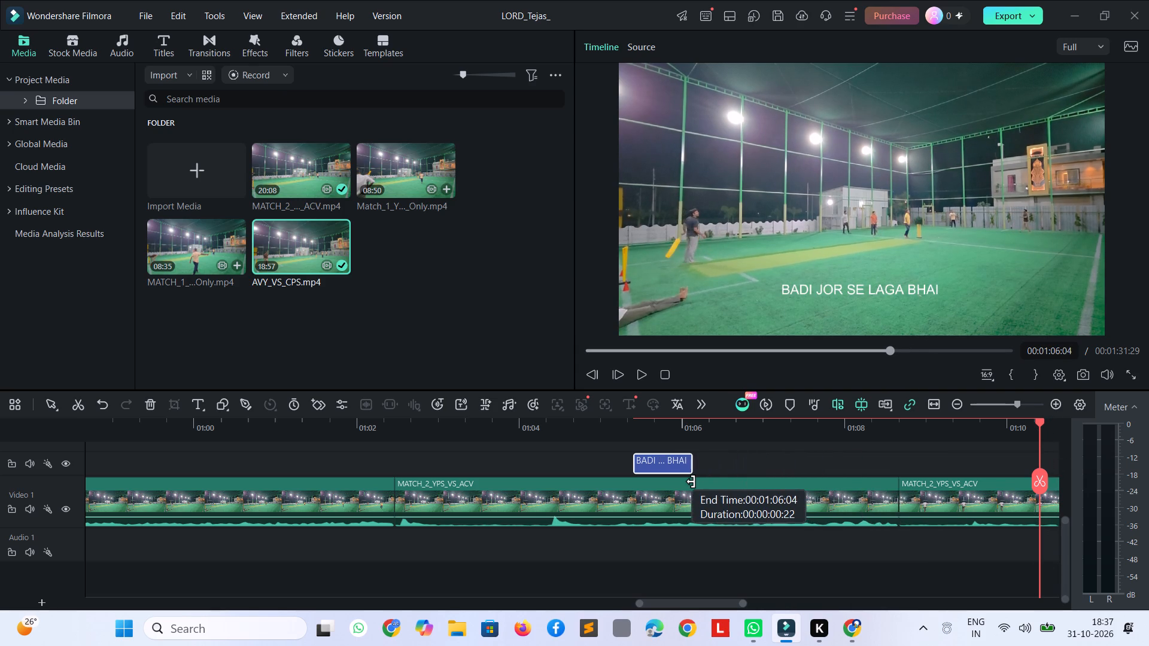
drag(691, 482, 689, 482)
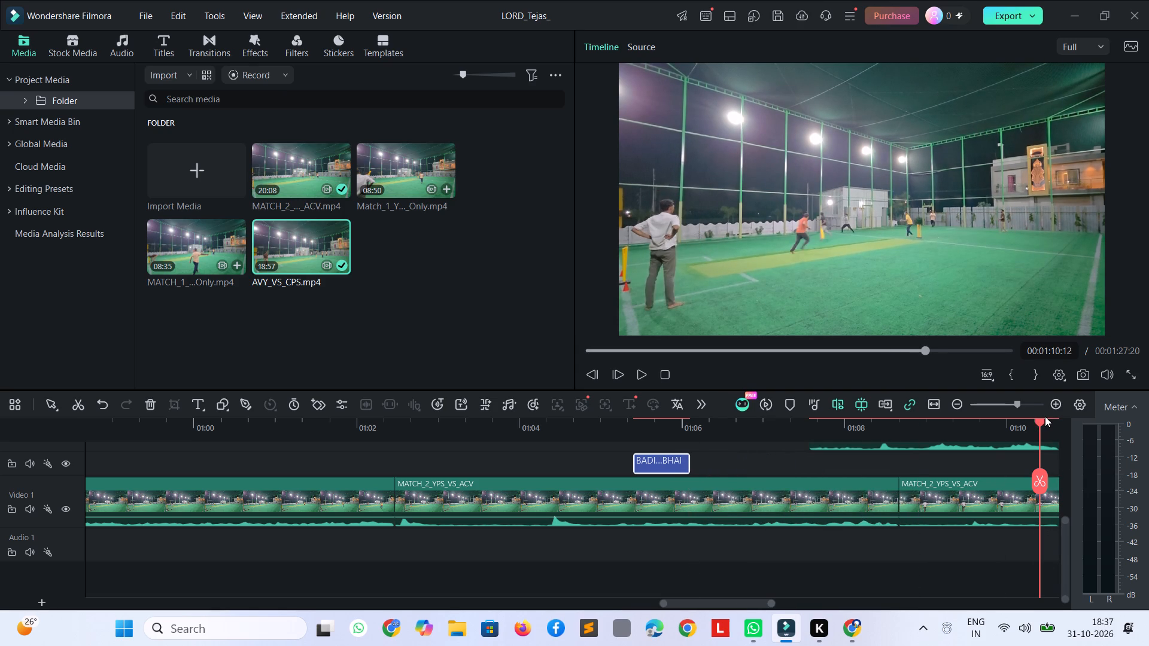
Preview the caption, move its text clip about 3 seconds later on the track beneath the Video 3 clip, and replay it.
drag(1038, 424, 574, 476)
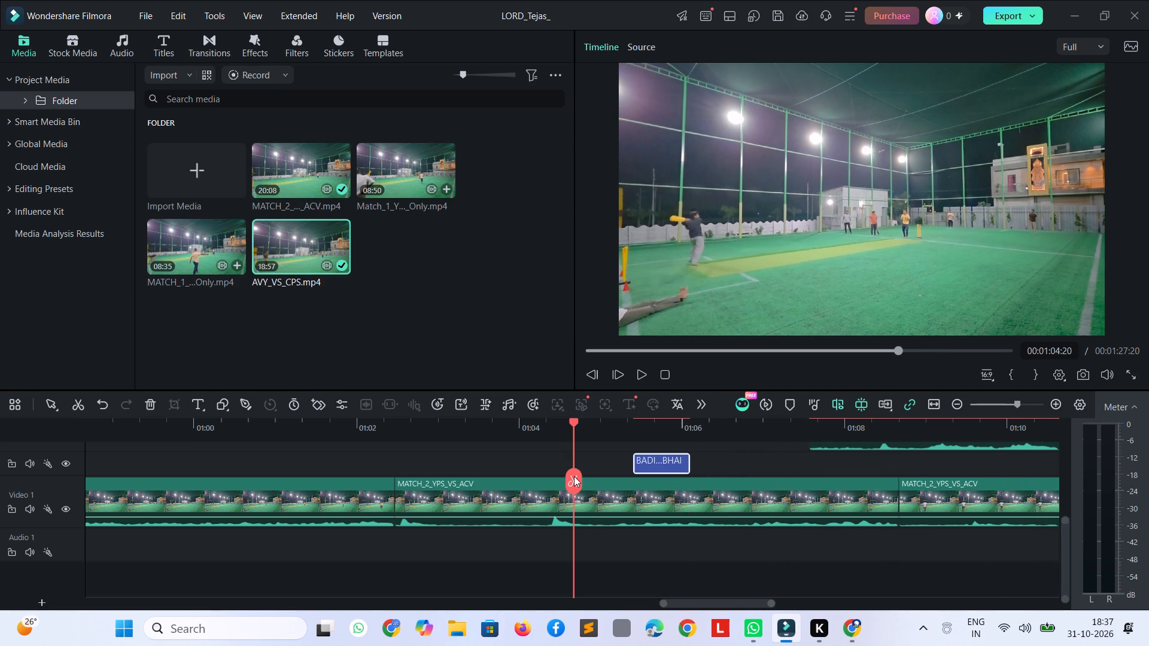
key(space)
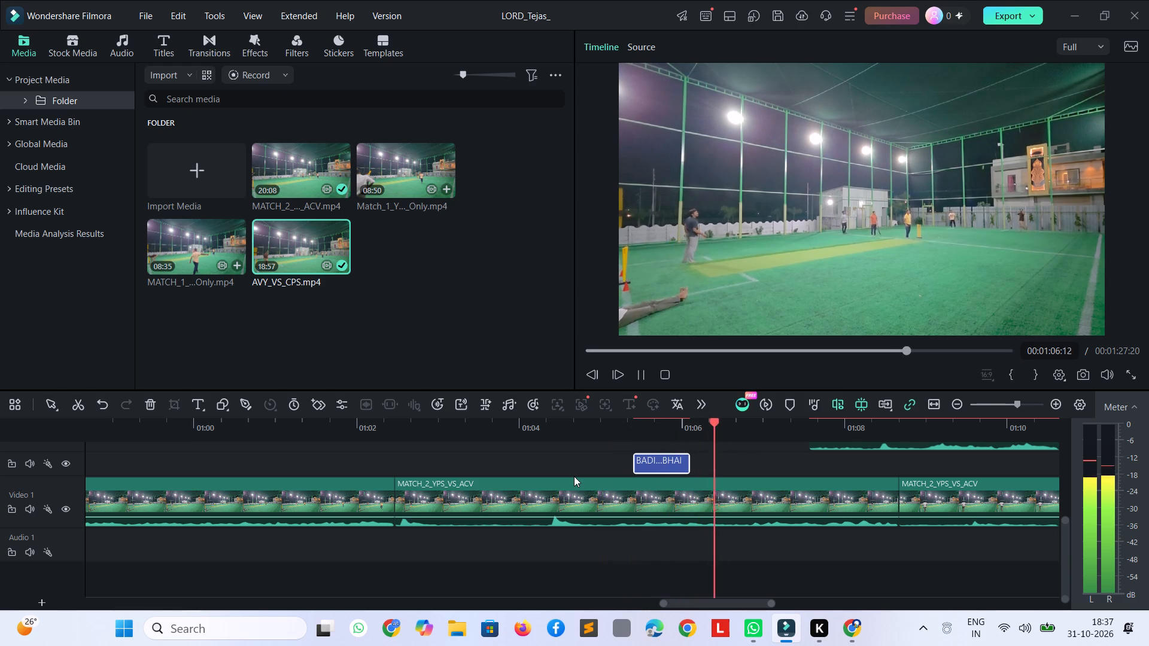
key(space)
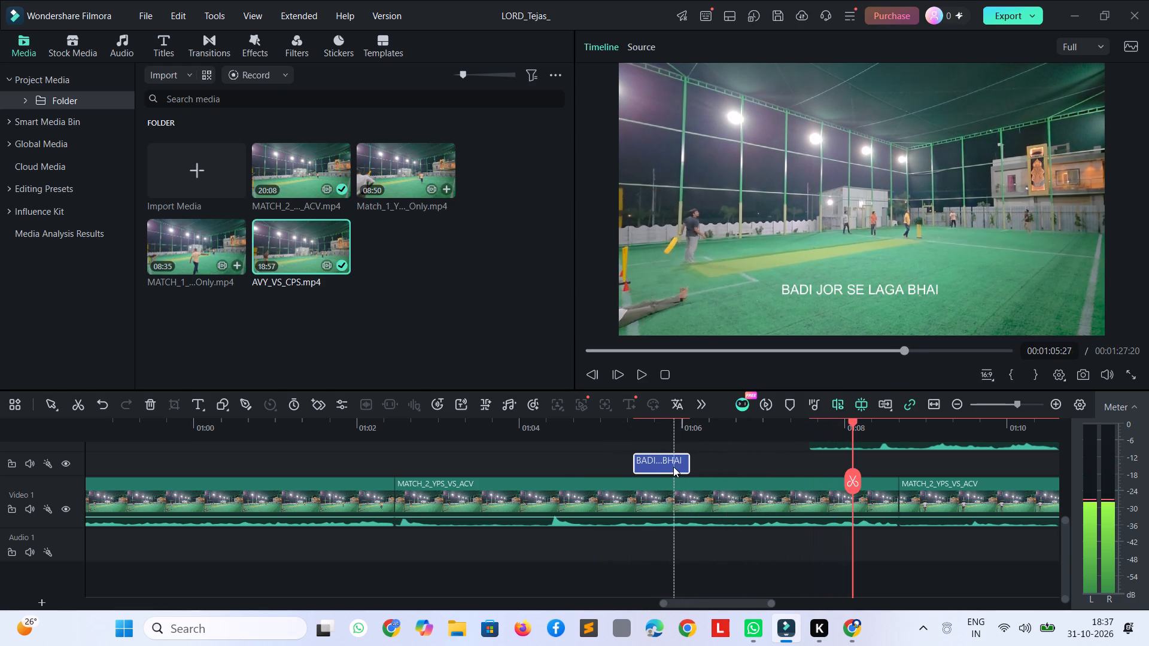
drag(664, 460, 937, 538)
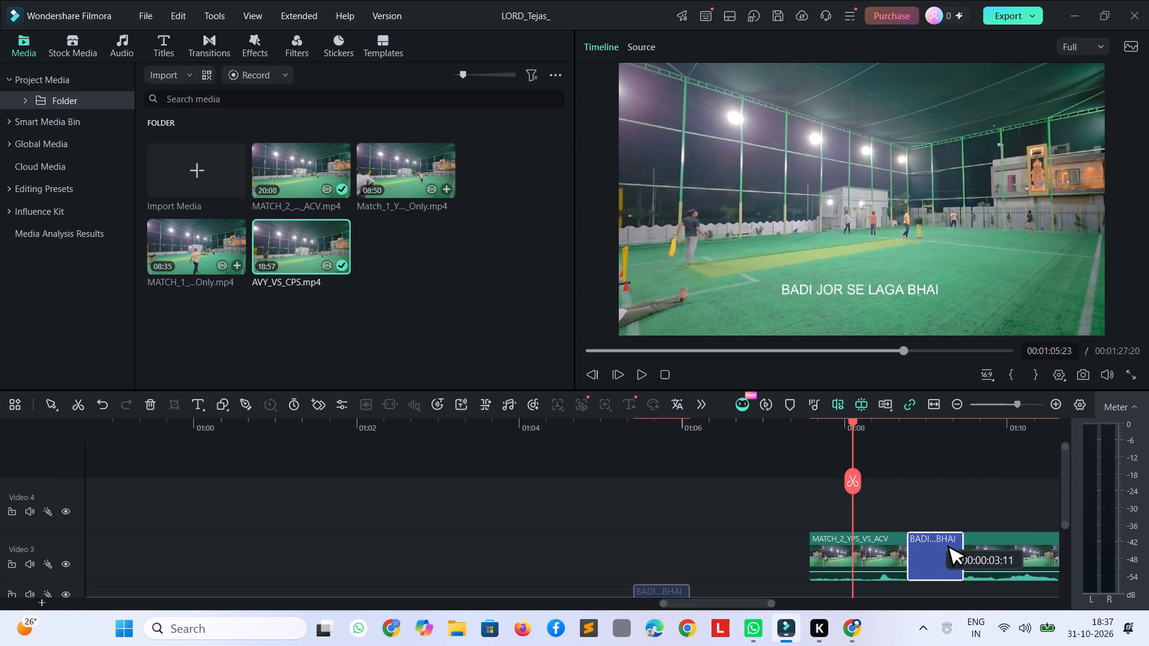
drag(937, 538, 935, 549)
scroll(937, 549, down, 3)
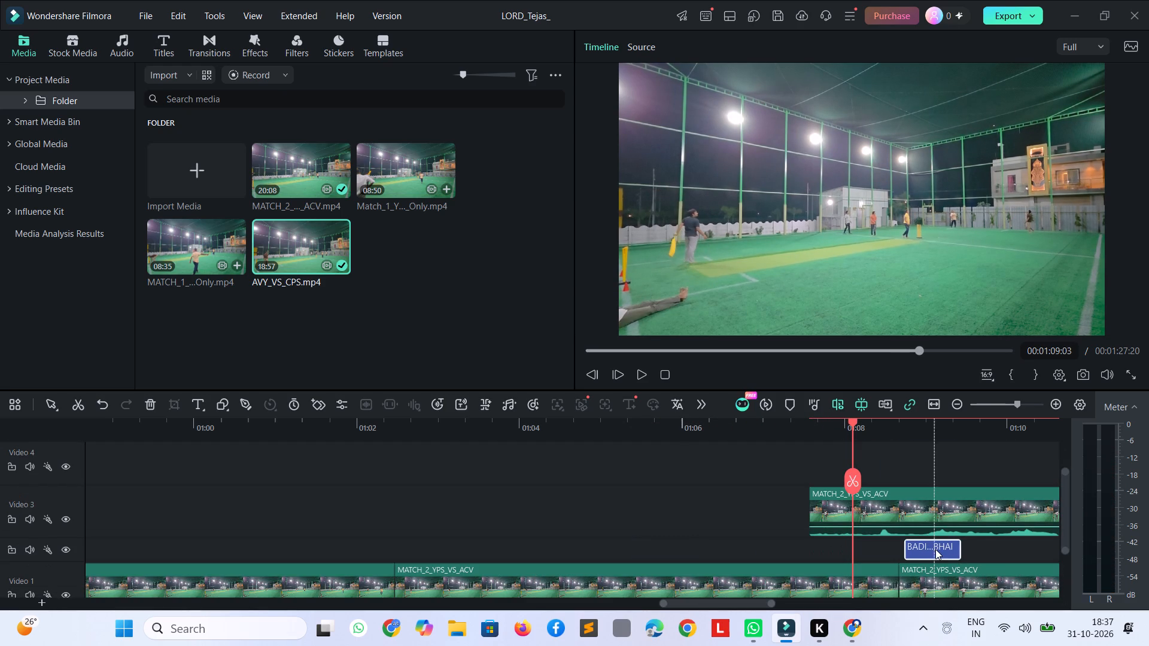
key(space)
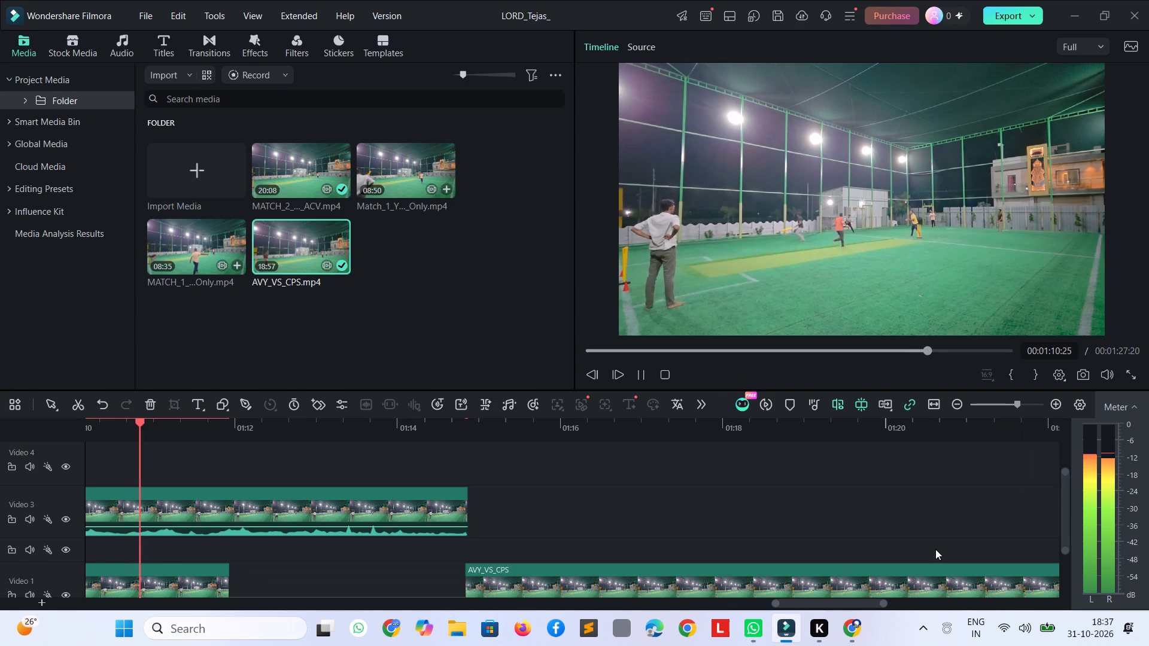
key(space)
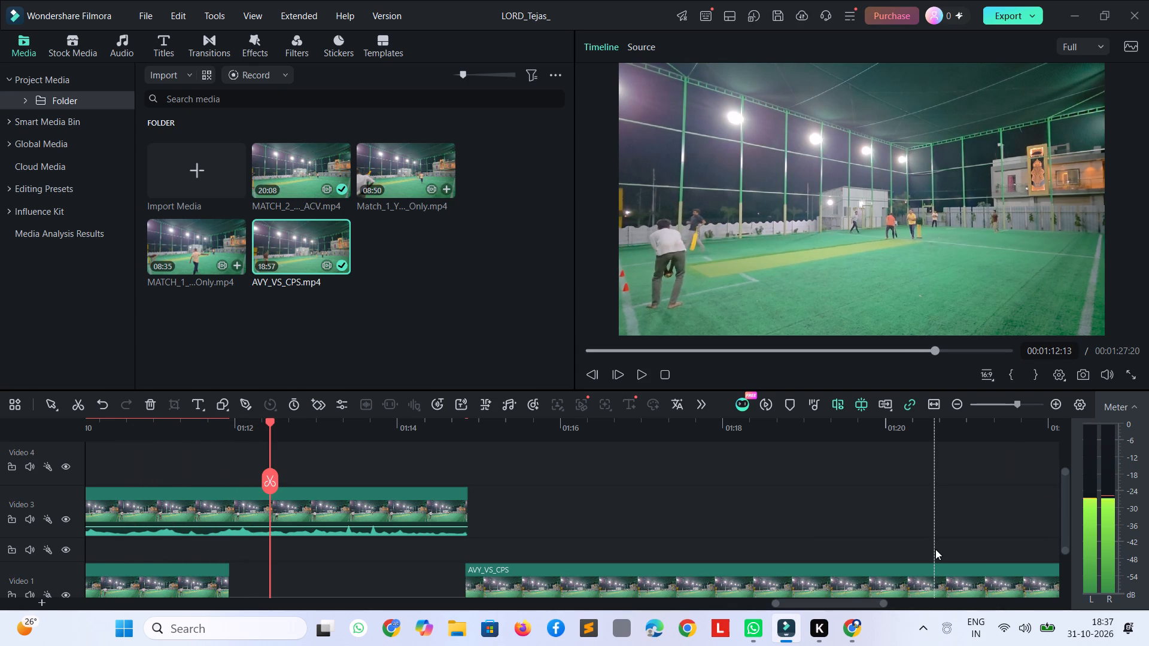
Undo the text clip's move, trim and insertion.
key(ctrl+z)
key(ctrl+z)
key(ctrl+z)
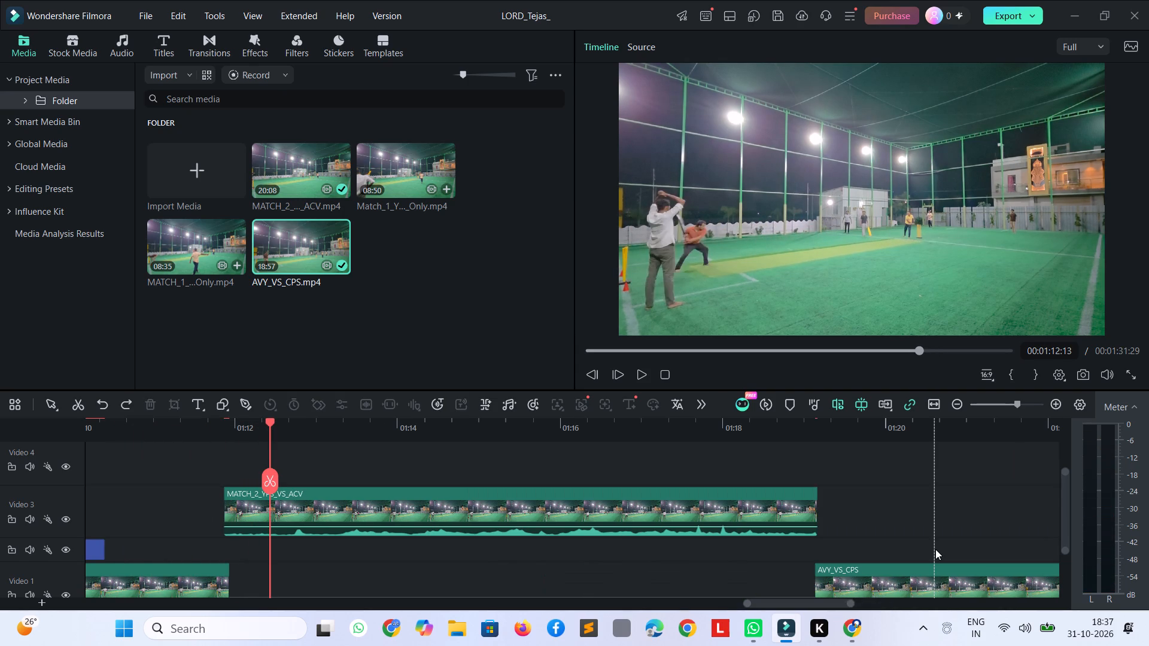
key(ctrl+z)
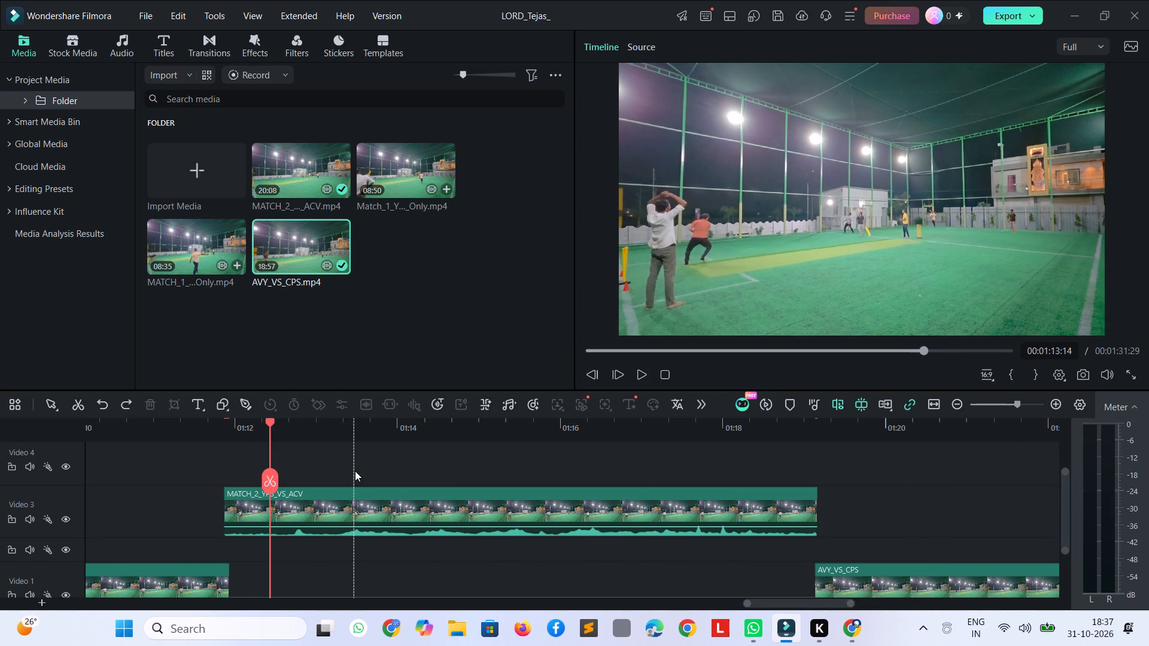
Move the AVY_VS_CPS clip on Video 1 about 7 seconds earlier so it starts directly after the preceding clip.
click(348, 501)
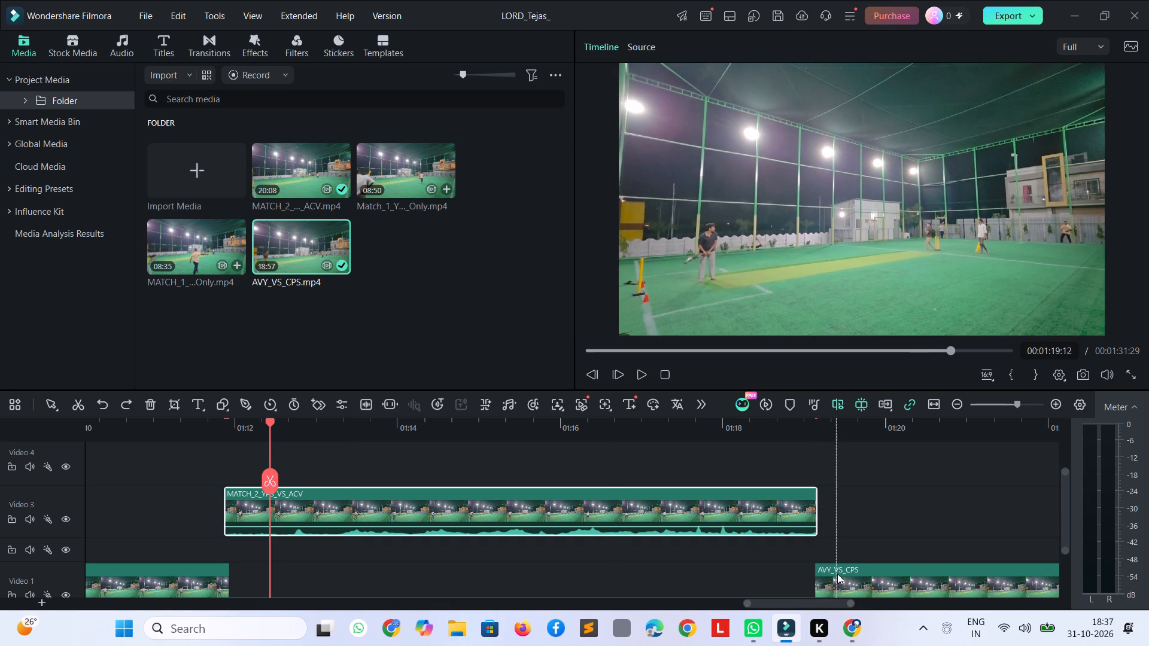
drag(913, 570, 460, 613)
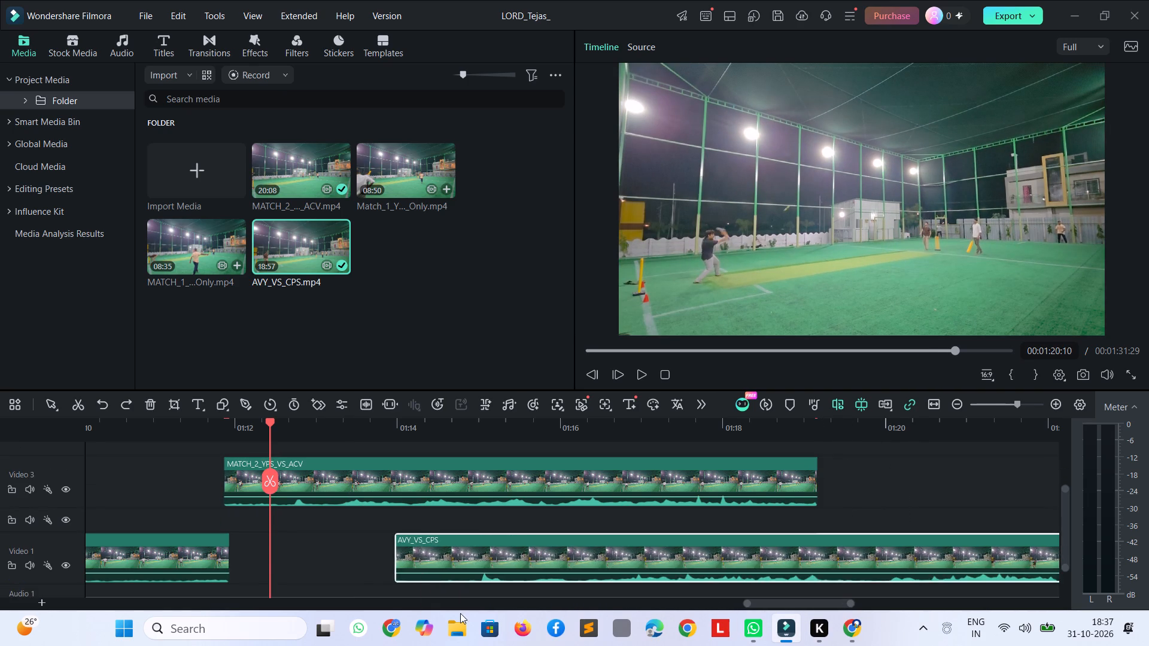
drag(460, 613, 325, 578)
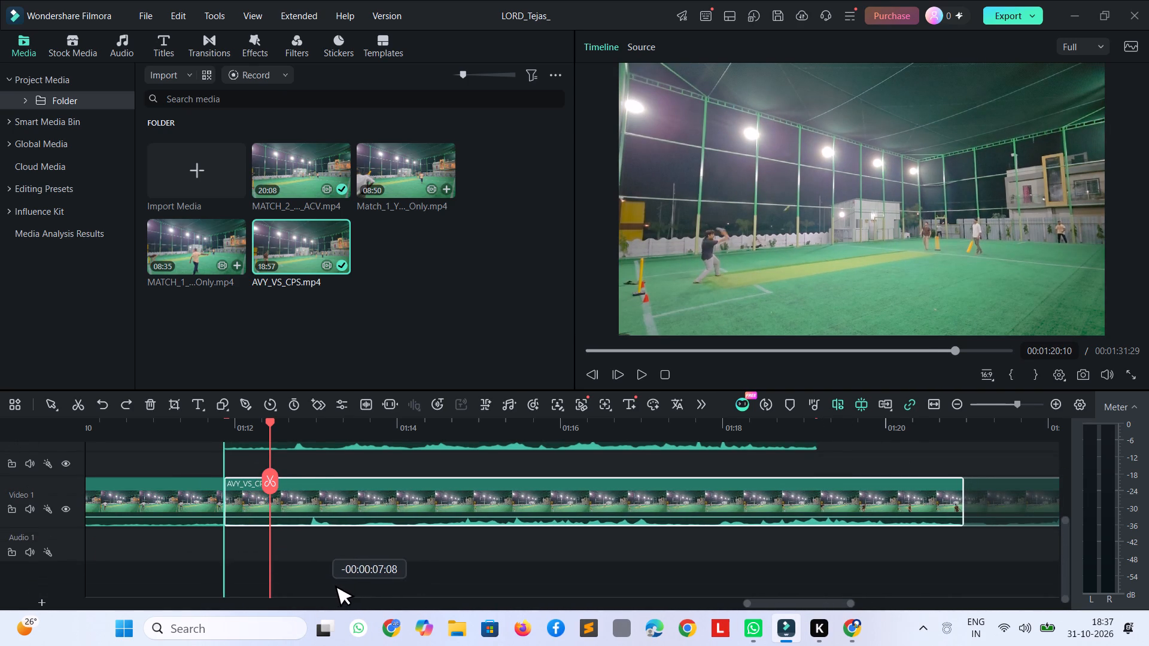
drag(325, 578, 332, 577)
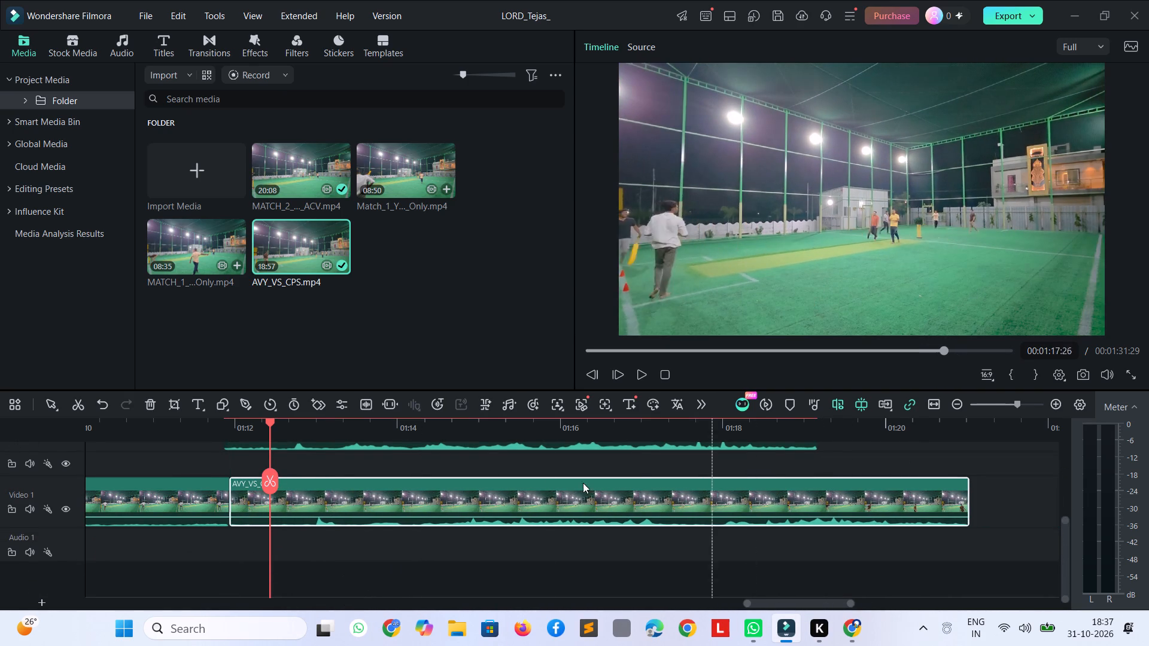
Move the MATCH_2_YPS_VS_ACV clip on Video 3 later to start at about 01:23, past the end of the AVY_VS_CPS clip.
scroll(501, 499, up, 1)
drag(506, 467, 671, 499)
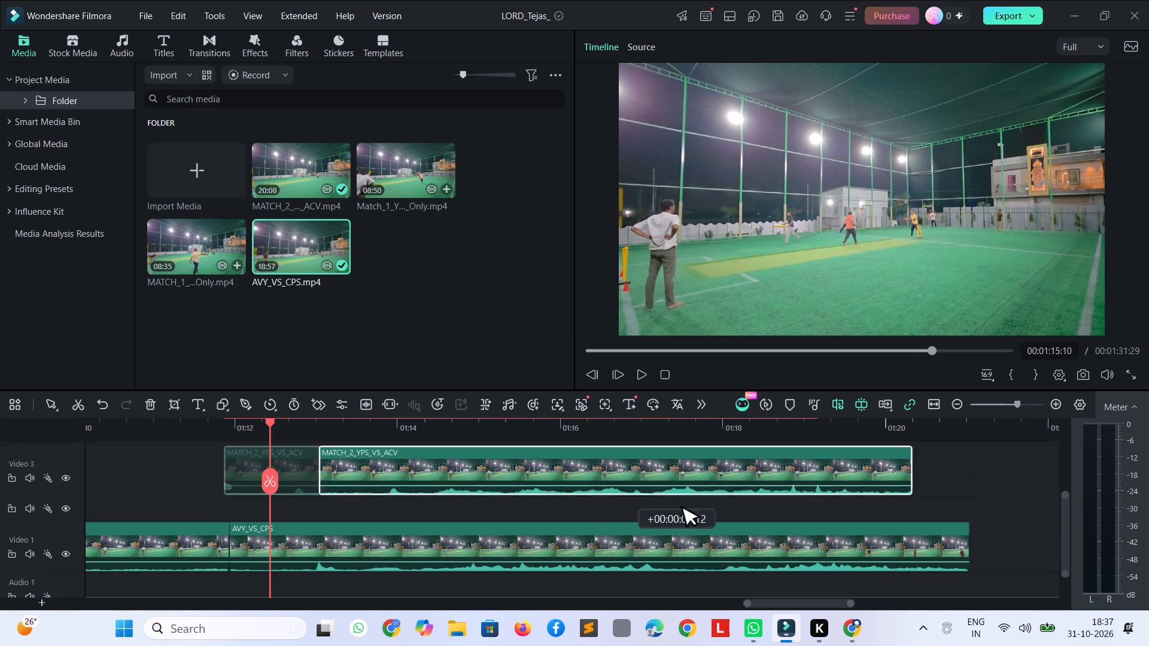
drag(671, 499, 1148, 470)
scroll(914, 610, down, 1)
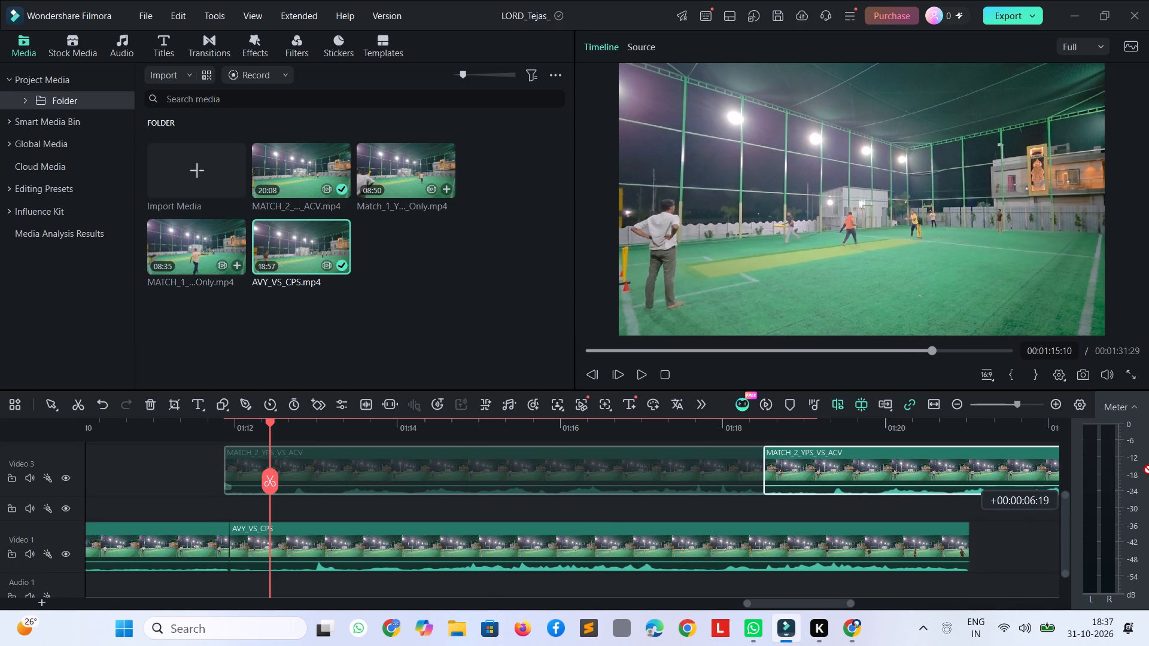
drag(1148, 470, 1048, 467)
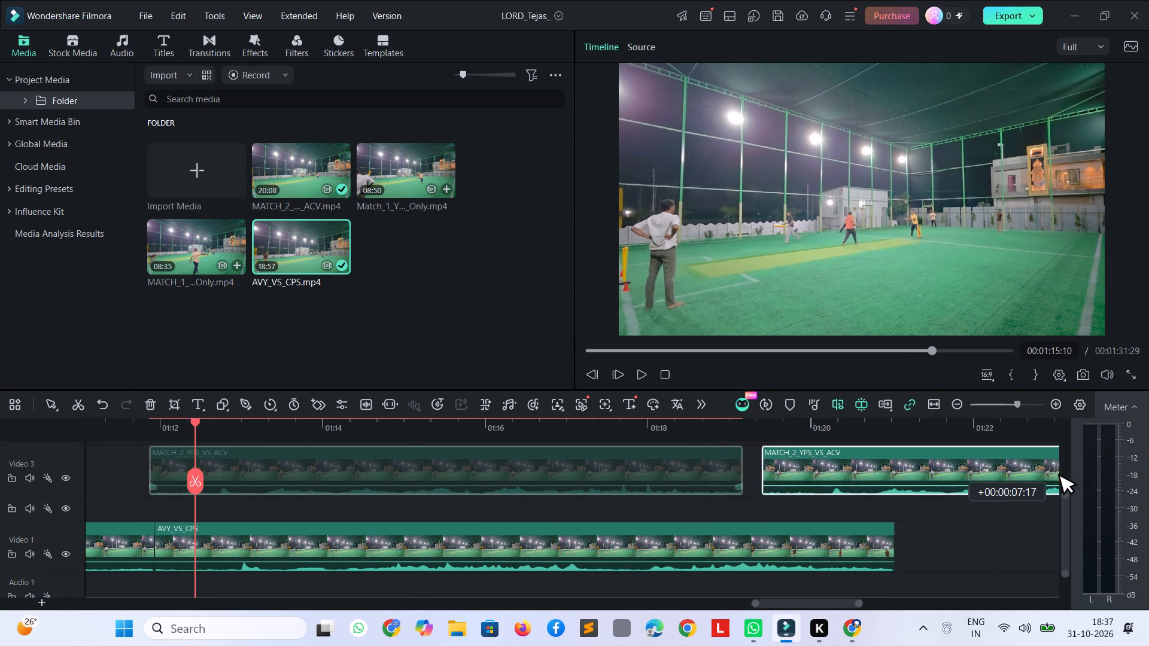
drag(1048, 467, 1068, 468)
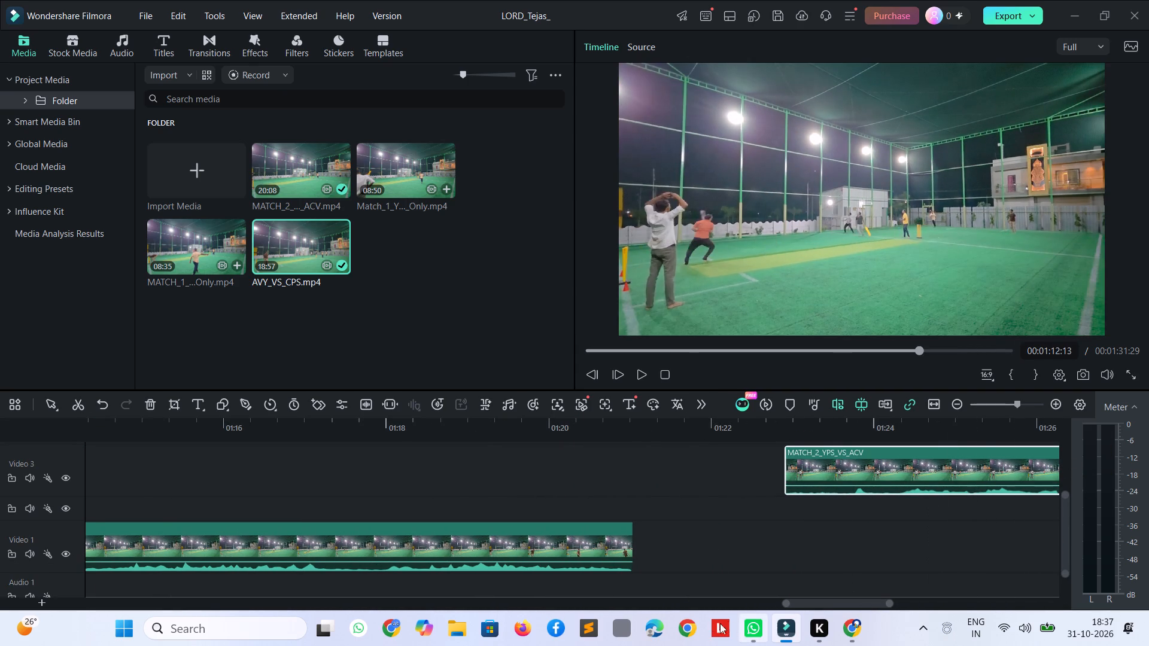
Return to the beginning of the timeline and preview the opening match footage up to about 00:09:17.
drag(819, 599, 44, 627)
scroll(686, 473, down, 2)
key(space)
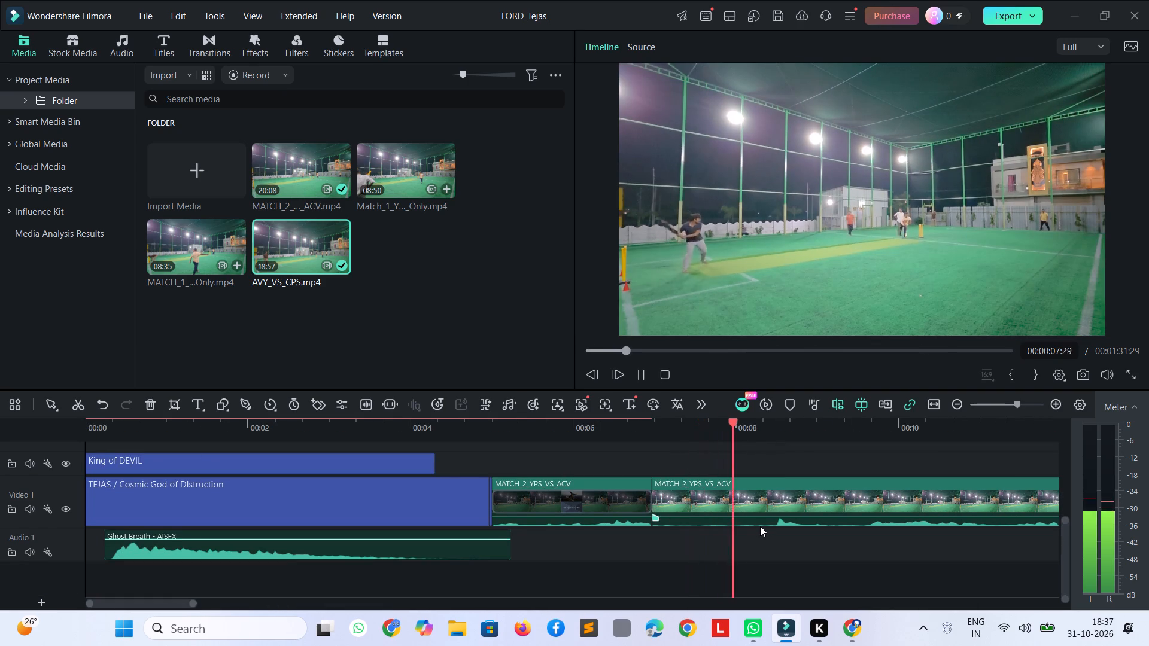
key(space)
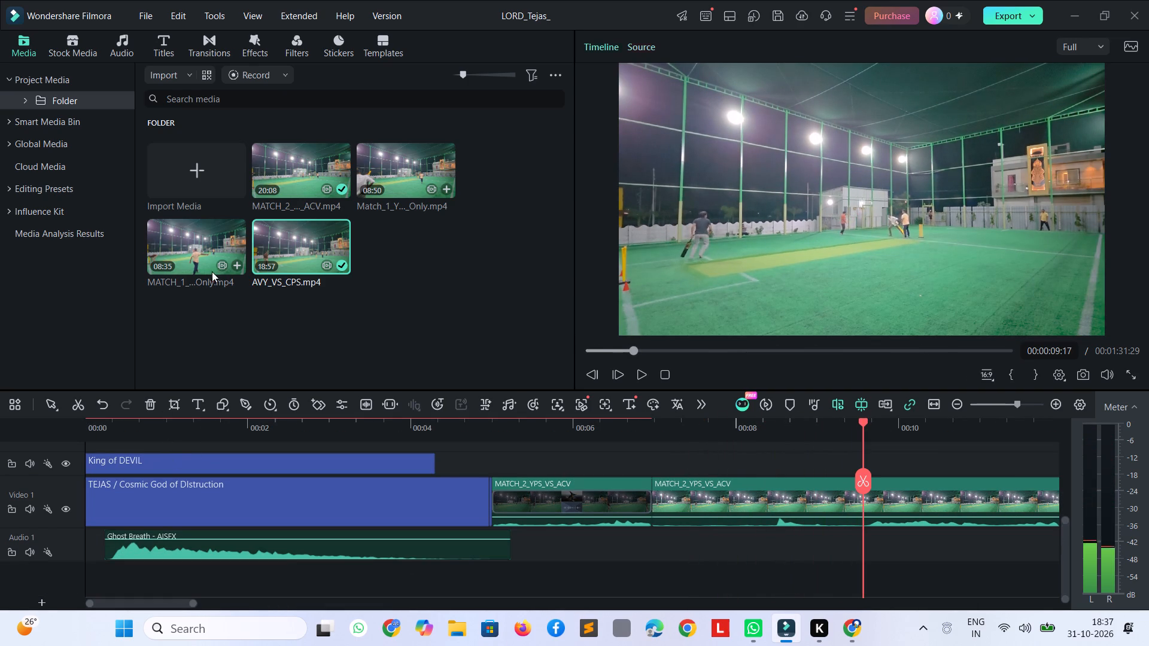
Check the Cricket folder for media to import and close the file browser without importing.
click(161, 149)
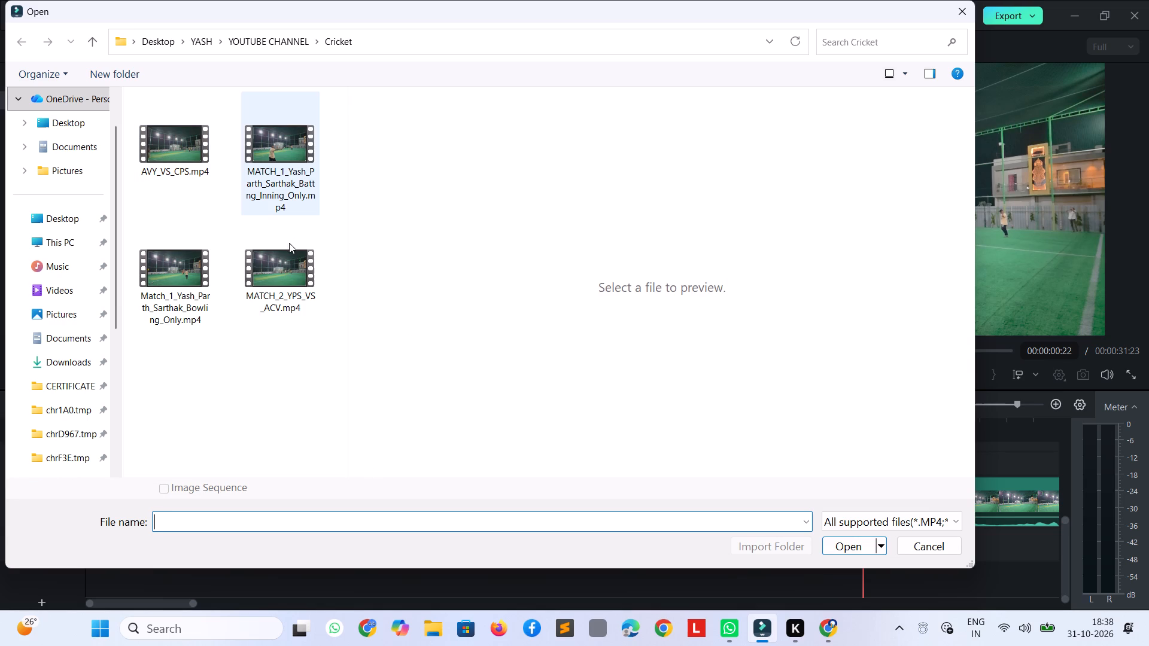
click(969, 1)
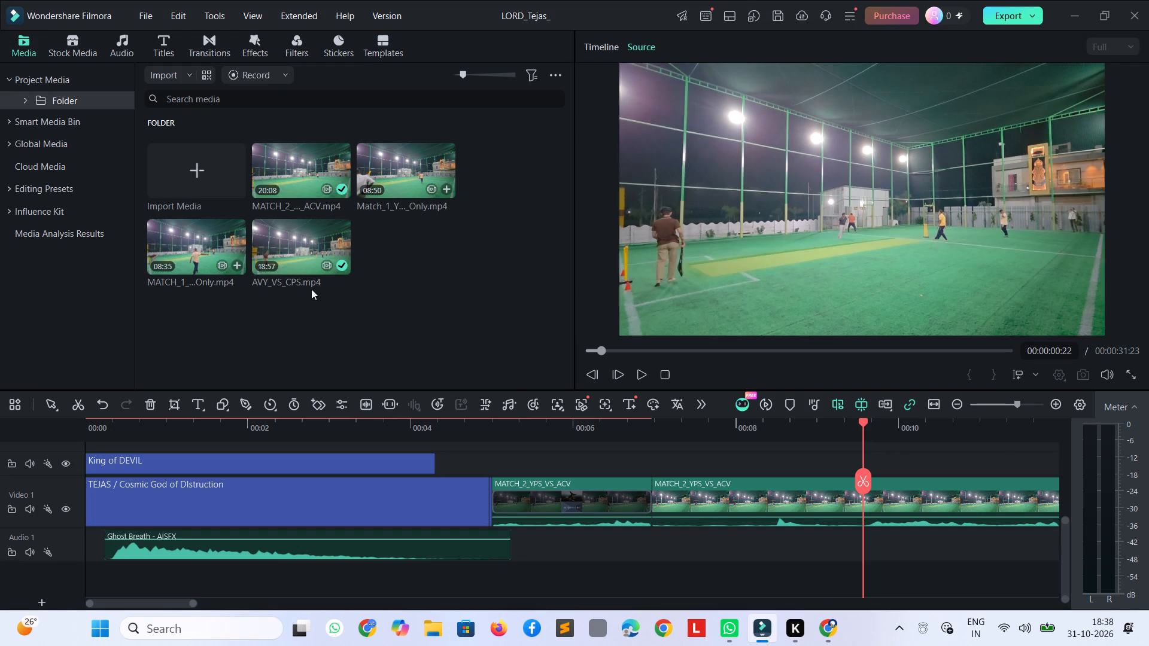
Switch from Filmora to another open application window.
key(alt+Tab)
key(alt+Tab)
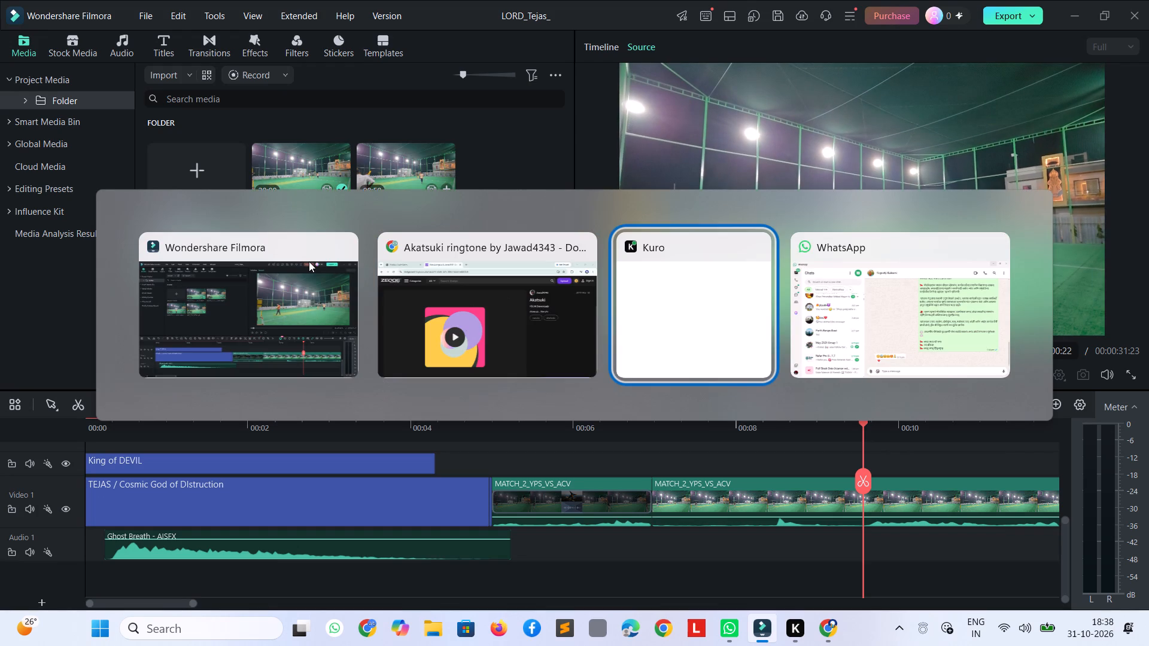